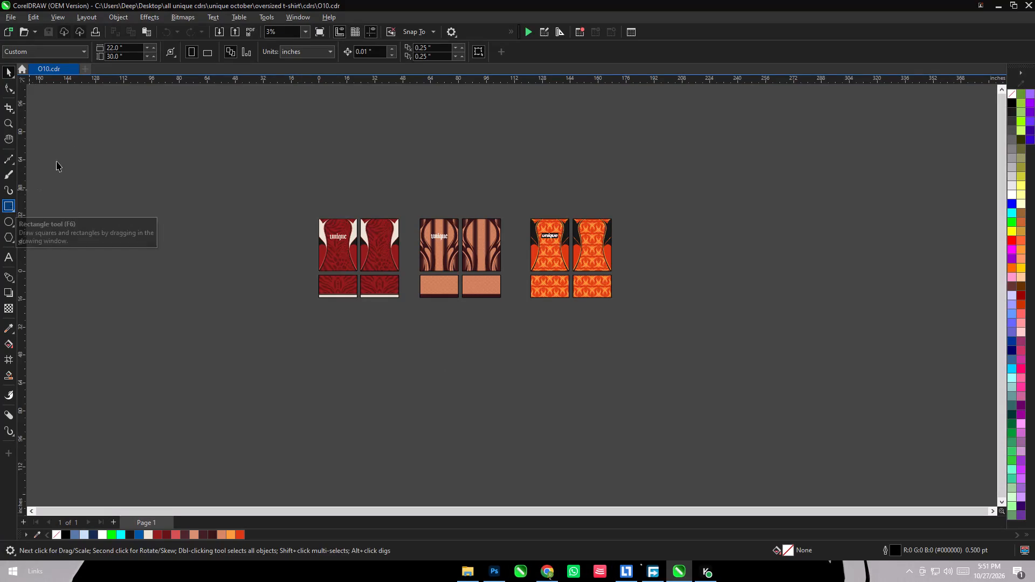
Create a new RGB document of 22 × 30 inches at 300 dpi.
click(86, 72)
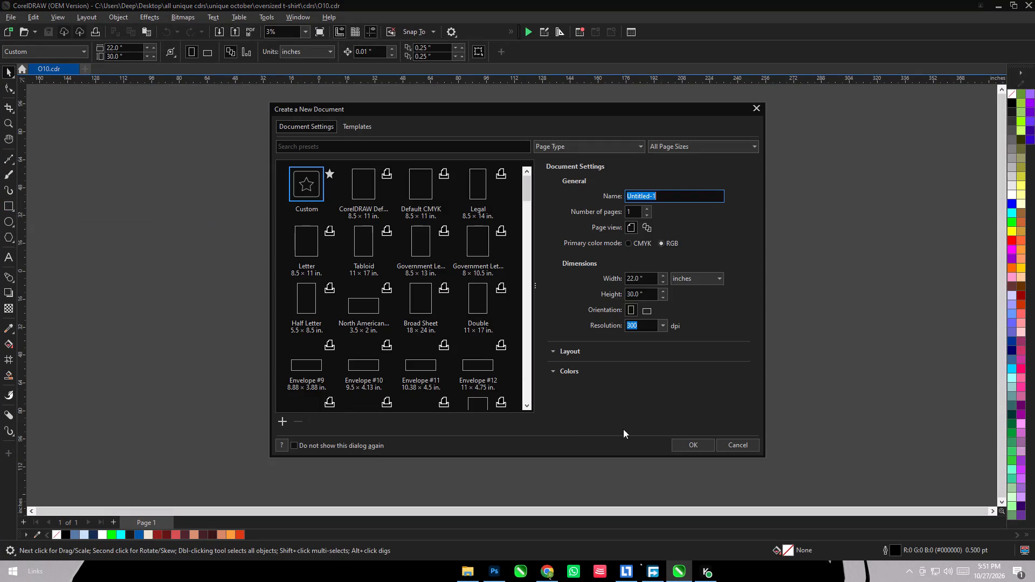
click(692, 441)
Add a rectangle matching the full size of the new page.
scroll(307, 225, down, 9)
double_click(5, 206)
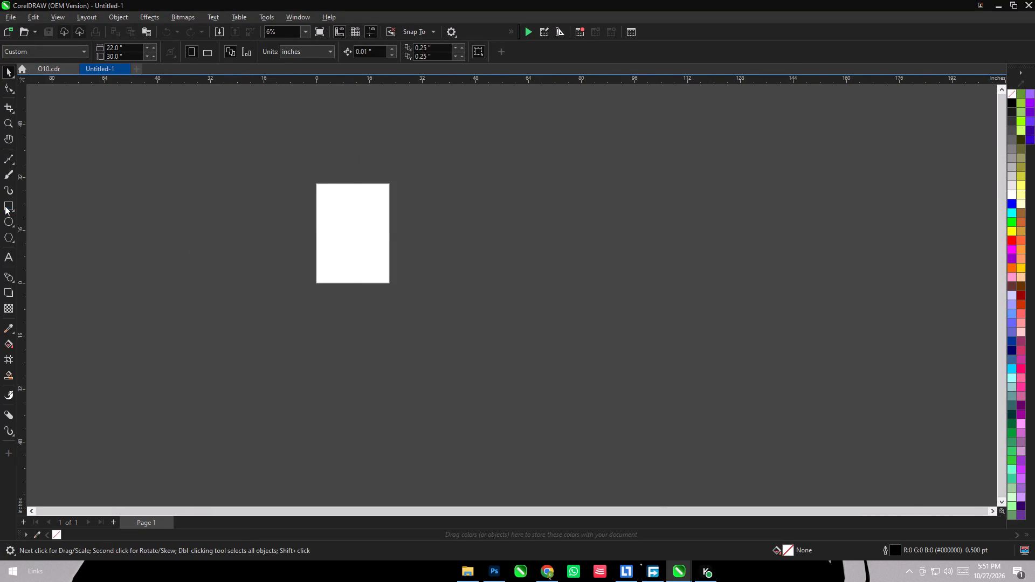
Fill the page-sized rectangle with solid black.
click(9, 73)
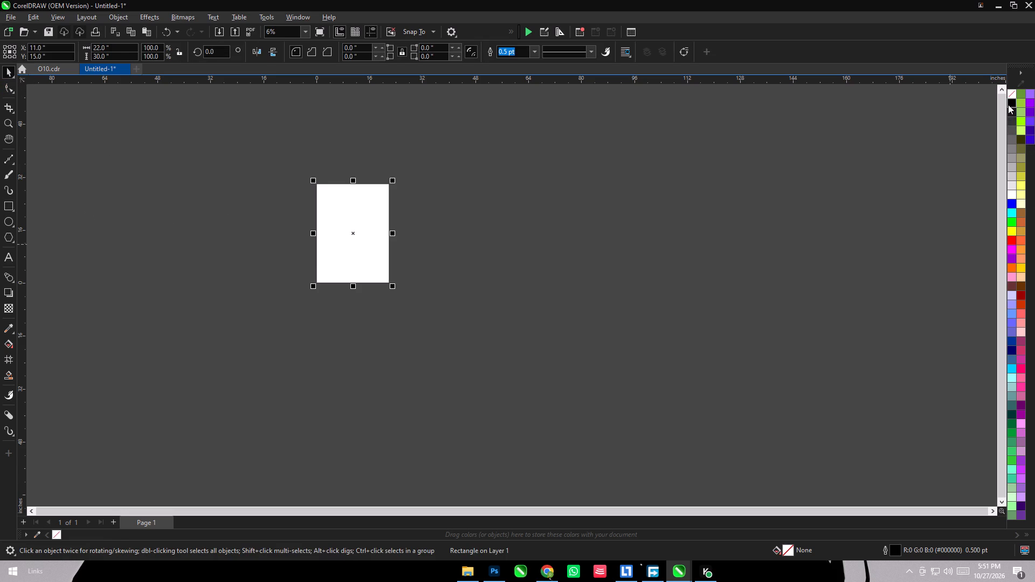
click(1008, 105)
click(727, 251)
scroll(445, 190, up, 6)
Switch to Chrome, open the Pinterest home feed and browse its pins for jersey and pattern design references.
click(542, 578)
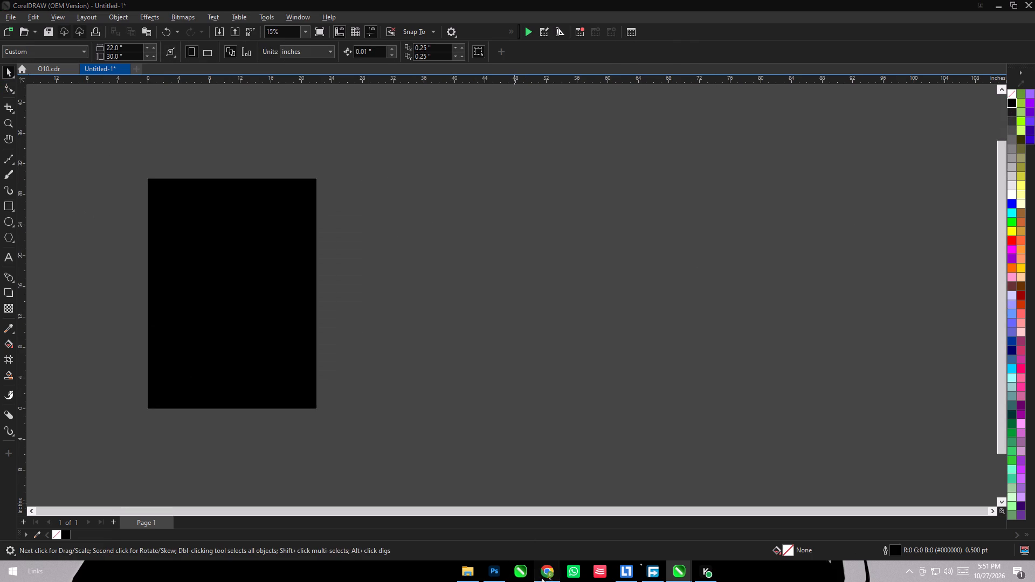
click(116, 0)
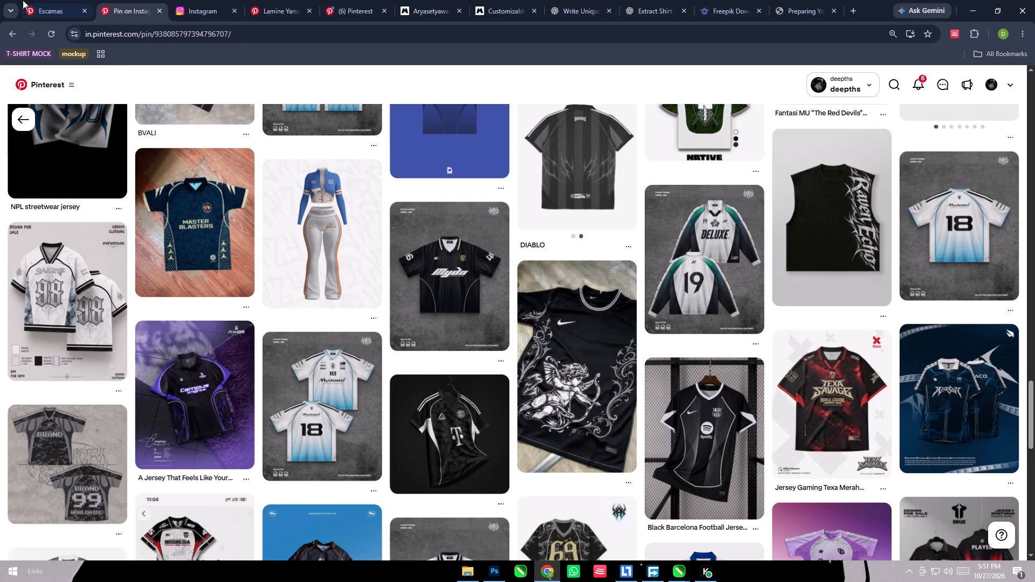
click(59, 0)
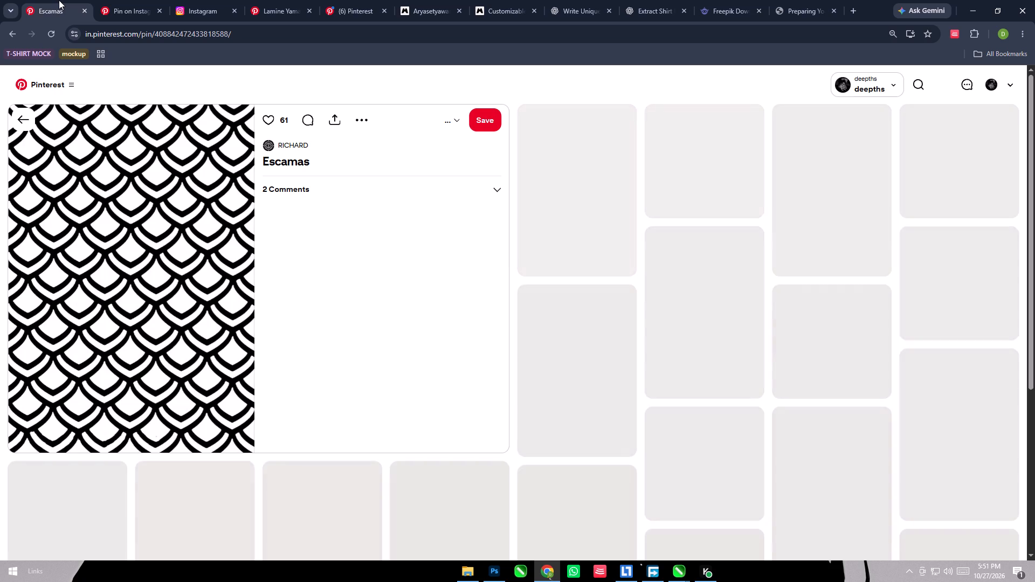
click(42, 86)
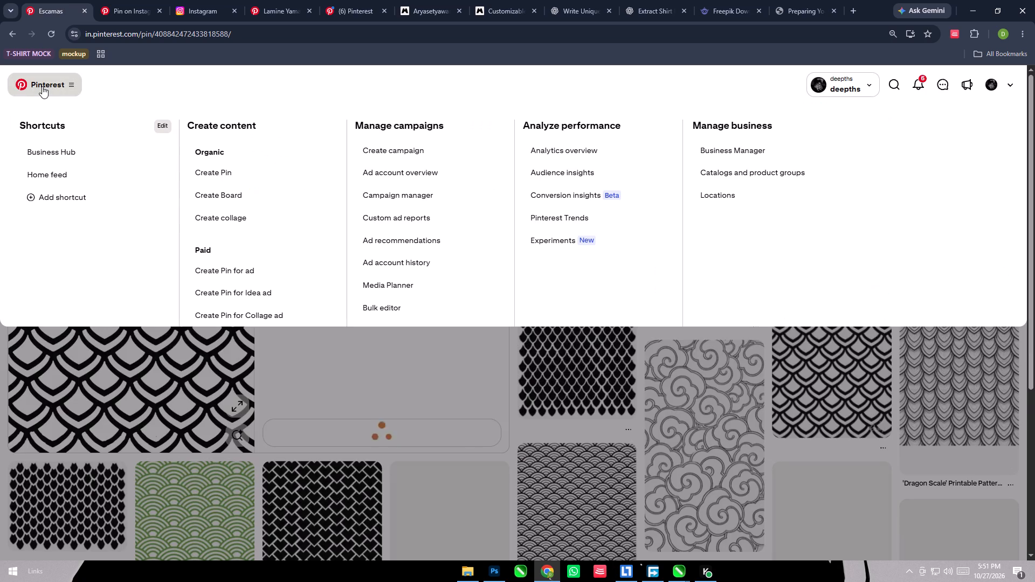
click(52, 171)
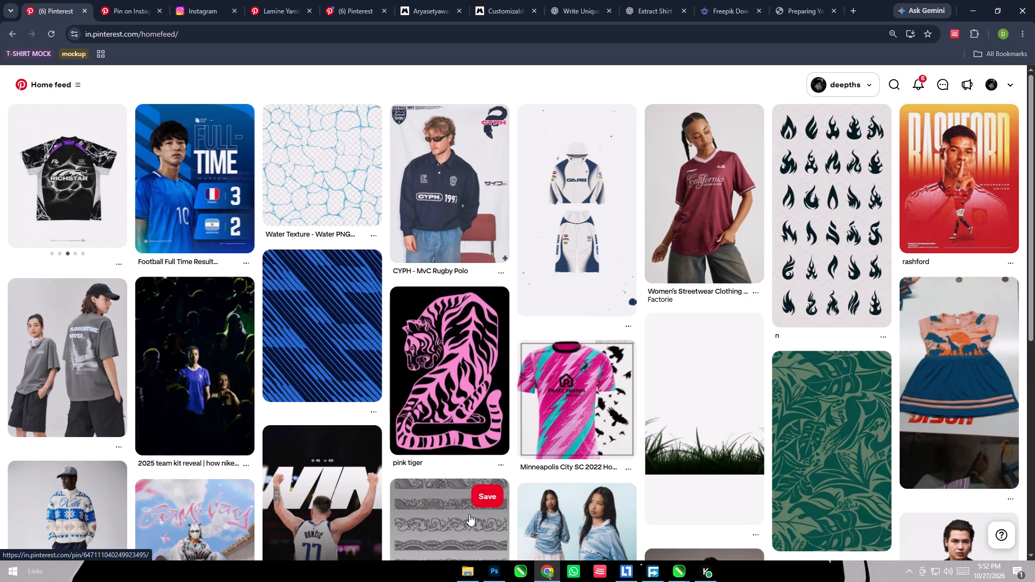
scroll(469, 514, down, 5)
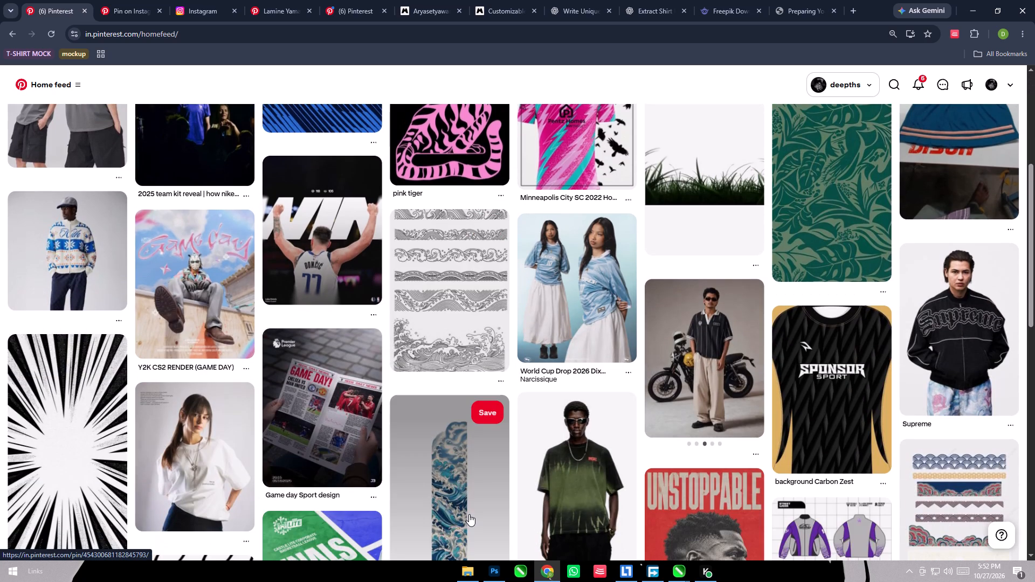
scroll(469, 514, down, 7)
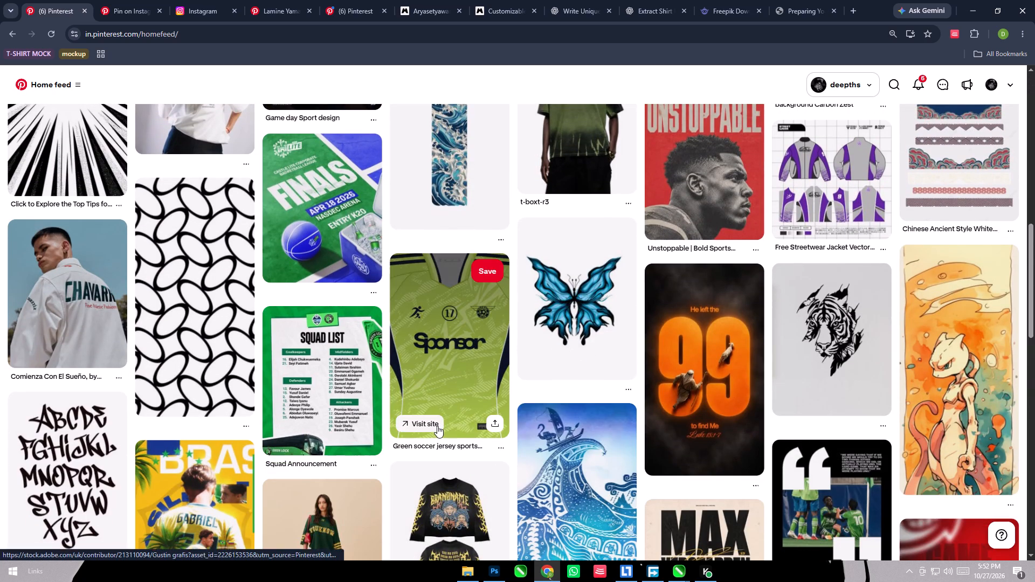
Switch to the Pinterest home feed in Chrome and open the pin with the black-and-white bearded classical face artwork.
scroll(437, 426, down, 5)
scroll(437, 426, up, 4)
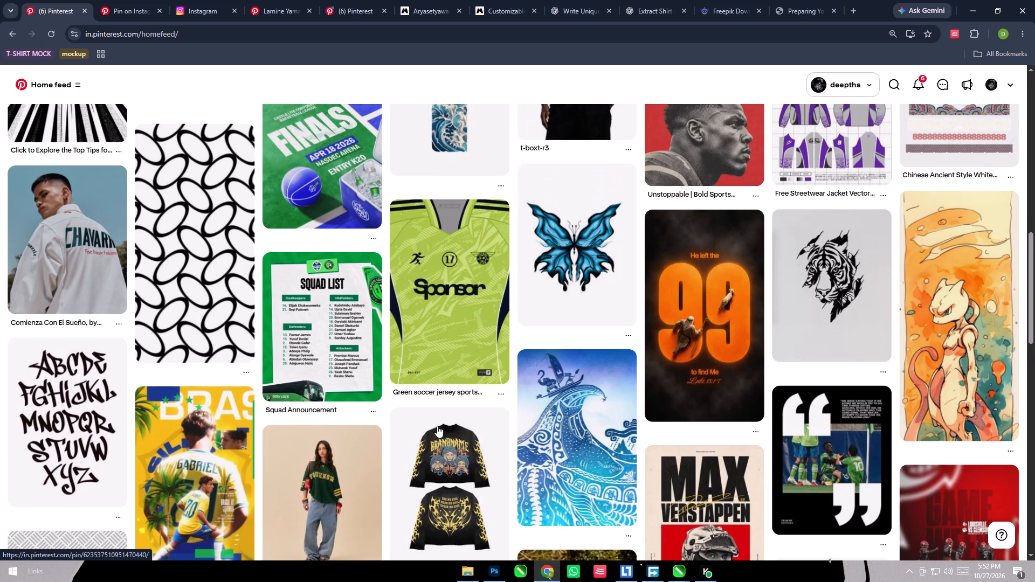
scroll(437, 426, down, 6)
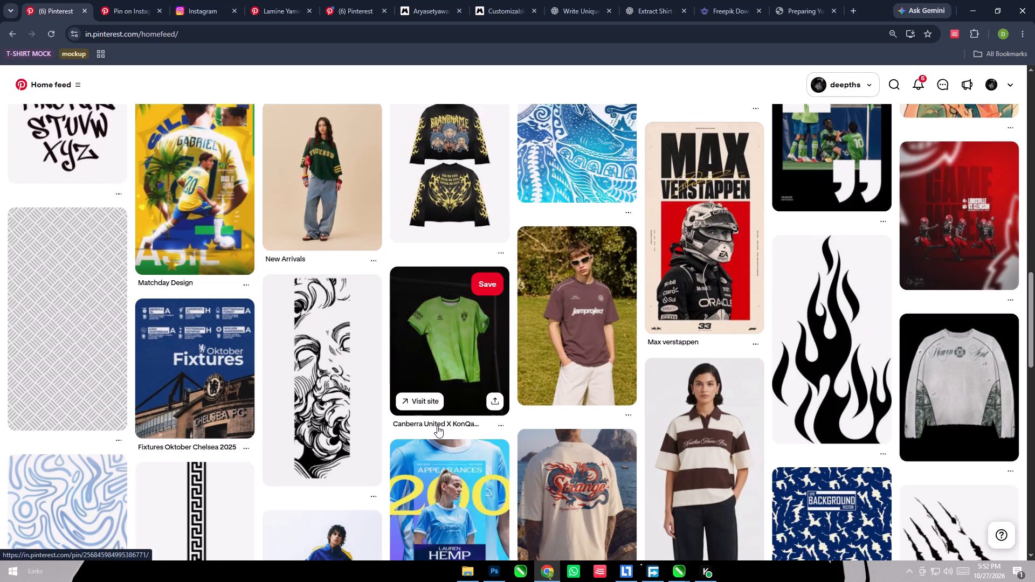
scroll(437, 426, down, 4)
click(342, 179)
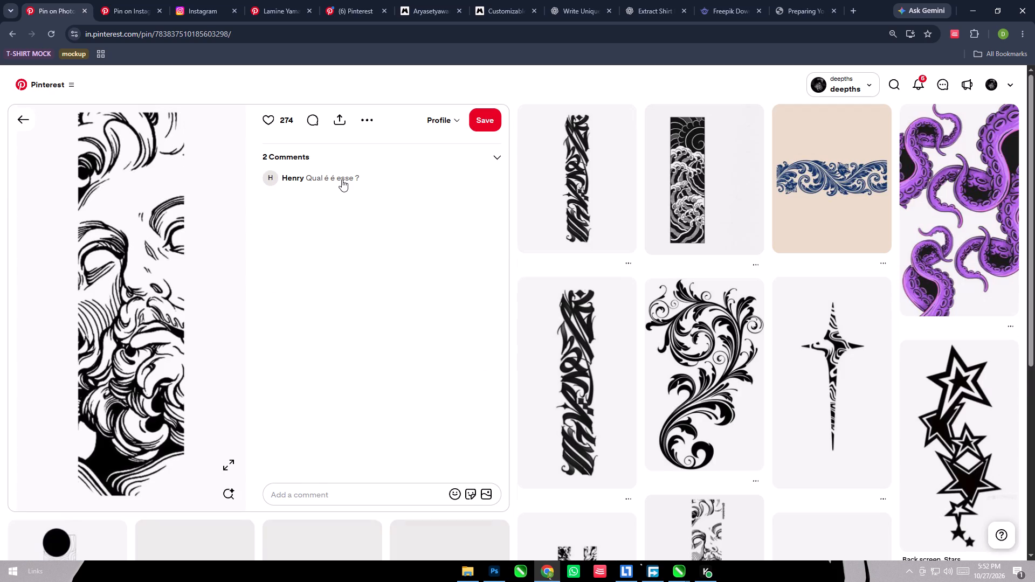
Look through the related pins and open the one showing a blindfolded hooded figure with a lettered halo.
scroll(342, 179, down, 10)
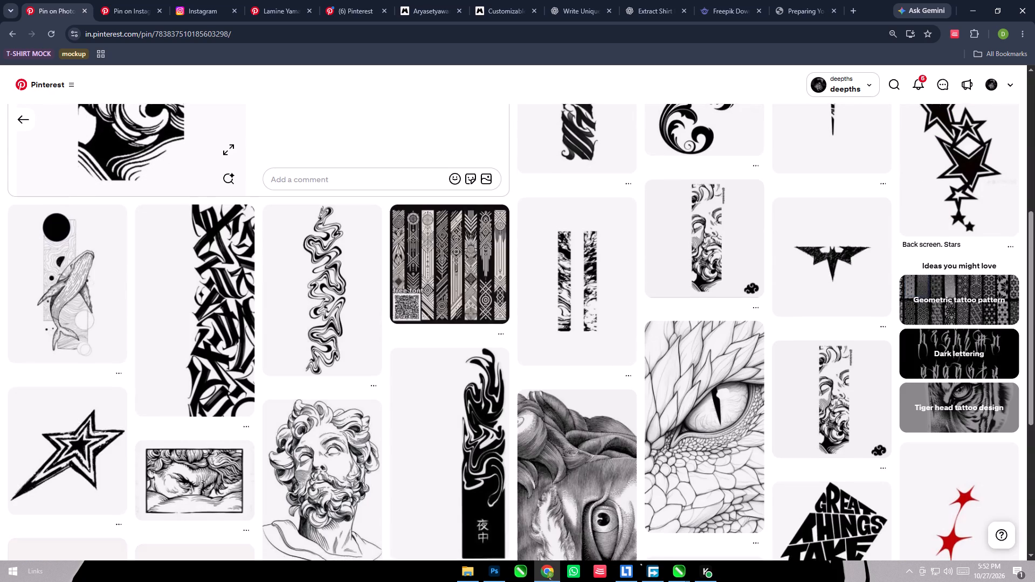
scroll(342, 179, down, 2)
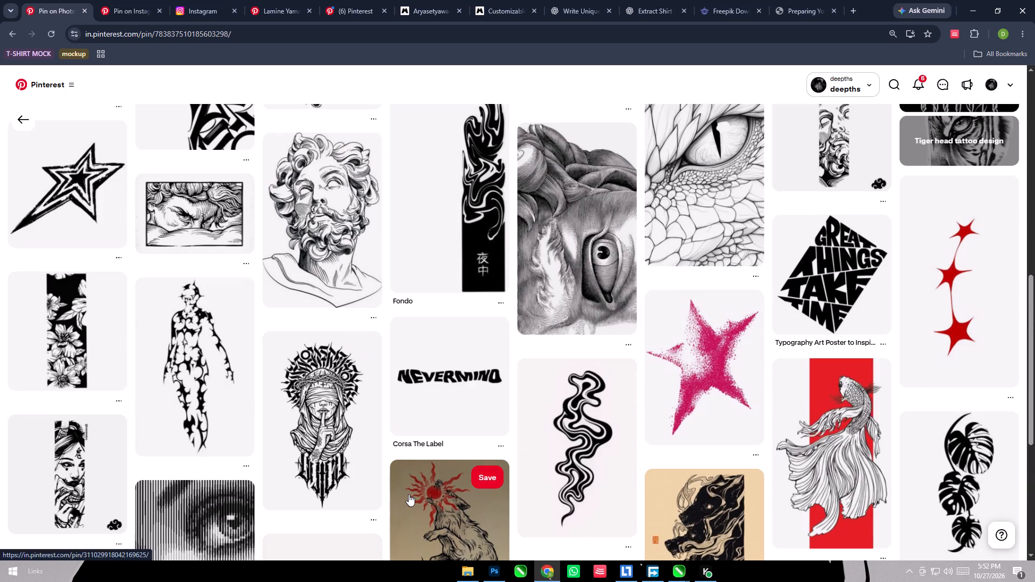
click(313, 406)
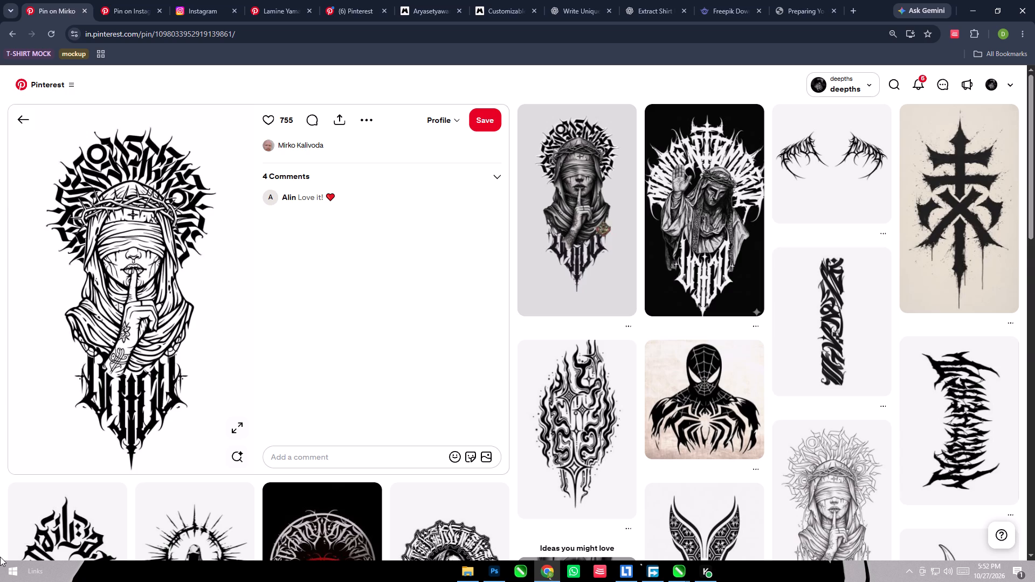
Examine the pins related to the blindfolded figure for black-and-white tattoo-style artwork ideas.
scroll(358, 581, down, 9)
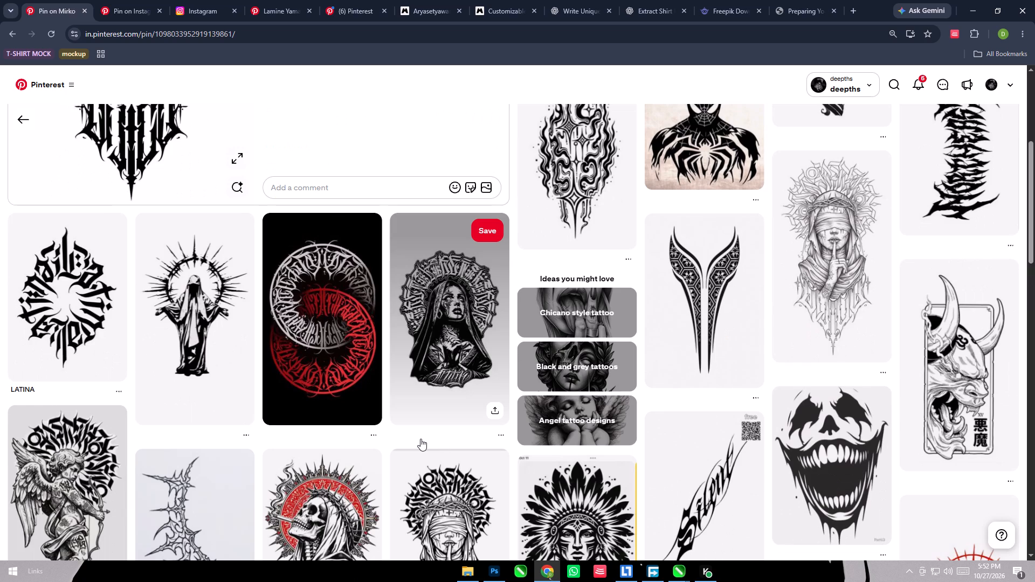
scroll(430, 417, down, 3)
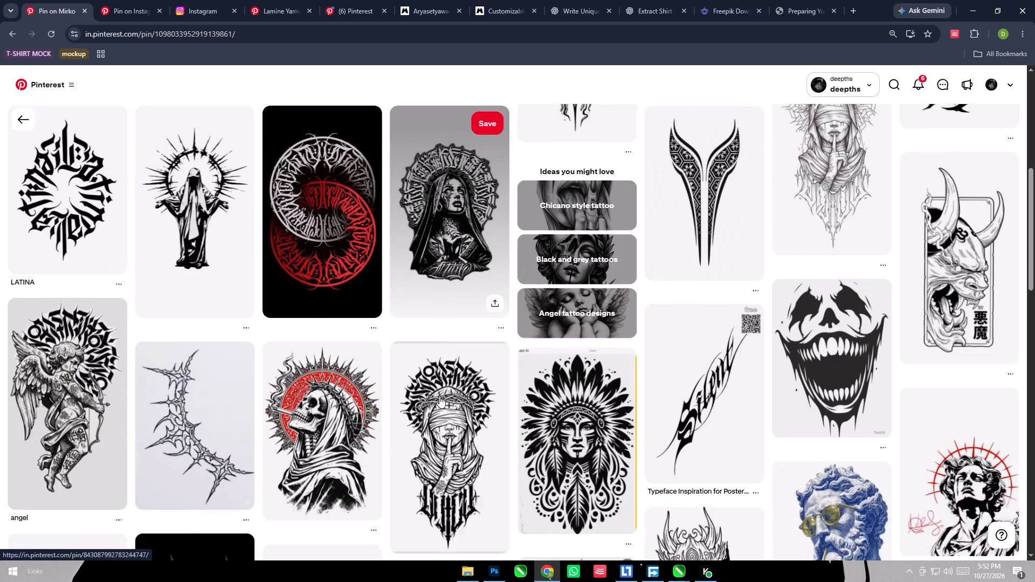
scroll(439, 396, down, 5)
scroll(457, 481, down, 5)
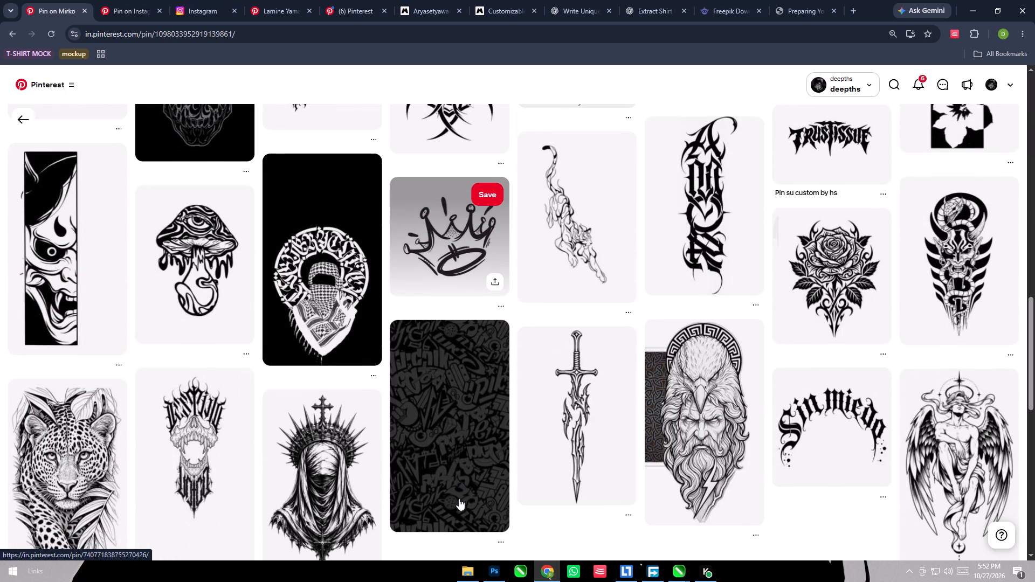
scroll(358, 387, down, 10)
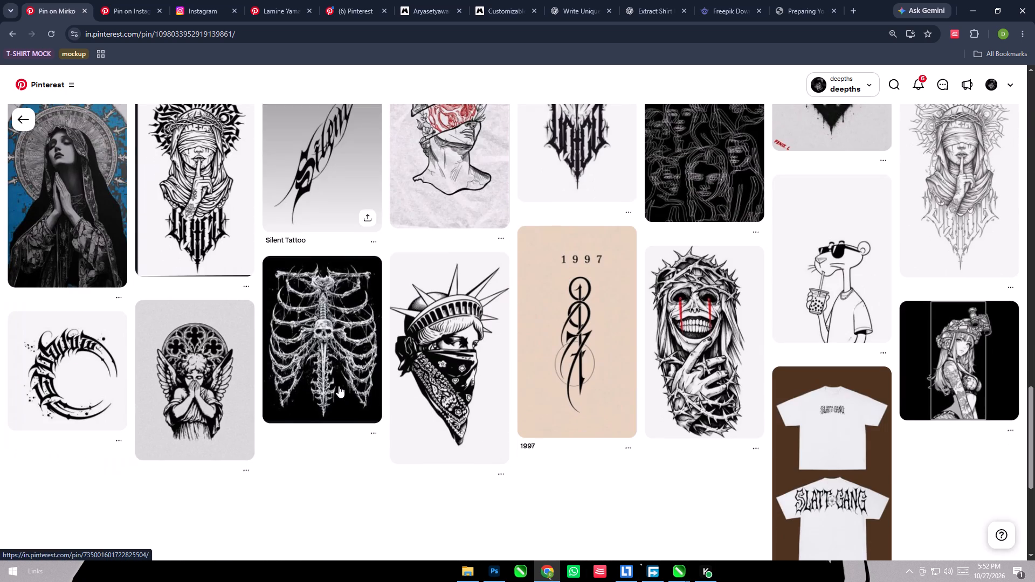
scroll(339, 386, up, 19)
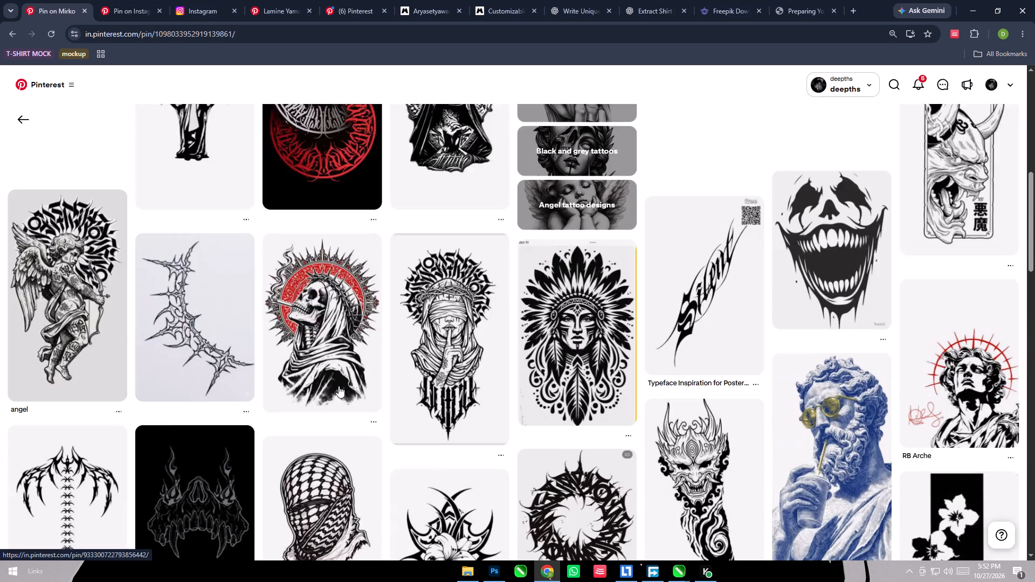
scroll(339, 386, down, 6)
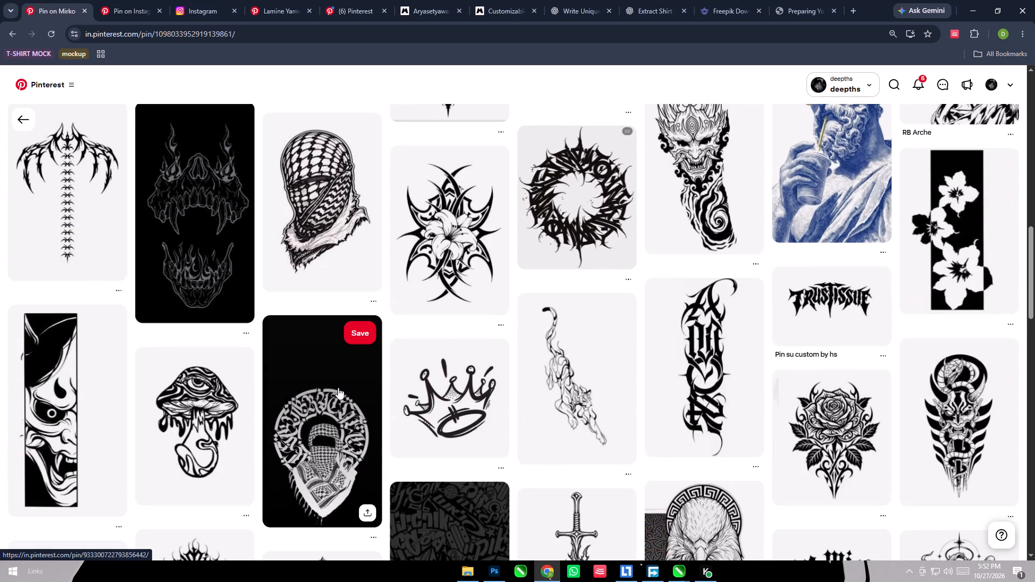
scroll(338, 387, up, 11)
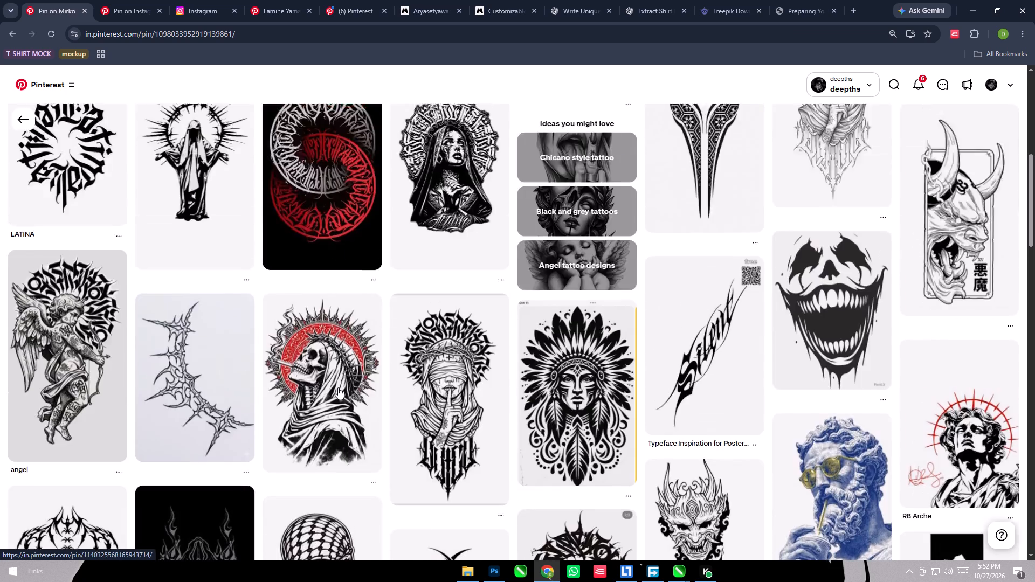
scroll(338, 387, up, 8)
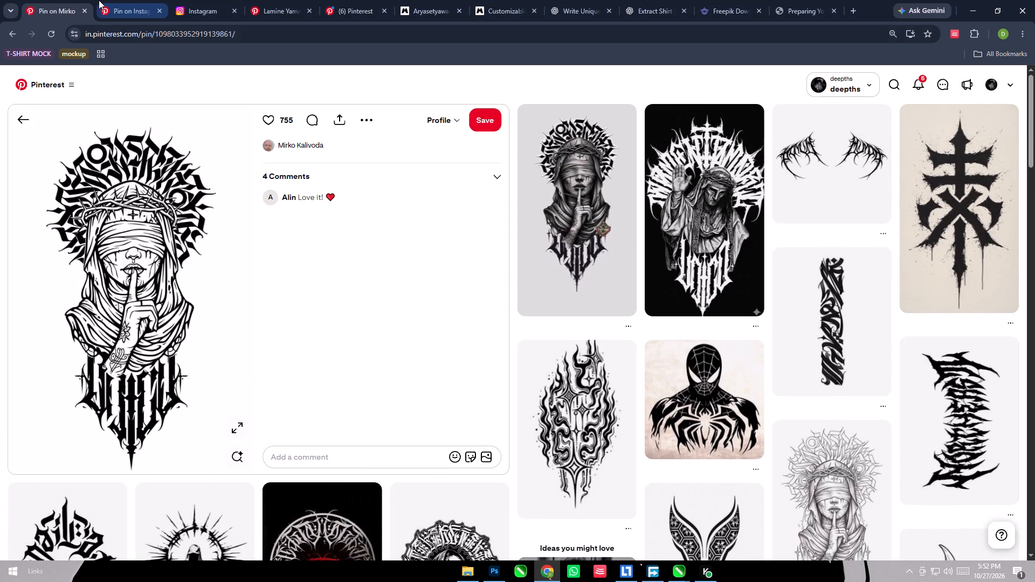
Open the home feed in the second Pinterest tab and look through it for design references.
click(99, 0)
click(26, 81)
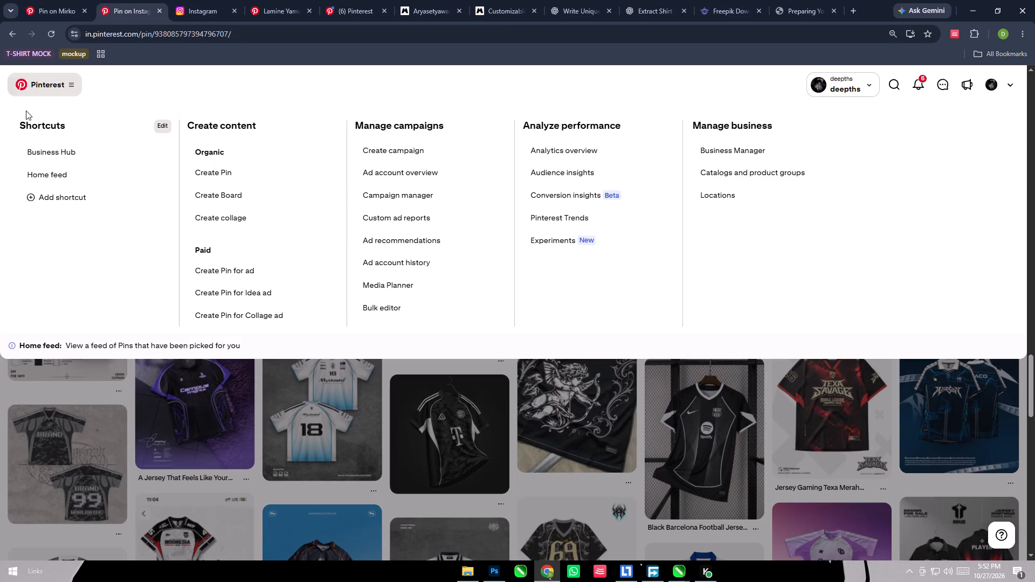
click(26, 170)
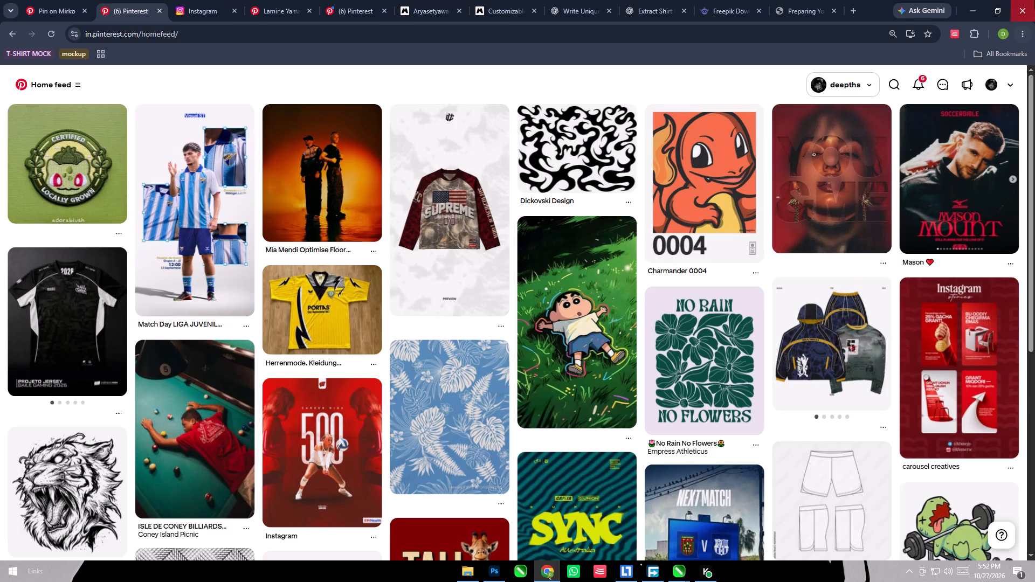
scroll(539, 222, down, 2)
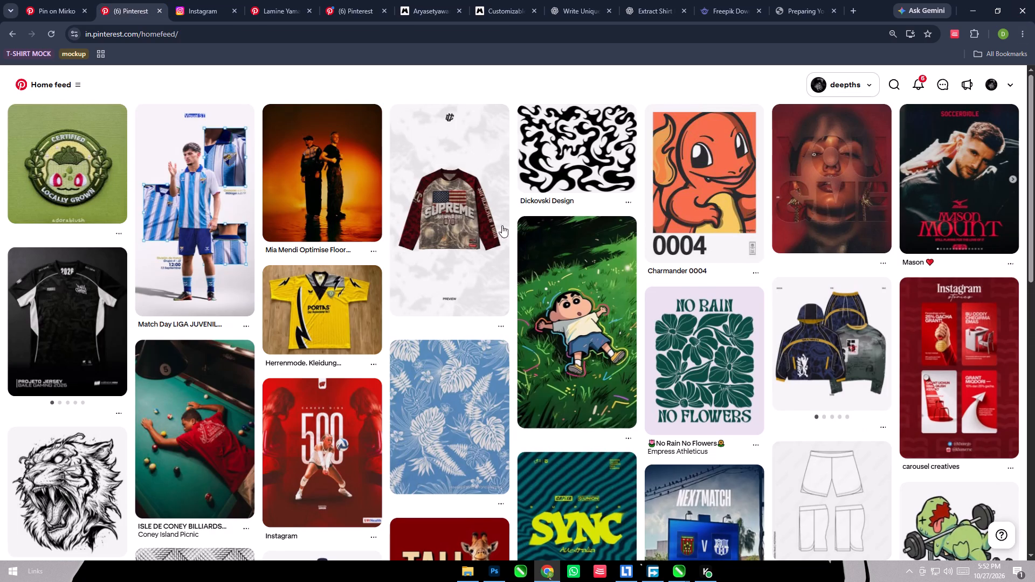
scroll(502, 225, down, 2)
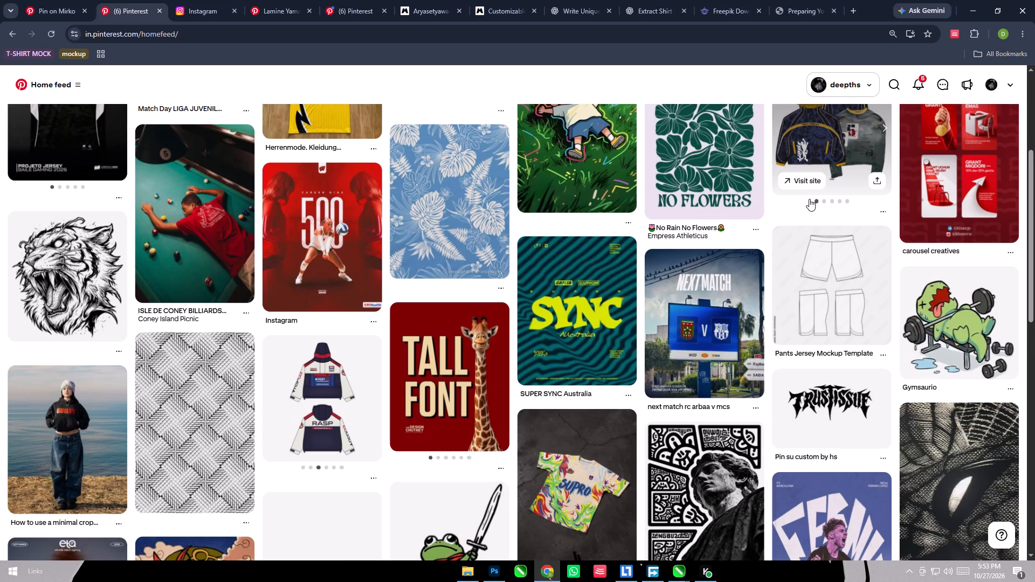
scroll(809, 199, down, 5)
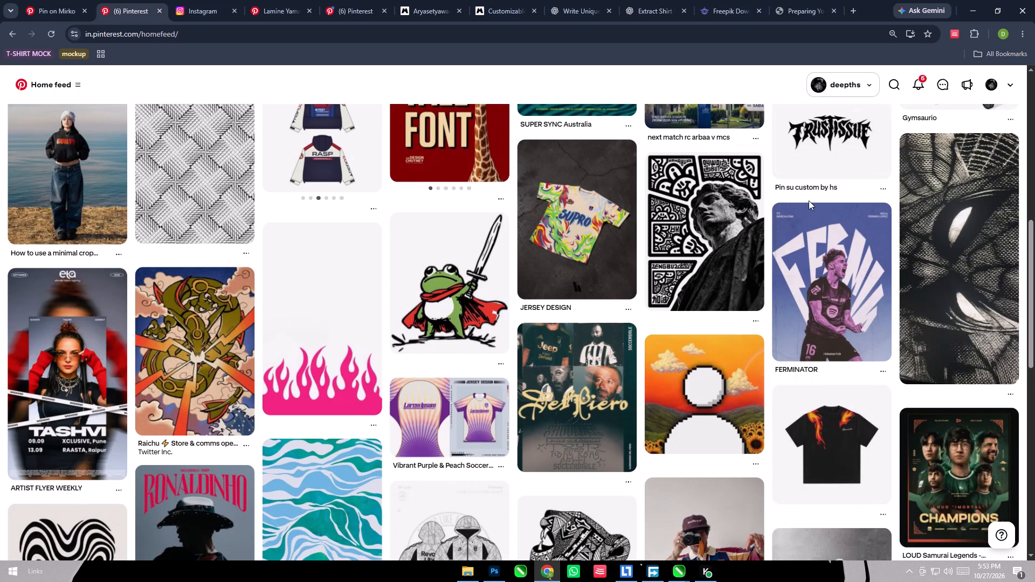
scroll(806, 201, down, 3)
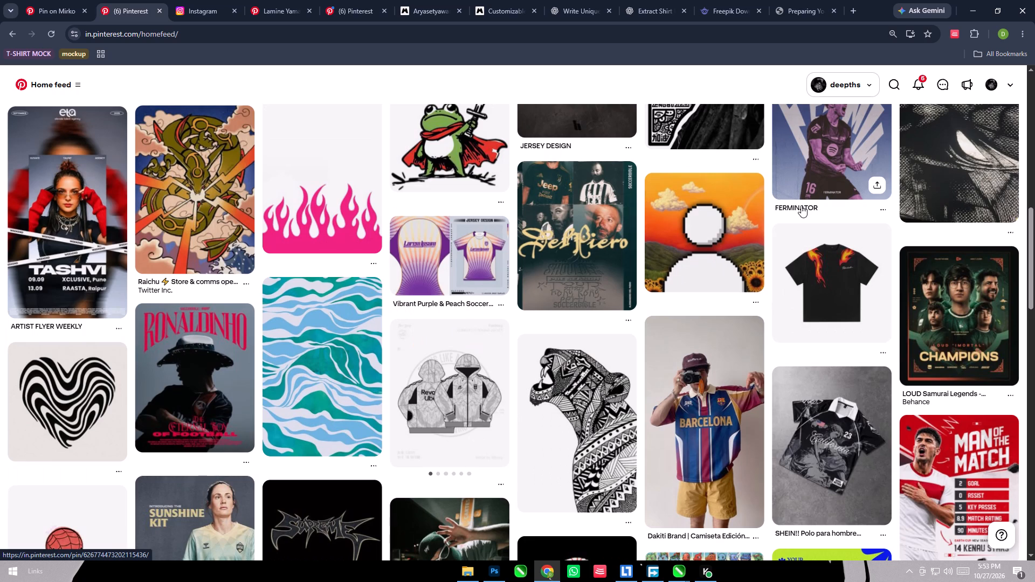
scroll(801, 205, down, 6)
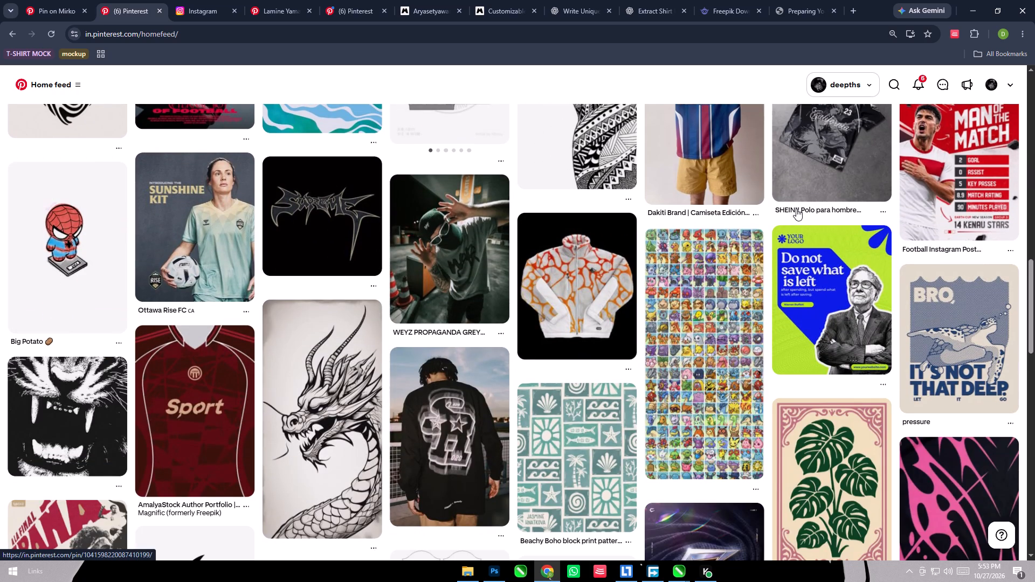
scroll(796, 209, down, 5)
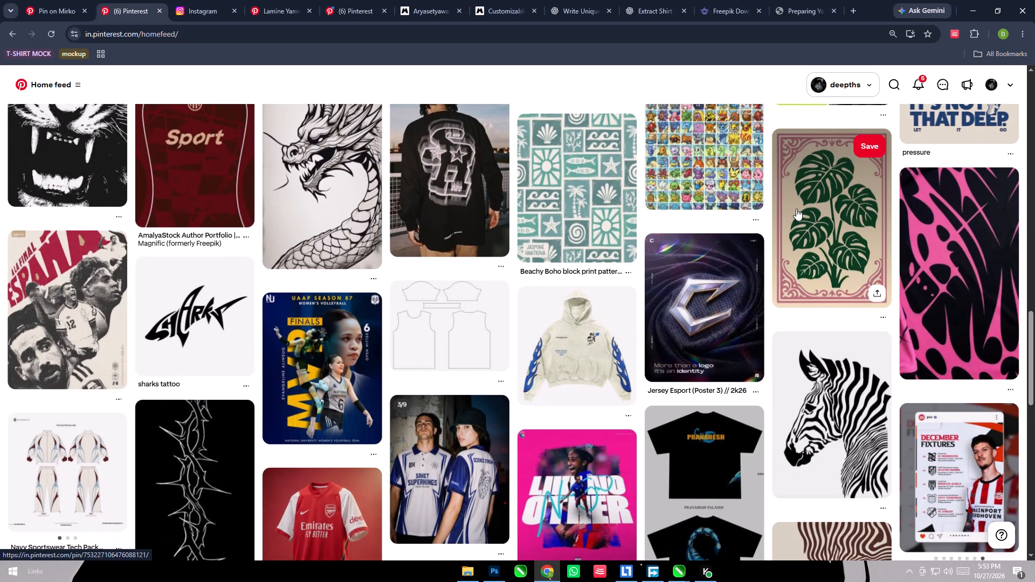
scroll(796, 209, down, 10)
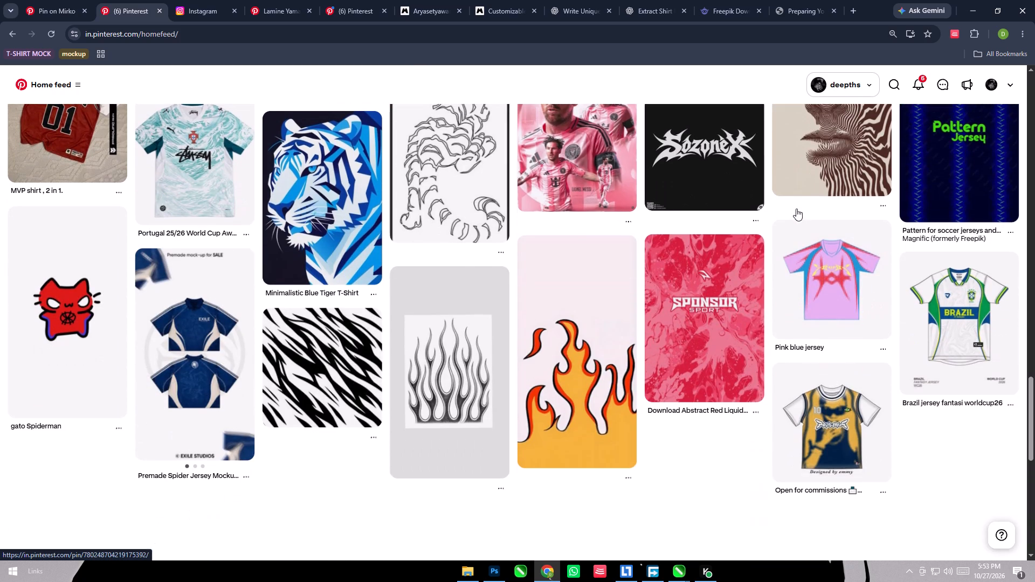
scroll(796, 209, up, 10)
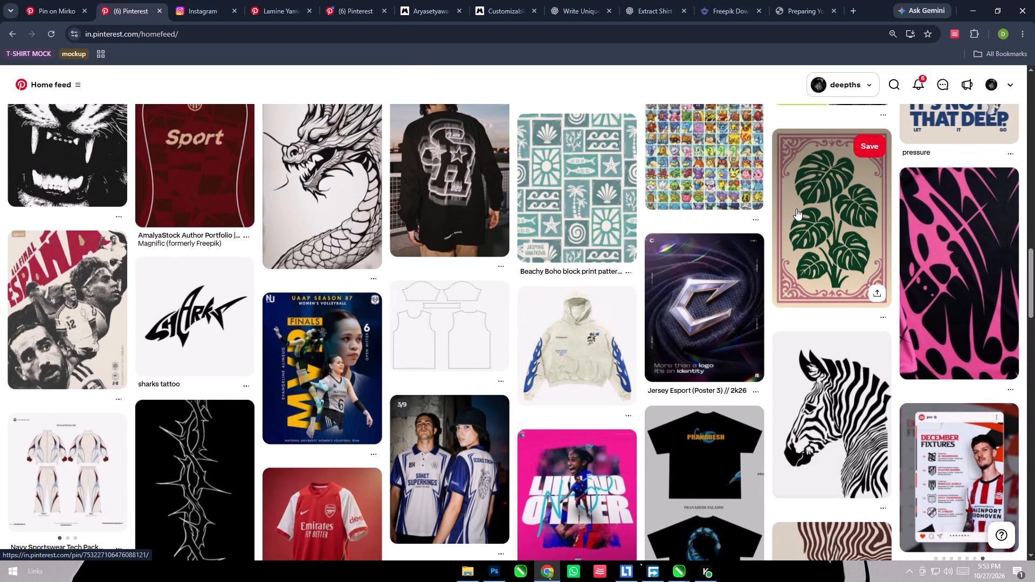
Open the "Jersey Esport (Poster 3) // 2k26" pin and download its image.
click(712, 288)
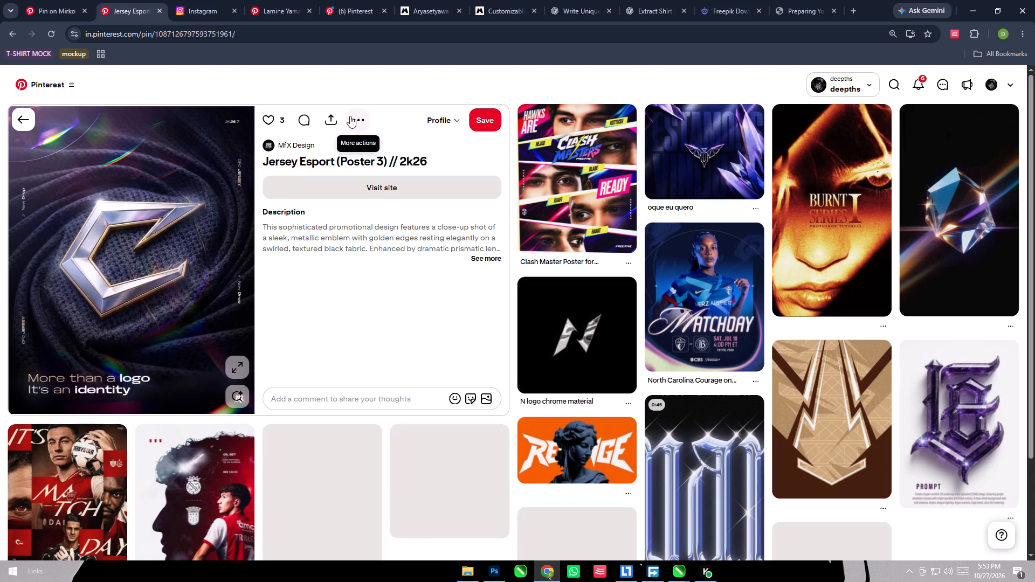
click(361, 116)
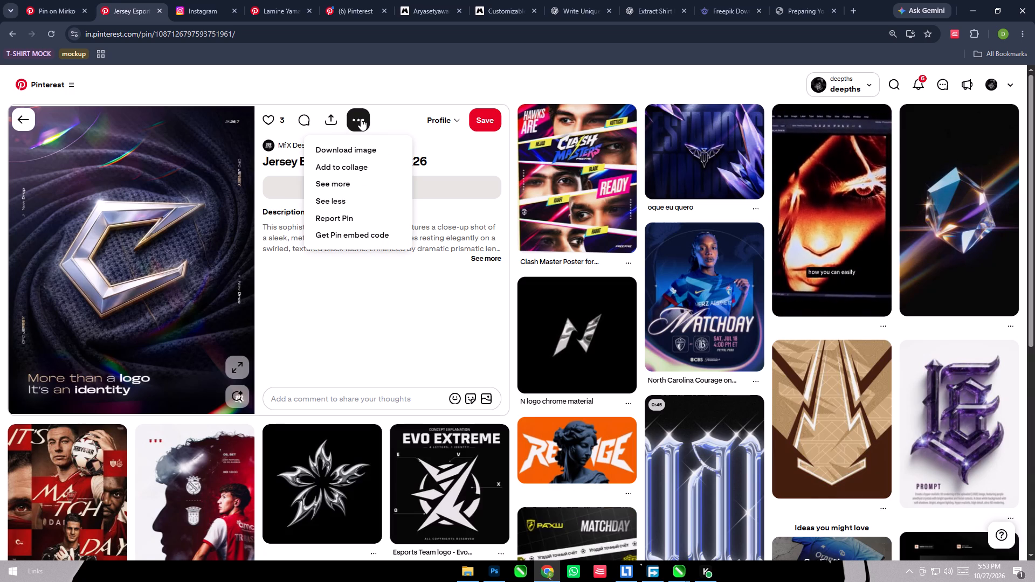
click(352, 152)
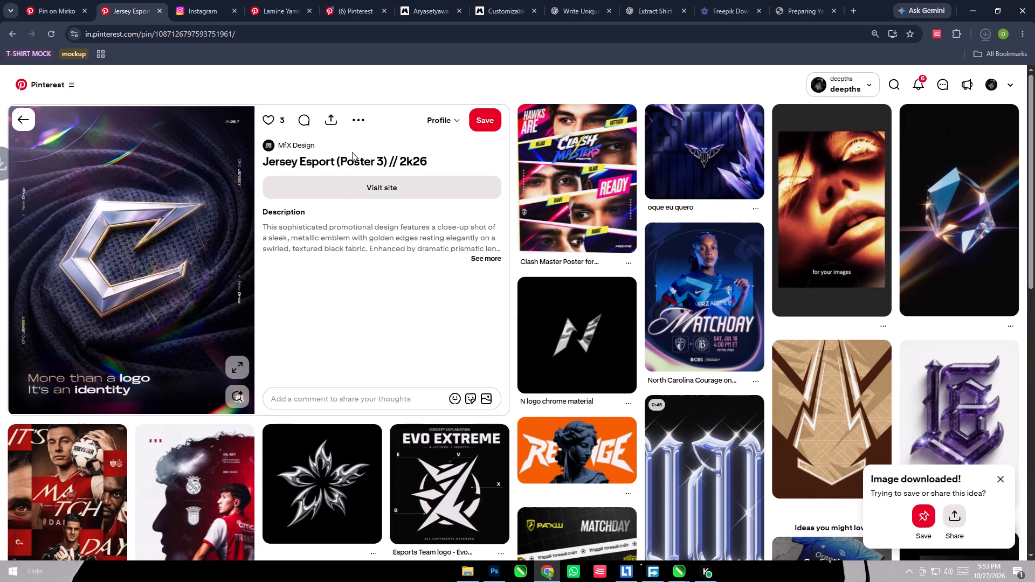
Return to the Pinterest home feed and look through it for jersey and pattern design references.
click(18, 112)
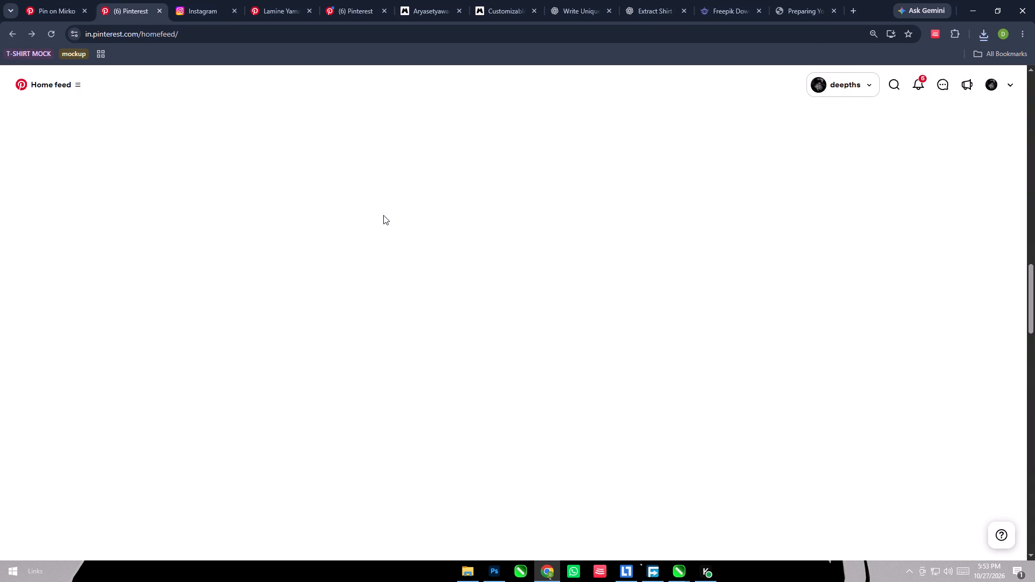
scroll(383, 215, down, 9)
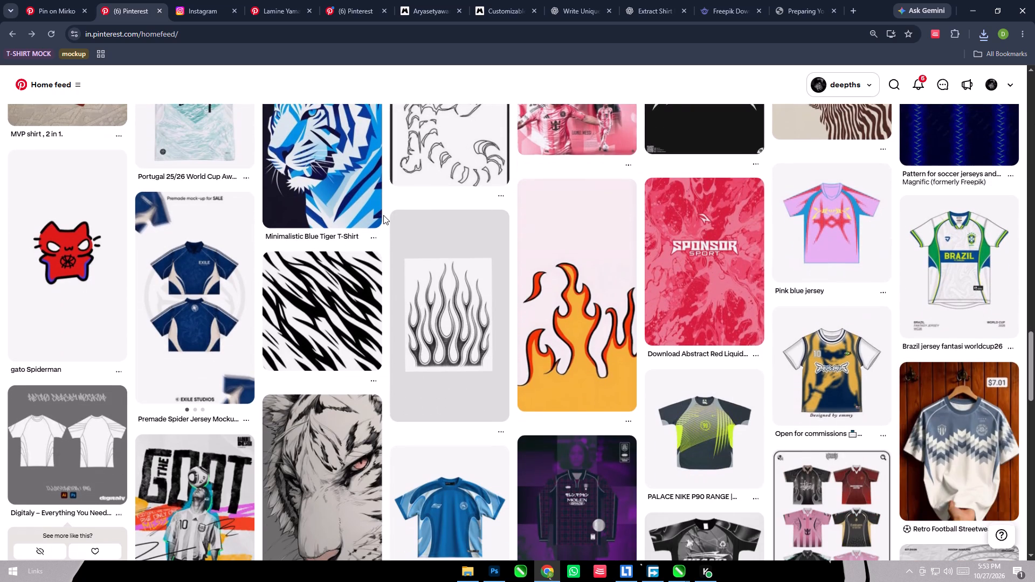
scroll(383, 215, down, 4)
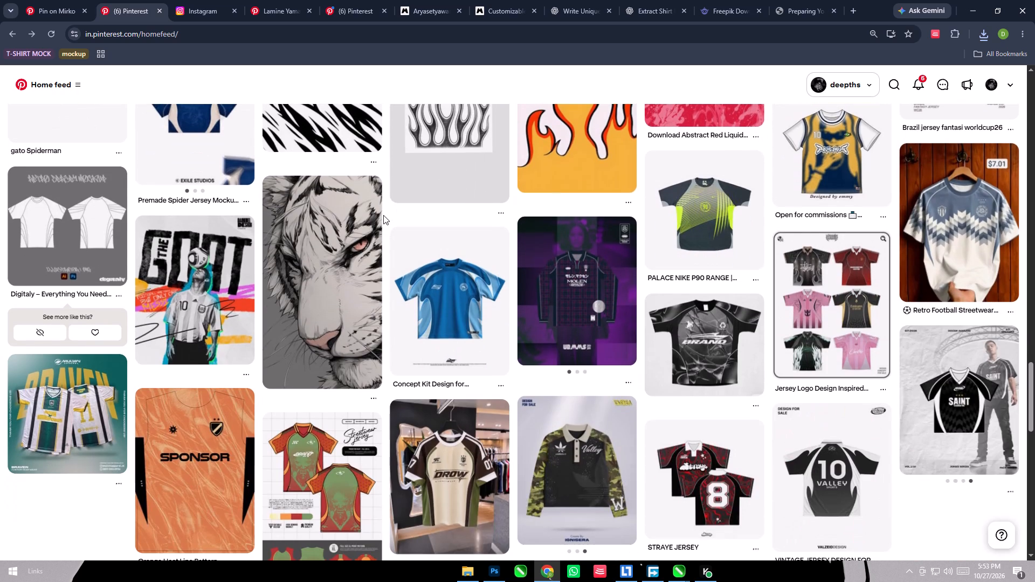
scroll(383, 215, down, 4)
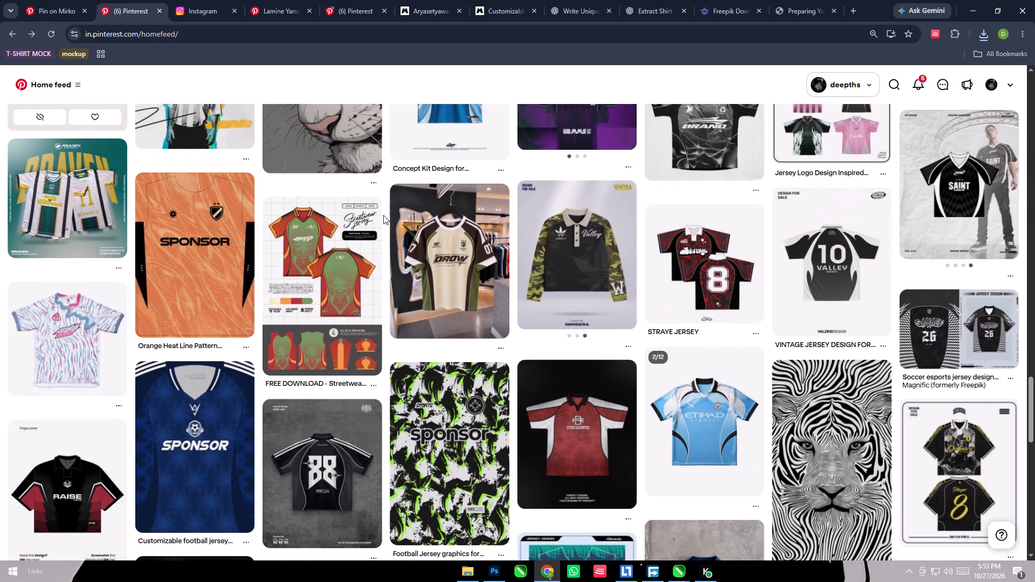
scroll(383, 215, down, 4)
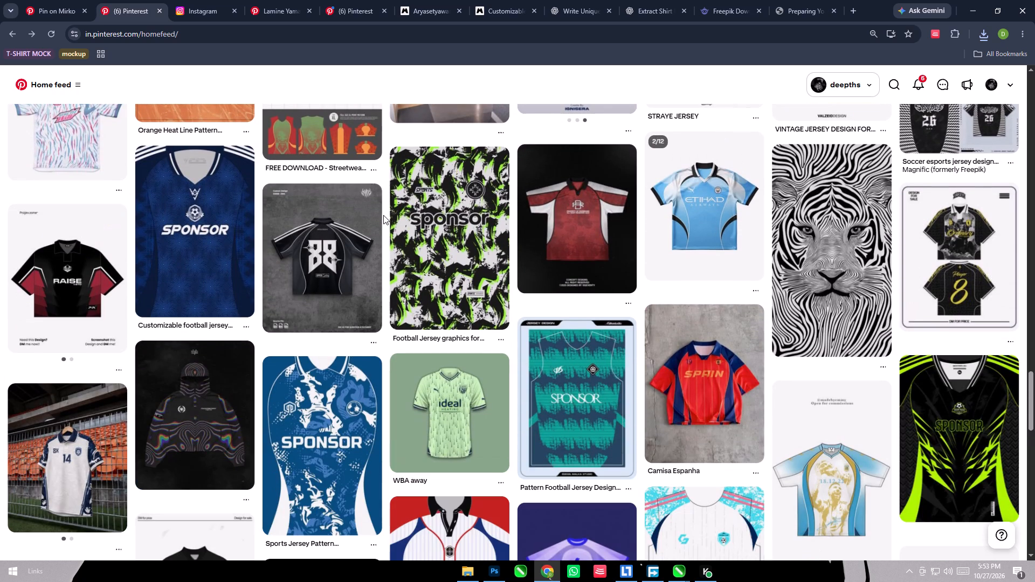
scroll(383, 215, down, 6)
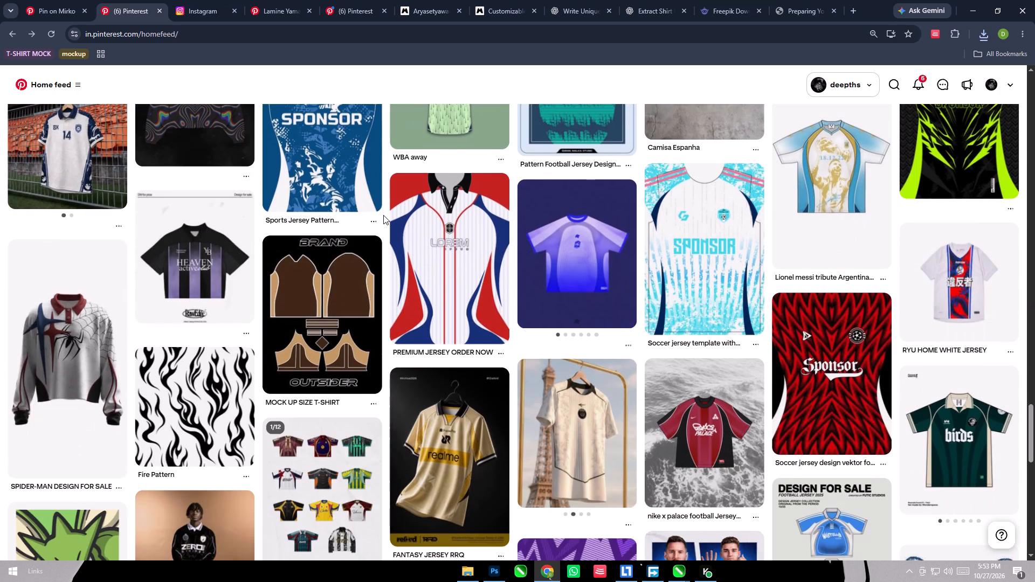
scroll(383, 215, down, 4)
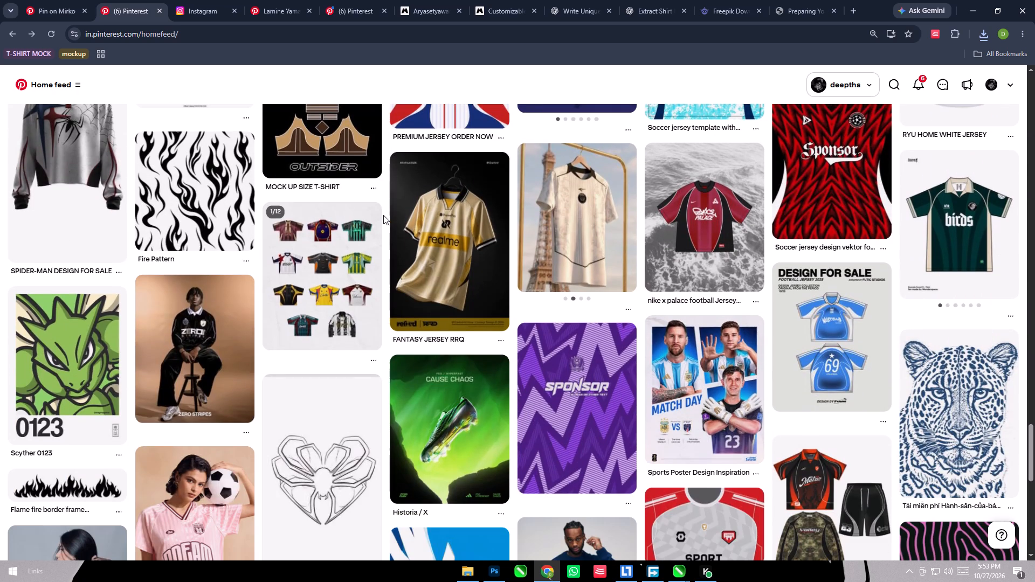
scroll(383, 215, down, 4)
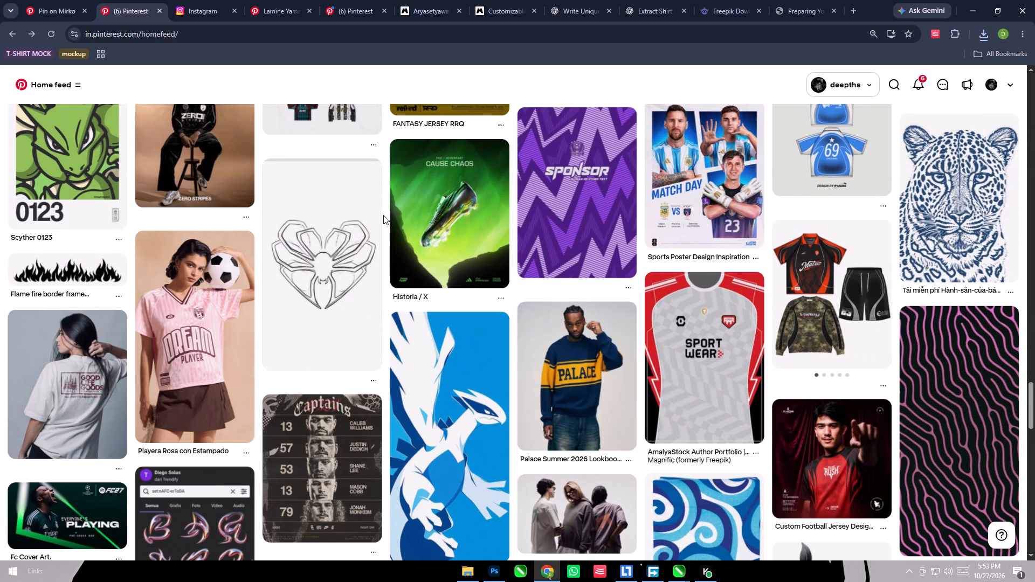
scroll(383, 215, up, 2)
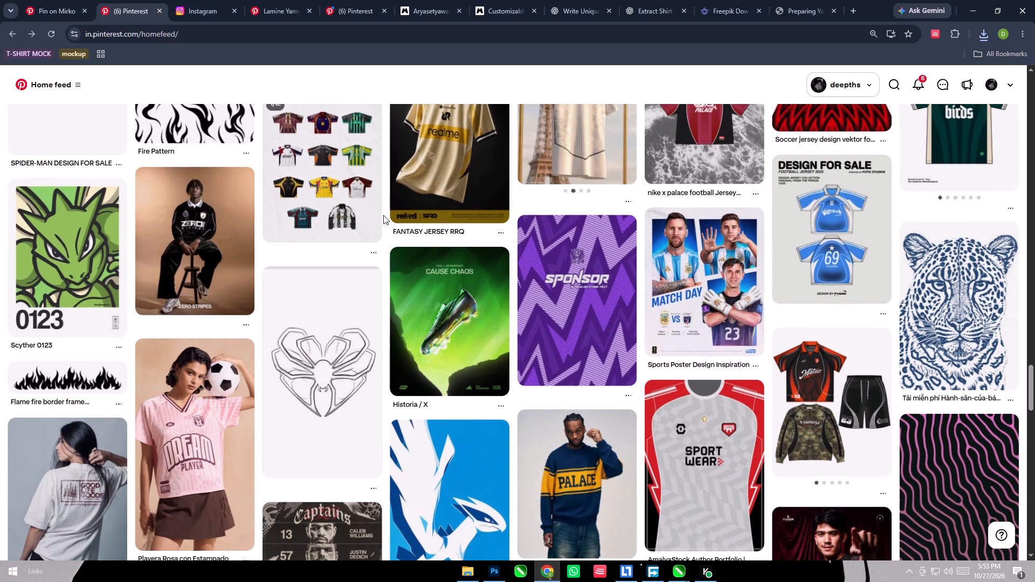
Open the blue "Design for Sale" Football Jersey 2025 pin and look through its related jersey designs.
click(850, 184)
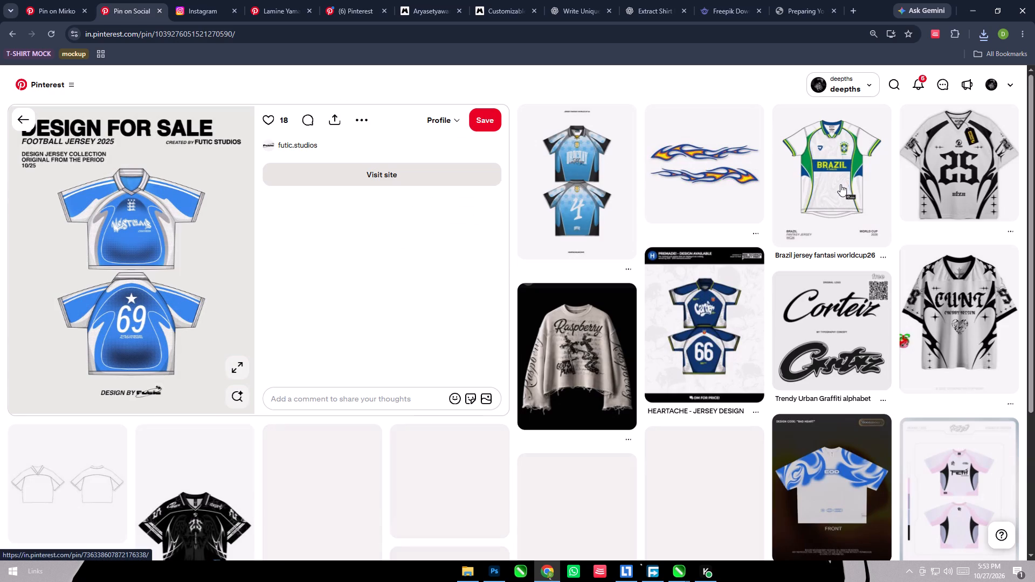
scroll(837, 186, down, 3)
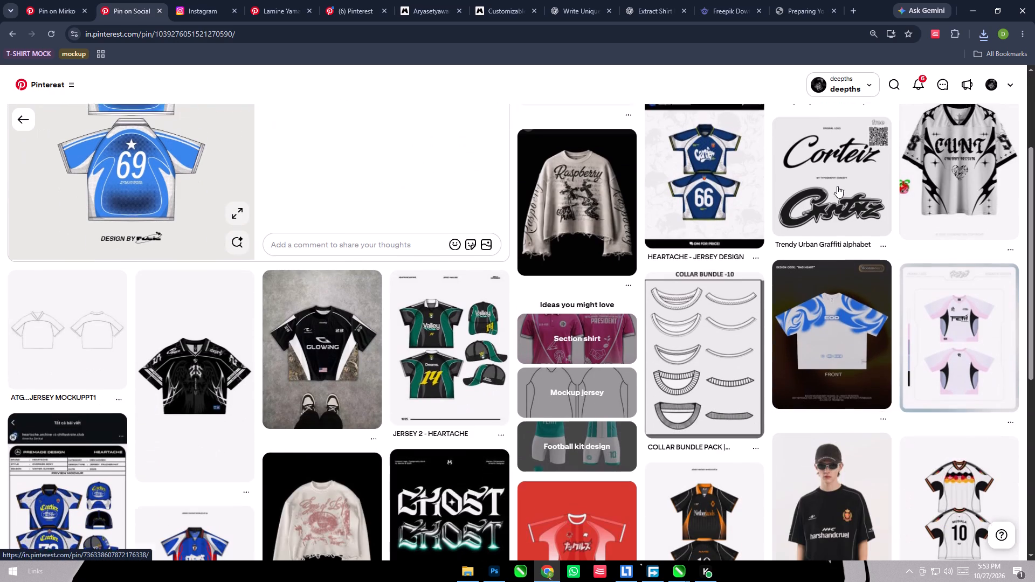
scroll(836, 186, down, 4)
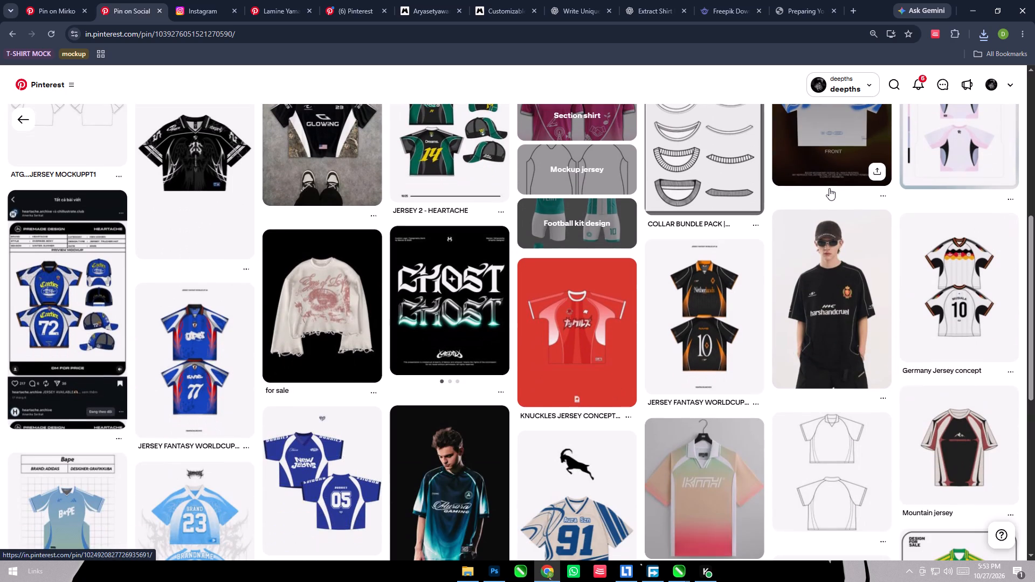
scroll(829, 188, down, 5)
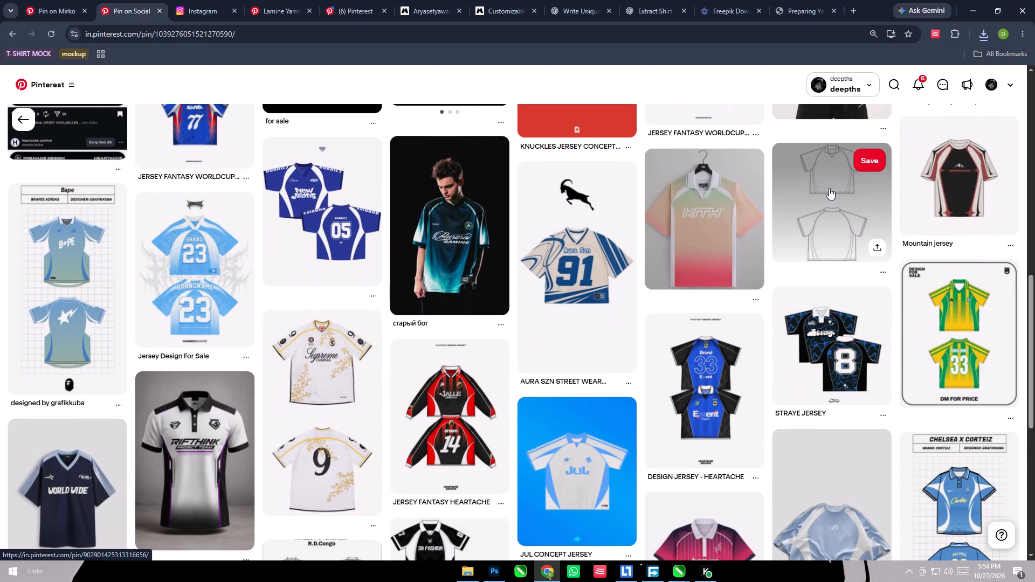
scroll(829, 188, down, 3)
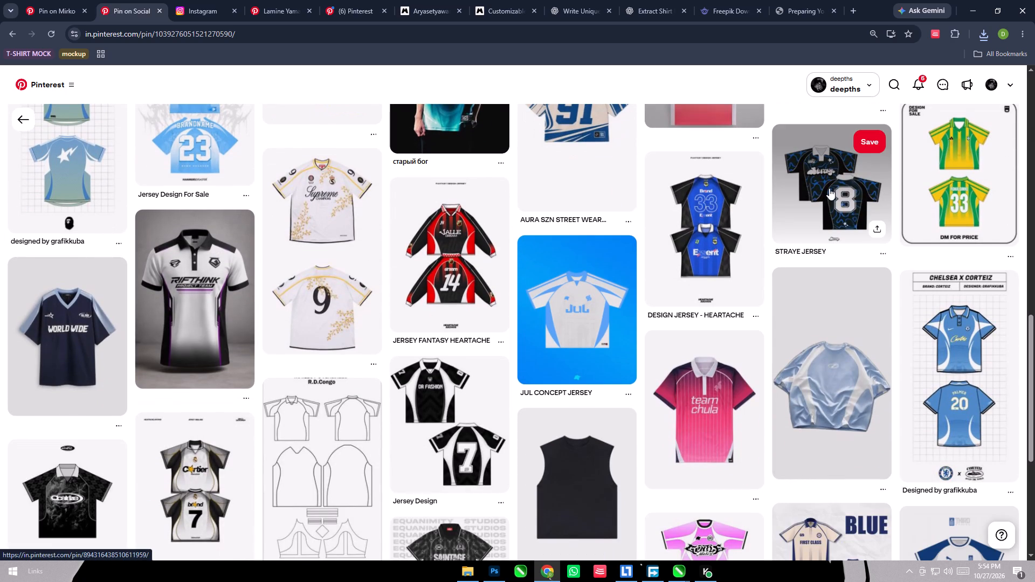
scroll(829, 188, down, 4)
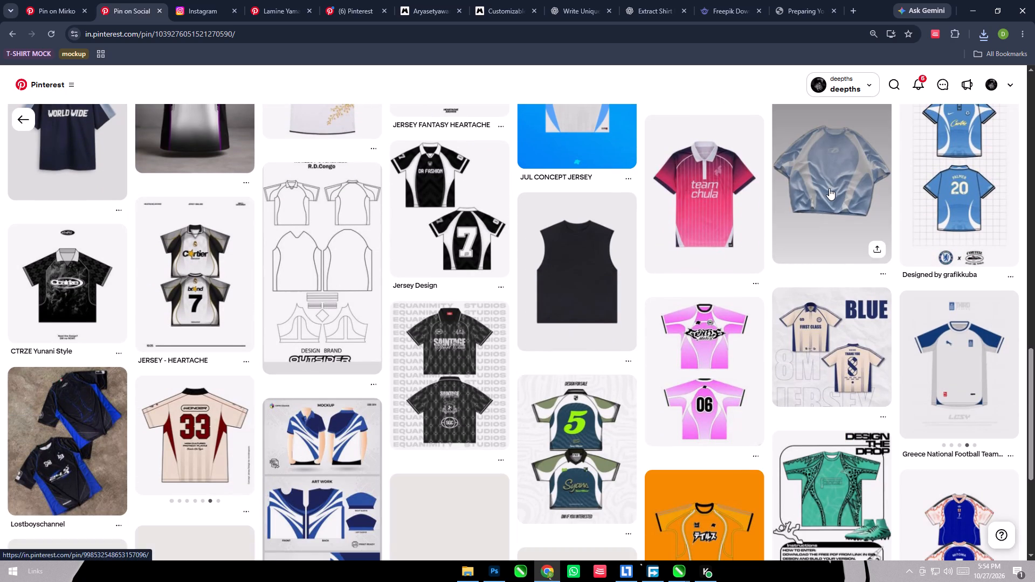
scroll(829, 188, down, 4)
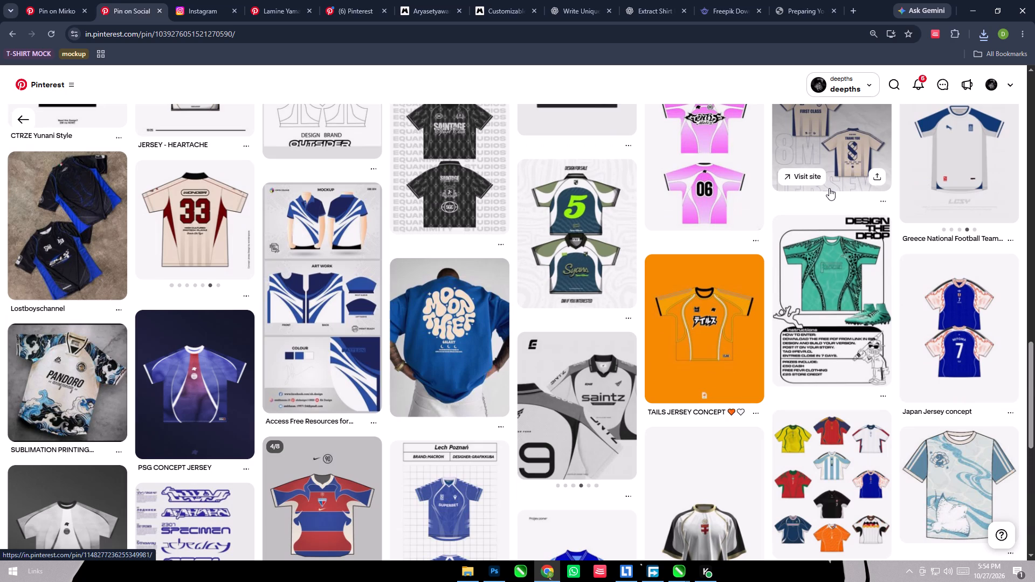
Open the "Design for Sale" pin with the number 5 Syans jersey and examine its related jersey designs.
click(556, 222)
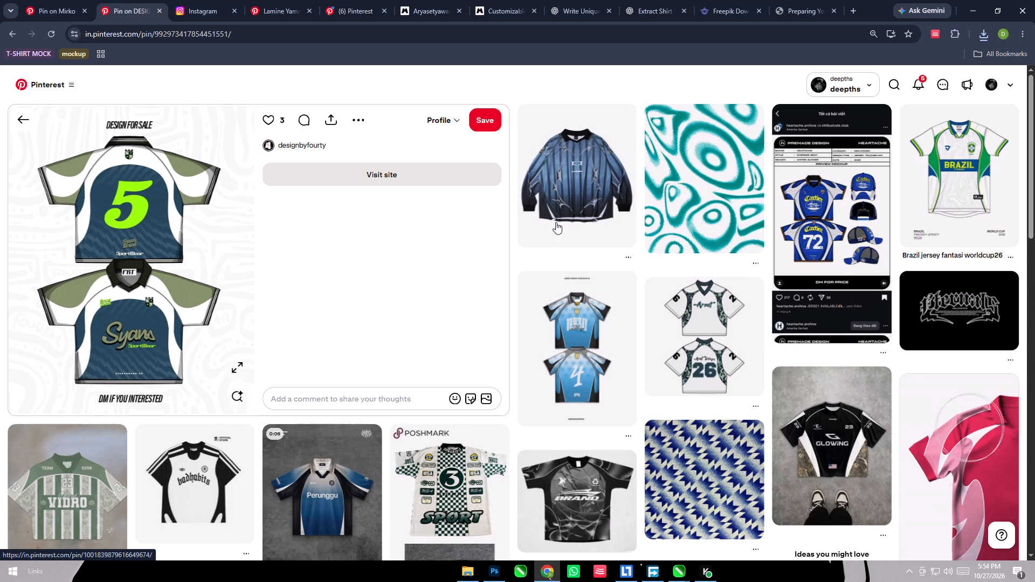
scroll(556, 222, down, 7)
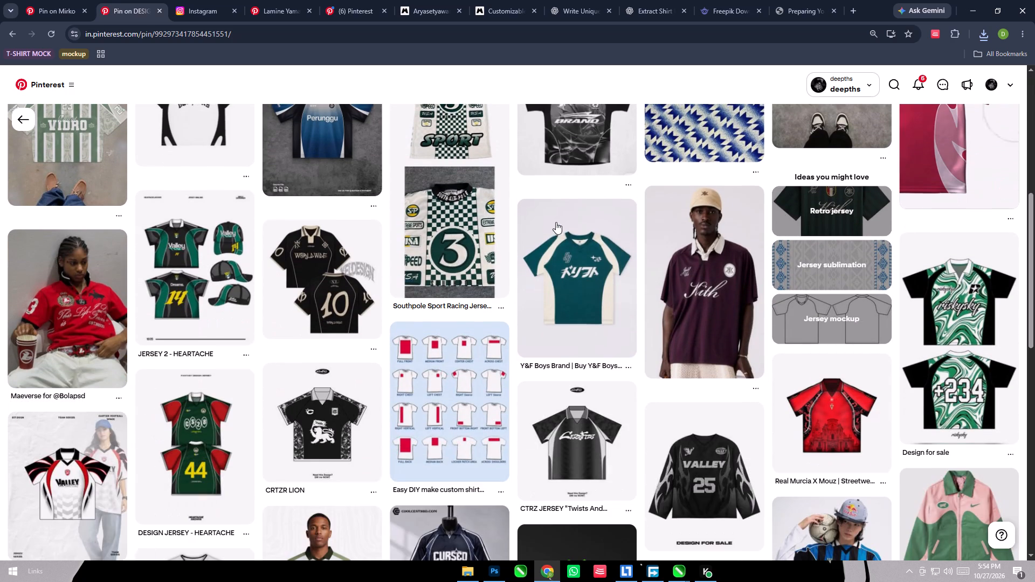
scroll(556, 222, down, 4)
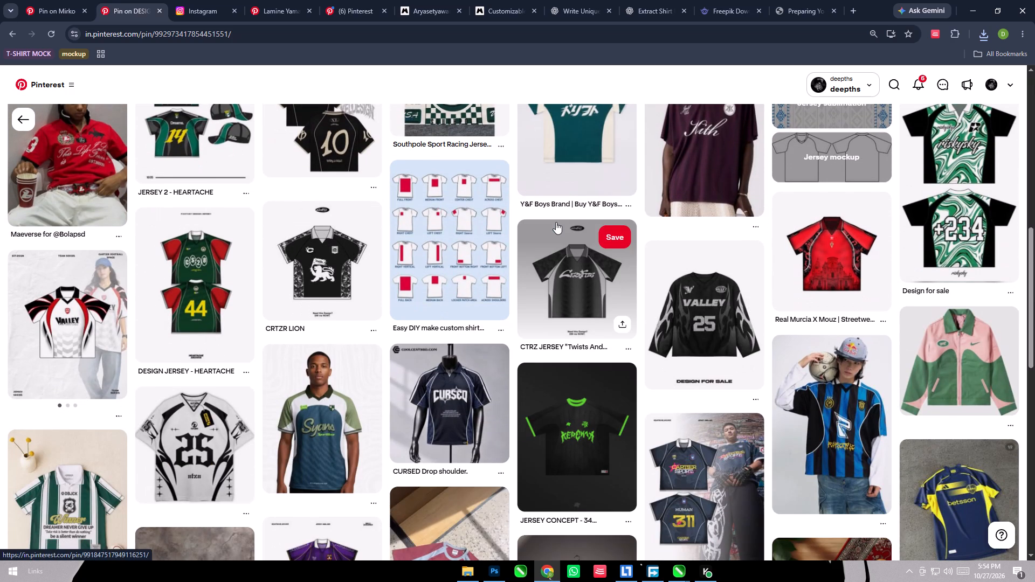
scroll(556, 222, down, 10)
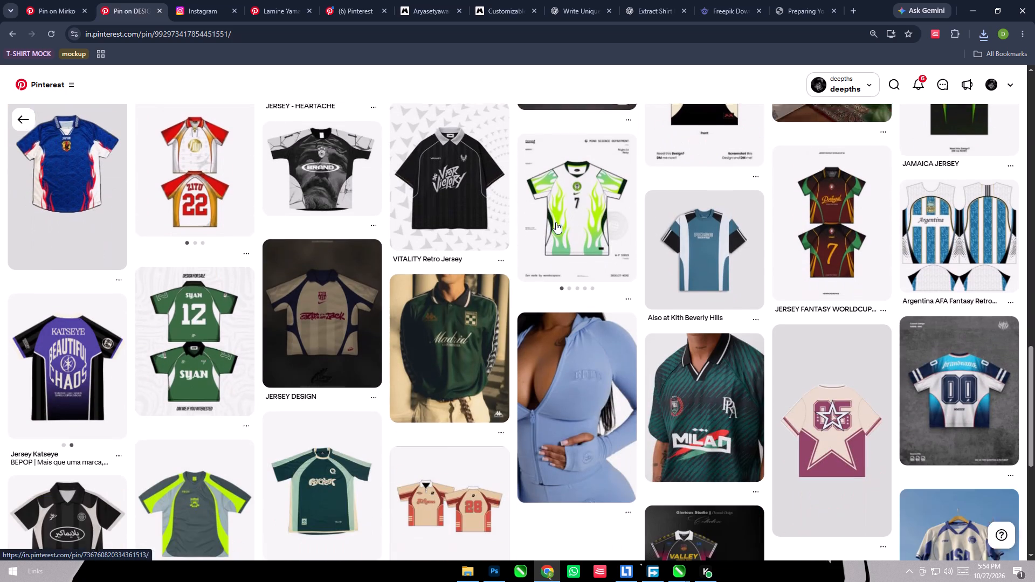
scroll(699, 376, down, 5)
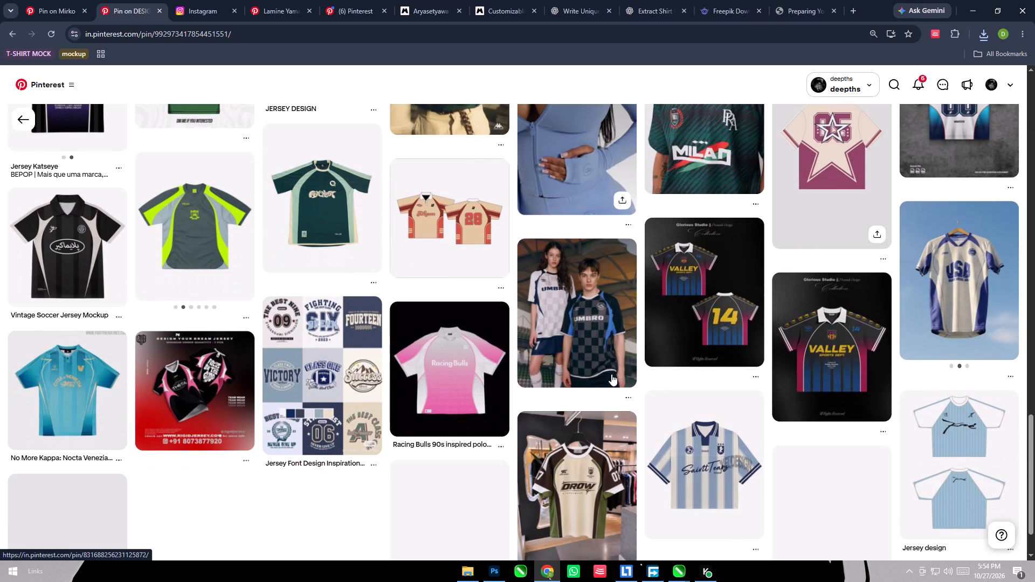
scroll(608, 373, down, 5)
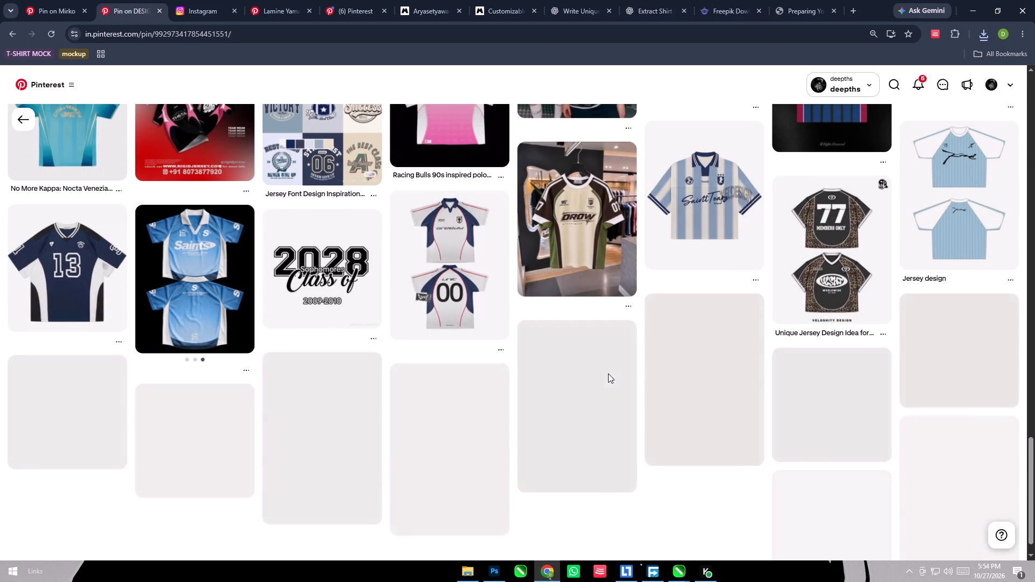
scroll(608, 373, down, 5)
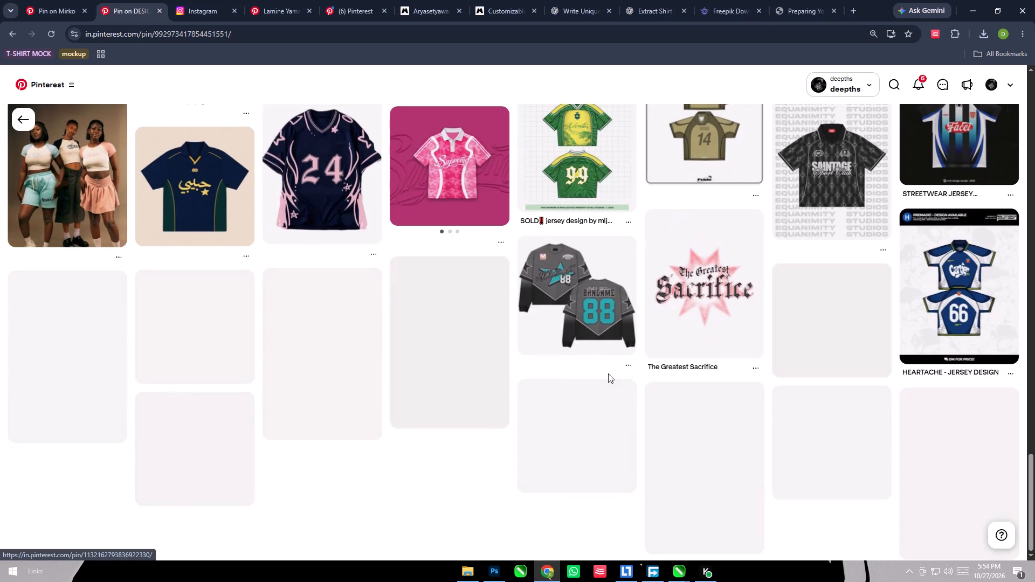
scroll(608, 373, down, 6)
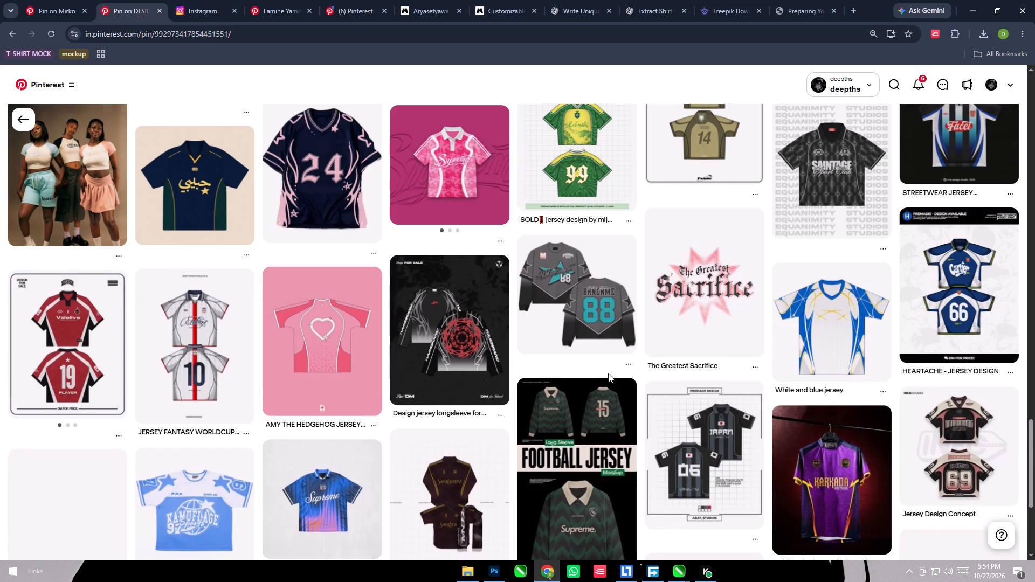
scroll(608, 373, up, 3)
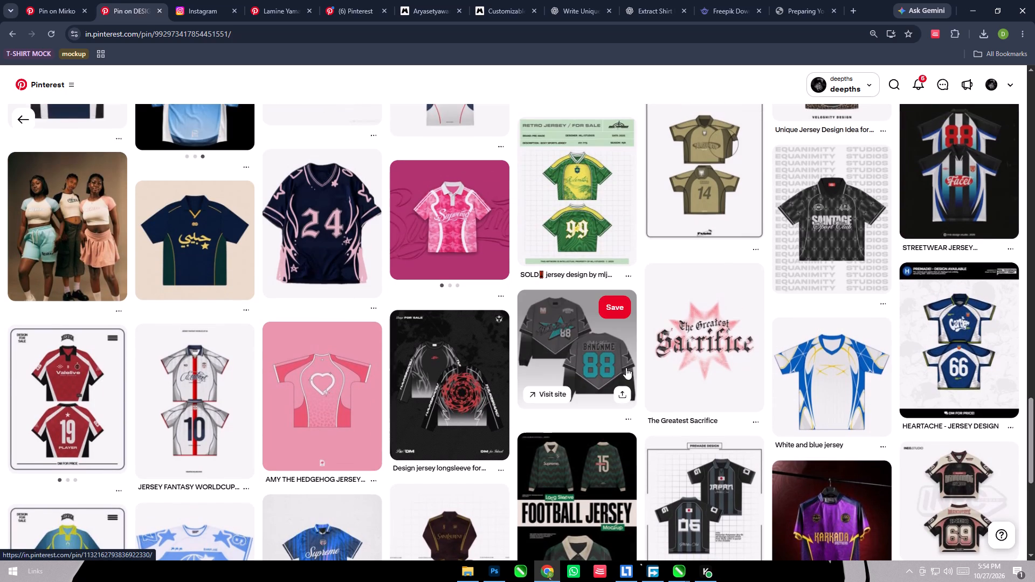
Open the black Saintage Sport Club jersey pin and look through its related pins for dark jersey and pattern ideas.
click(838, 244)
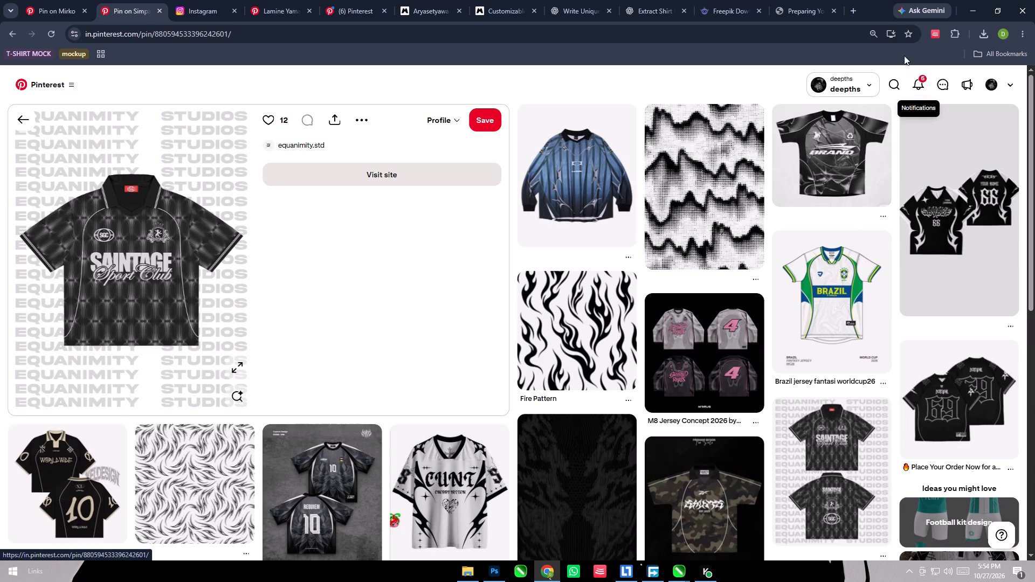
scroll(479, 262, down, 5)
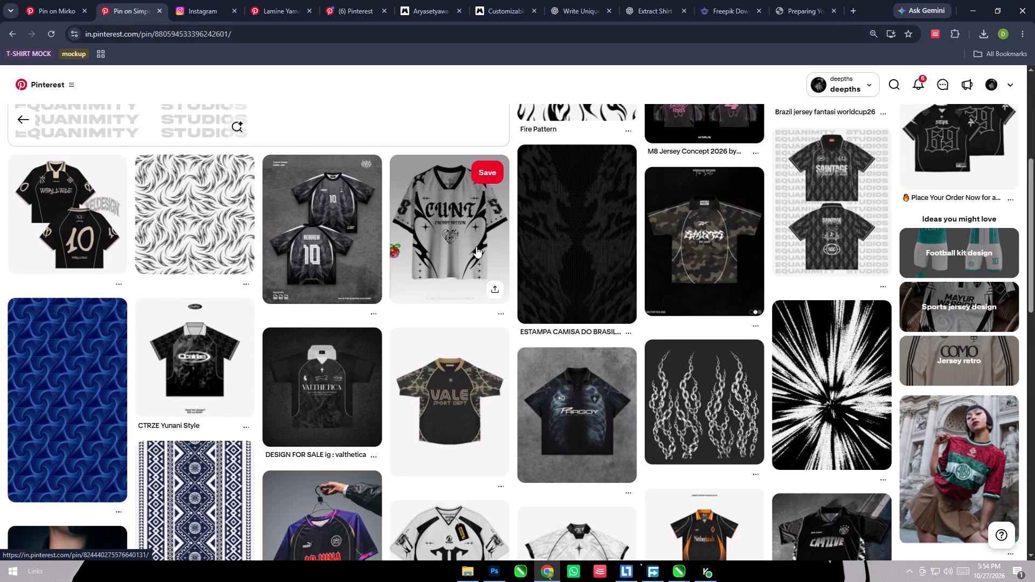
scroll(476, 246, down, 2)
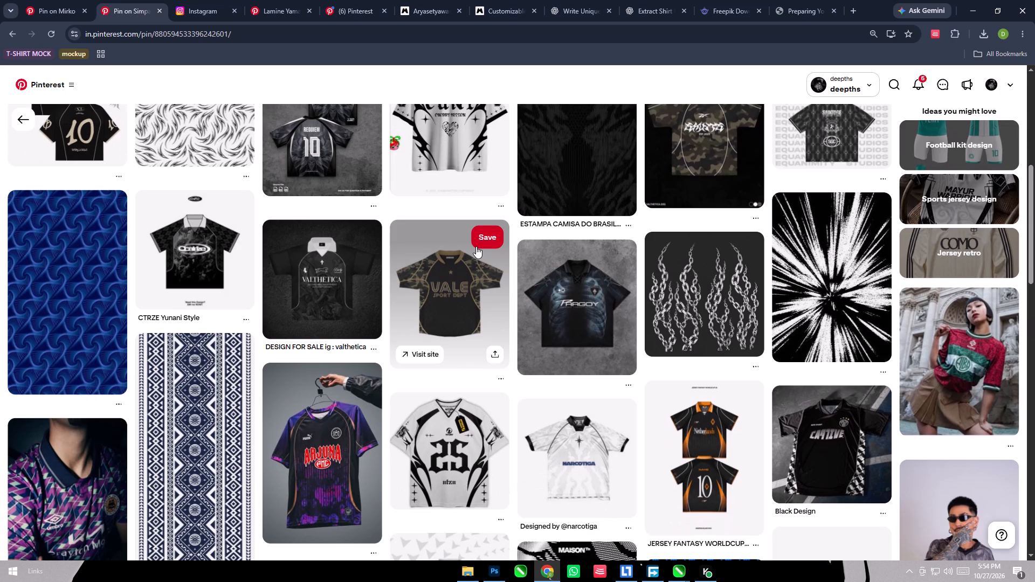
scroll(476, 246, down, 8)
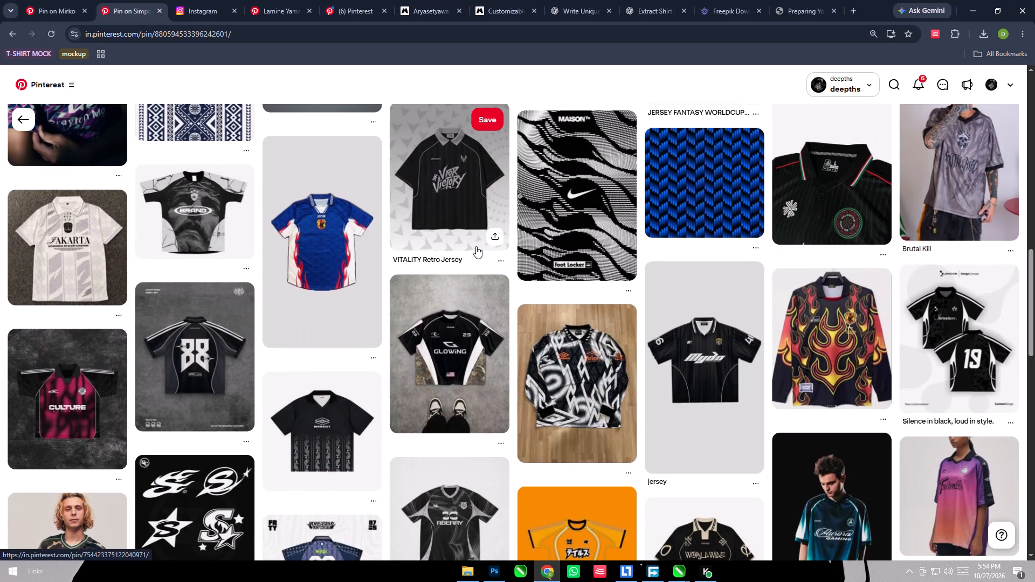
scroll(476, 246, down, 10)
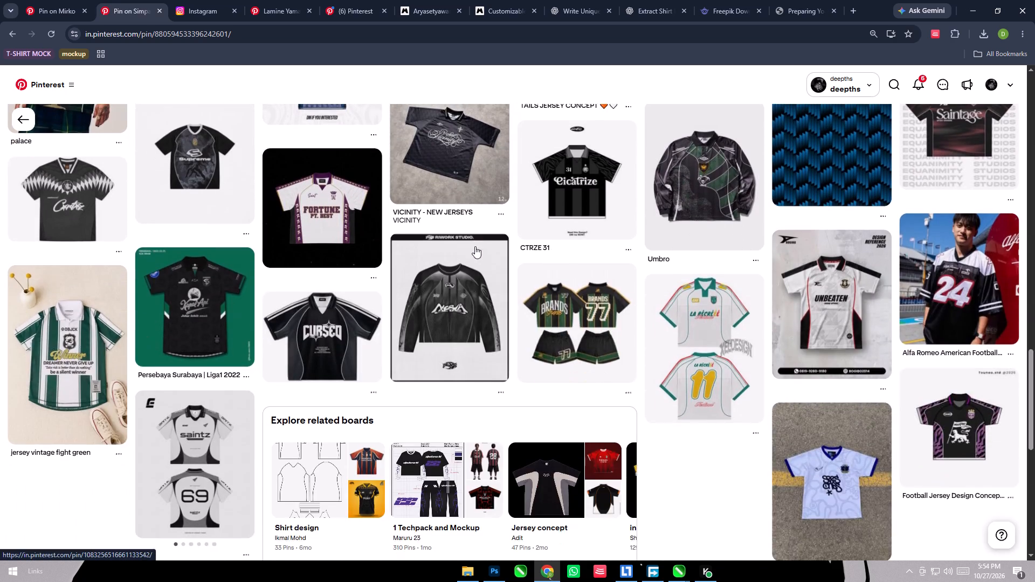
scroll(475, 246, up, 13)
scroll(528, 303, up, 3)
scroll(528, 303, down, 2)
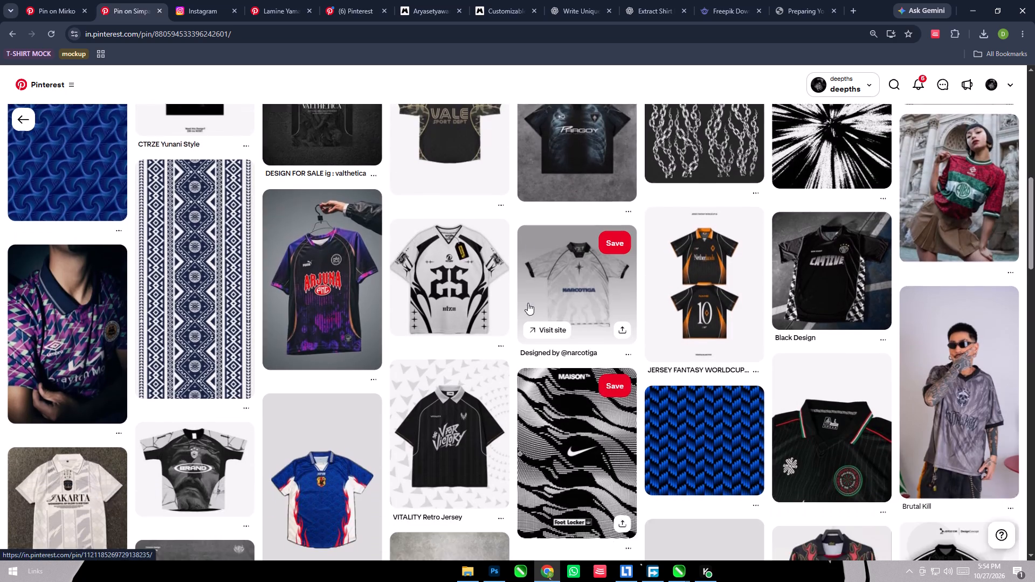
View the rib-cage Pargoy jersey pin, and from it open the related black-and-white jersey pair with tribal and gothic artwork.
click(581, 127)
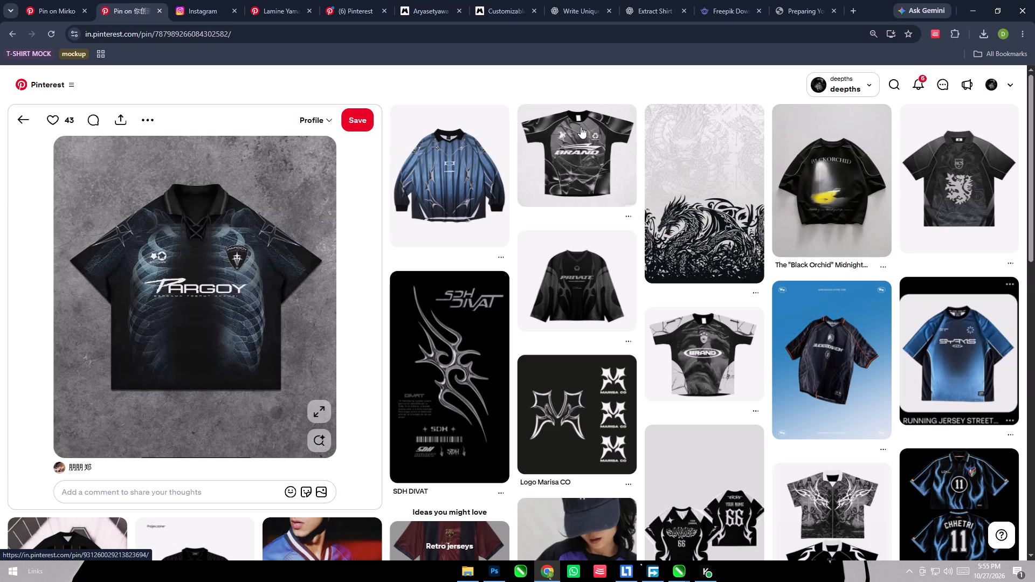
click(857, 514)
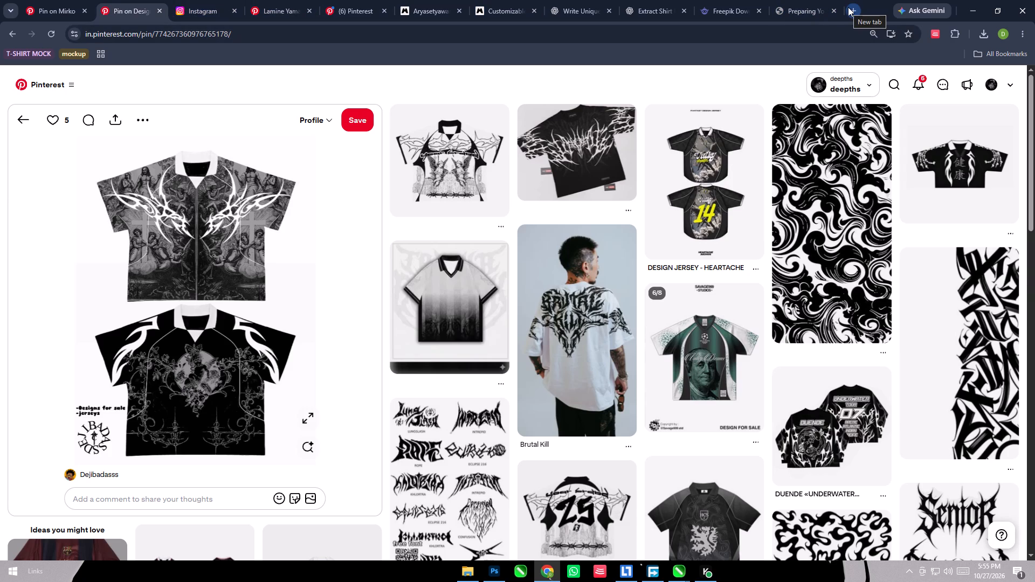
Search Pinterest for "roman art design" from the home feed.
click(340, 0)
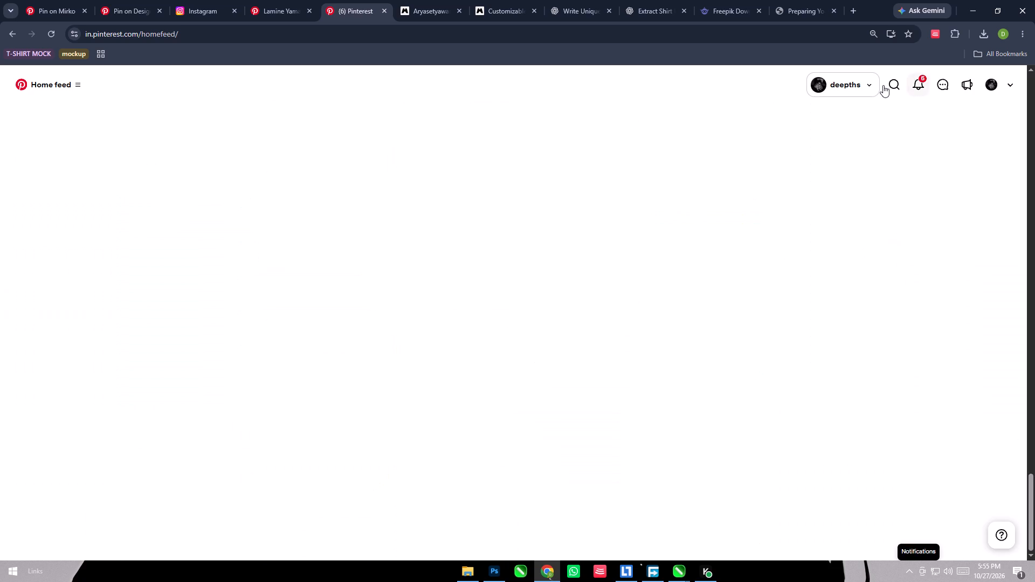
click(887, 85)
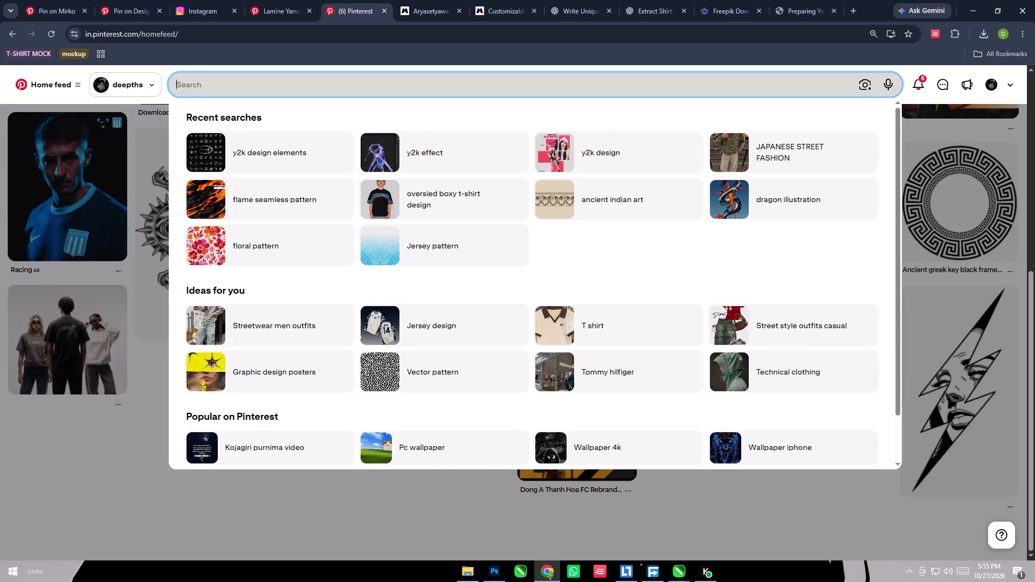
text(roman)
key(space)
text(art)
key(space)
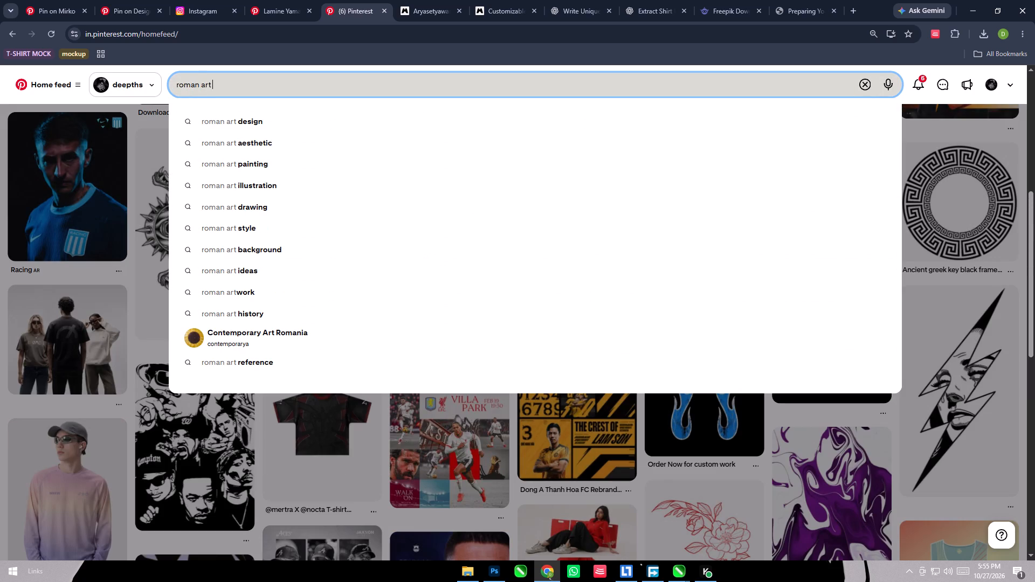
click(369, 115)
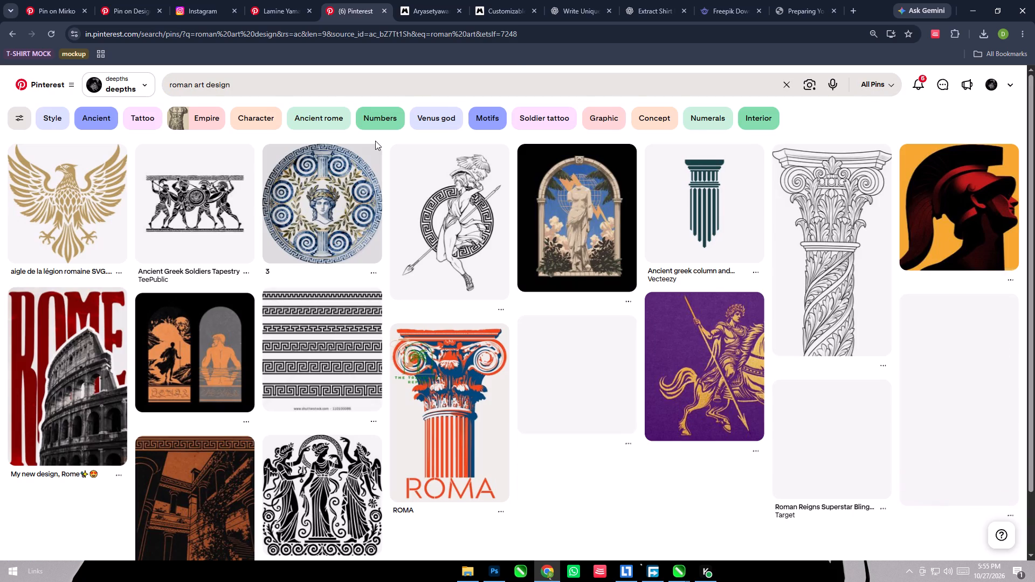
Look through the roman art design results for classical artwork suited to the jersey design.
scroll(440, 482, down, 4)
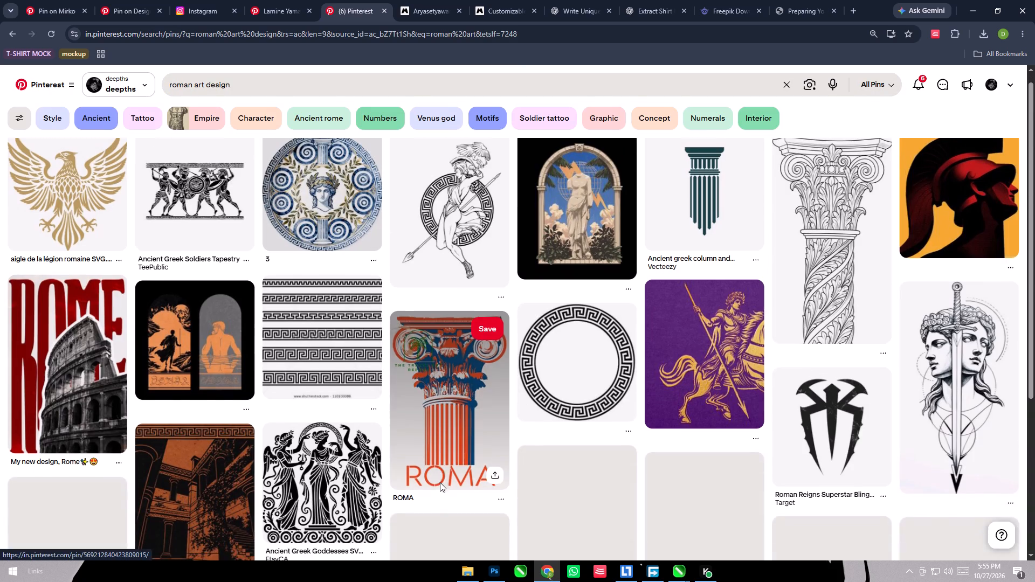
scroll(440, 482, down, 2)
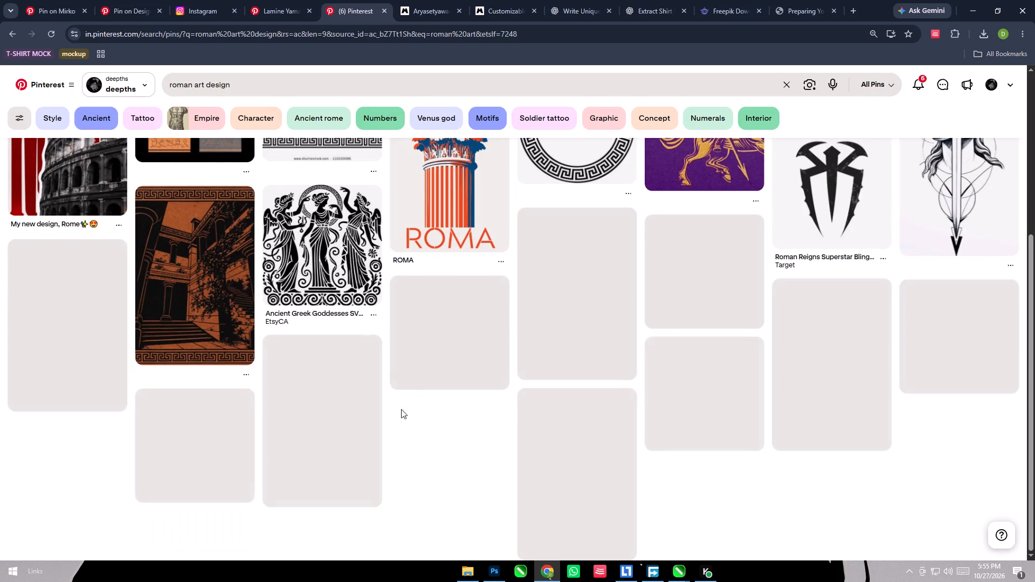
scroll(387, 341, down, 4)
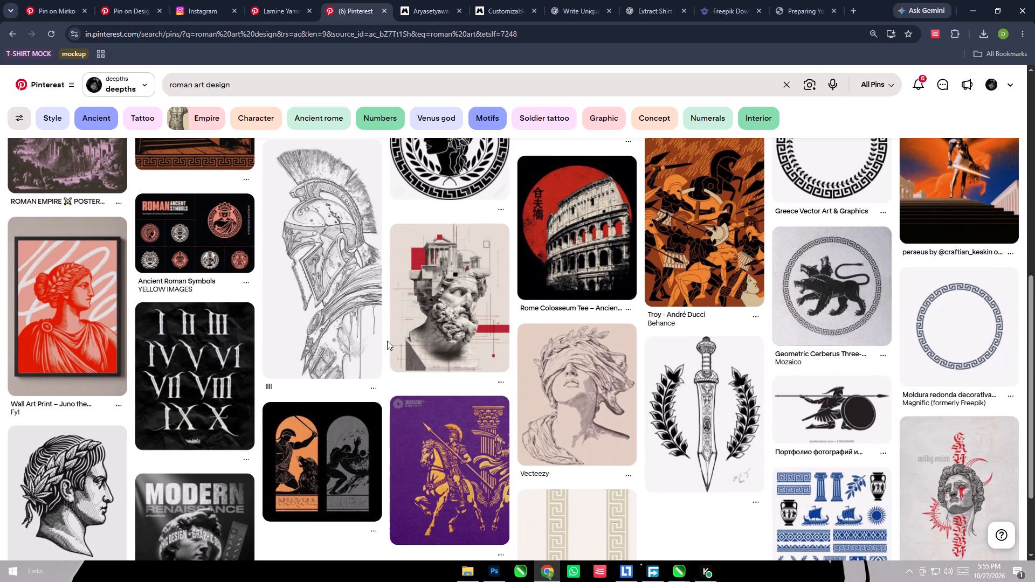
scroll(387, 341, down, 5)
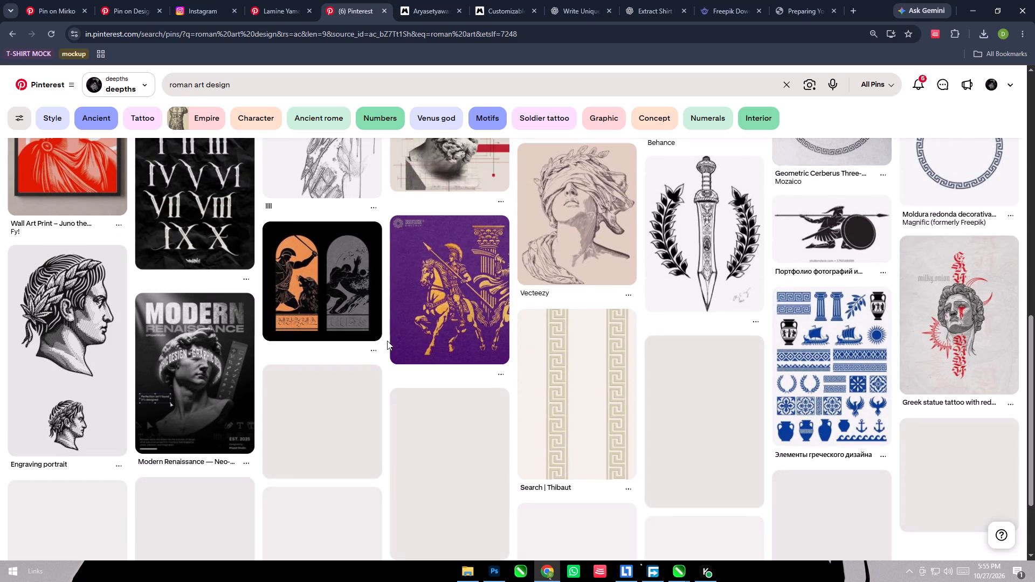
scroll(387, 341, down, 5)
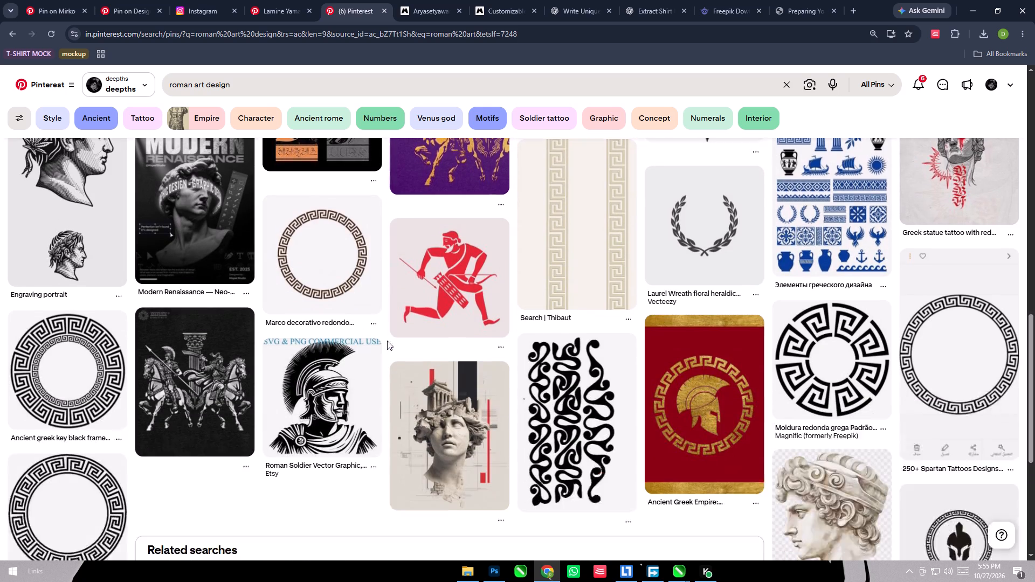
scroll(387, 341, down, 3)
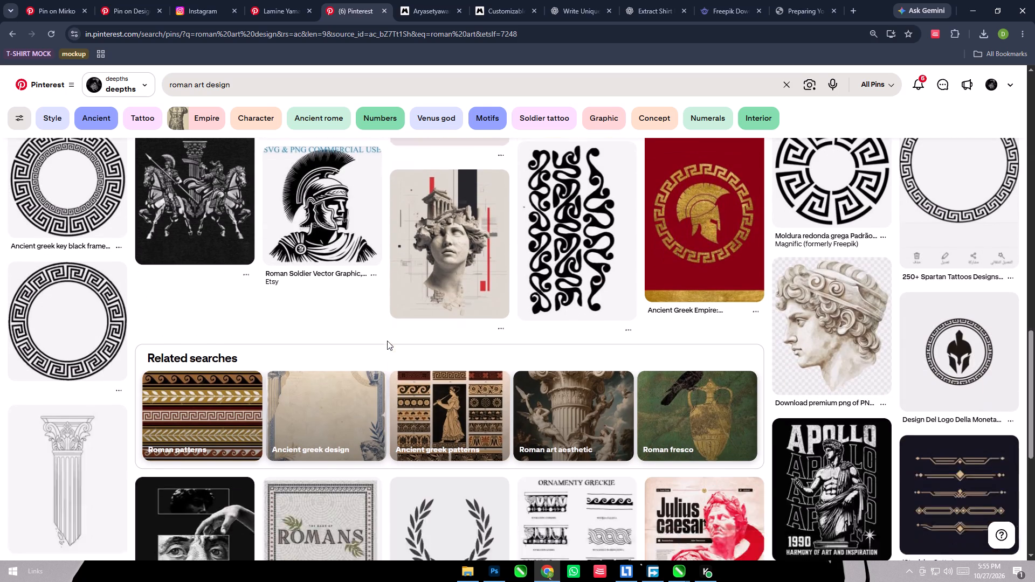
scroll(387, 341, up, 2)
scroll(387, 341, down, 4)
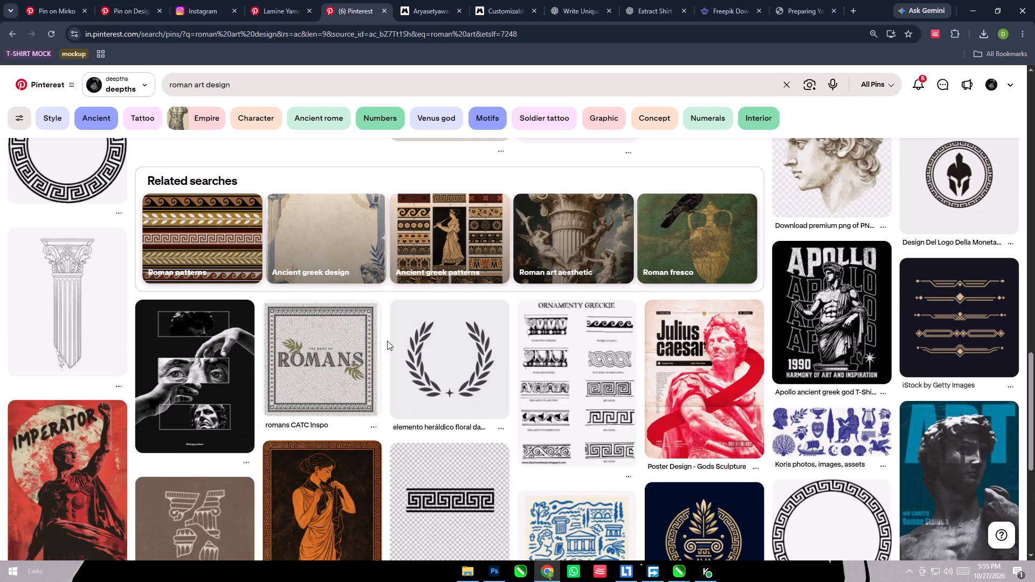
scroll(387, 341, down, 3)
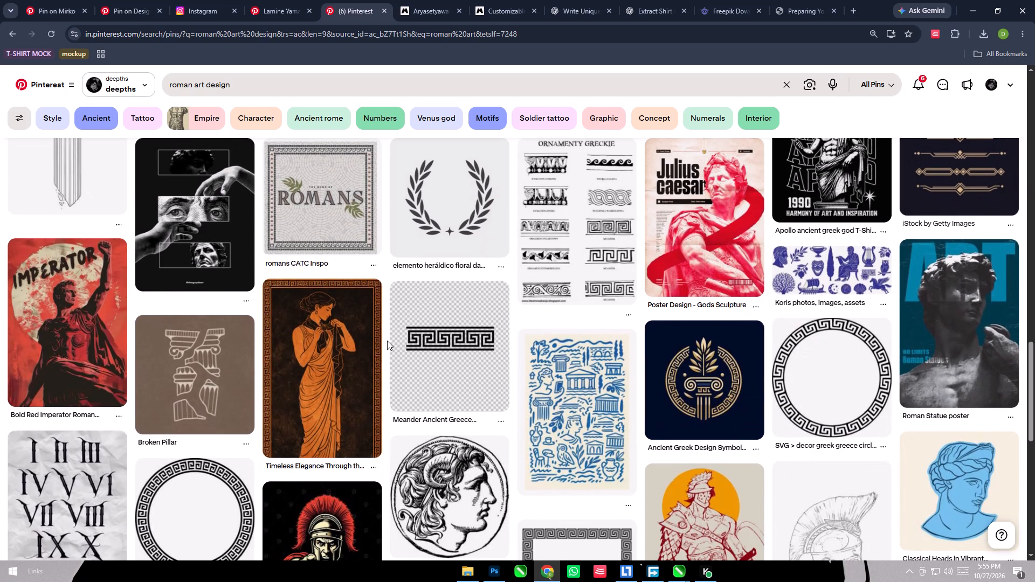
scroll(387, 341, down, 8)
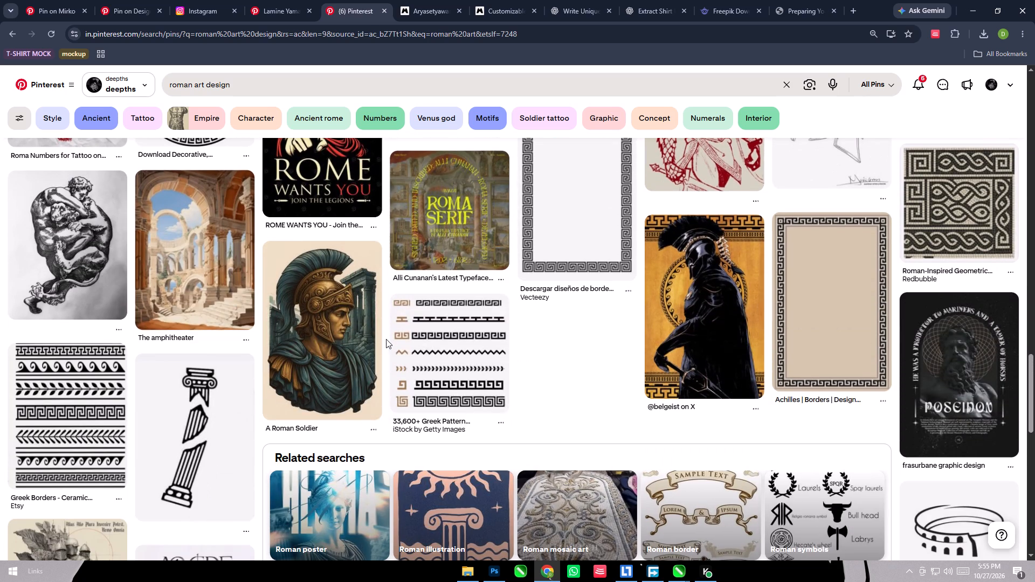
click(197, 255)
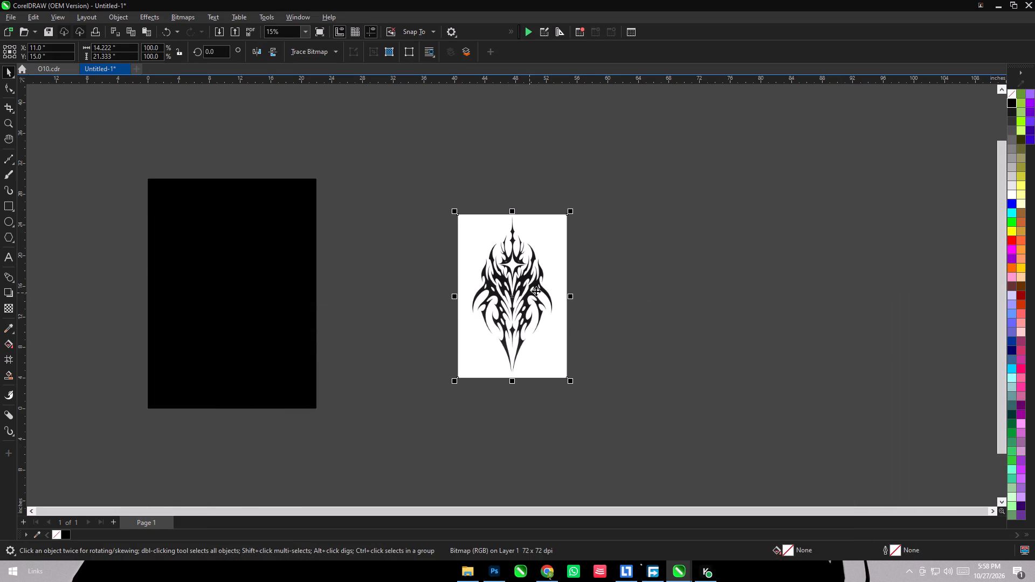
drag(536, 290, 513, 287)
Outline-trace the ornament bitmap as Clipart with detail 95, smoothing 25, background color removed automatically, and objects grouped by color.
click(332, 58)
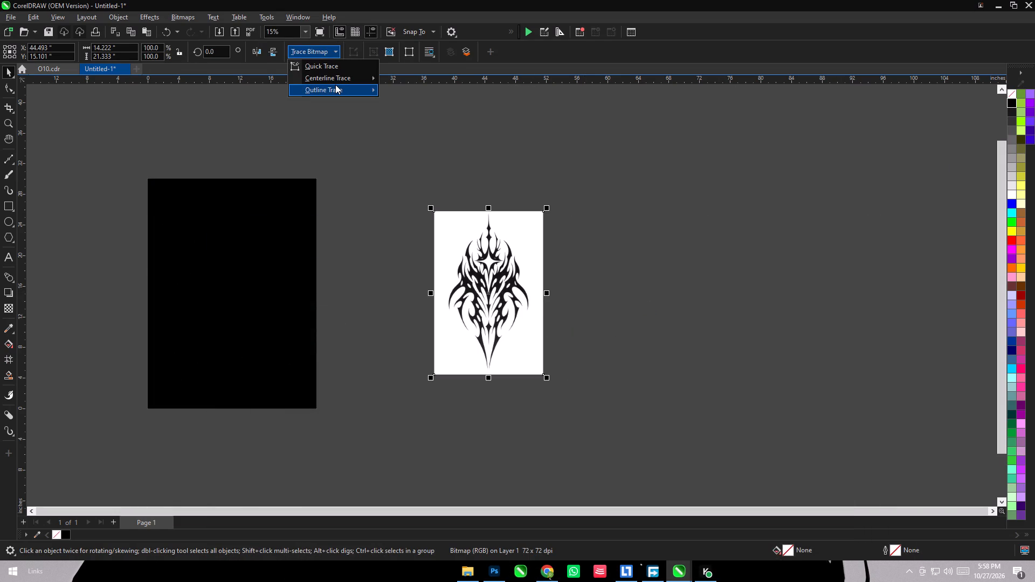
click(335, 85)
click(399, 129)
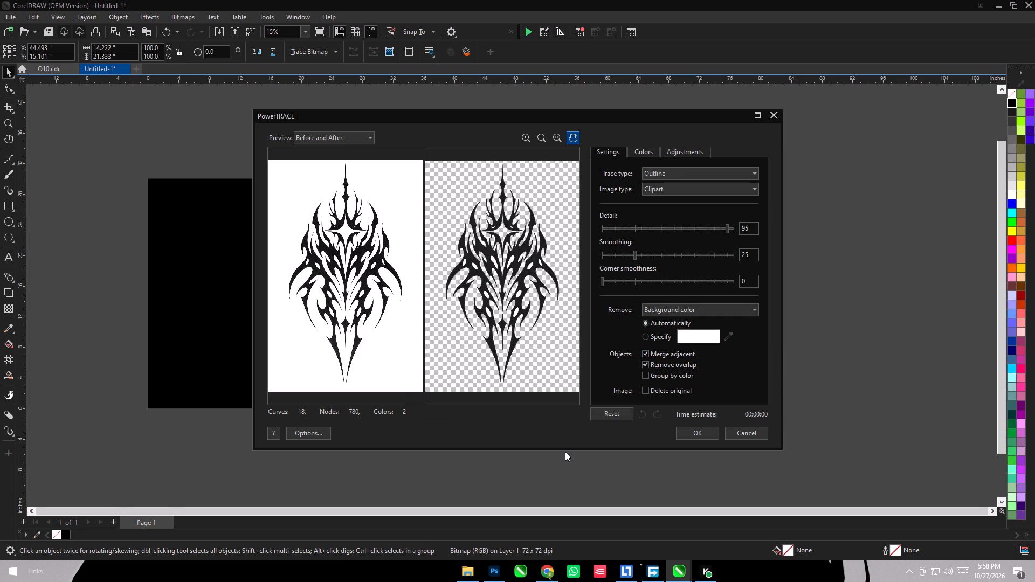
click(683, 379)
click(698, 431)
Separate the traced ornament from its source bitmap, delete the bitmap, and move the trace back closer to the page.
drag(482, 277, 634, 283)
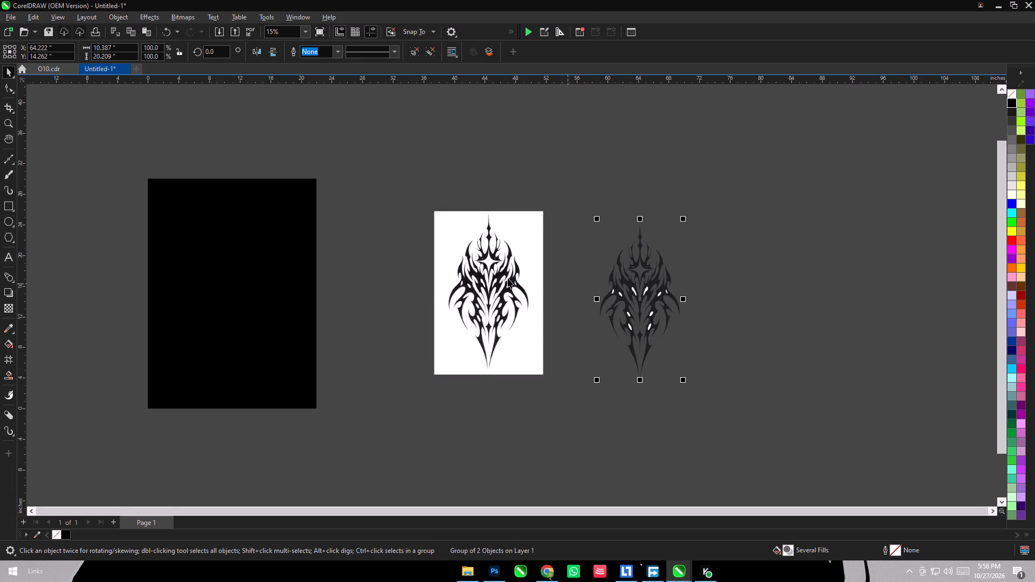
click(508, 278)
key(Delete)
drag(651, 299, 468, 293)
Ungroup the traced ornament, move the dark shapes clear of the white fragments, and delete the white fragments.
scroll(465, 292, up, 7)
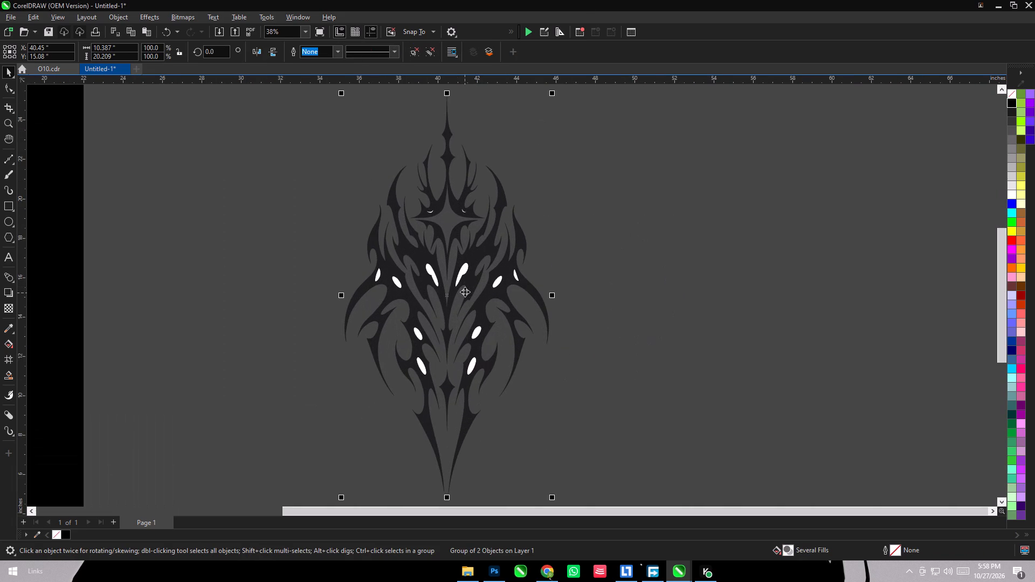
key(ctrl+u)
click(625, 288)
drag(528, 281, 635, 287)
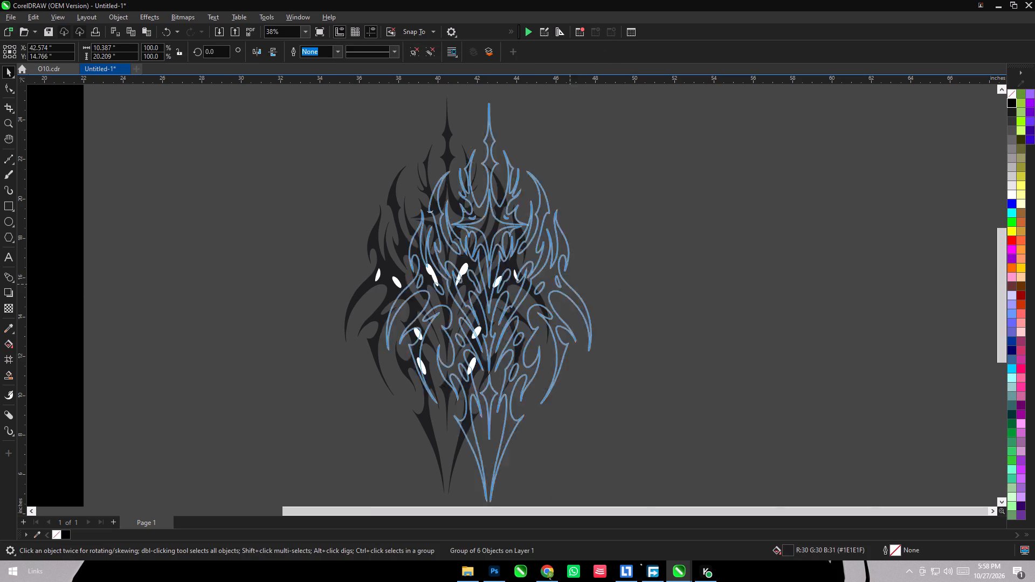
drag(635, 287, 945, 301)
scroll(597, 282, down, 6)
drag(424, 164, 604, 392)
key(Delete)
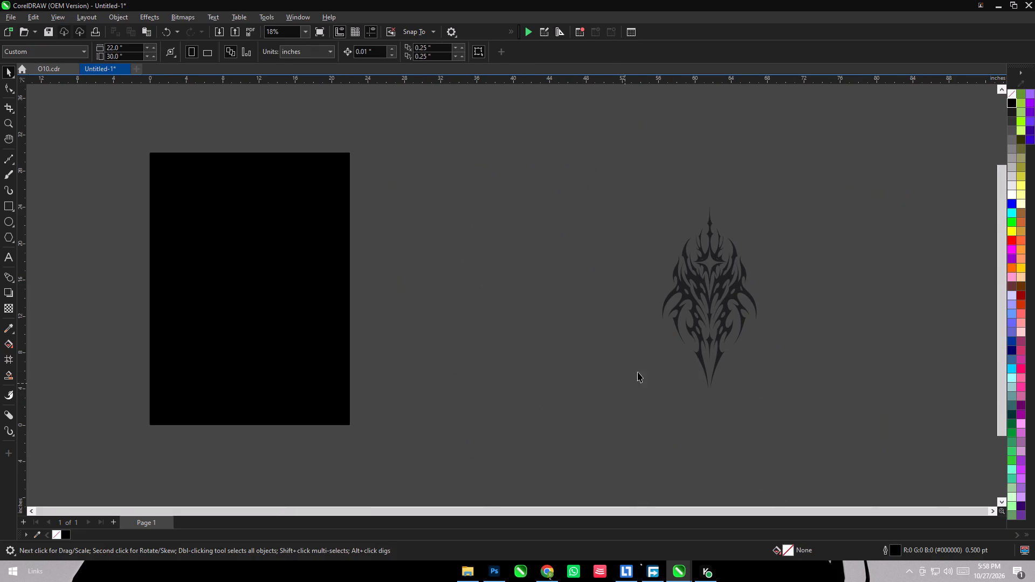
Fill the dark tribal ornament group with white.
click(721, 249)
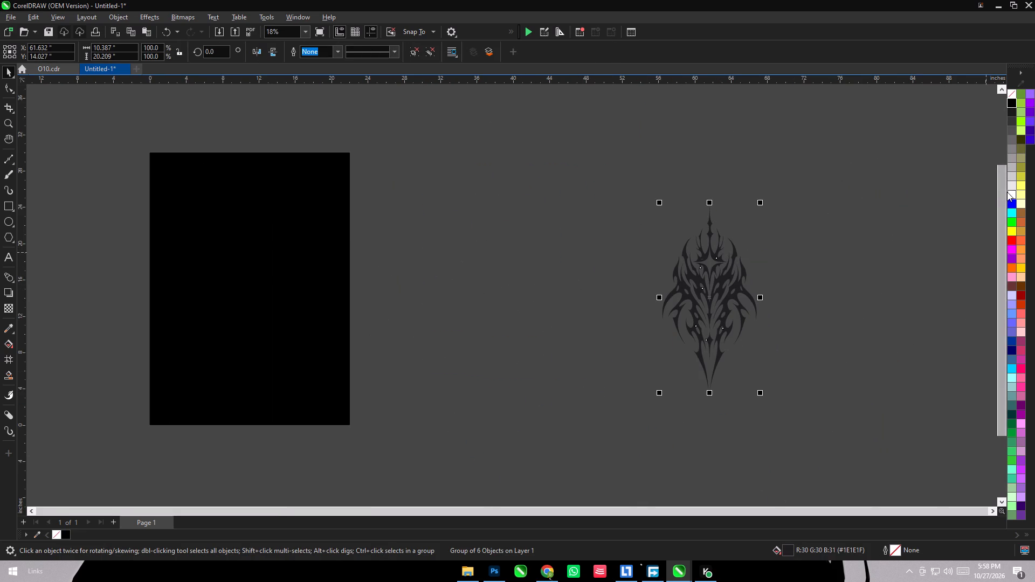
click(1007, 192)
Move the white ornament beside the black page rectangle, centred at about X 41.2 and Y 14.7 inches.
drag(724, 286, 205, 300)
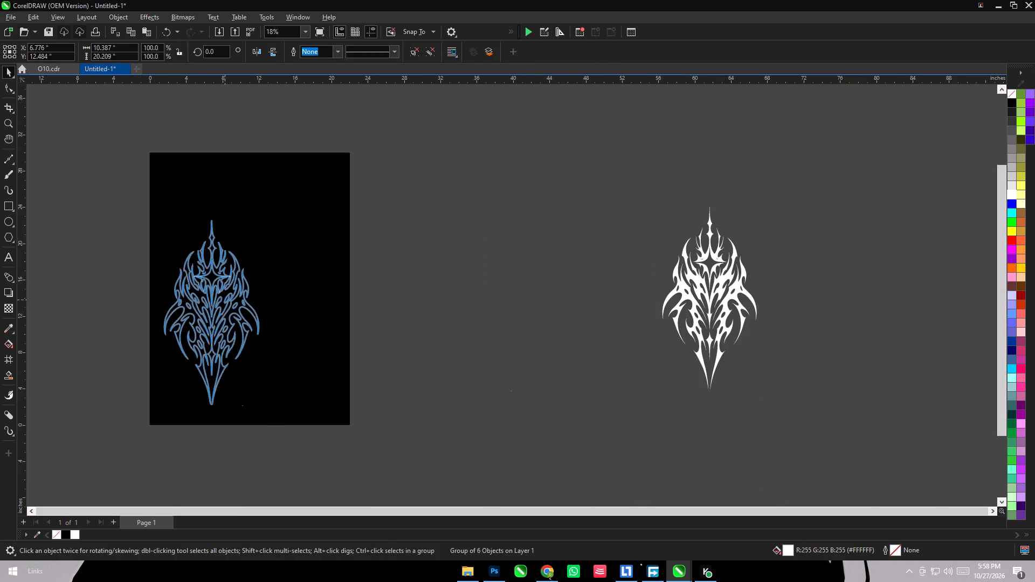
drag(205, 300, 162, 308)
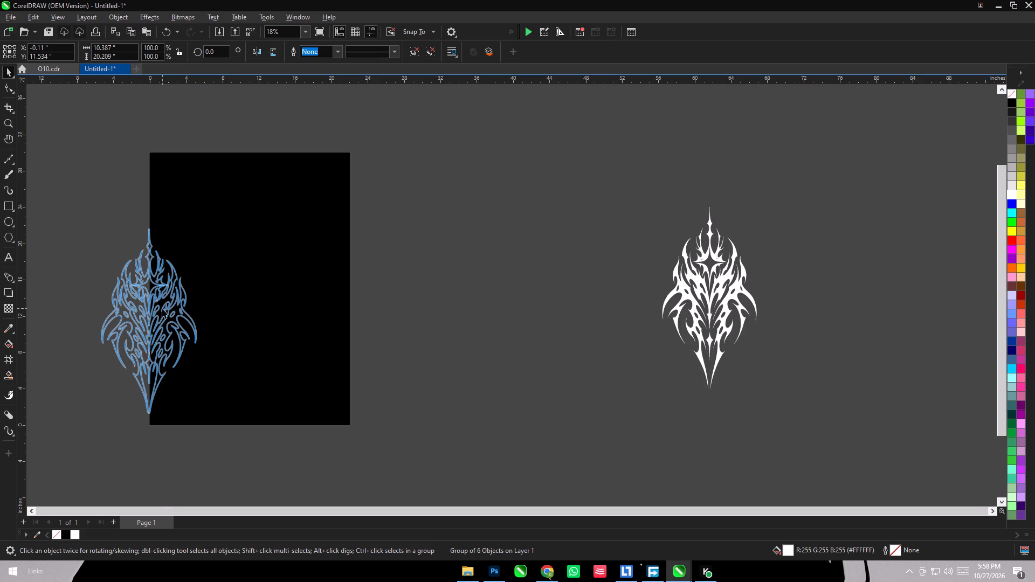
drag(162, 308, 537, 280)
click(700, 347)
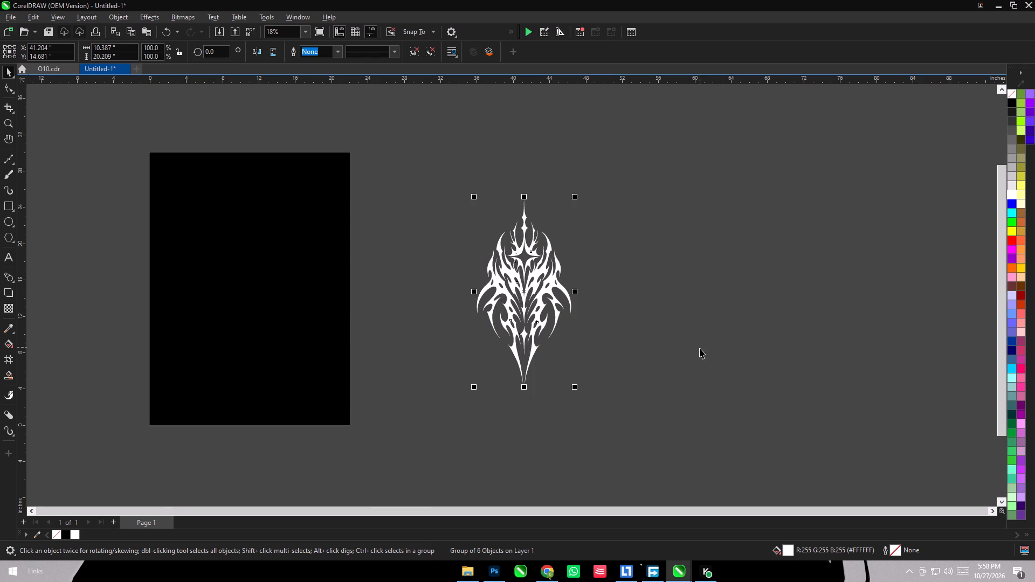
Draw a vertical Pen line about 31.9 inches tall through the ornament and centre it horizontally on the ornament.
drag(9, 162, 36, 207)
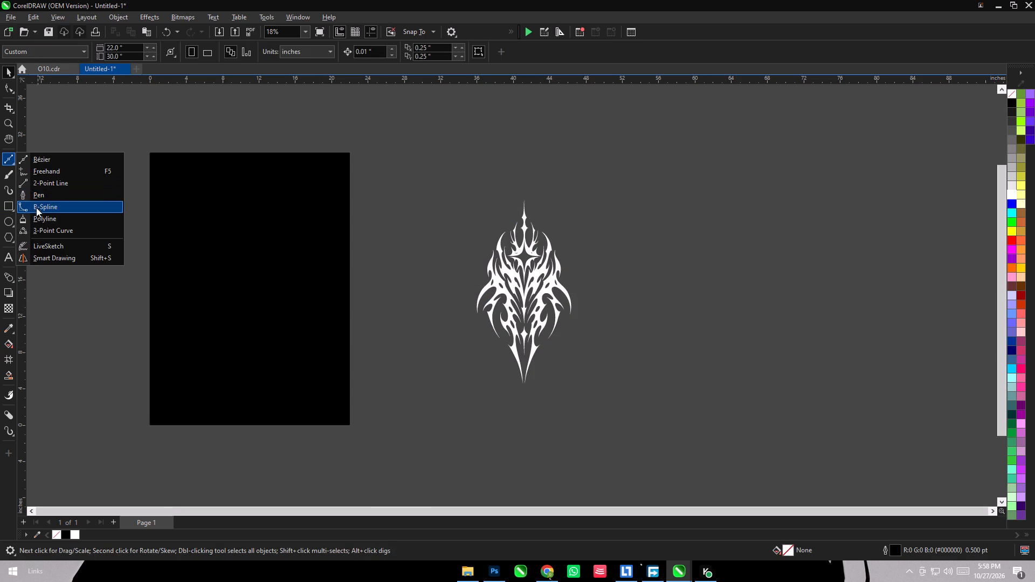
drag(36, 207, 39, 195)
click(528, 165)
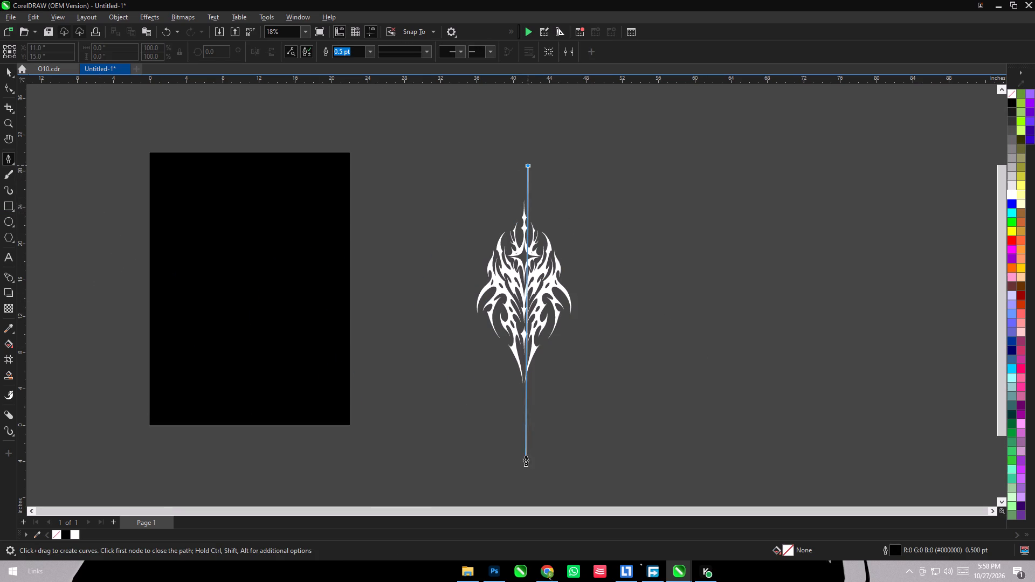
shift+click(526, 455)
click(6, 74)
scroll(579, 295, up, 12)
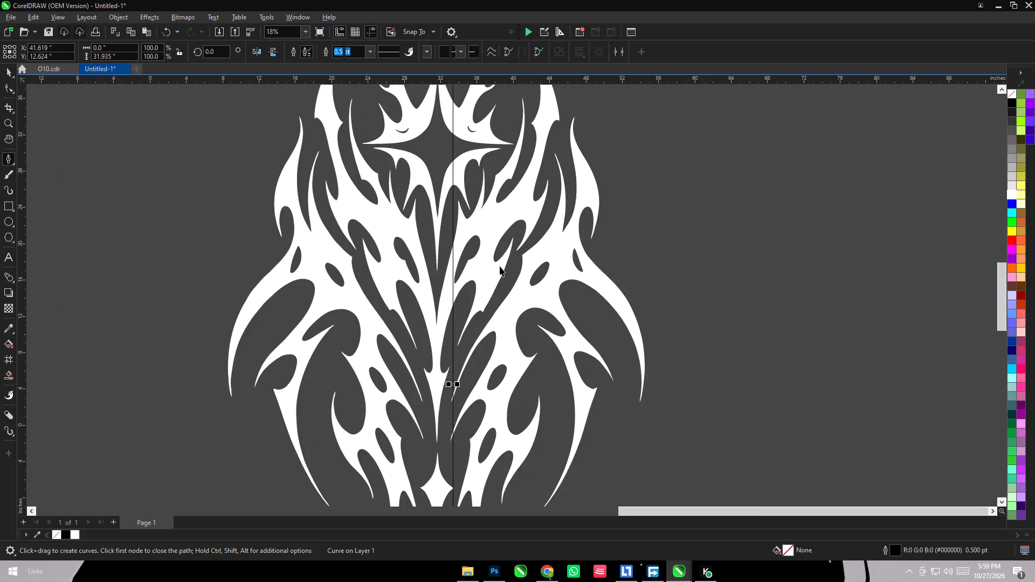
scroll(500, 266, up, 4)
shift+click(529, 265)
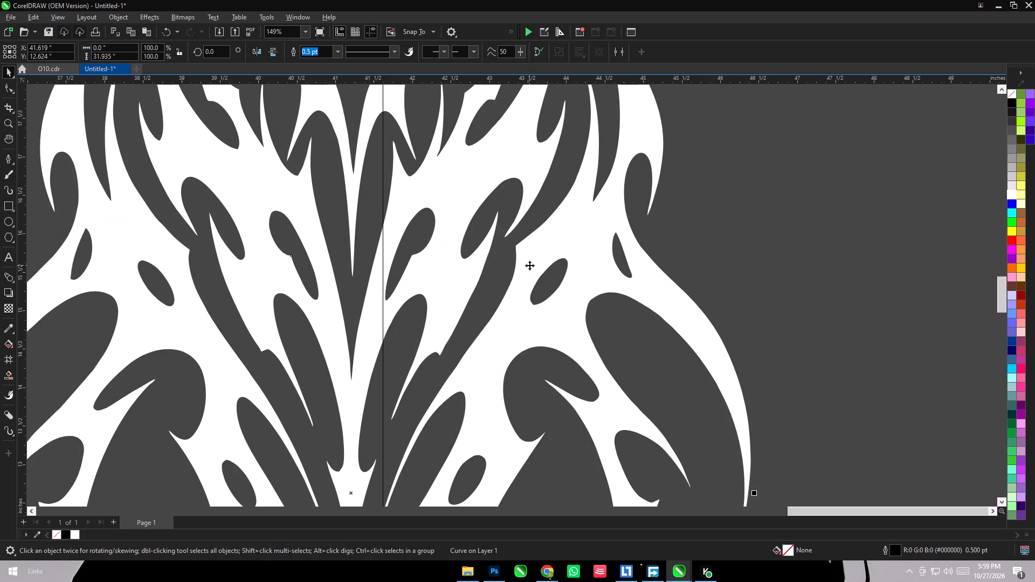
key(c)
scroll(522, 264, down, 6)
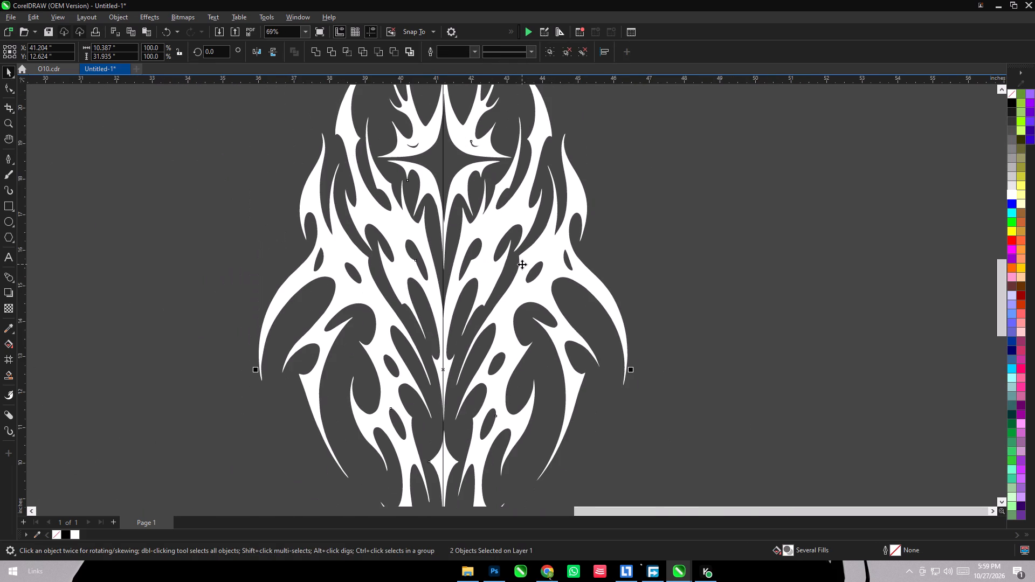
click(694, 200)
Shift the vertical line to about X 41.24 inches, onto the tip of the ornament's central notch.
scroll(485, 164, up, 14)
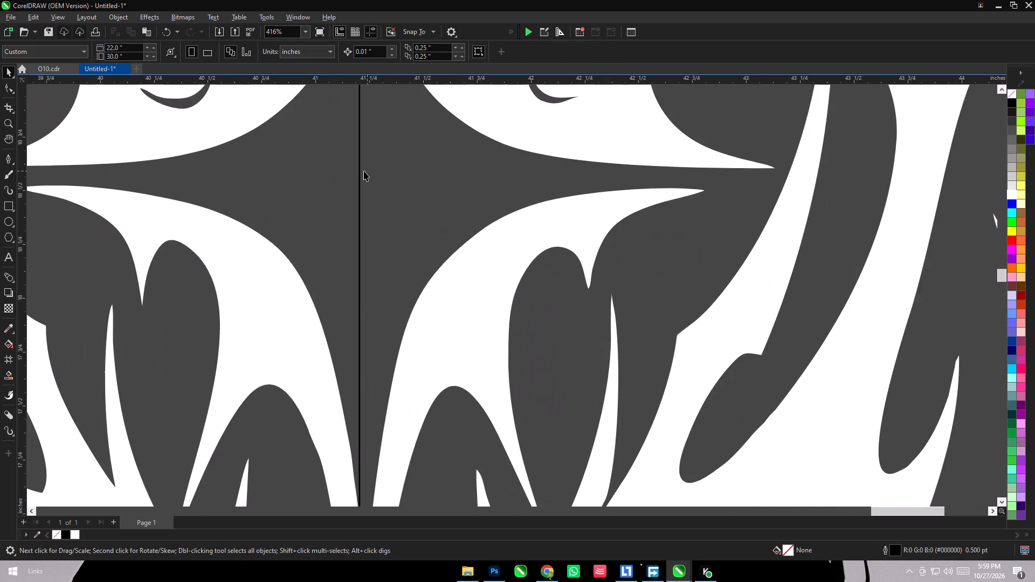
scroll(357, 165, down, 4)
scroll(350, 438, up, 11)
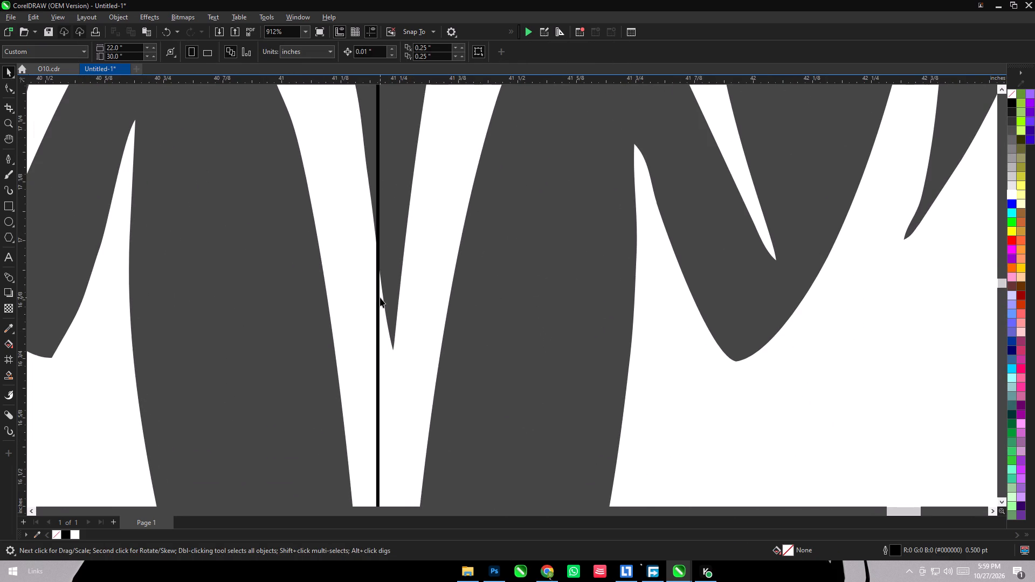
drag(378, 297, 395, 296)
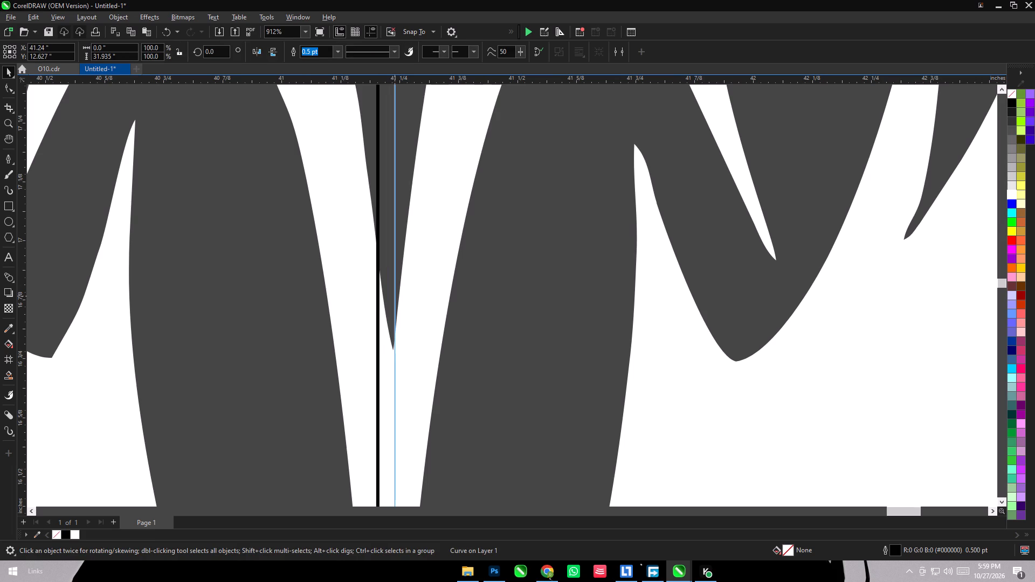
drag(395, 296, 393, 296)
Draw a rectangle about 12.6 × 21.5 inches from the vertical line over the ornament's right half.
scroll(393, 296, down, 20)
scroll(393, 296, down, 1)
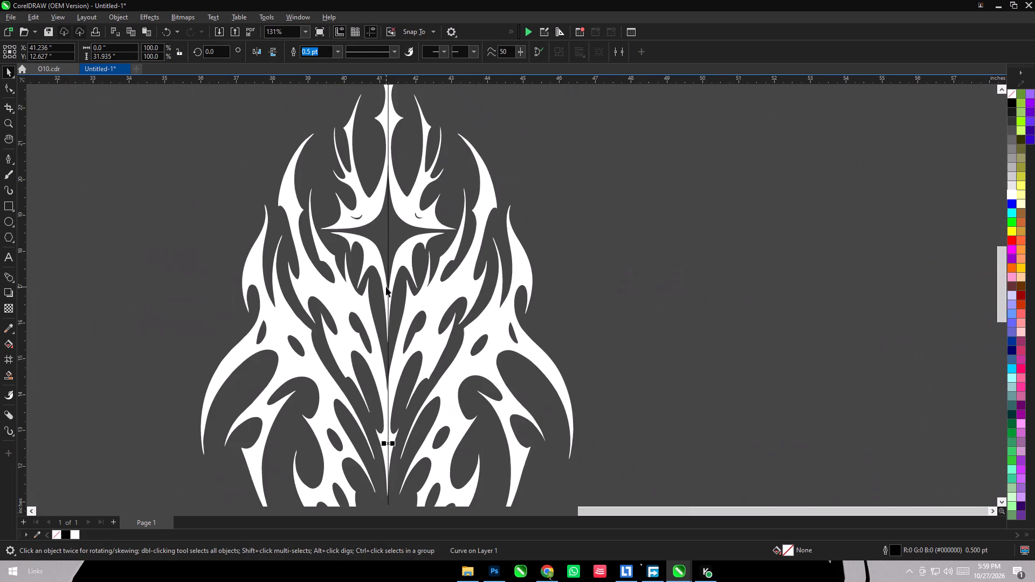
scroll(386, 287, down, 4)
scroll(26, 158, down, 1)
drag(5, 206, 10, 206)
drag(388, 119, 636, 488)
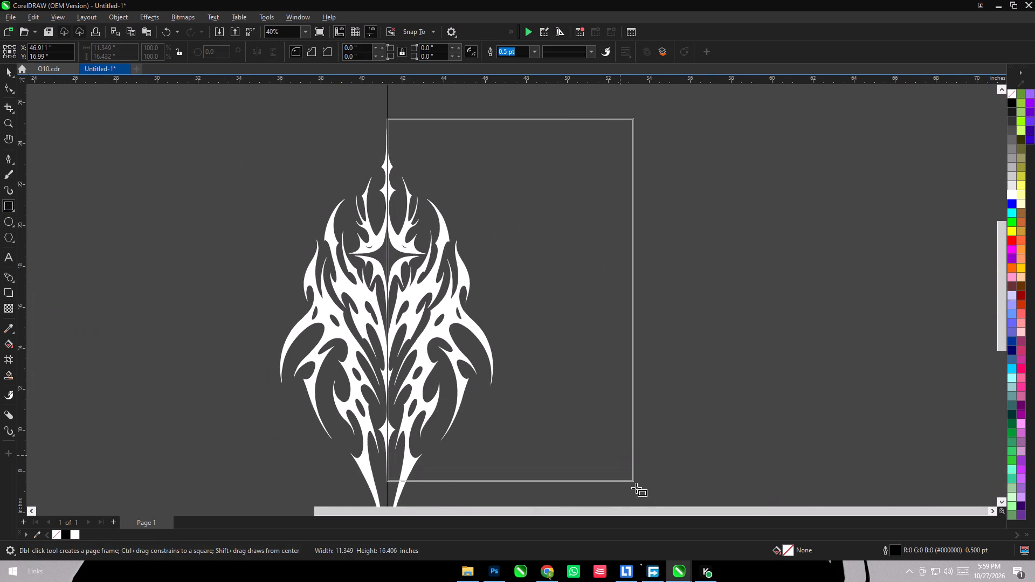
drag(636, 488, 646, 491)
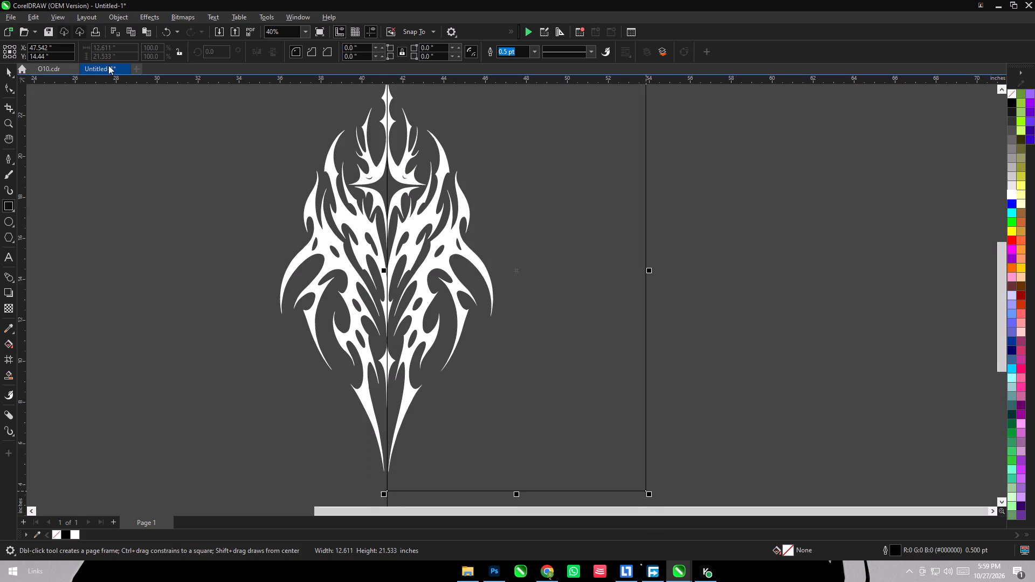
click(4, 67)
Delete the vertical guide line through the ornament.
scroll(412, 327, down, 6)
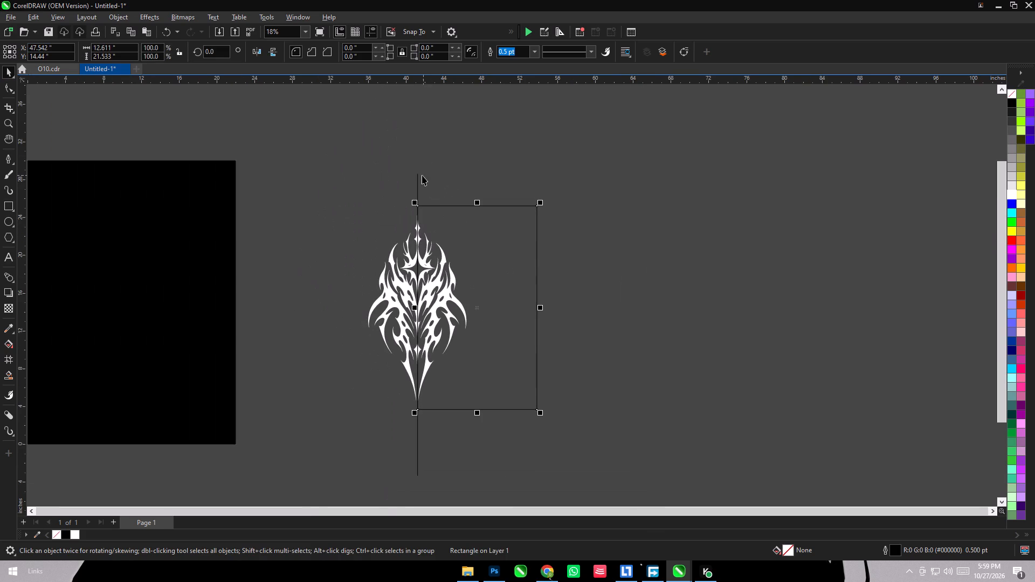
click(417, 175)
key(Delete)
Nudge the rectangle so its left edge runs along the ornament's central spike, with its centre at X 47.522 inches.
click(465, 248)
key(Left)
key(Left)
scroll(407, 233, up, 16)
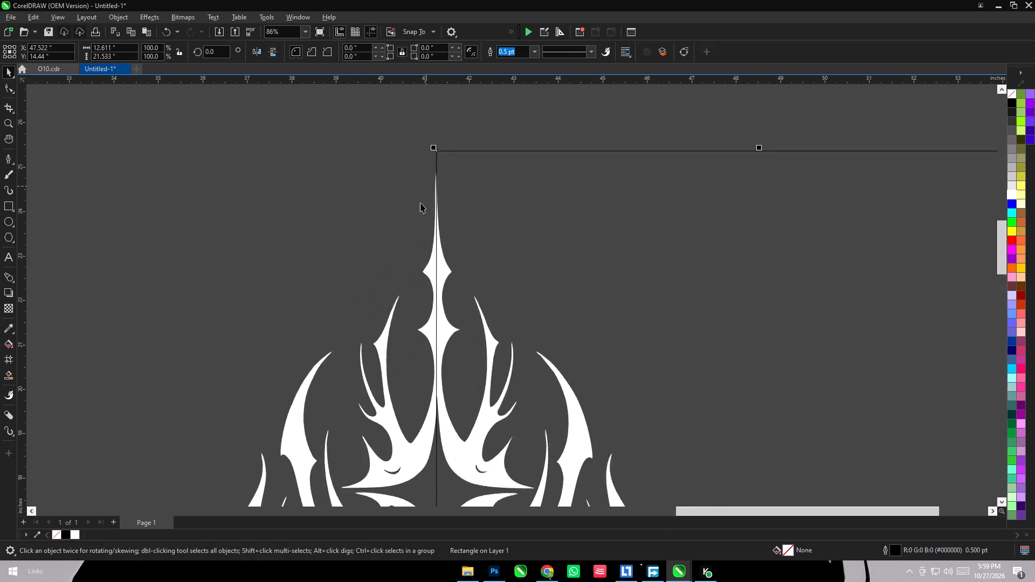
key(Left)
key(Left)
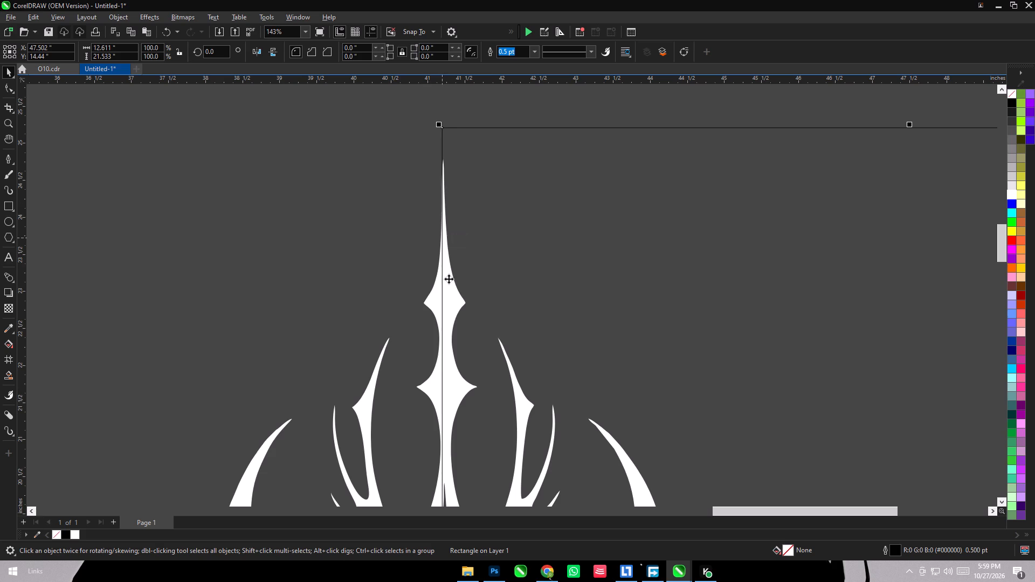
key(Right)
key(Right)
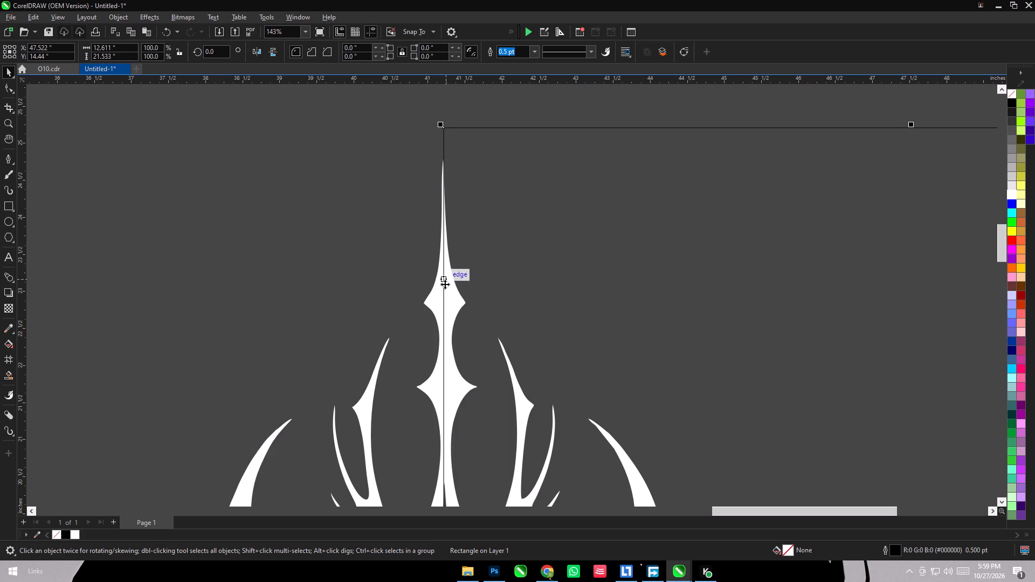
Trim the ornament's right half away with the rectangle and delete the rectangle.
shift+click(437, 301)
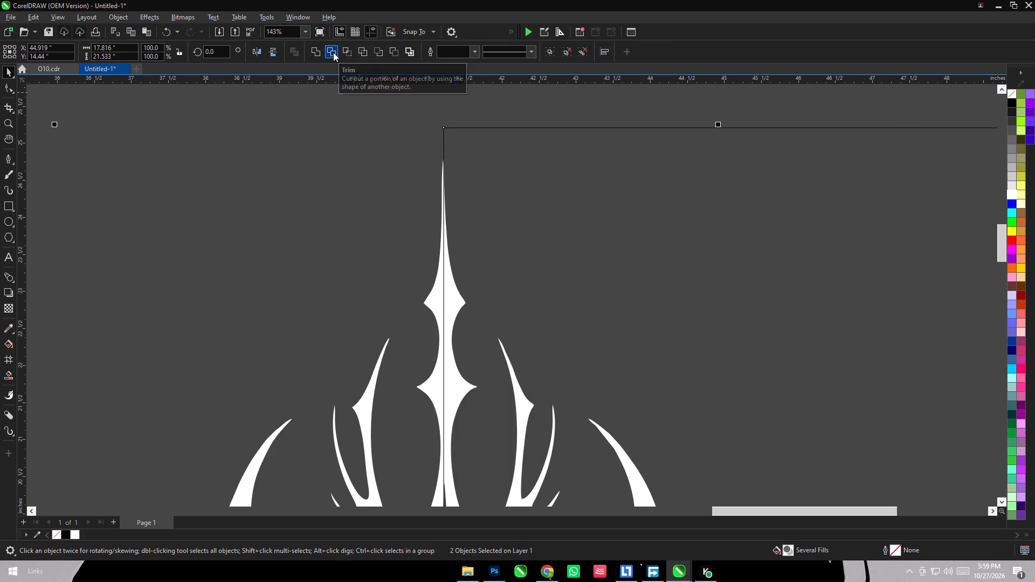
click(333, 52)
click(566, 227)
key(Delete)
Move the remaining half ornament onto the black page rectangle and align it to the rectangle's right edge.
scroll(439, 177, down, 3)
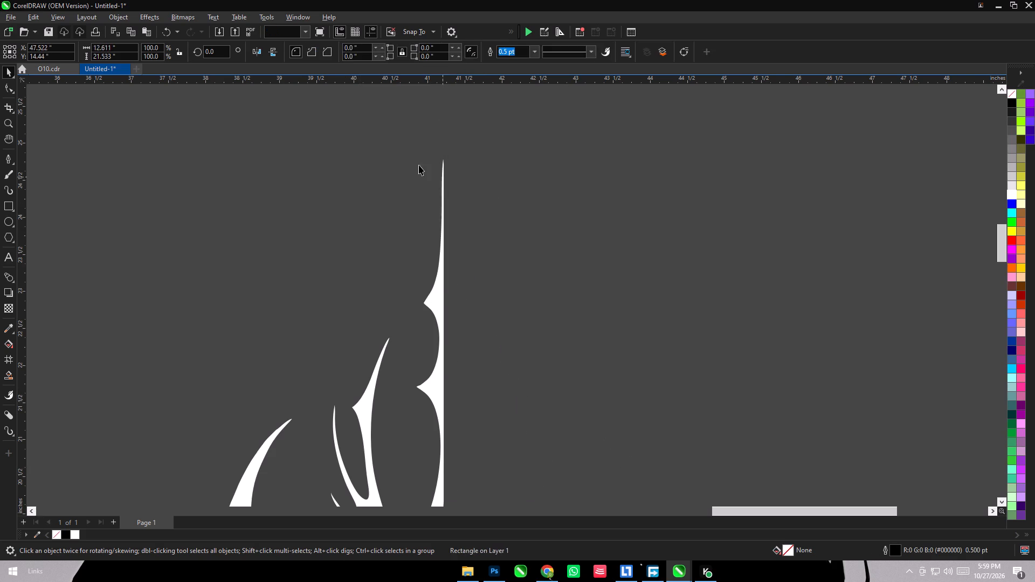
scroll(419, 165, down, 19)
drag(342, 134, 461, 348)
drag(406, 213, 249, 224)
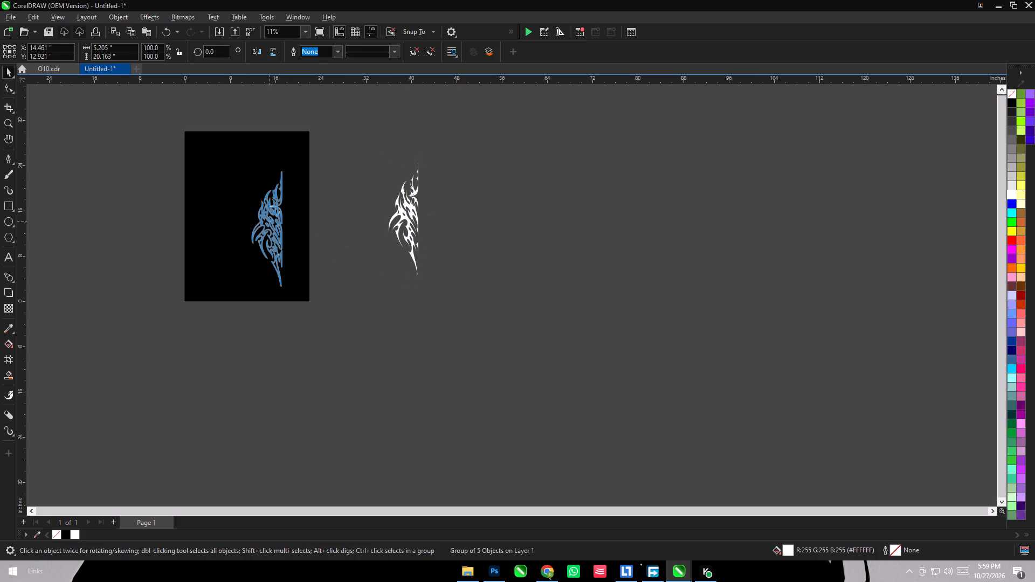
drag(249, 224, 294, 233)
scroll(276, 204, up, 5)
shift+click(272, 202)
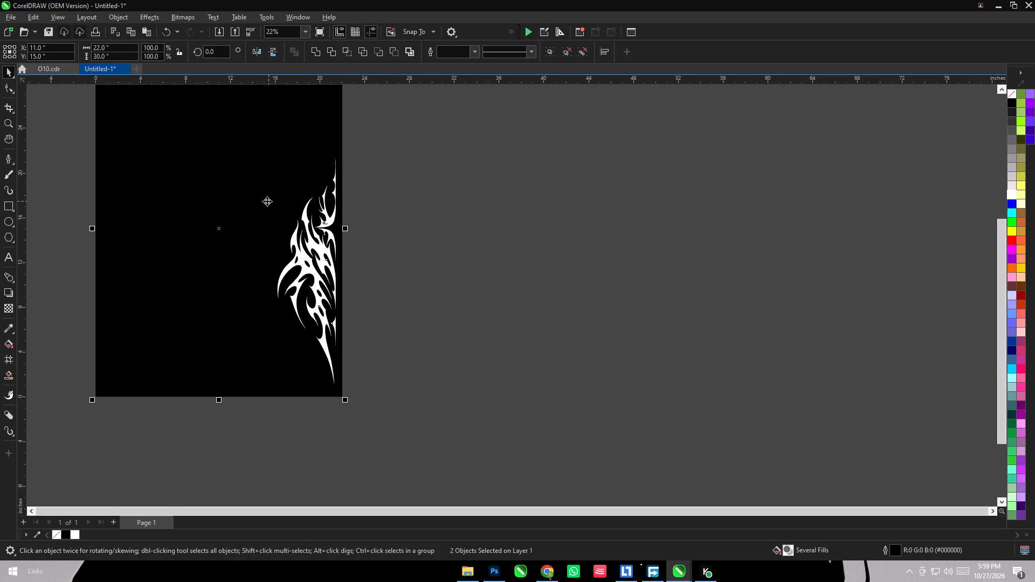
key(r)
click(511, 218)
Create a horizontally mirrored copy of the half ornament next to the original.
click(331, 244)
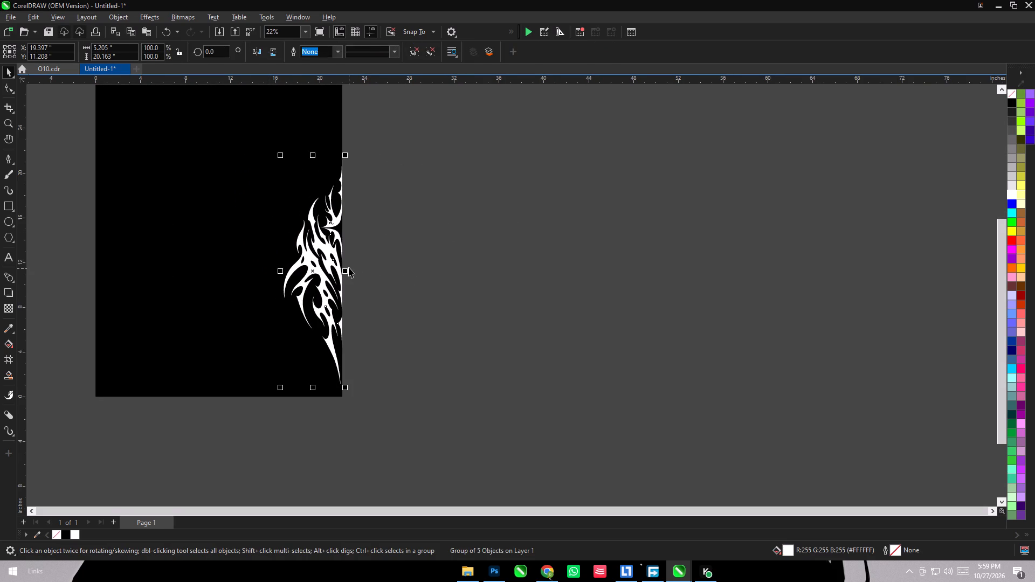
ctrl+alt+drag(347, 269, 278, 264)
ctrl+alt+right_click(278, 264)
Align the mirrored half ornament to the left edge of the black page rectangle.
ctrl+alt+click(301, 157)
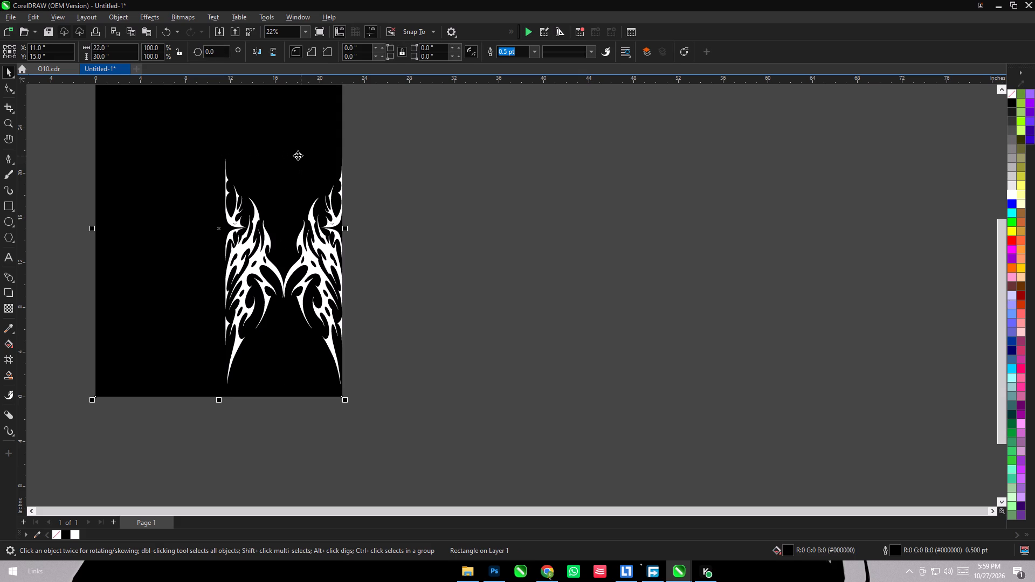
key(l)
click(531, 195)
click(245, 245)
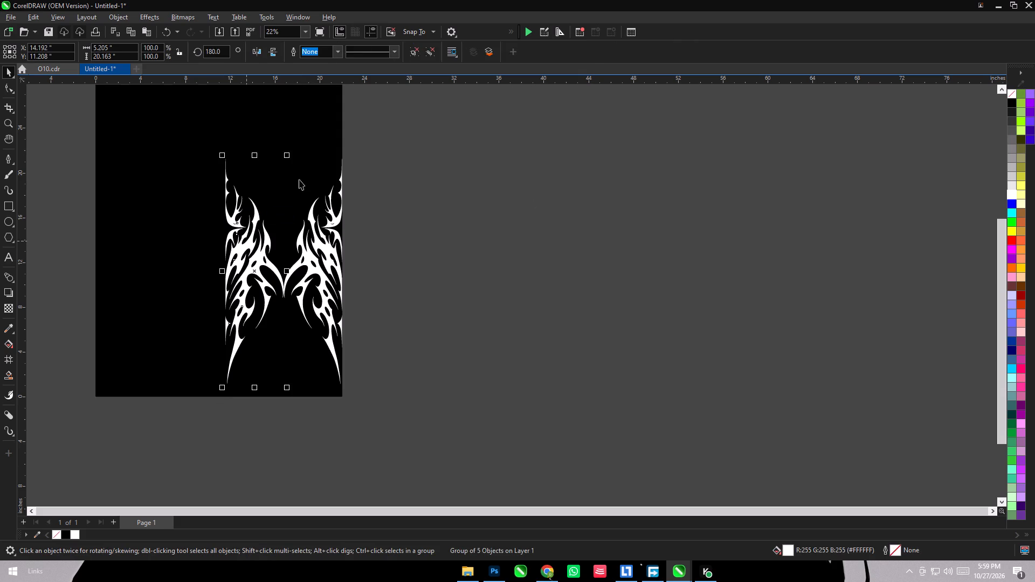
shift+click(299, 179)
key(l)
click(492, 223)
scroll(450, 255, down, 2)
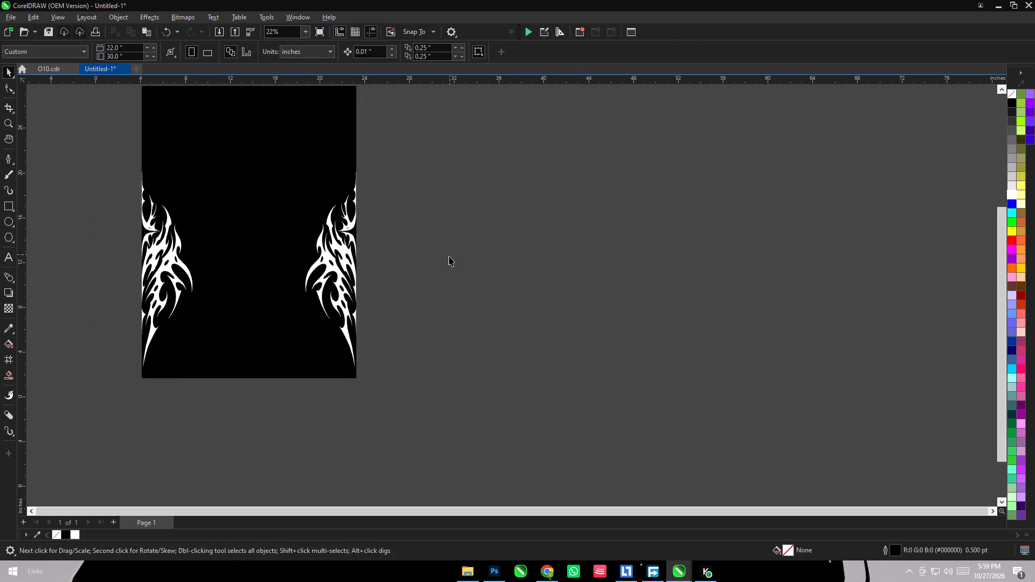
scroll(449, 256, down, 3)
click(489, 297)
click(471, 344)
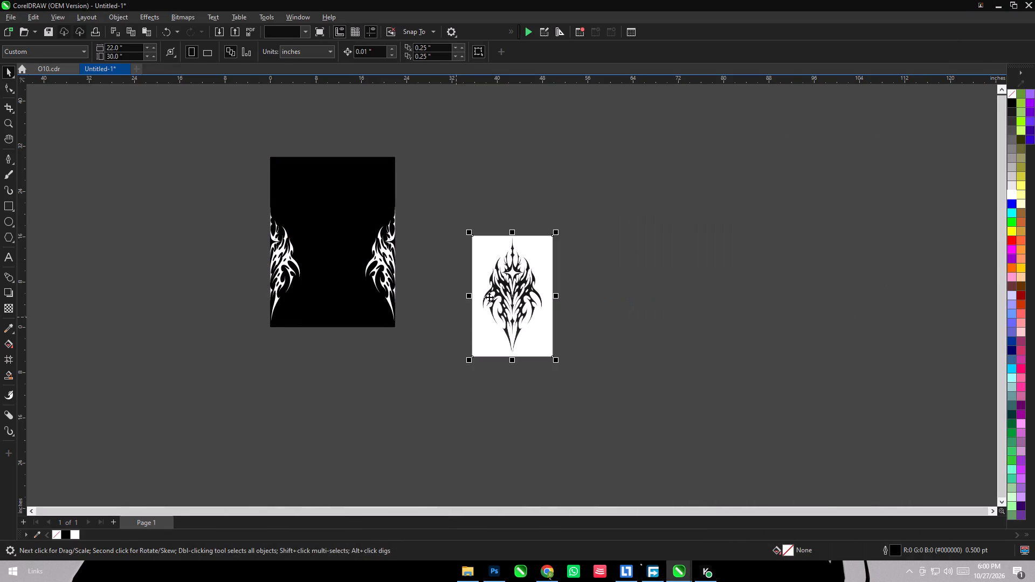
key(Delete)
Import the Spiked Gothic UNIQUE Wordmark image and place it on the empty canvas beside the black page rectangle.
right_click(575, 200)
click(605, 258)
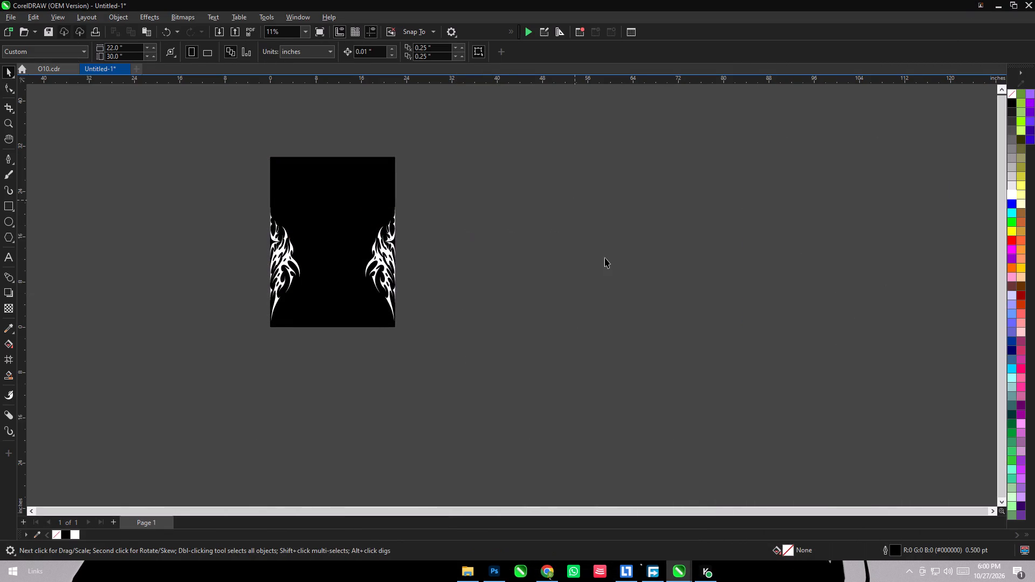
double_click(128, 147)
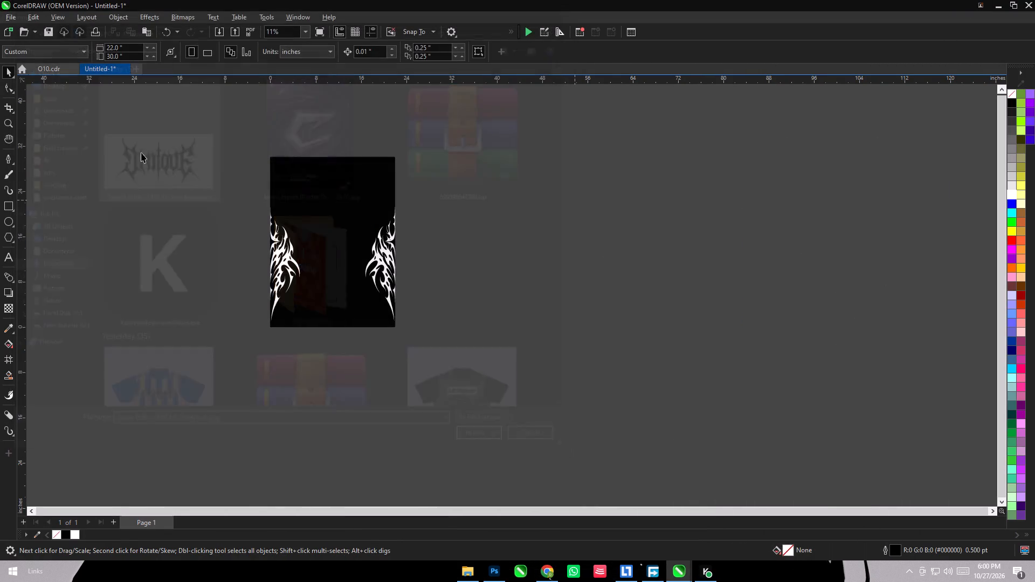
click(527, 197)
scroll(602, 223, up, 5)
drag(602, 223, 407, 241)
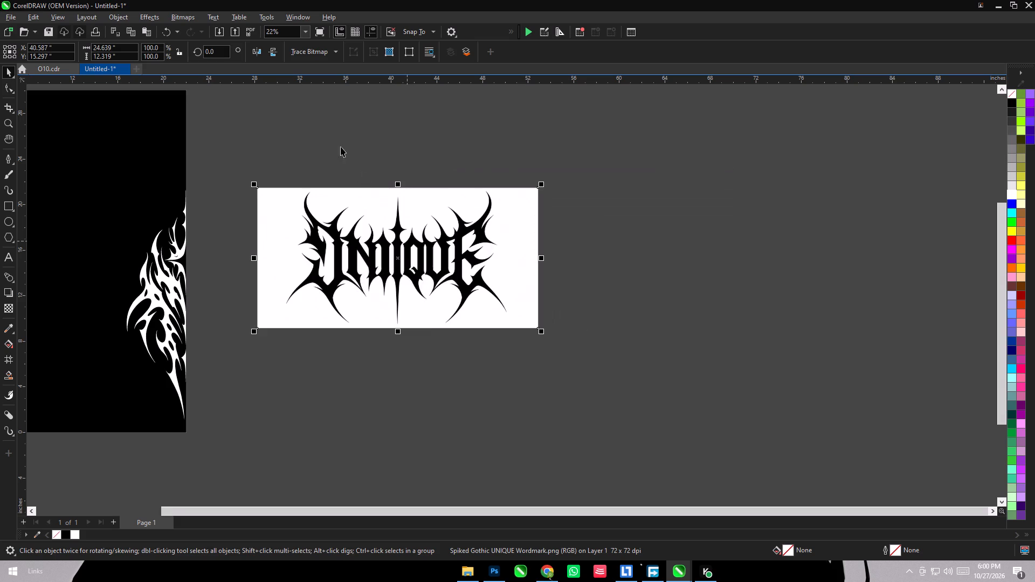
Outline-trace the "Unique" lettering bitmap as Clipart, removing the background colour automatically.
click(328, 50)
click(334, 86)
click(409, 128)
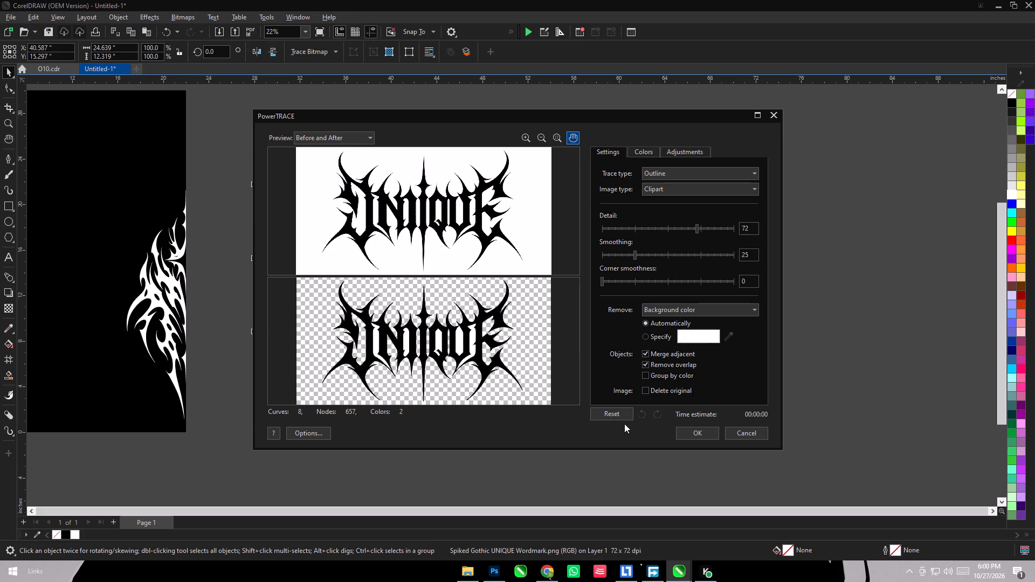
click(689, 379)
click(701, 434)
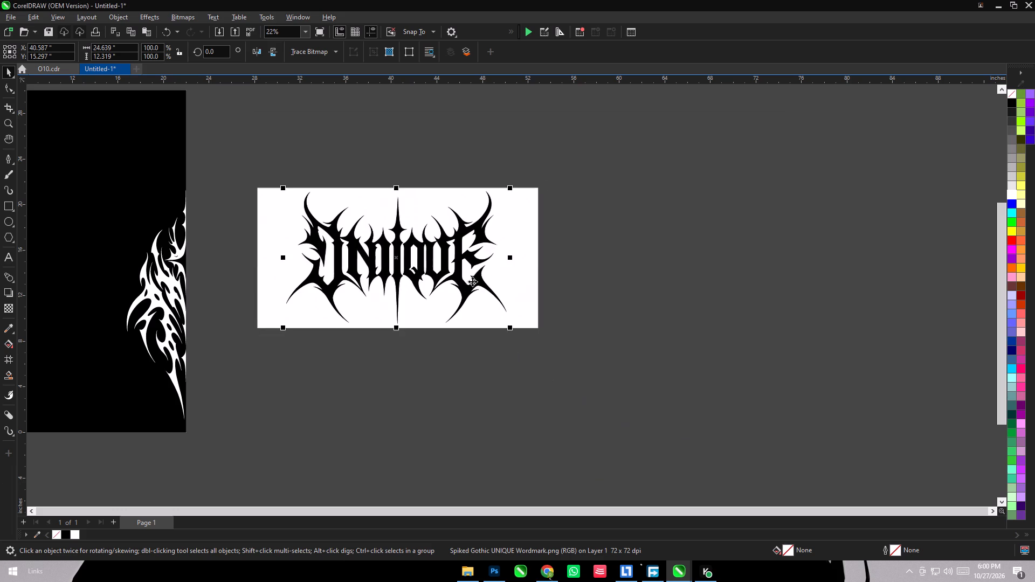
Move the traced lettering off the source bitmap and delete the bitmap.
drag(472, 278, 784, 303)
click(465, 270)
key(Delete)
Ungroup the traced lettering, move the black letter shapes away from the white inner pieces, and delete the white pieces.
drag(643, 294, 426, 300)
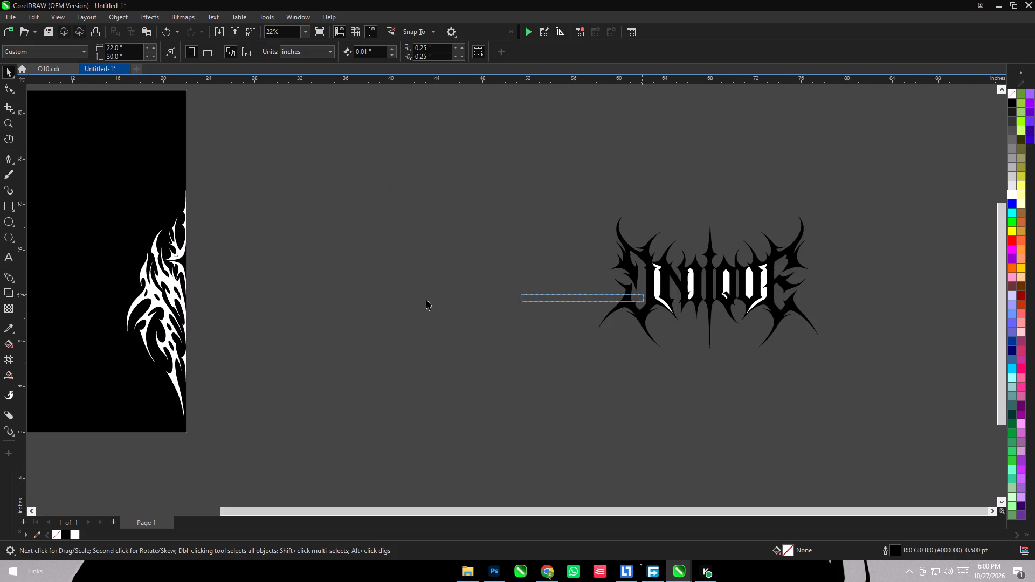
drag(426, 300, 422, 300)
drag(692, 268, 477, 255)
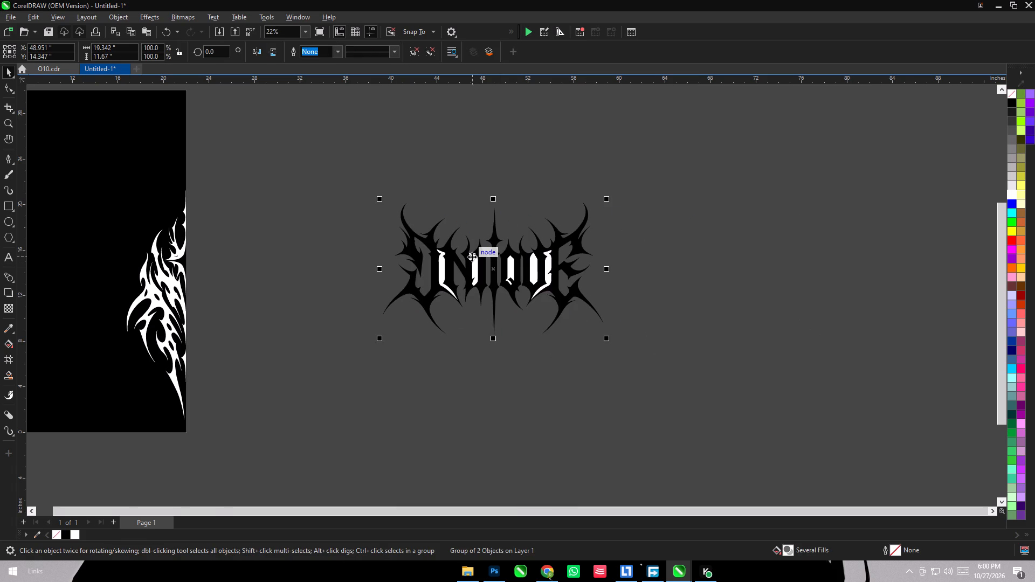
key(ctrl+u)
ctrl+click(529, 382)
scroll(562, 266, up, 5)
click(525, 276)
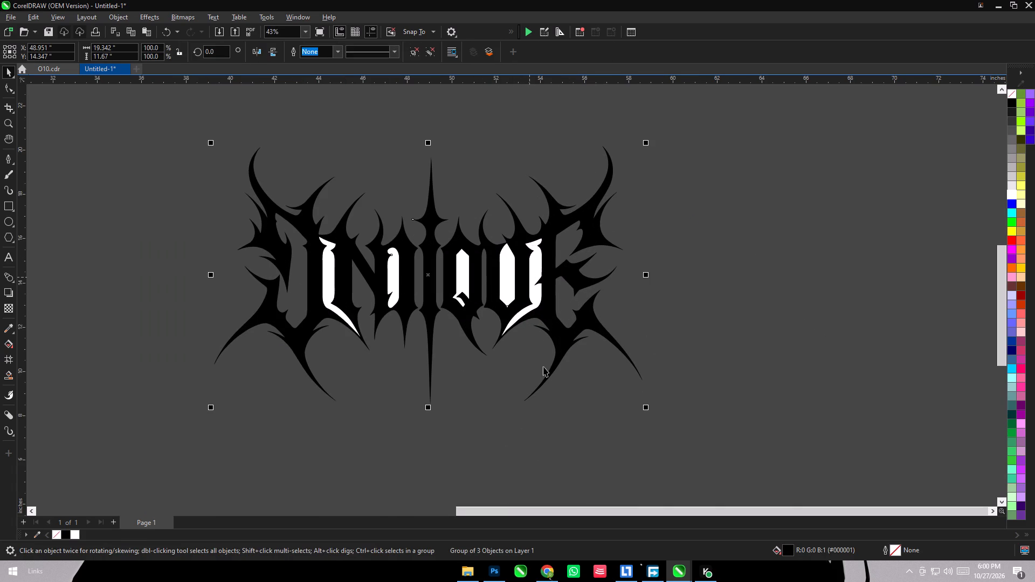
drag(553, 343, 1034, 297)
scroll(647, 298, down, 5)
drag(604, 262, 613, 256)
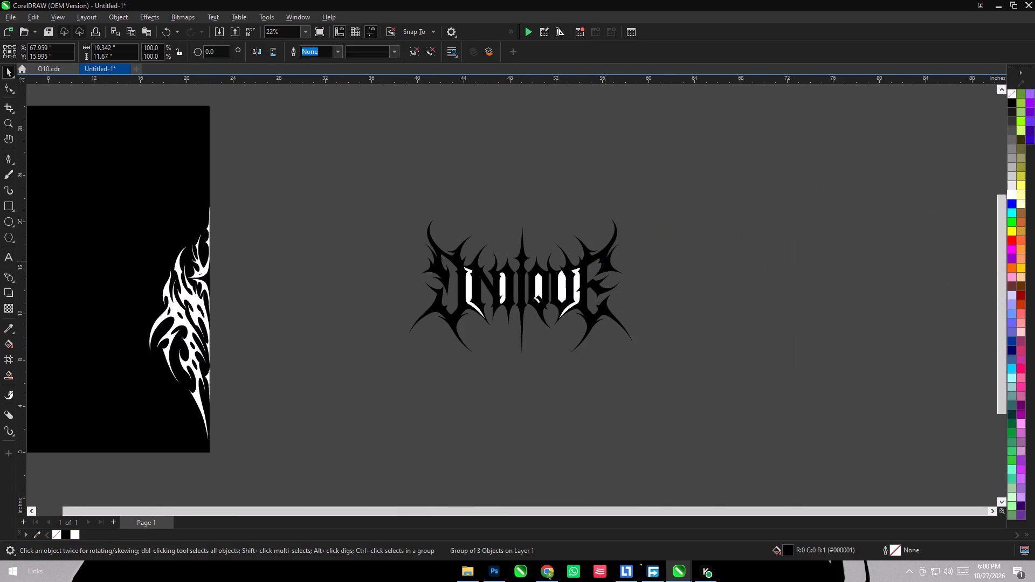
drag(613, 256, 778, 176)
drag(365, 170, 609, 378)
key(Delete)
scroll(594, 353, down, 3)
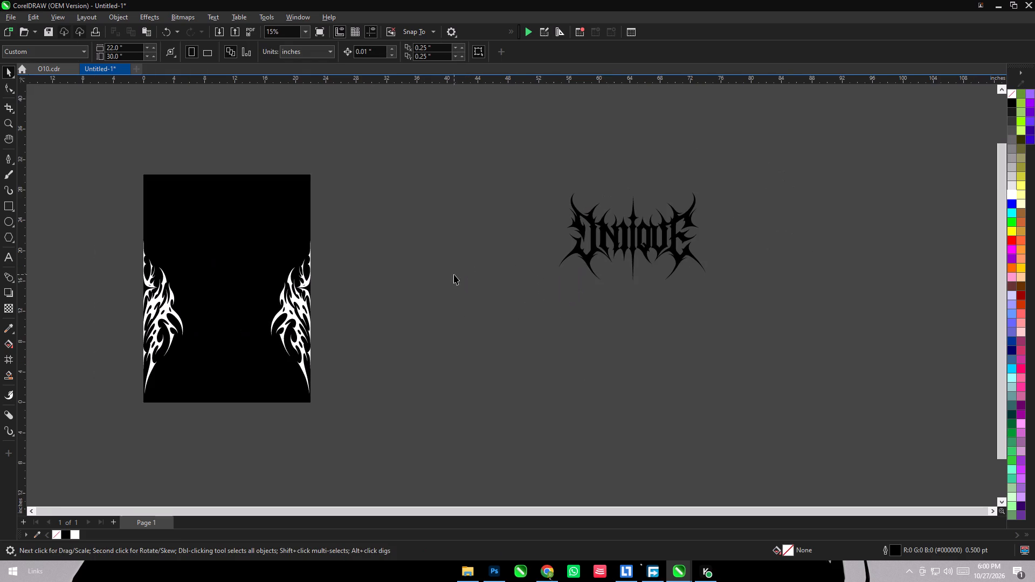
Copy the "unique" wordmark from the red front panel in O10.cdr and return to the Untitled-1 document.
click(45, 70)
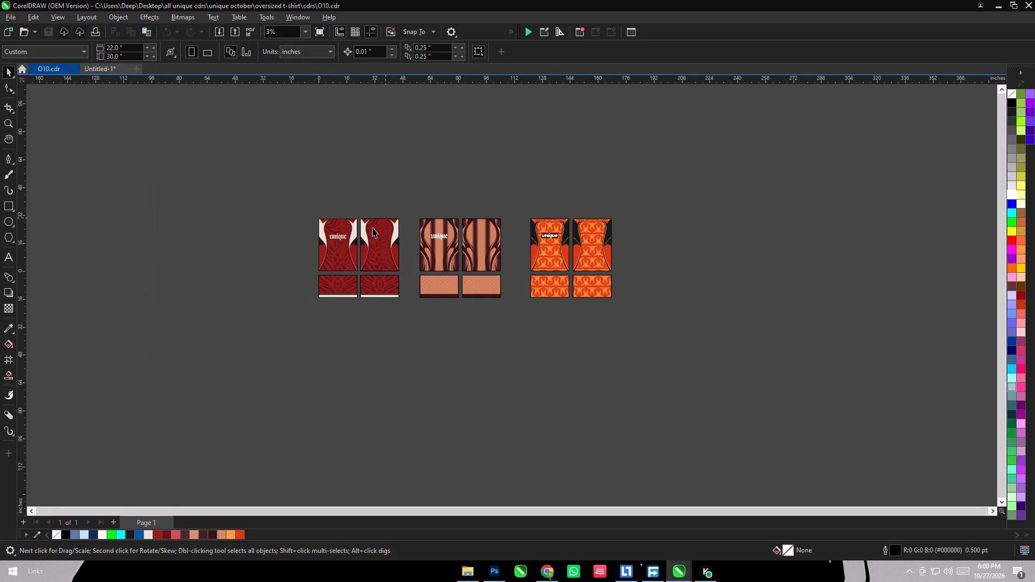
scroll(334, 250, up, 7)
click(341, 219)
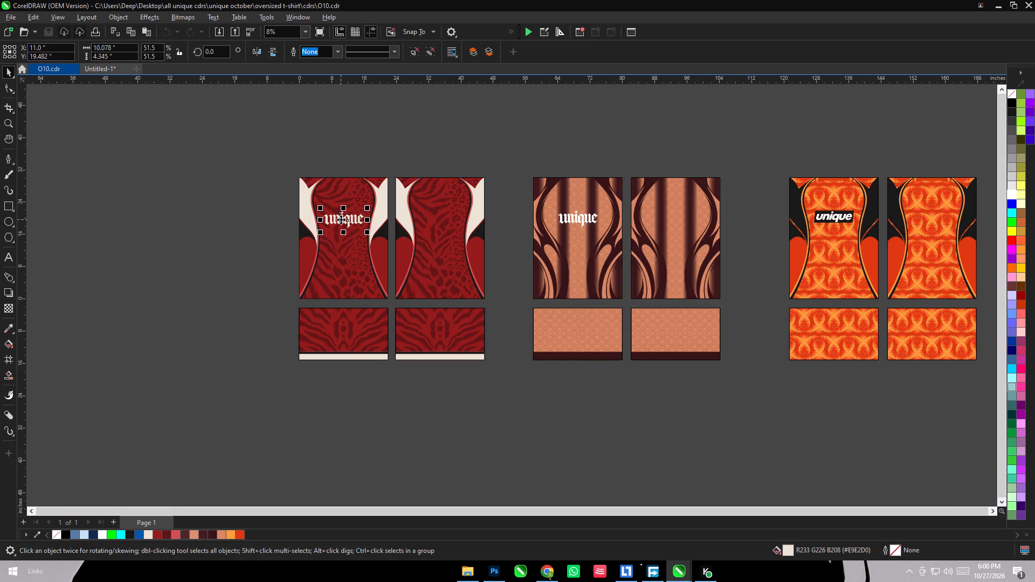
key(ctrl+c)
click(95, 67)
Place a duplicate of the black gothic lettering beside the original, farther from the page rectangle.
scroll(163, 190, down, 3)
scroll(478, 255, up, 4)
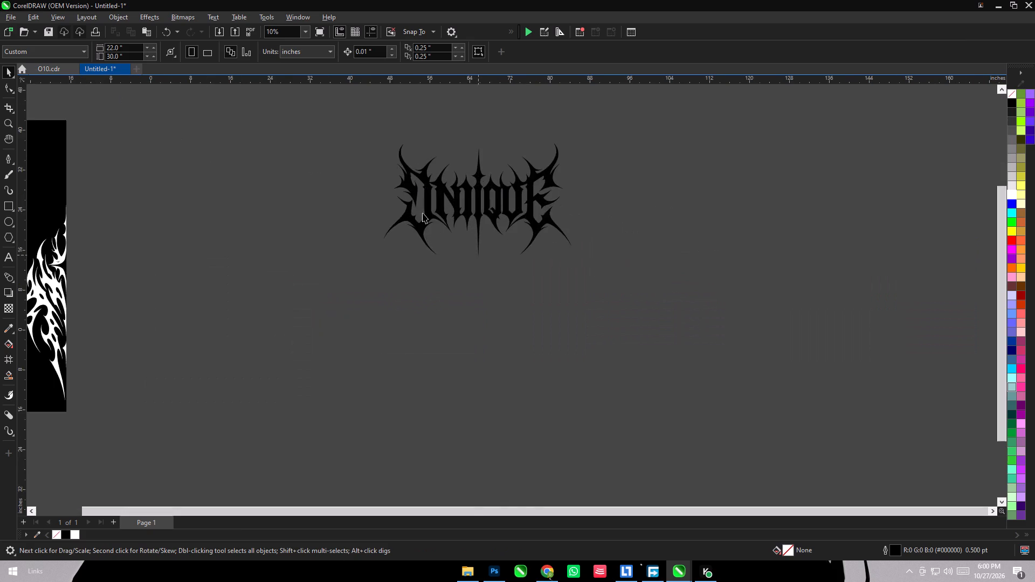
scroll(423, 213, up, 7)
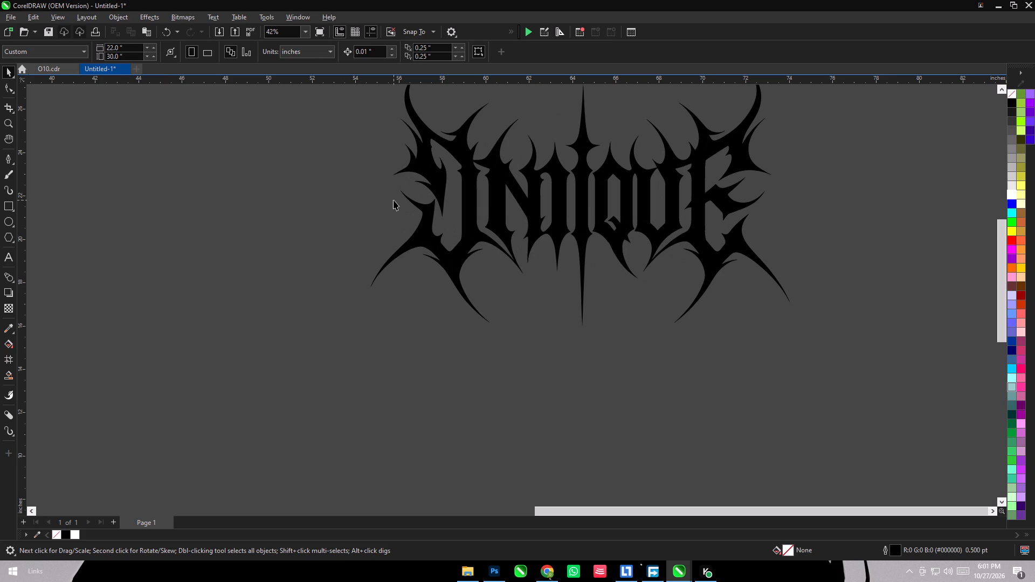
scroll(385, 158, down, 5)
scroll(448, 169, down, 4)
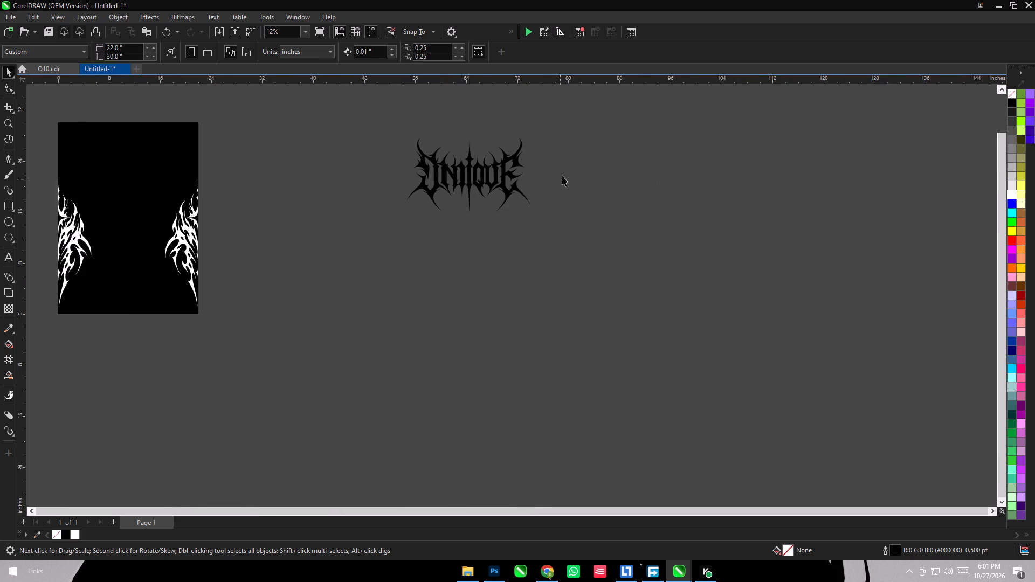
scroll(592, 172, up, 7)
scroll(459, 165, down, 4)
drag(470, 173, 816, 198)
right_click(816, 198)
scroll(915, 195, up, 6)
click(899, 197)
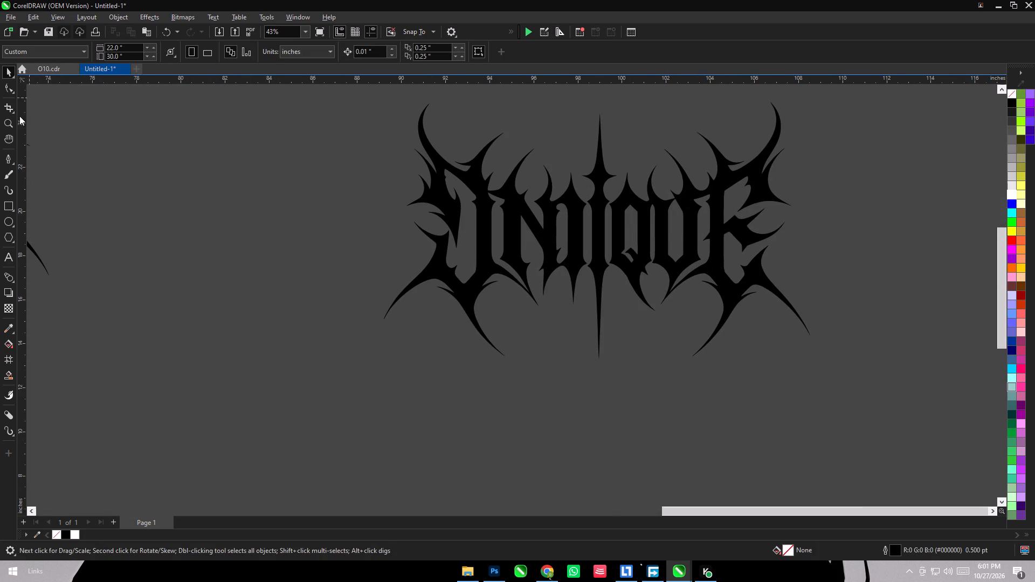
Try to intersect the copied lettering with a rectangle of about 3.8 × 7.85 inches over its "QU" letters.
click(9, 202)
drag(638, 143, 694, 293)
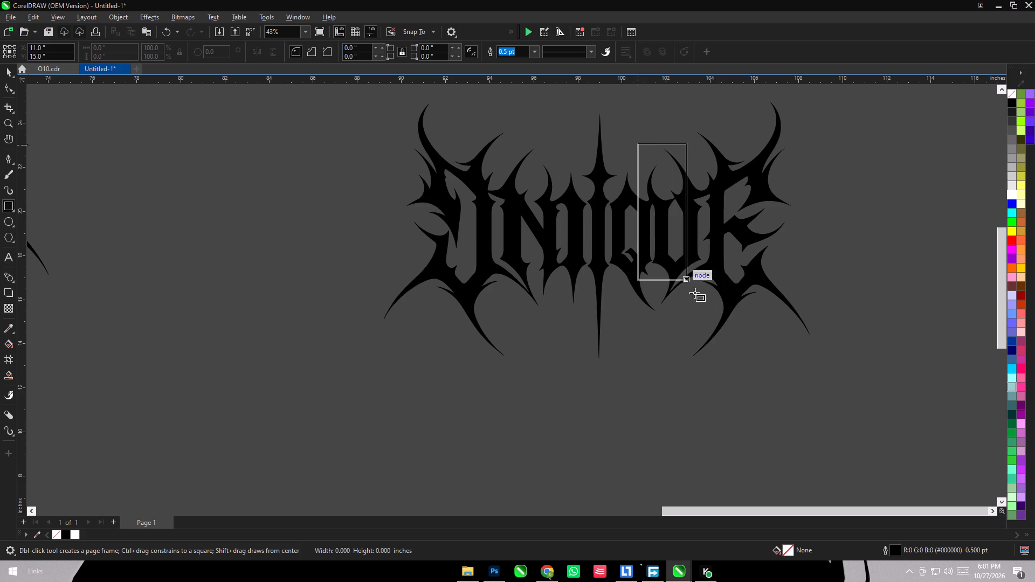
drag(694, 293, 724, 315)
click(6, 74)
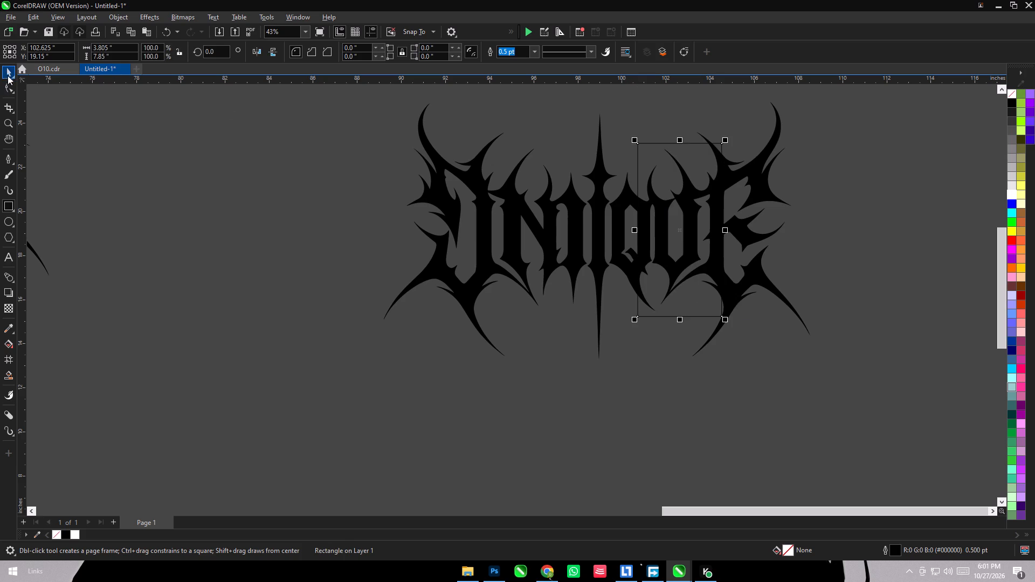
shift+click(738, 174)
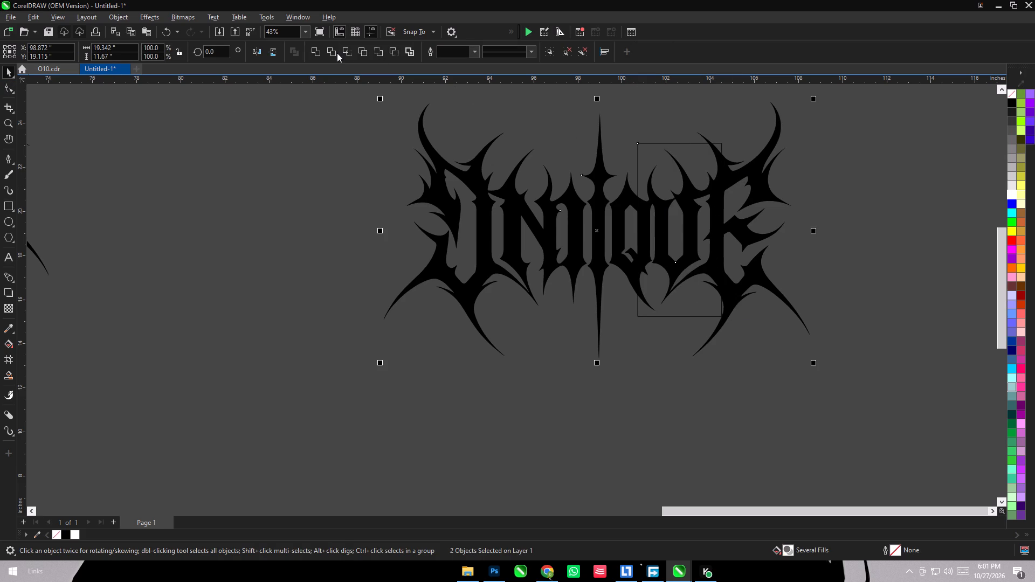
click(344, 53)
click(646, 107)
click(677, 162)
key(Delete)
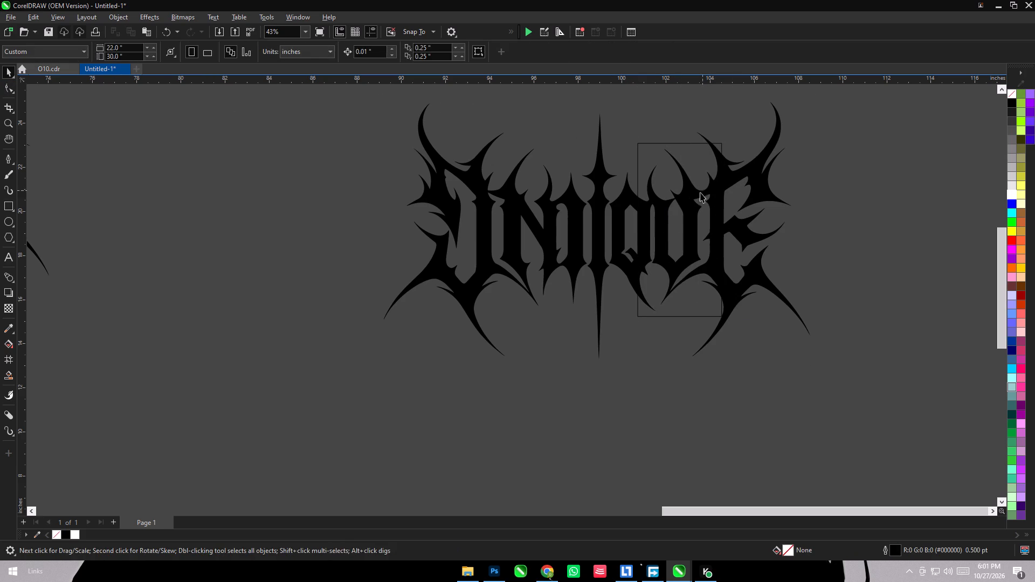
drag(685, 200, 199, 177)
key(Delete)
Reposition the copied lettering on clear canvas to the right of the original lettering.
drag(681, 203, 273, 182)
scroll(800, 195, down, 4)
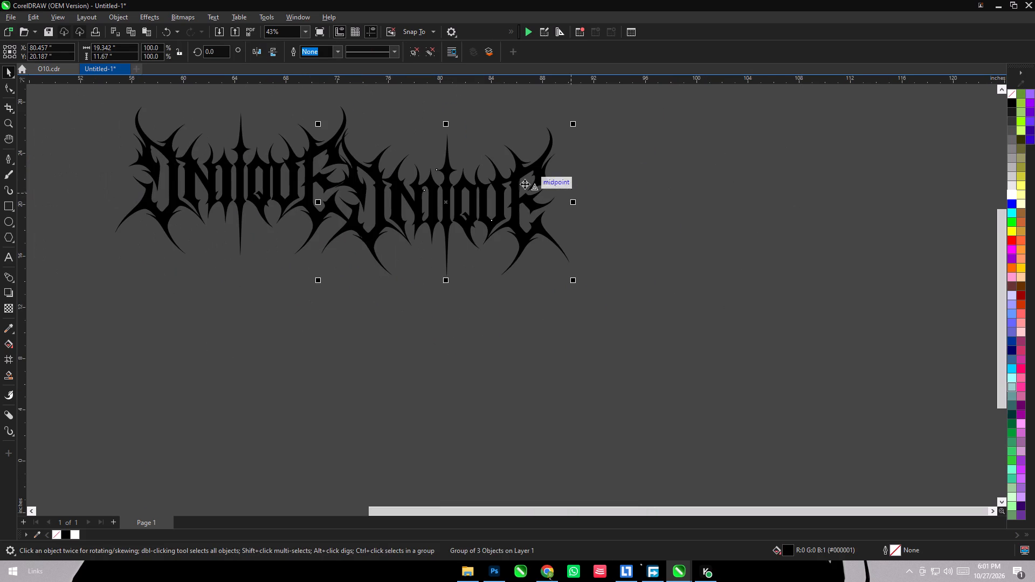
drag(515, 182, 763, 182)
scroll(764, 185, up, 4)
key(ctrl+z)
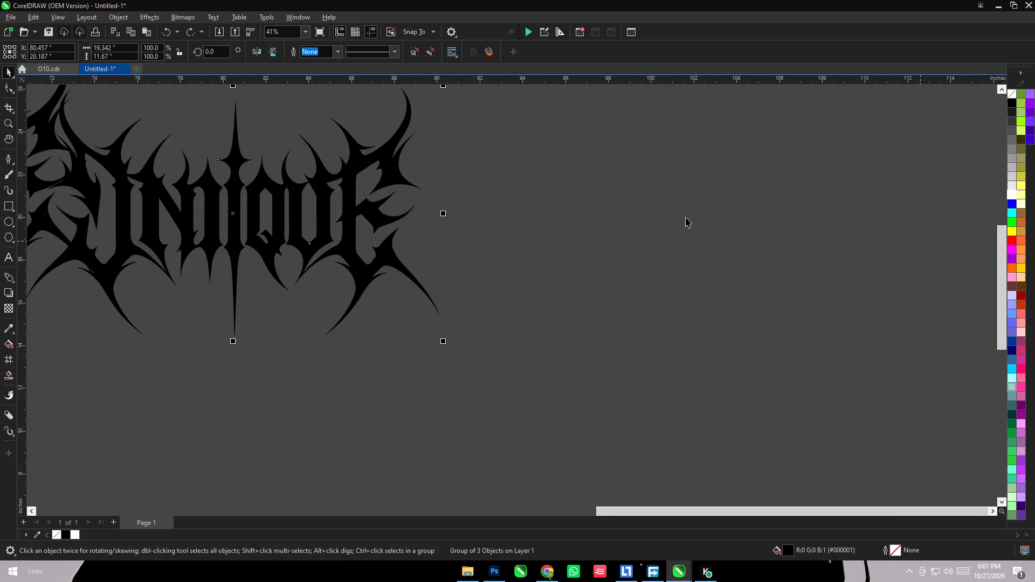
ctrl+scroll(670, 217, down, 5)
drag(477, 205, 654, 198)
key(ctrl+shift+z)
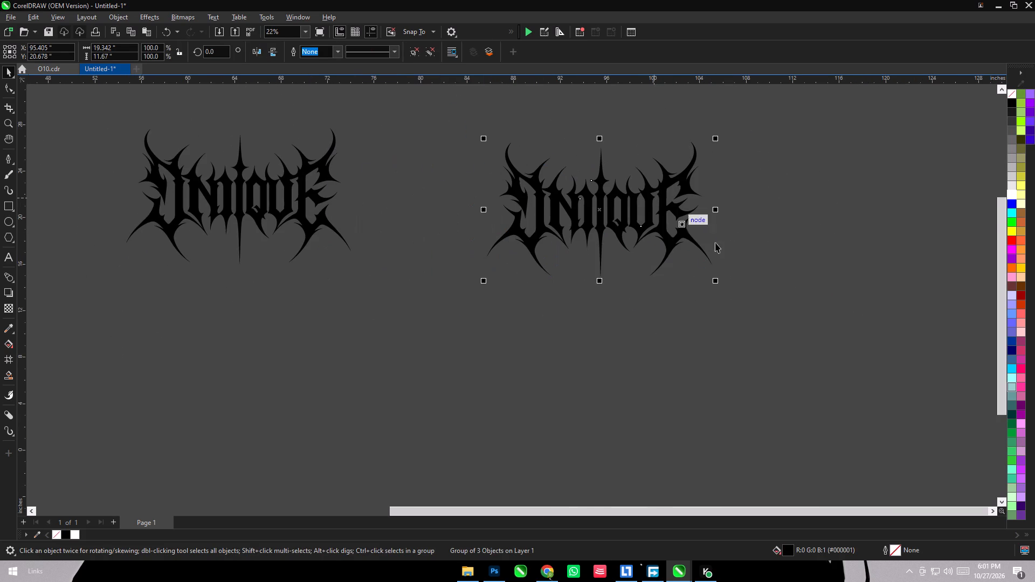
ctrl+shift+click(778, 273)
Draw a rectangle of about 3.8 × 7.9 inches over the copy's "QU" letters and intersect it with the lettering.
scroll(635, 189, up, 4)
click(495, 375)
click(10, 207)
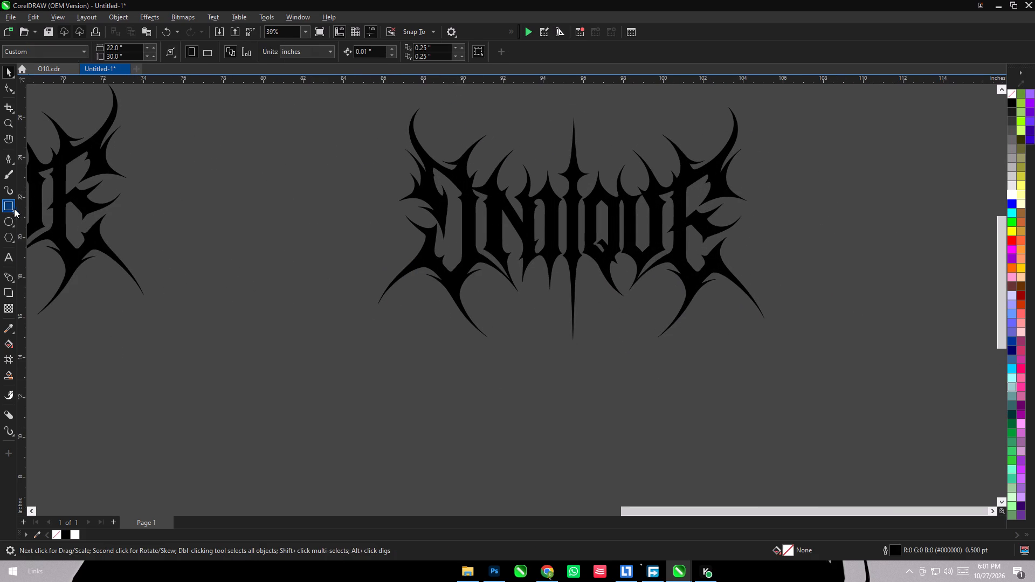
drag(602, 127, 678, 286)
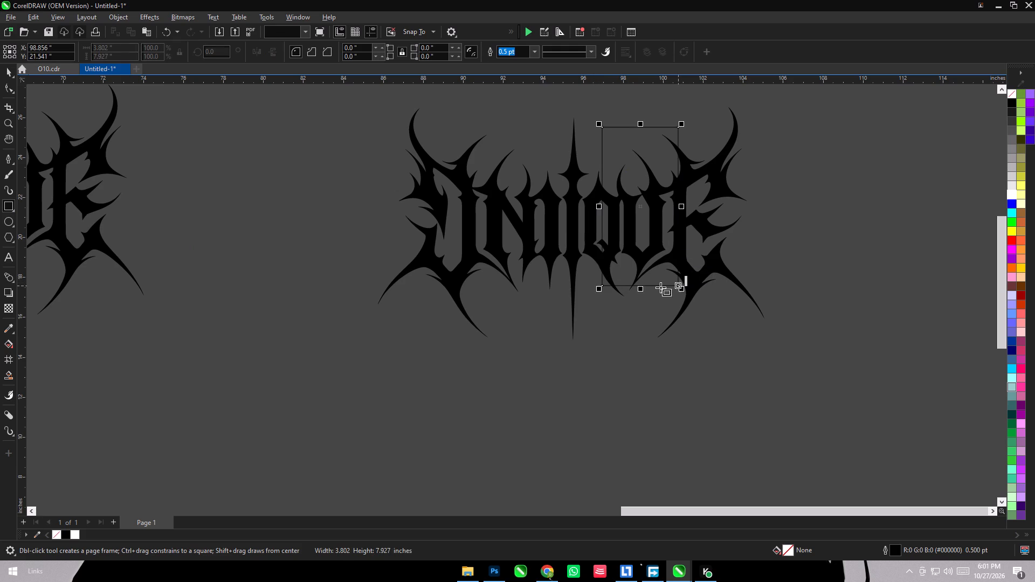
click(8, 71)
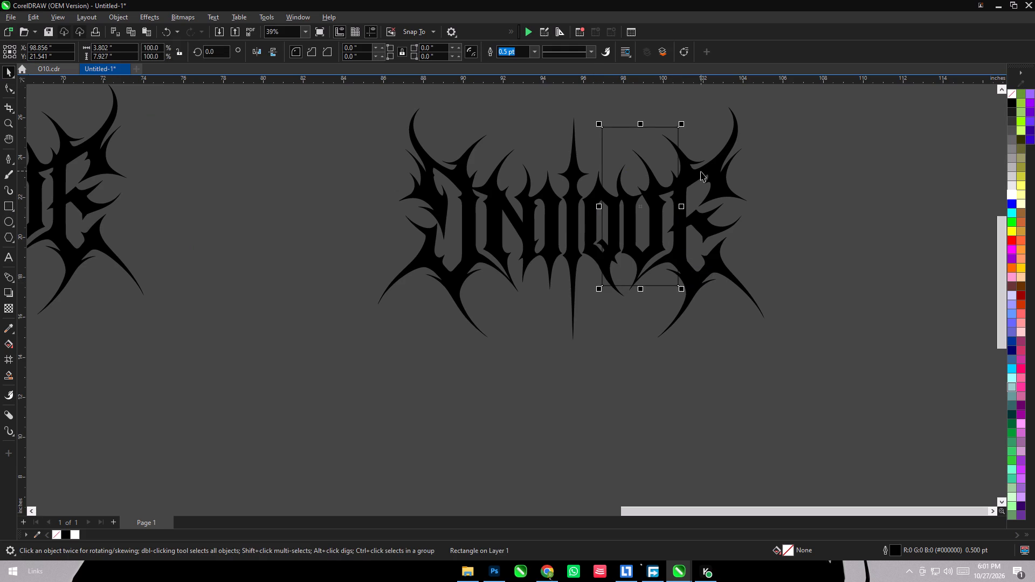
shift+click(701, 172)
click(344, 51)
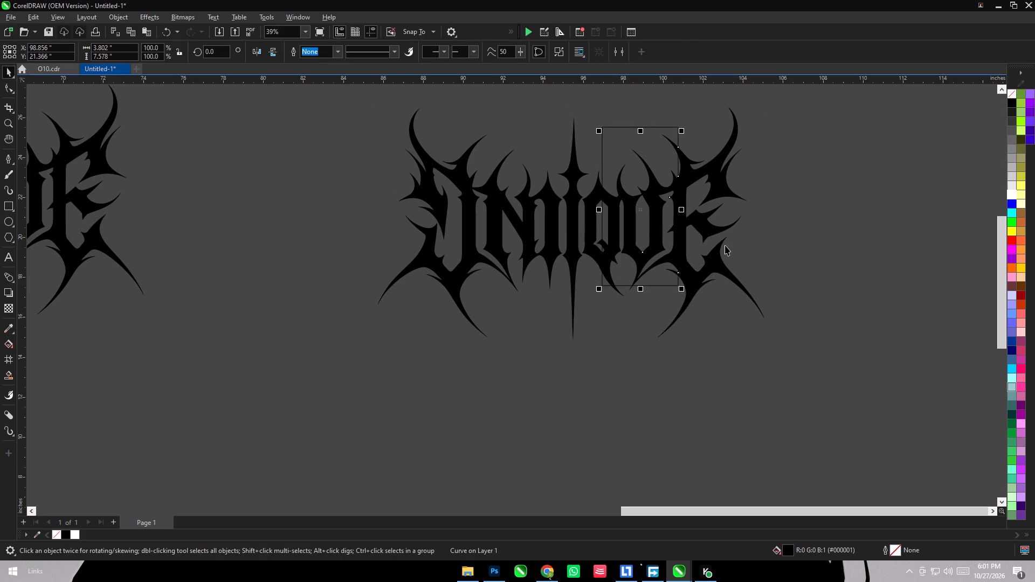
Move the rectangle clear to the right of the lettering and the intersected "QU" piece to empty canvas below left.
click(665, 348)
drag(657, 271, 905, 283)
drag(655, 224, 395, 450)
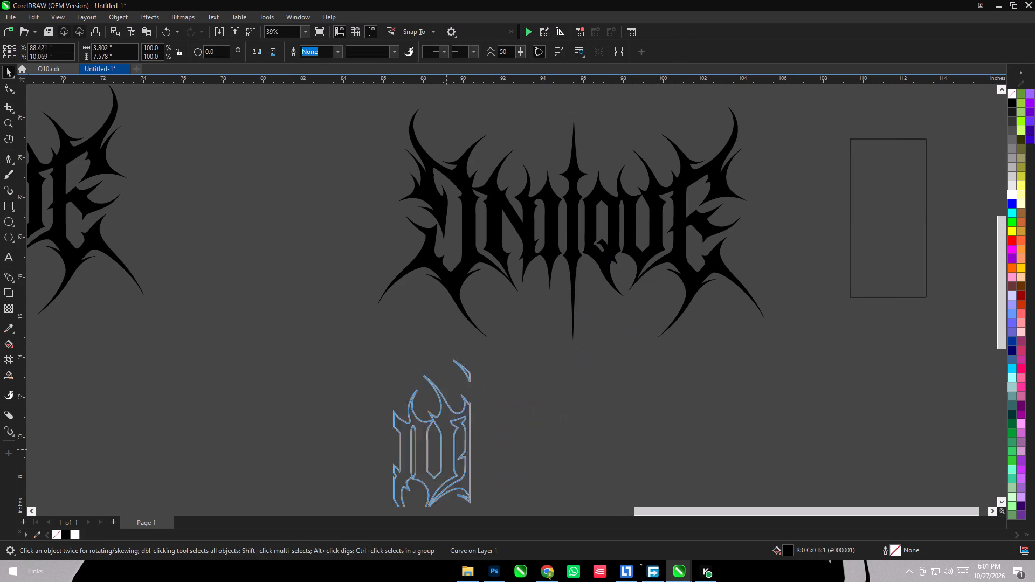
drag(395, 450, 230, 386)
click(588, 391)
Start a Pen outline around the copied lettering's first letter, arching over its upper horns down to the joint with the N.
scroll(568, 158, down, 4)
scroll(507, 242, up, 4)
scroll(537, 258, down, 3)
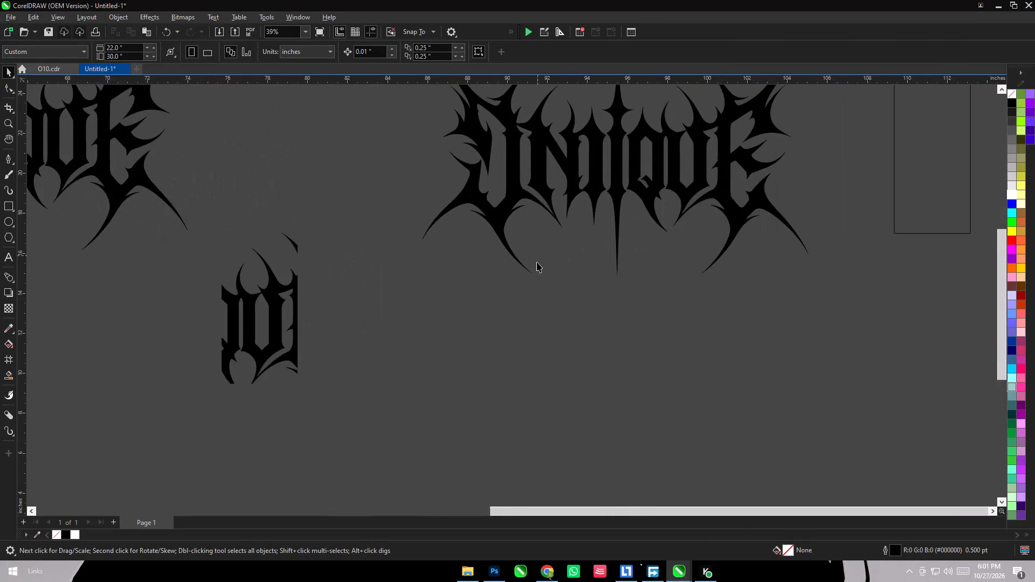
scroll(632, 224, up, 2)
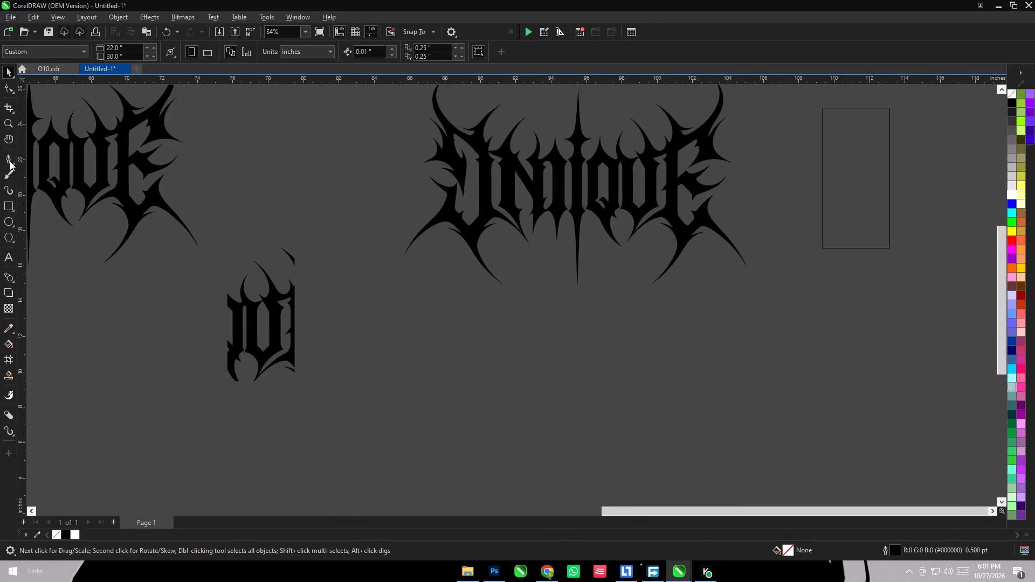
click(9, 160)
scroll(451, 341, down, 2)
scroll(474, 174, up, 7)
click(347, 167)
click(348, 117)
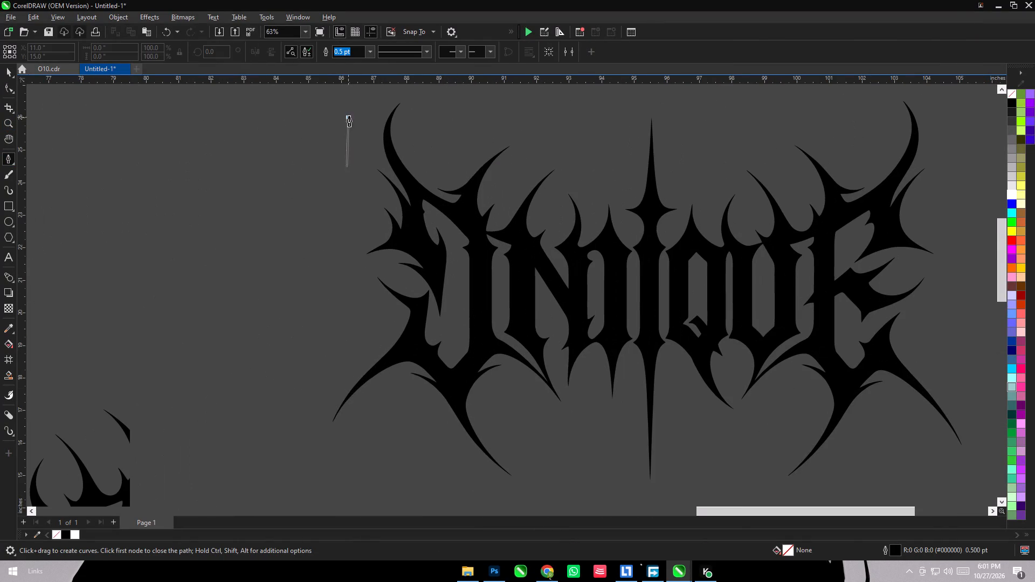
click(398, 91)
click(430, 91)
drag(481, 102, 489, 106)
click(512, 112)
drag(525, 130, 525, 145)
drag(521, 163, 510, 179)
drag(503, 191, 500, 204)
click(492, 220)
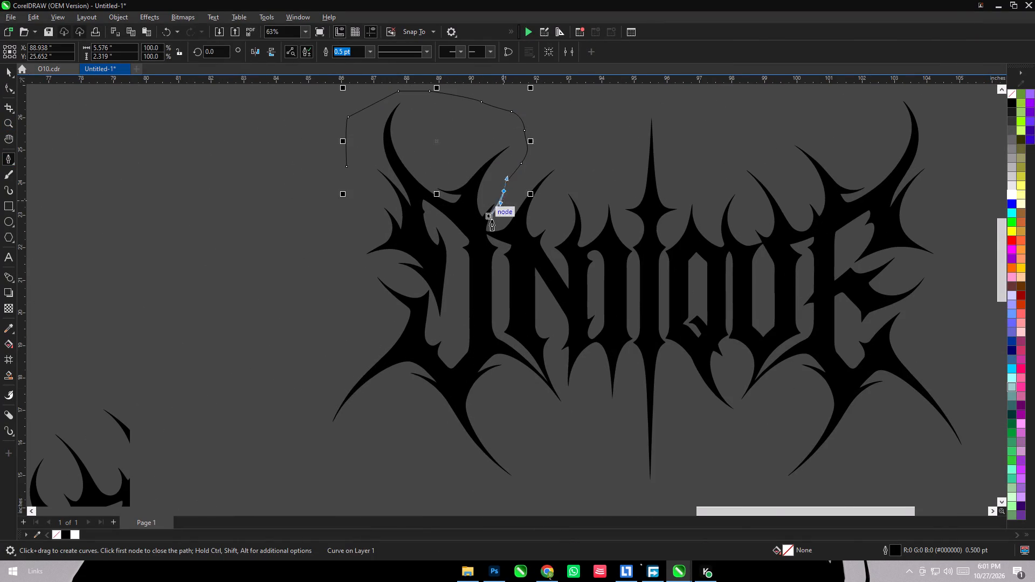
scroll(492, 221, up, 10)
click(478, 248)
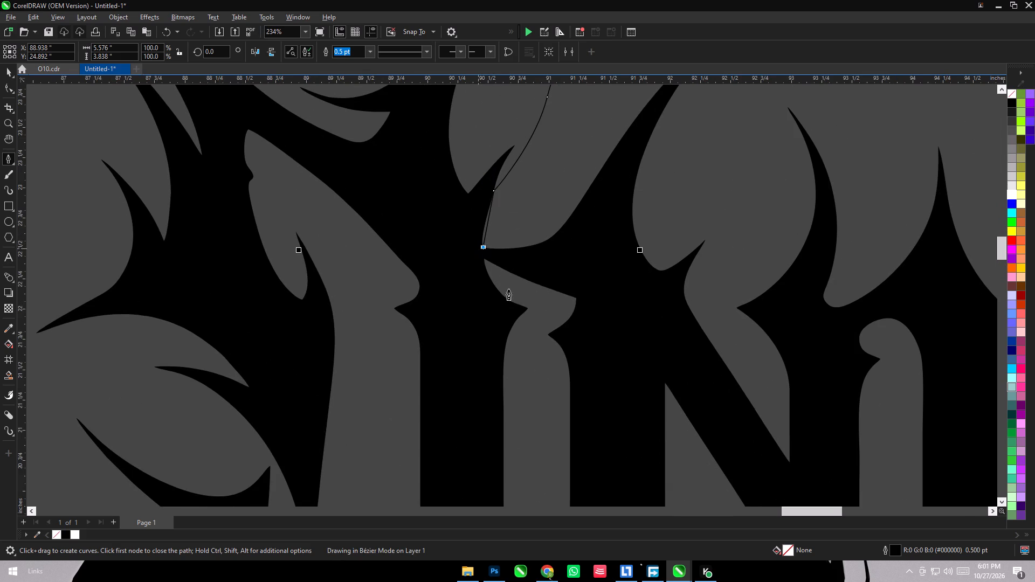
Continue the outline across the joint and down through the narrow gap between the first letter and the N.
scroll(482, 266, up, 7)
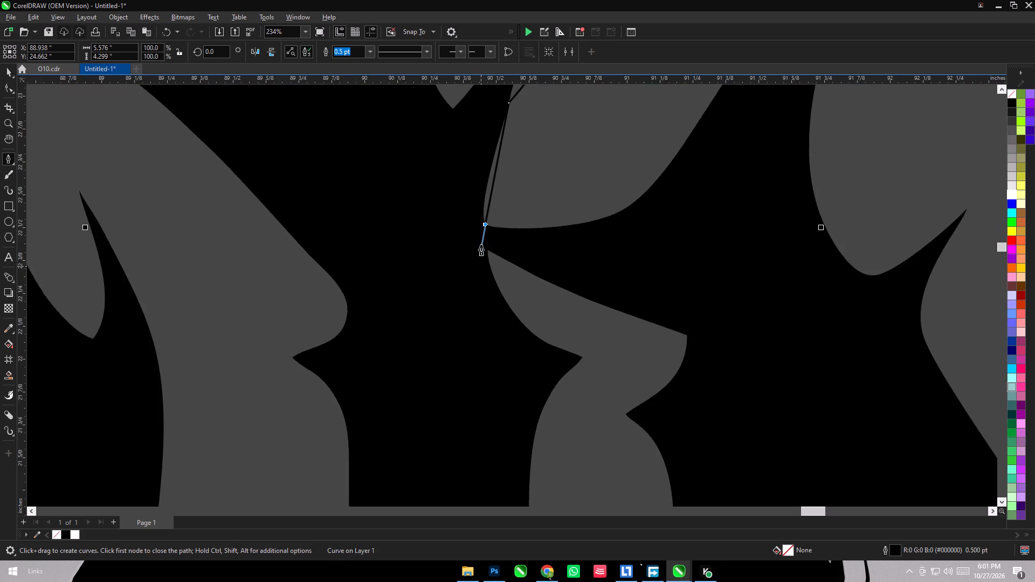
scroll(481, 245, up, 1)
click(494, 260)
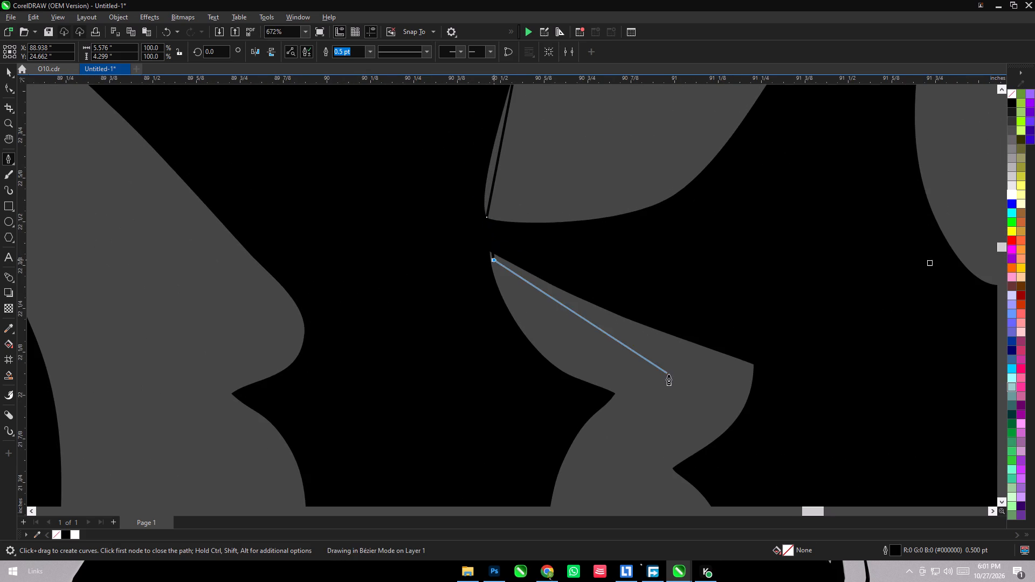
click(668, 375)
scroll(526, 252, down, 12)
scroll(553, 324, up, 3)
click(537, 327)
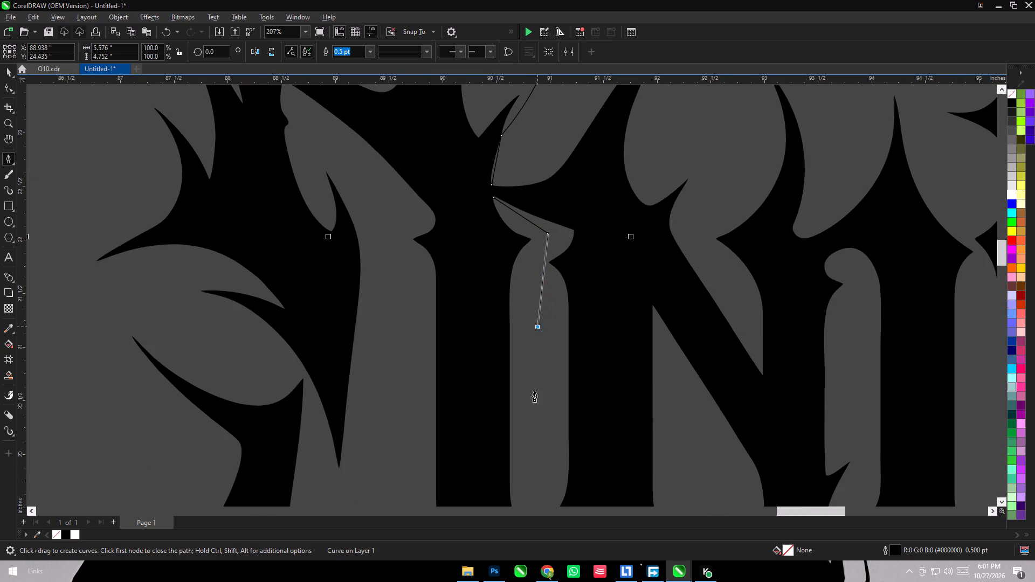
drag(536, 400, 538, 423)
click(538, 448)
scroll(509, 269, down, 6)
scroll(519, 394, up, 6)
click(523, 379)
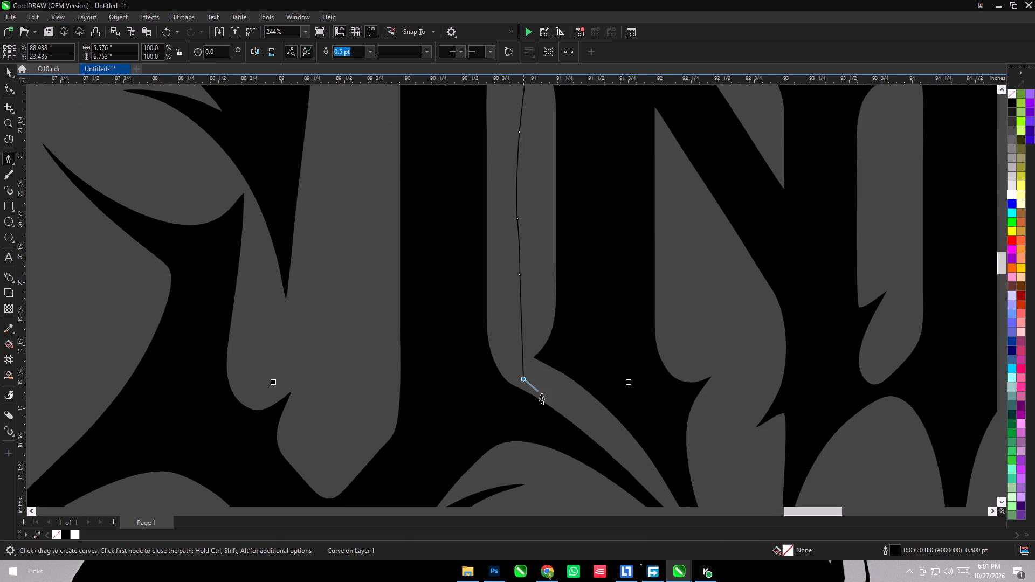
Extend the outline along the slit between the first letter's and the N's lower spikes, past their merged tip.
click(586, 414)
click(637, 462)
scroll(459, 282, down, 6)
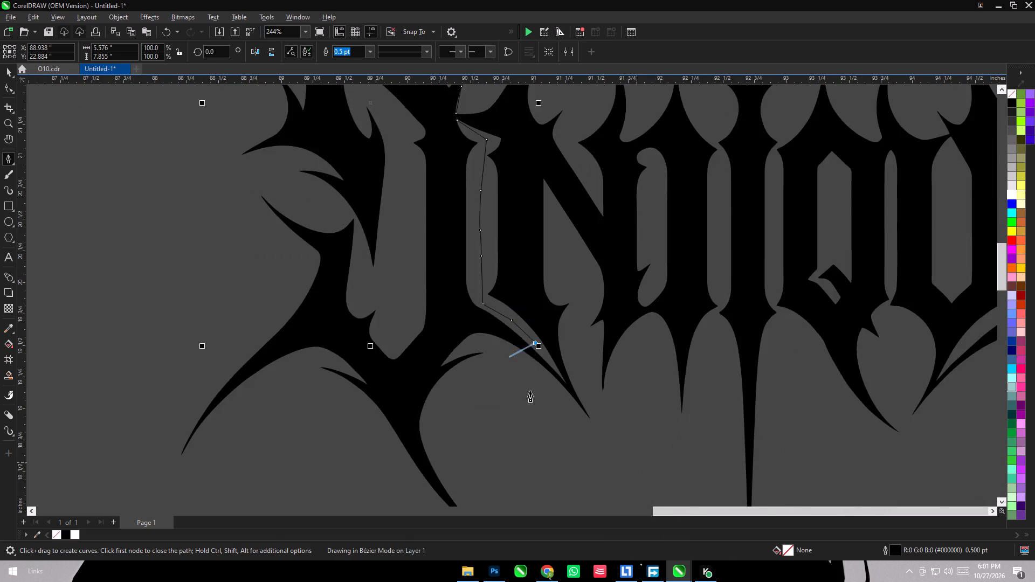
scroll(549, 409, up, 7)
scroll(588, 386, down, 11)
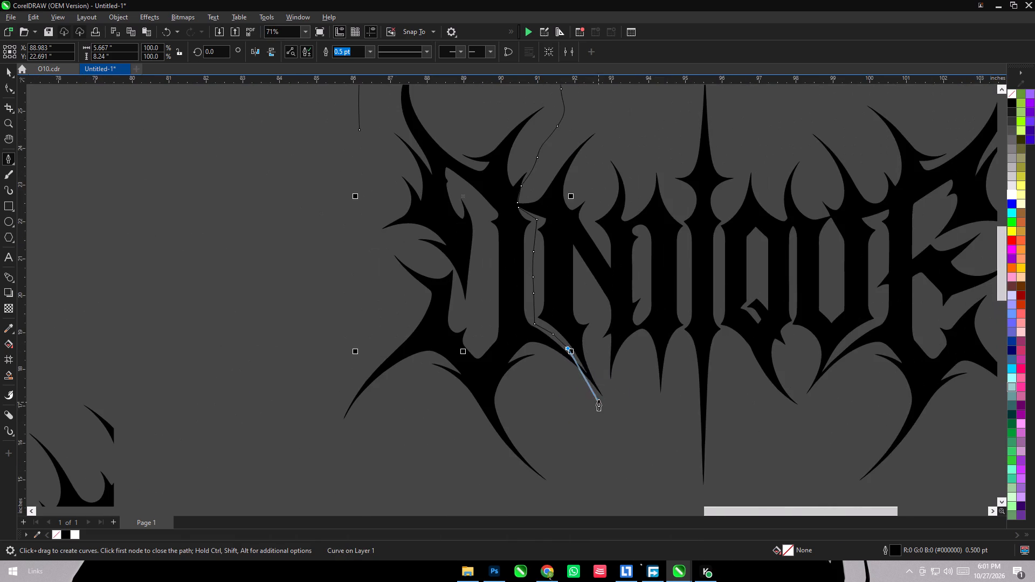
scroll(598, 399, up, 10)
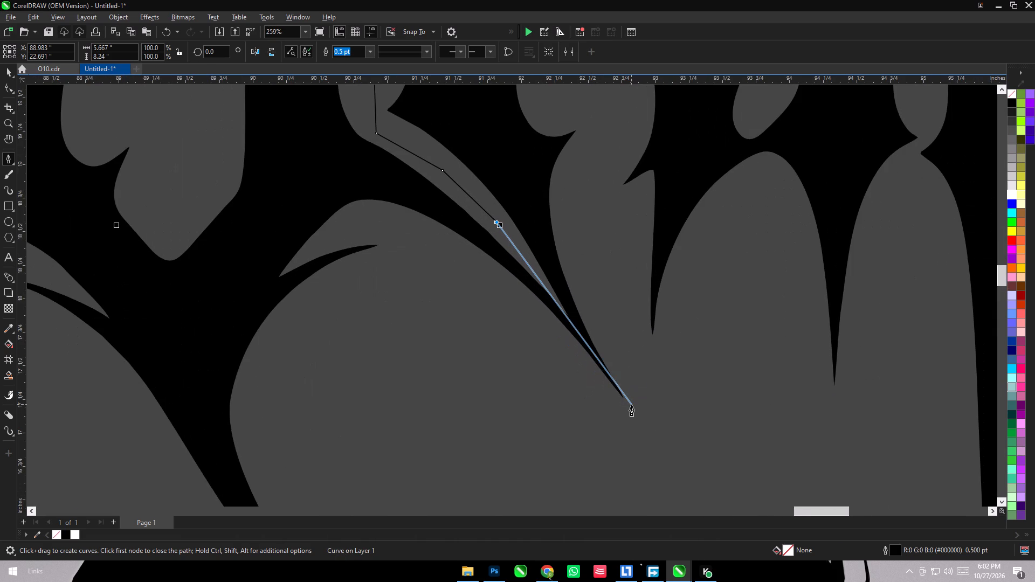
drag(629, 425, 643, 453)
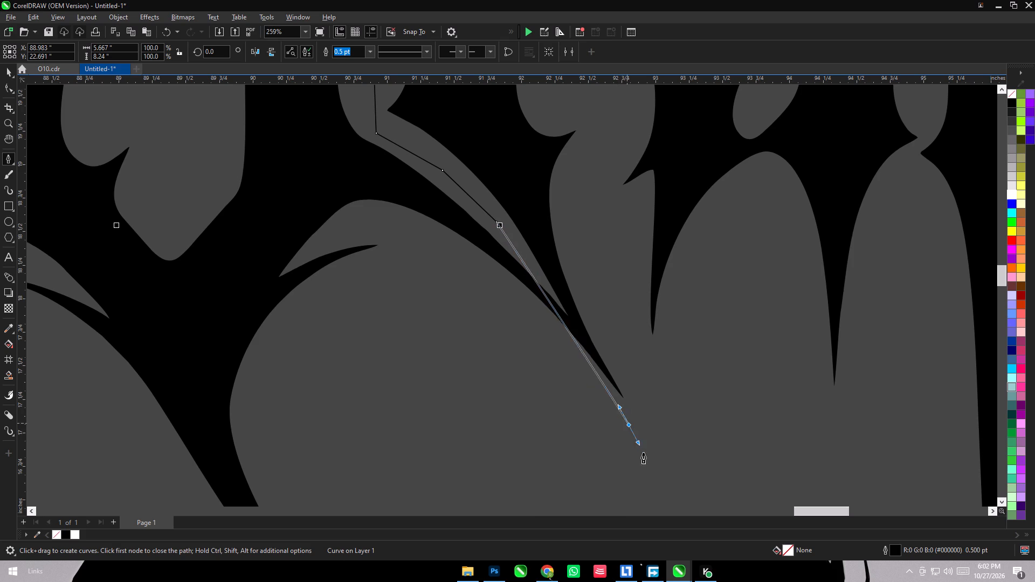
drag(643, 453, 649, 499)
Close the outline around the first letter's bottom and outer side, about 8.3 × 13.2 inches overall.
scroll(473, 384, down, 10)
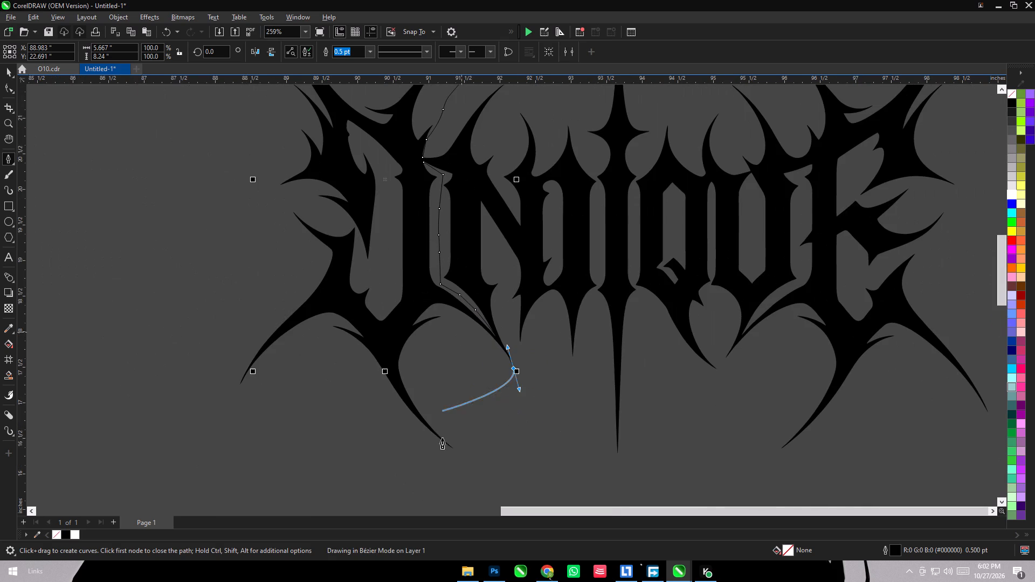
click(460, 501)
click(218, 435)
click(193, 354)
scroll(209, 339, down, 7)
scroll(218, 221, up, 5)
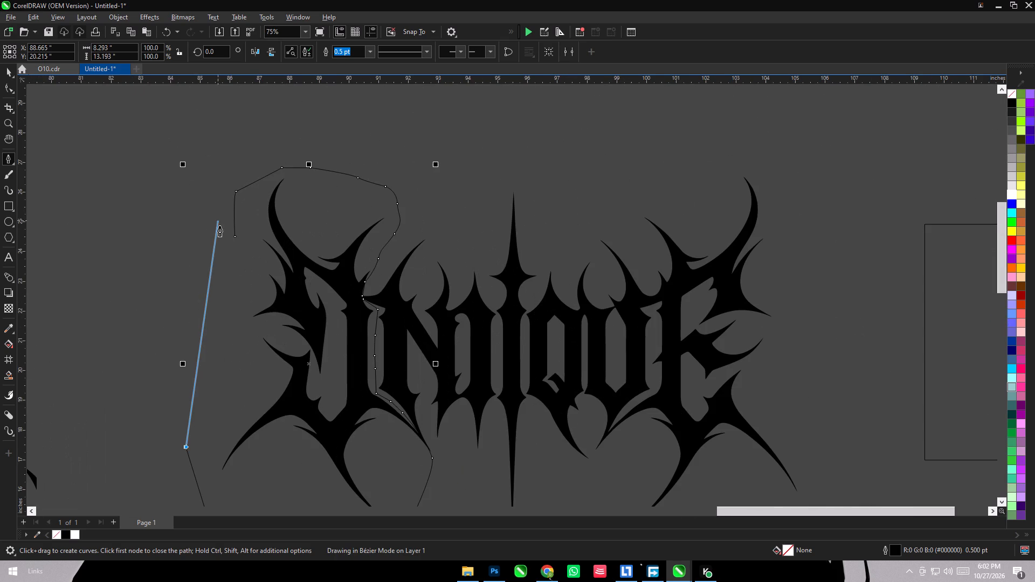
click(237, 238)
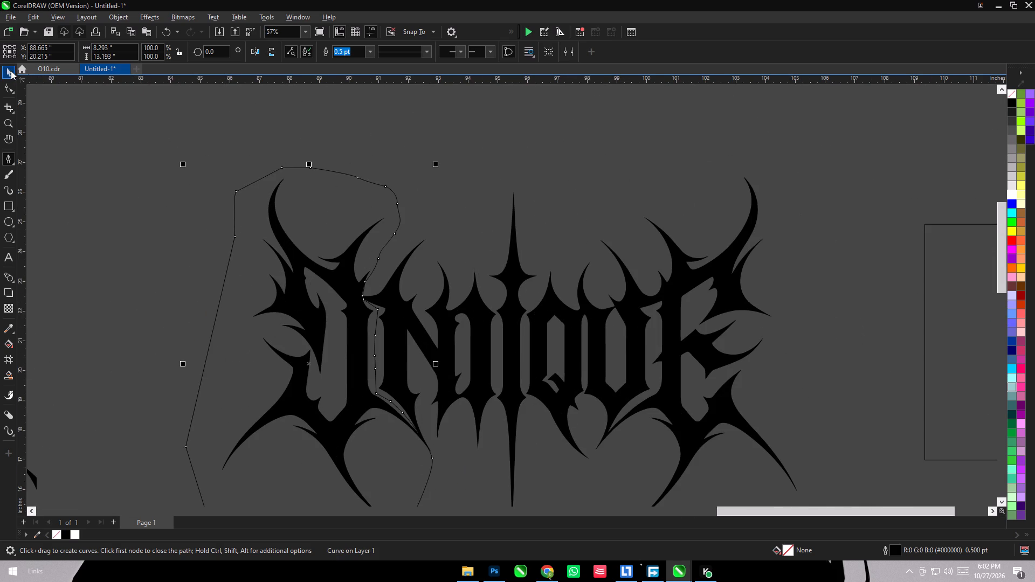
Trim the outlined first letter off the copied lettering and delete the cutting outline.
click(11, 71)
shift+click(416, 336)
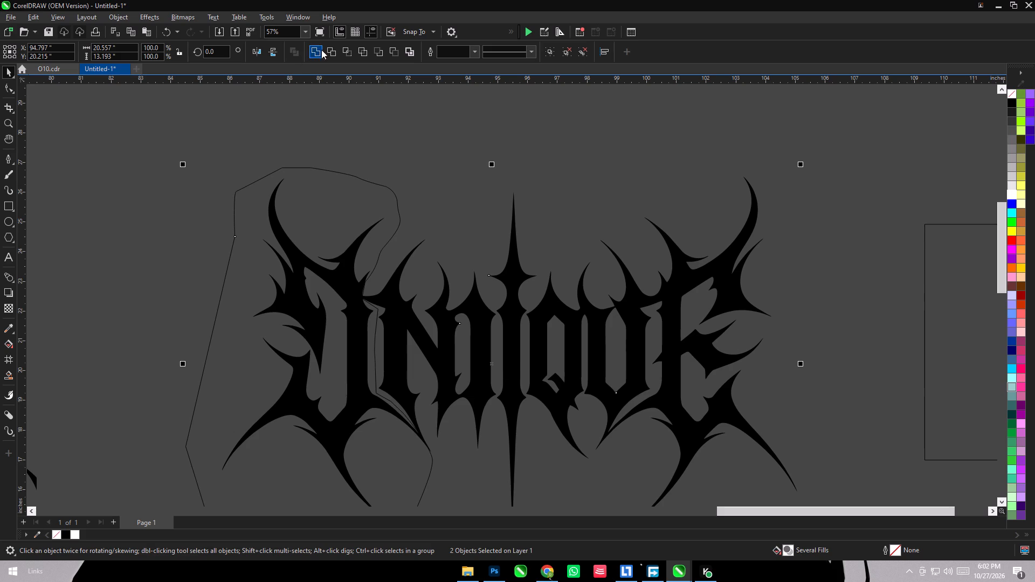
click(329, 50)
click(383, 115)
click(360, 205)
key(Delete)
Move the intersected "QU" piece up beside the trimmed lettering.
scroll(570, 185, down, 10)
drag(408, 303, 478, 268)
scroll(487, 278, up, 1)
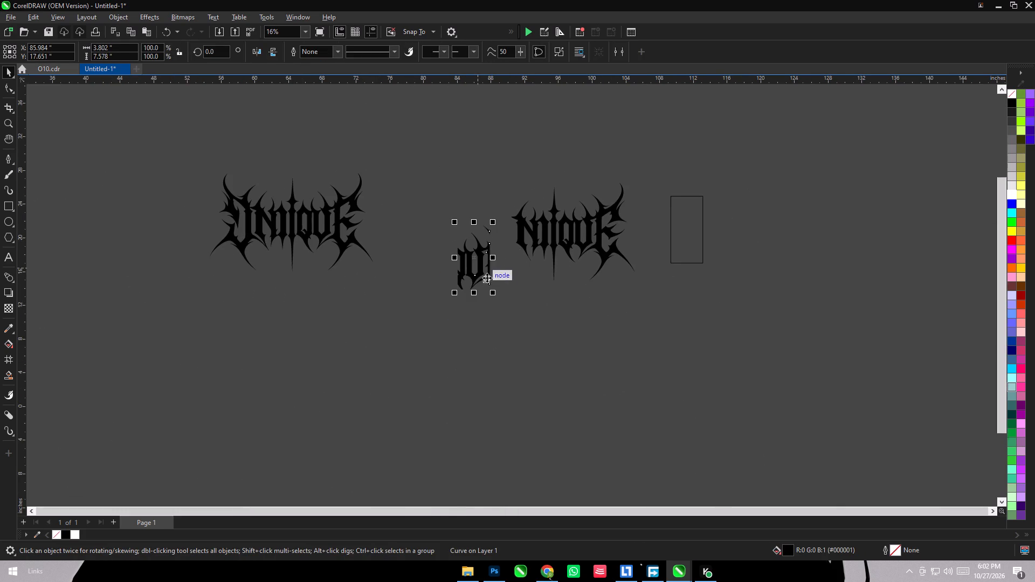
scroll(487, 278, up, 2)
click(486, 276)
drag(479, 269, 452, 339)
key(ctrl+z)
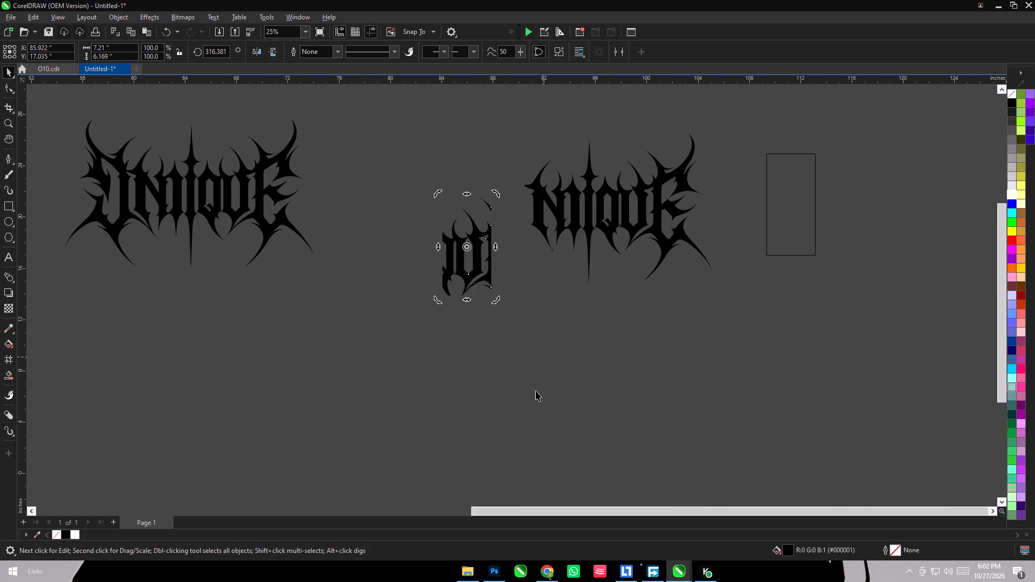
Move the "QU" piece below the trimmed lettering and enlarge it proportionally to about twice its size.
click(532, 372)
drag(477, 277, 477, 352)
shift+drag(498, 376, 544, 433)
drag(500, 363, 476, 363)
click(542, 404)
Move the original full "Unique" lettering to empty canvas beyond the spare rectangle.
scroll(427, 226, down, 4)
drag(378, 142, 243, 236)
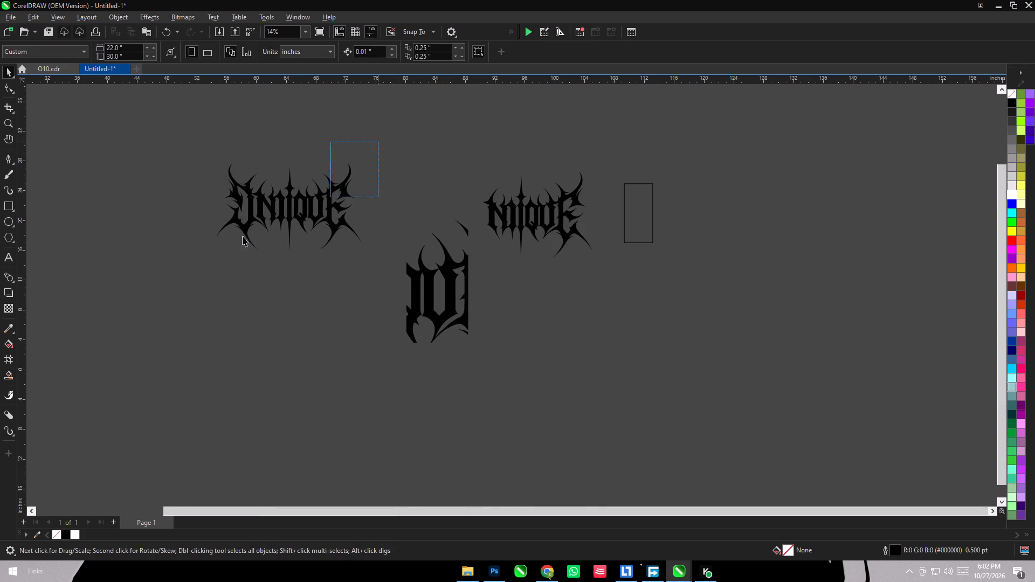
drag(243, 236, 144, 265)
drag(271, 216, 717, 235)
drag(610, 376, 608, 371)
Shift the enlarged "QU" piece horizontally away from the trimmed lettering.
scroll(484, 314, up, 6)
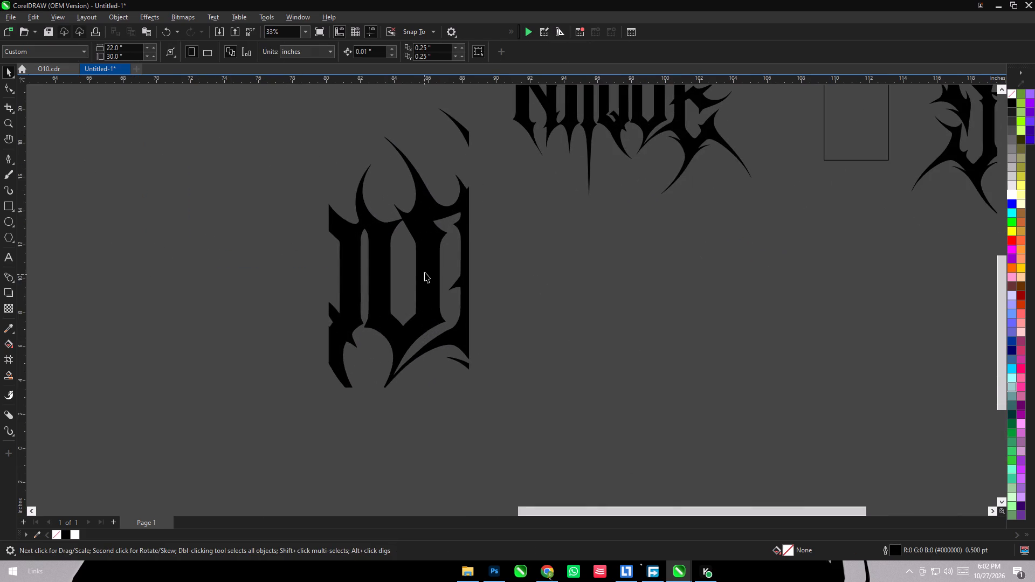
drag(425, 272, 293, 271)
click(456, 323)
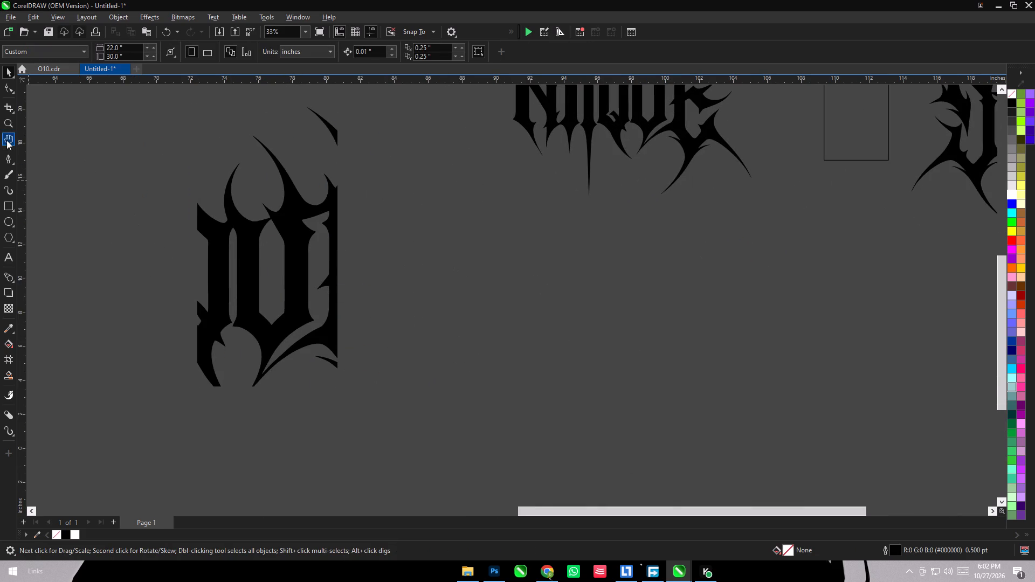
Start a Pen outline at the U's first upper horn and run it down the gap between the partial Q and the U.
click(7, 160)
scroll(208, 263, up, 9)
click(260, 109)
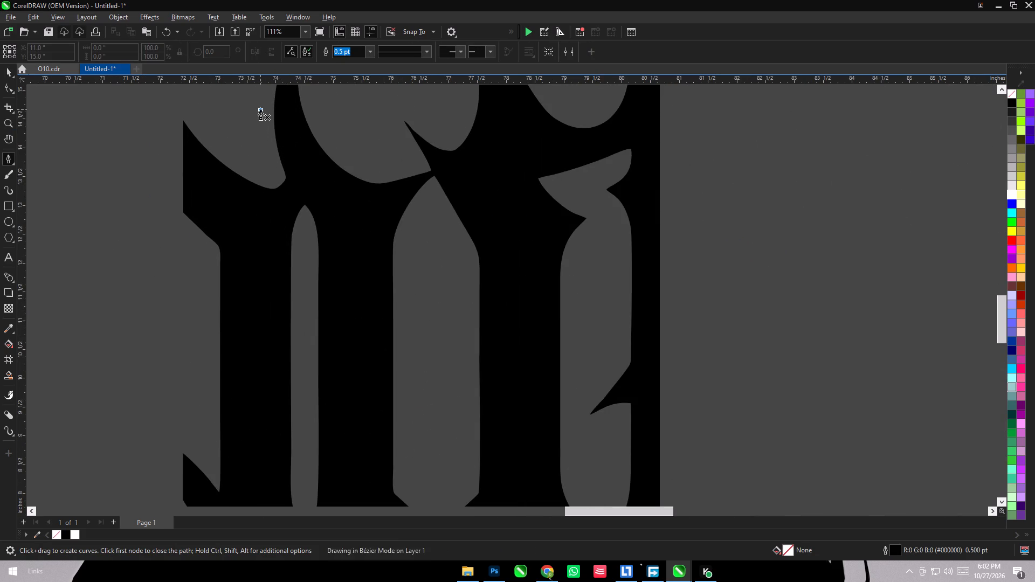
click(273, 124)
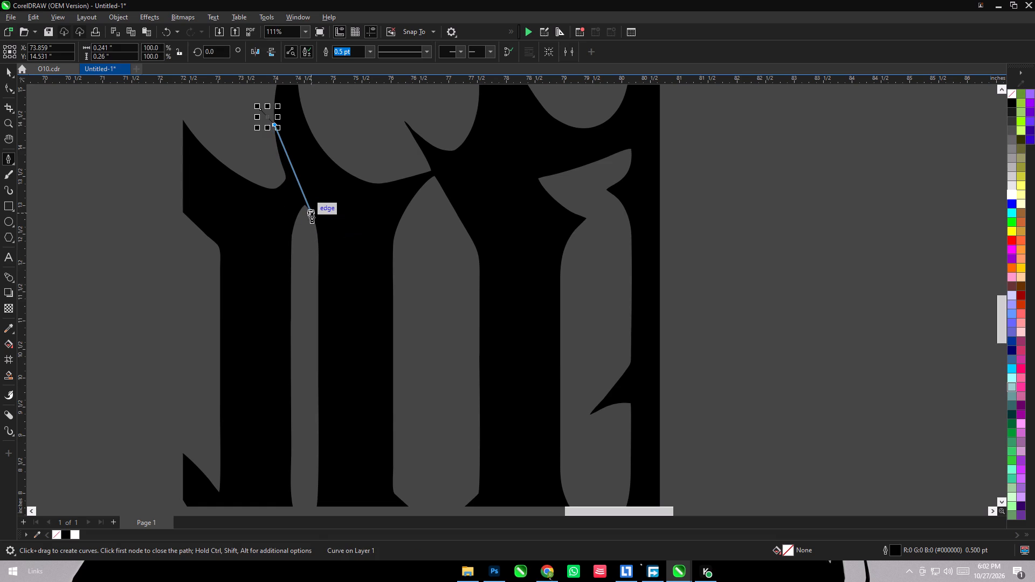
drag(310, 209, 351, 255)
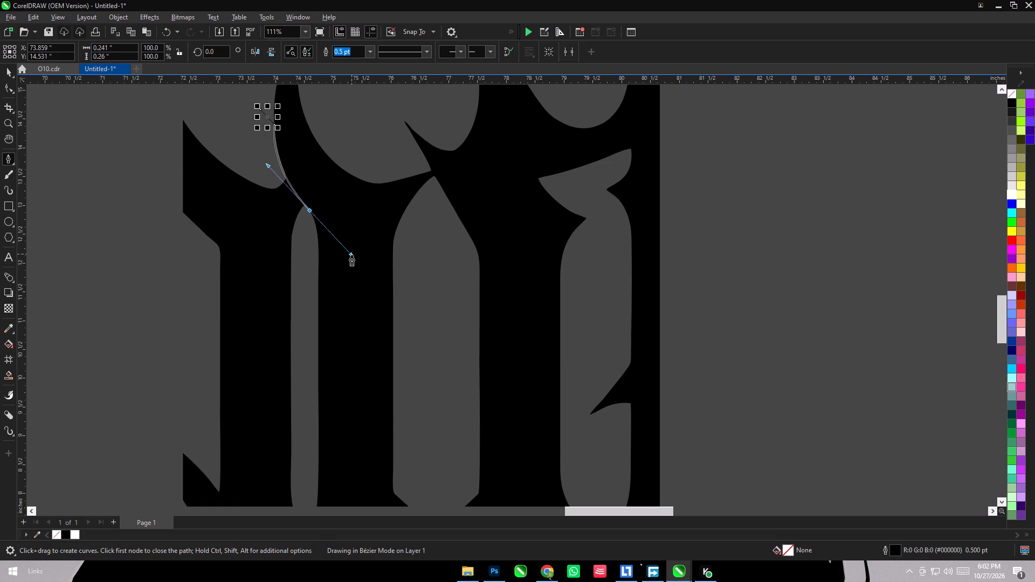
alt+click(308, 210)
scroll(316, 111, down, 6)
scroll(303, 252, up, 6)
click(314, 268)
scroll(314, 268, down, 4)
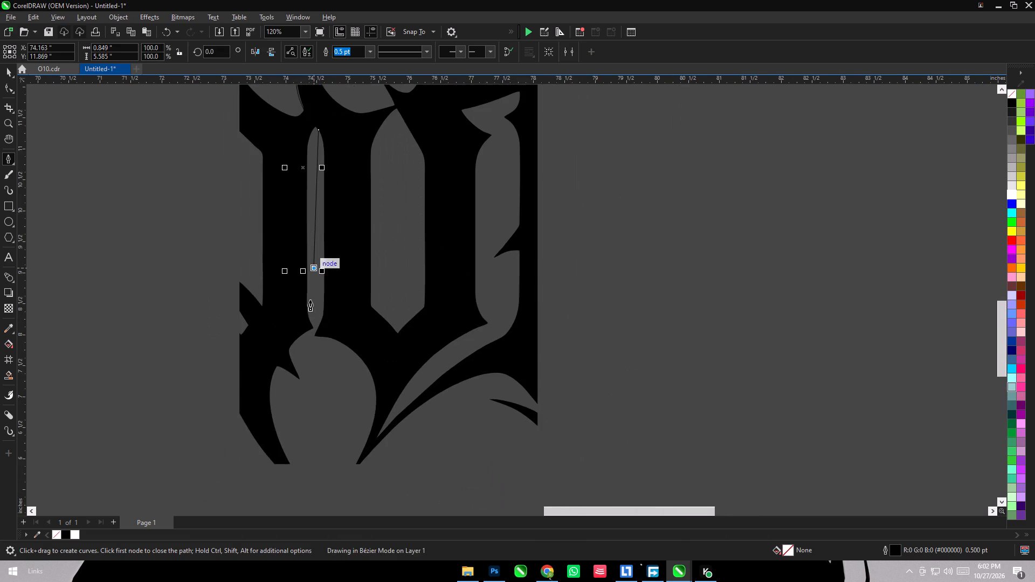
scroll(316, 320, up, 7)
click(319, 322)
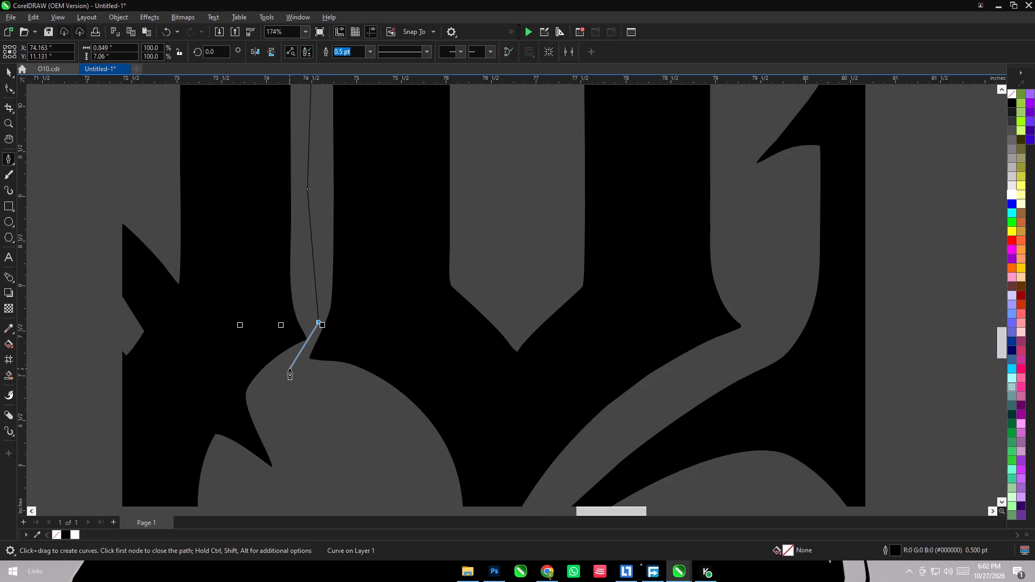
Carry the outline below and around the partial Q and close it, about 6.9 × 12 inches overall.
click(289, 373)
scroll(294, 358, down, 7)
click(304, 463)
scroll(304, 463, down, 5)
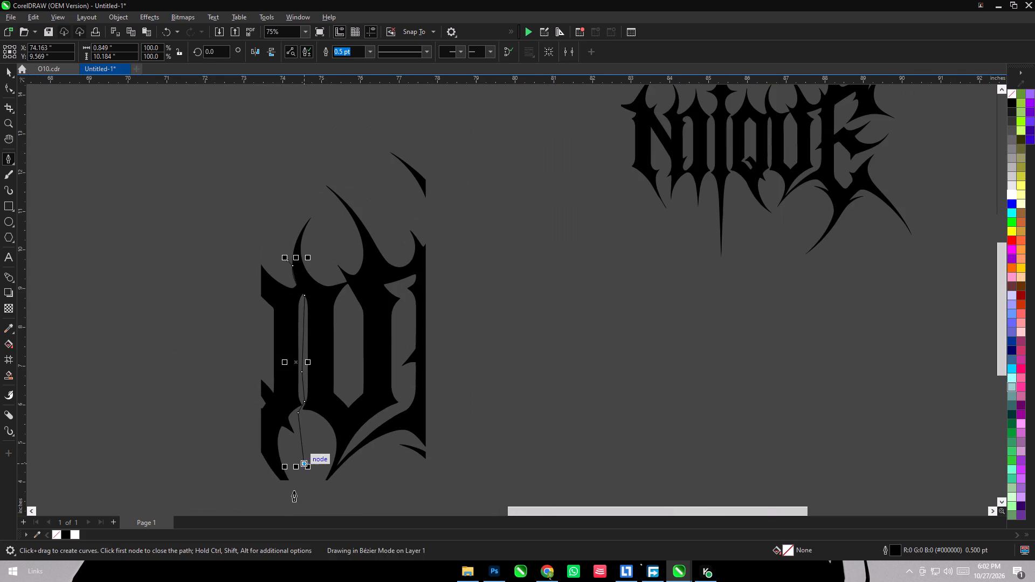
click(291, 500)
drag(168, 444, 171, 438)
click(212, 289)
scroll(235, 274, up, 6)
click(292, 246)
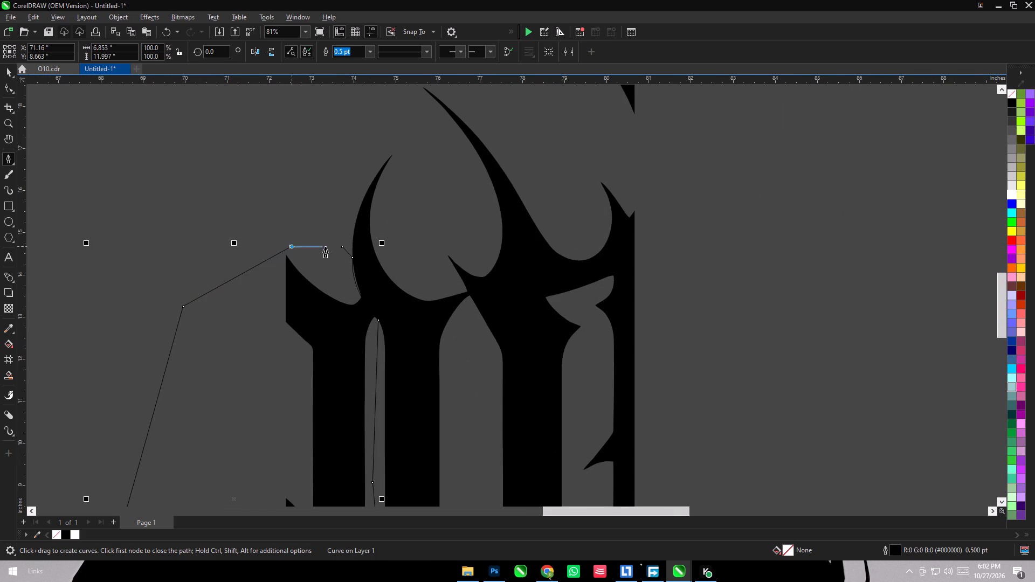
click(341, 247)
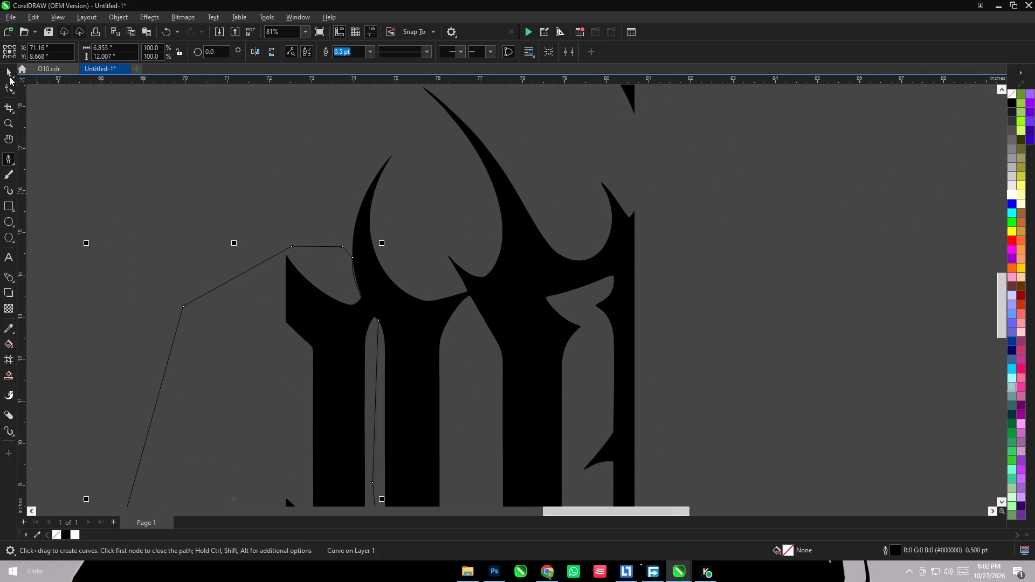
Trim the partial Q off the enlarged piece and delete the cutting outline.
click(6, 73)
shift+click(403, 320)
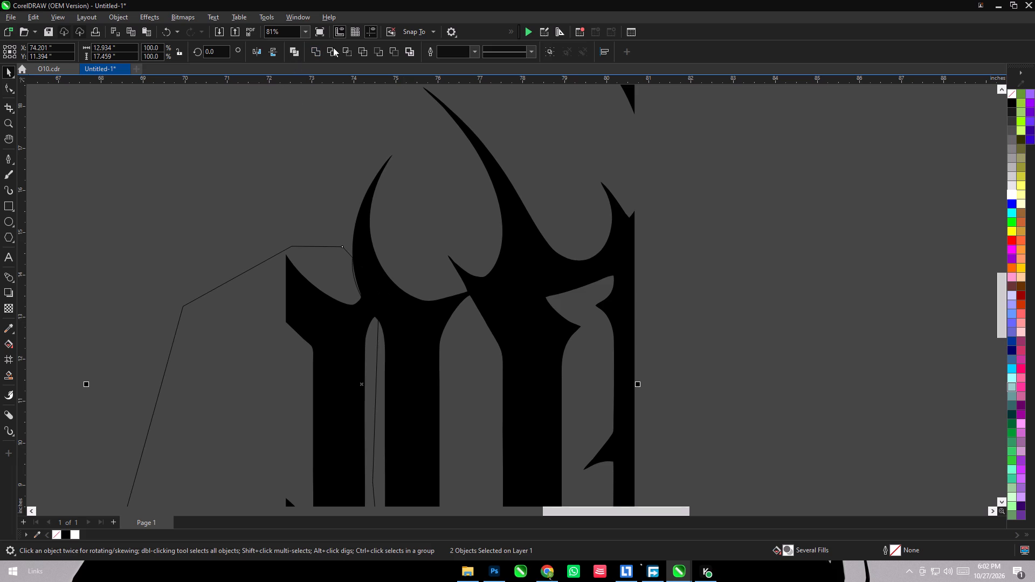
click(333, 47)
click(259, 162)
click(298, 330)
key(Delete)
Draw a rectangle about 9.7 × 22.4 inches covering the enlarged U piece from its vertical centre rightward.
scroll(280, 250, down, 6)
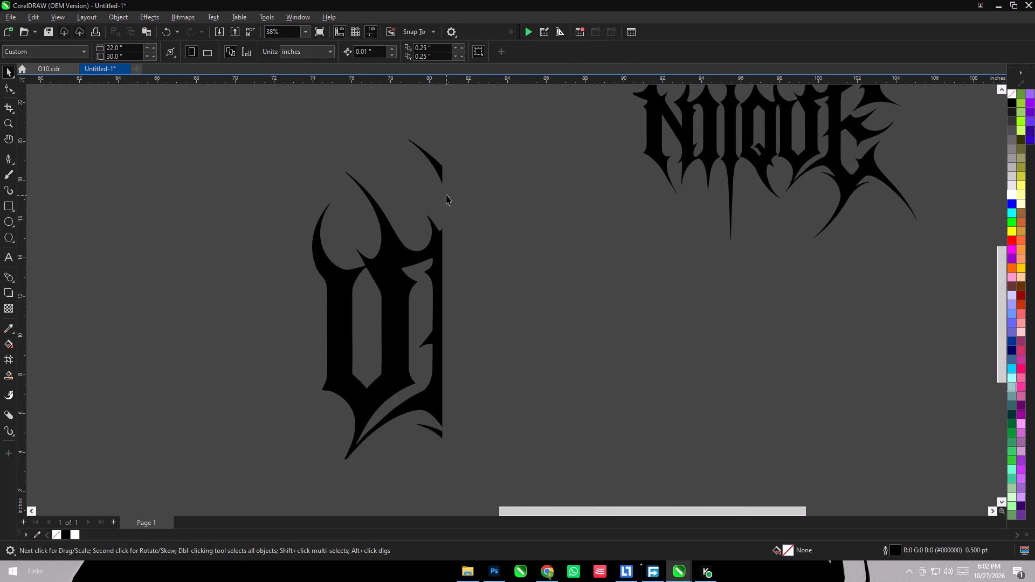
scroll(458, 248, down, 4)
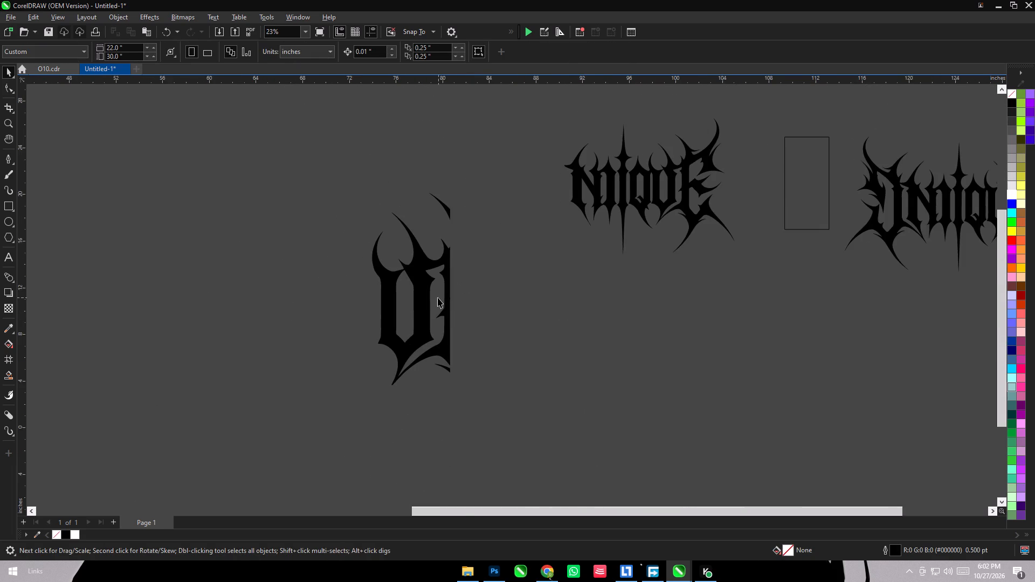
scroll(438, 297, up, 1)
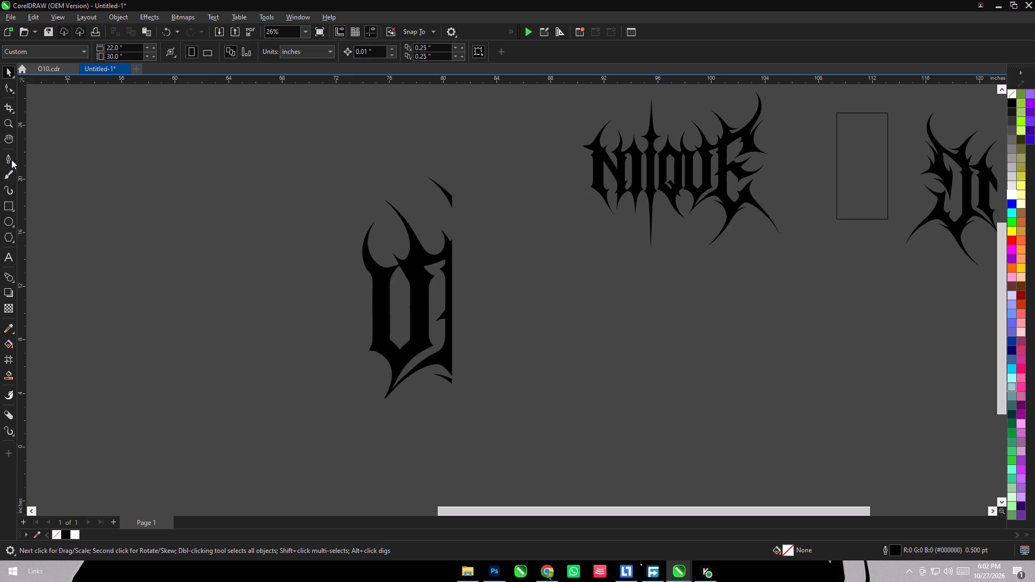
click(10, 206)
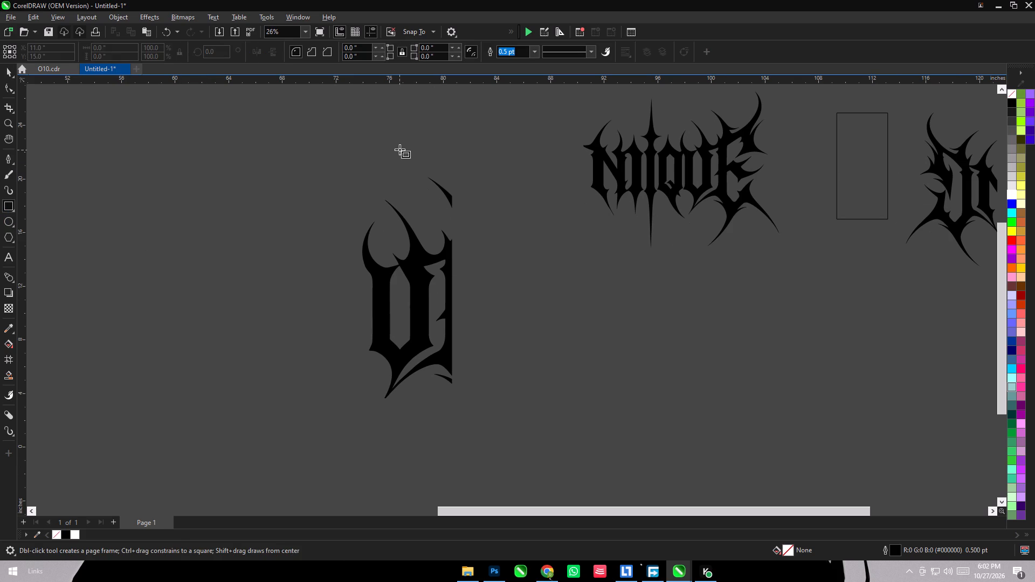
drag(399, 149, 529, 449)
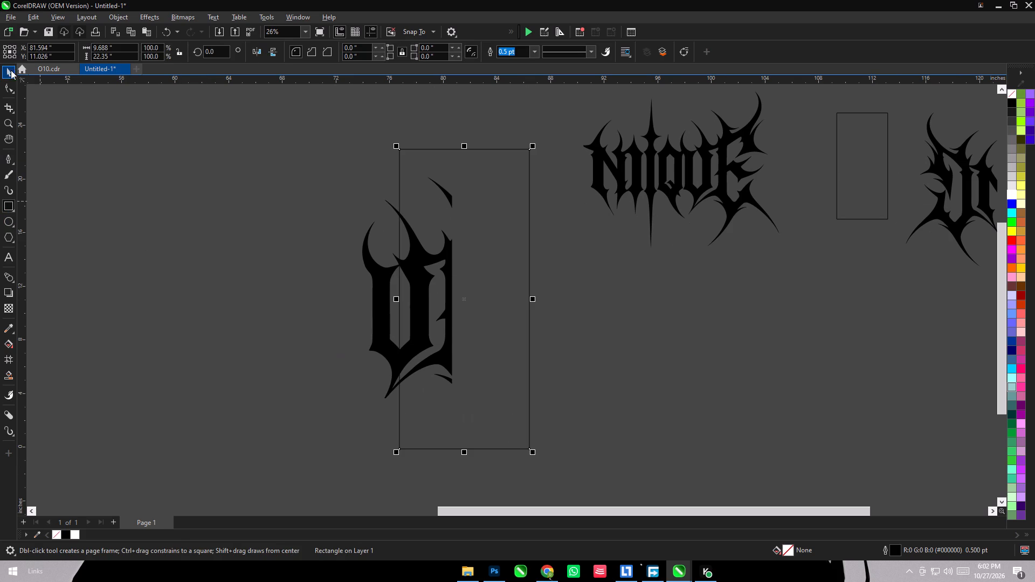
click(12, 66)
Trim the right half off the enlarged U with the rectangle and delete the rectangle.
scroll(458, 239, up, 5)
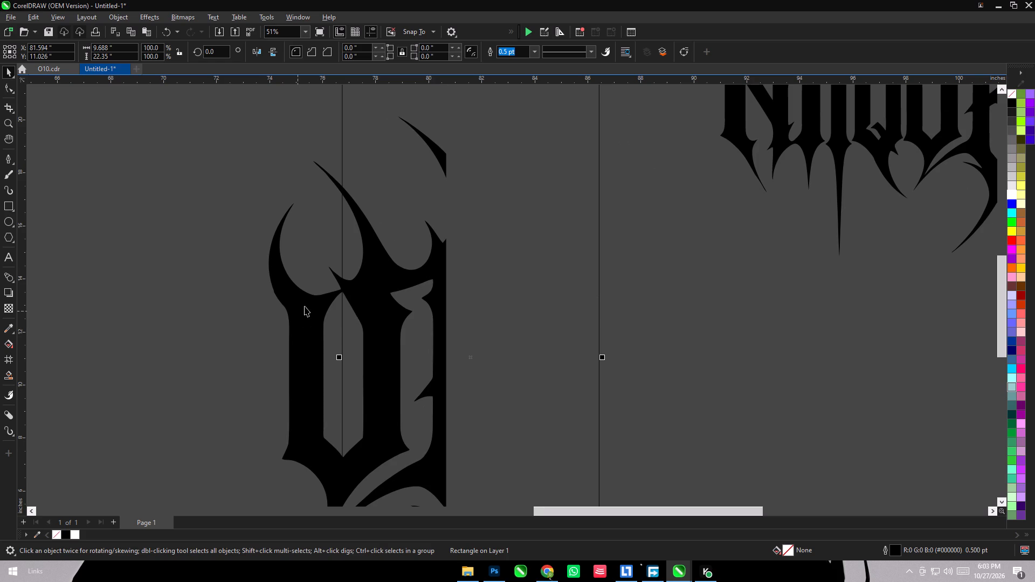
shift+click(305, 306)
click(328, 56)
click(502, 203)
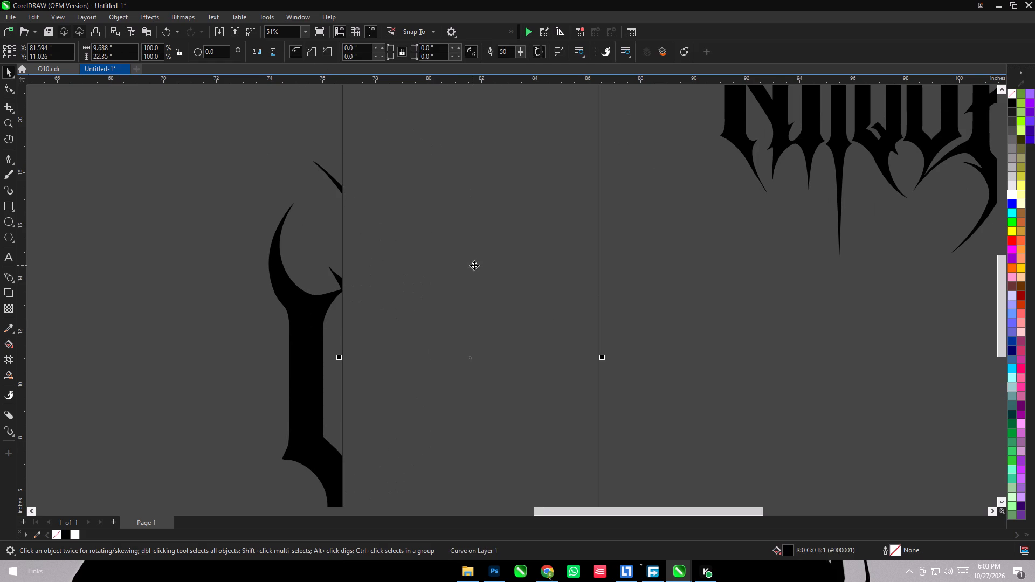
key(Delete)
Mirror a copy of the remaining left half horizontally so it forms the matching right half of the U.
scroll(448, 234, down, 6)
click(377, 304)
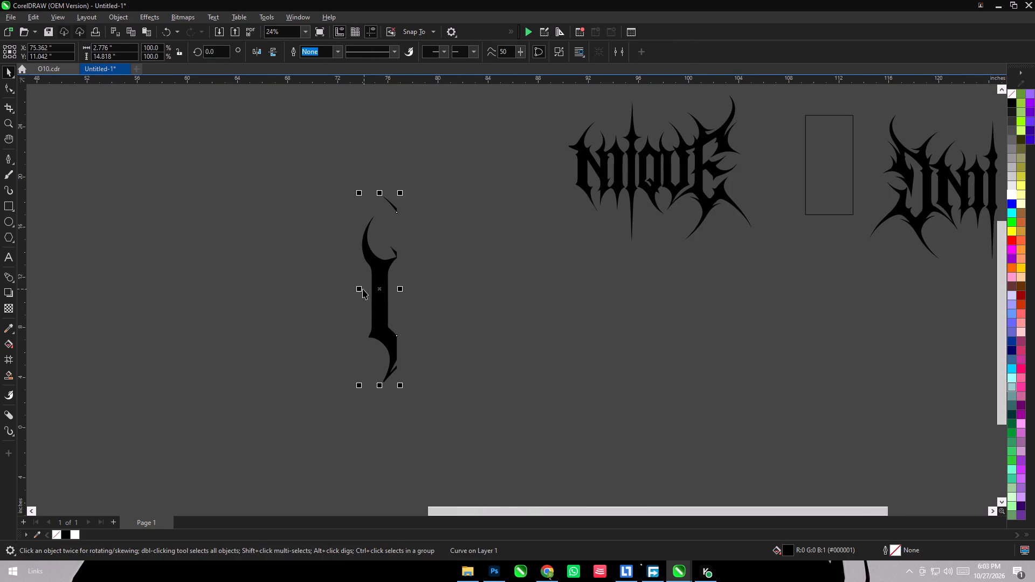
ctrl+alt+drag(358, 287, 432, 292)
ctrl+alt+right_click(432, 292)
click(491, 318)
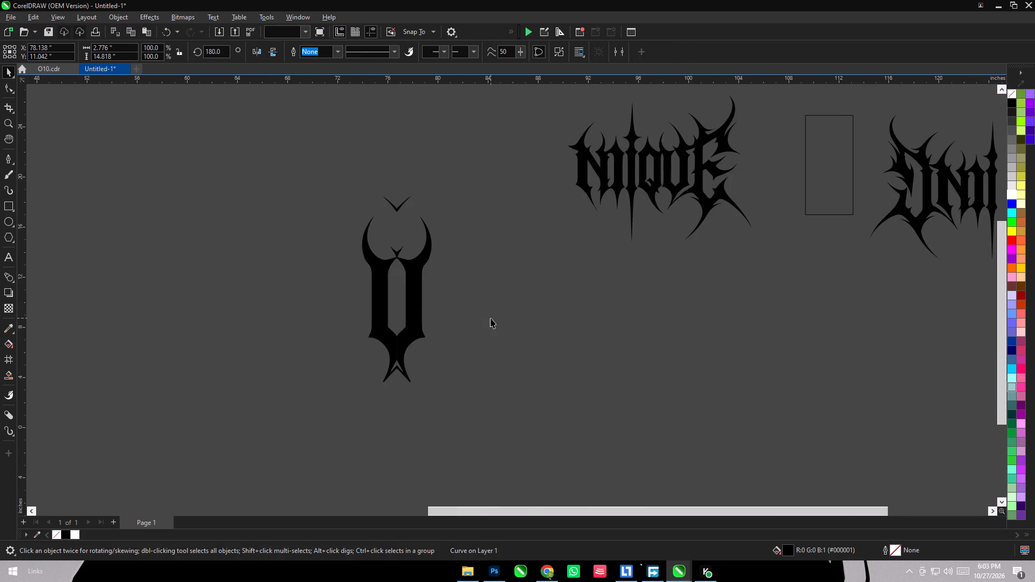
Weld the two mirrored halves of the U into a single shape.
scroll(390, 192, up, 6)
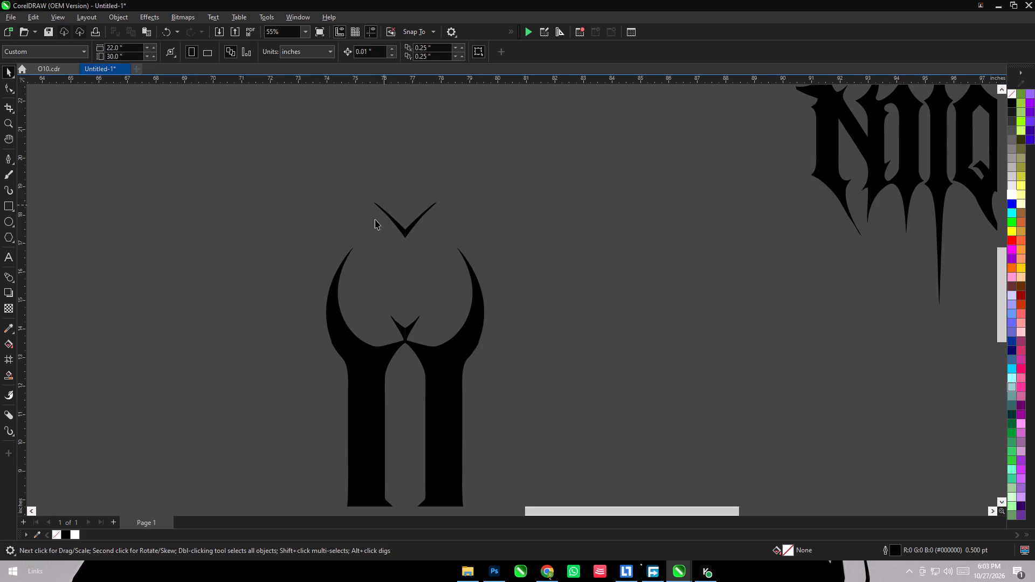
scroll(287, 210, down, 6)
drag(259, 166, 510, 468)
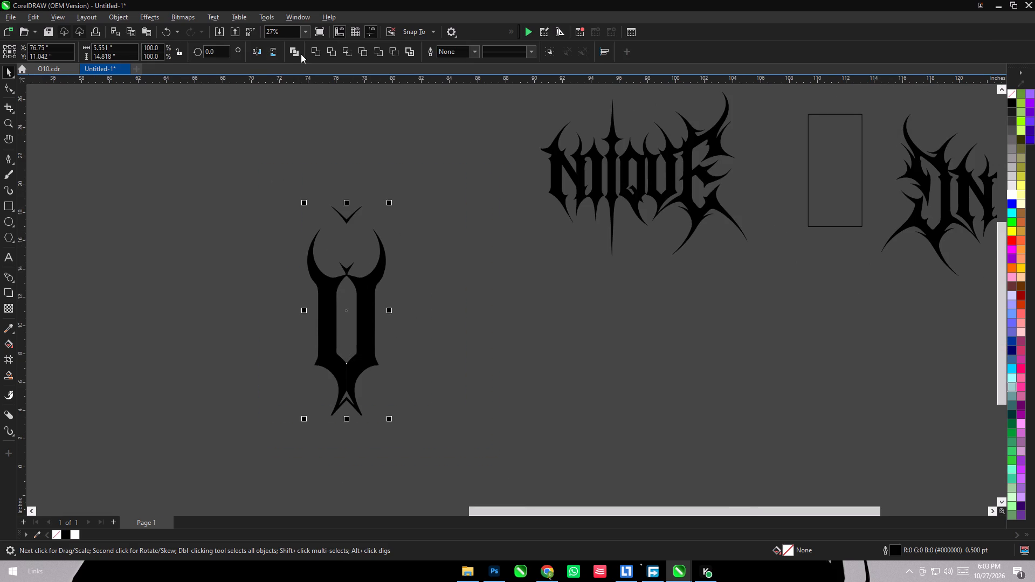
click(313, 52)
click(483, 292)
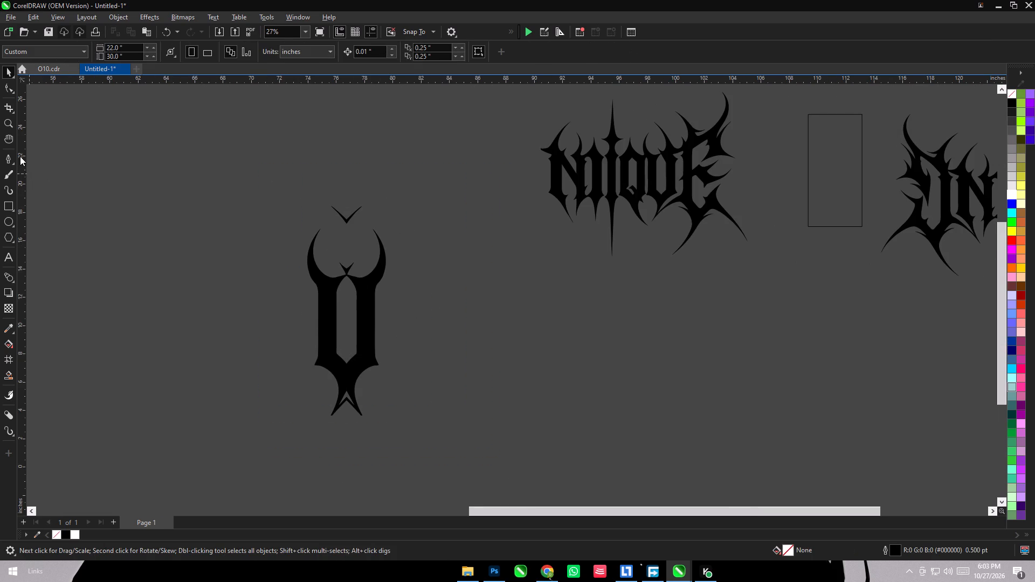
Start a Pen outline beside the floating V-shaped scrap and run it down under the small V spike between the horns.
click(5, 160)
scroll(385, 244, up, 8)
click(233, 149)
drag(247, 209, 251, 216)
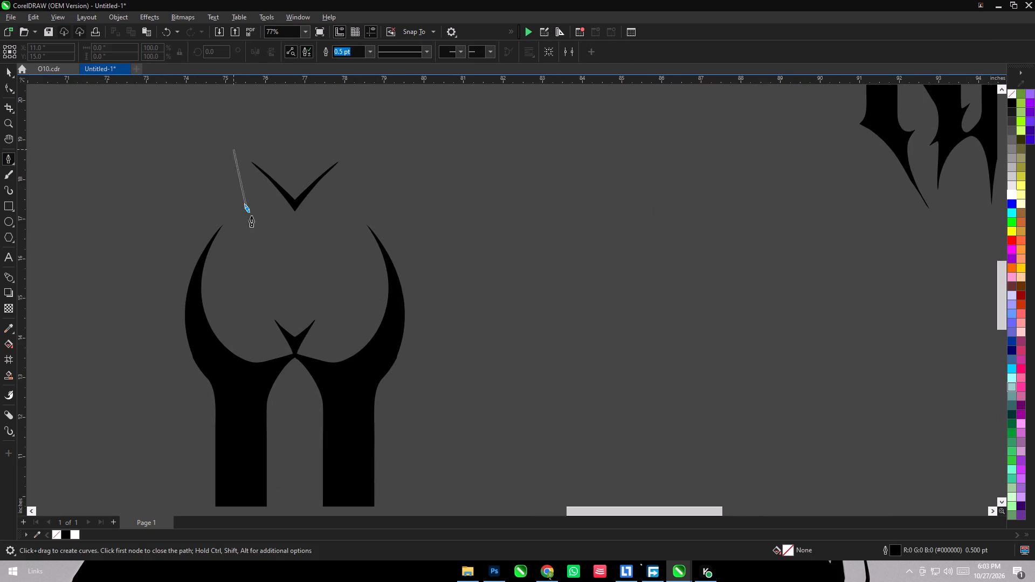
drag(251, 216, 252, 217)
drag(290, 280, 292, 289)
click(267, 307)
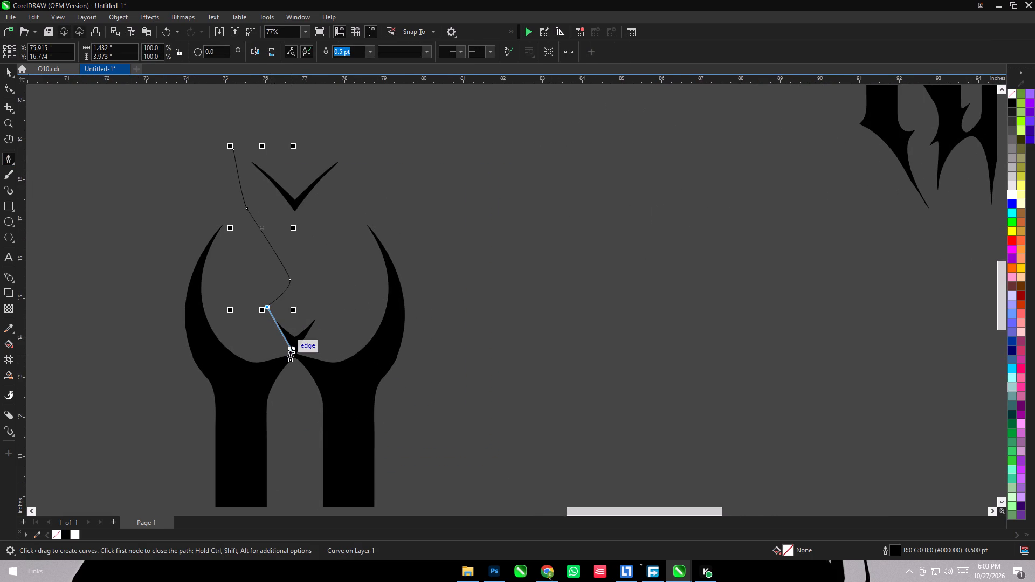
click(267, 335)
scroll(295, 350, up, 6)
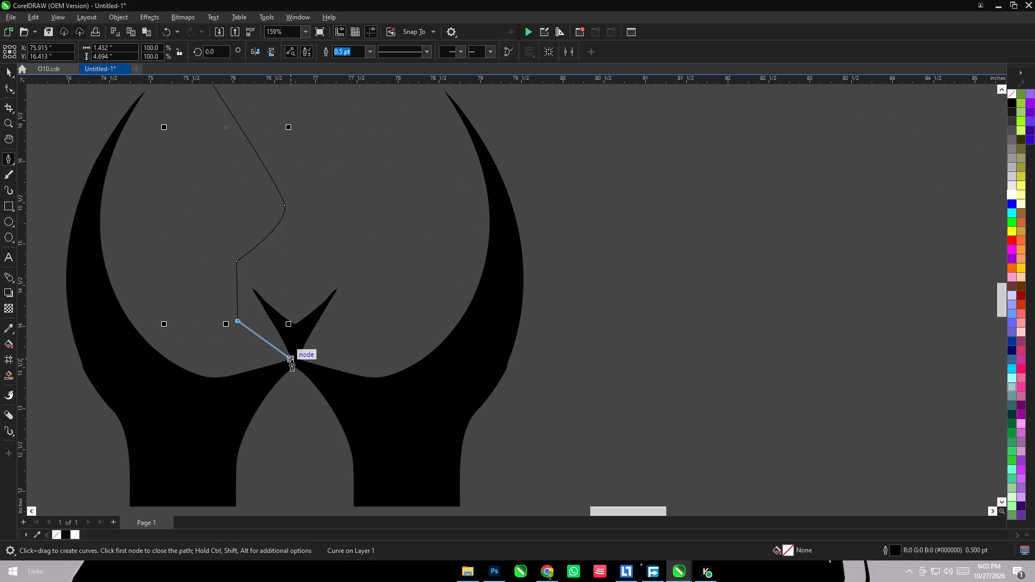
click(292, 360)
click(300, 361)
Carry the outline back up around both V-shaped scraps and close it, about 3.6 × 5.7 inches overall.
click(410, 277)
scroll(406, 275, down, 6)
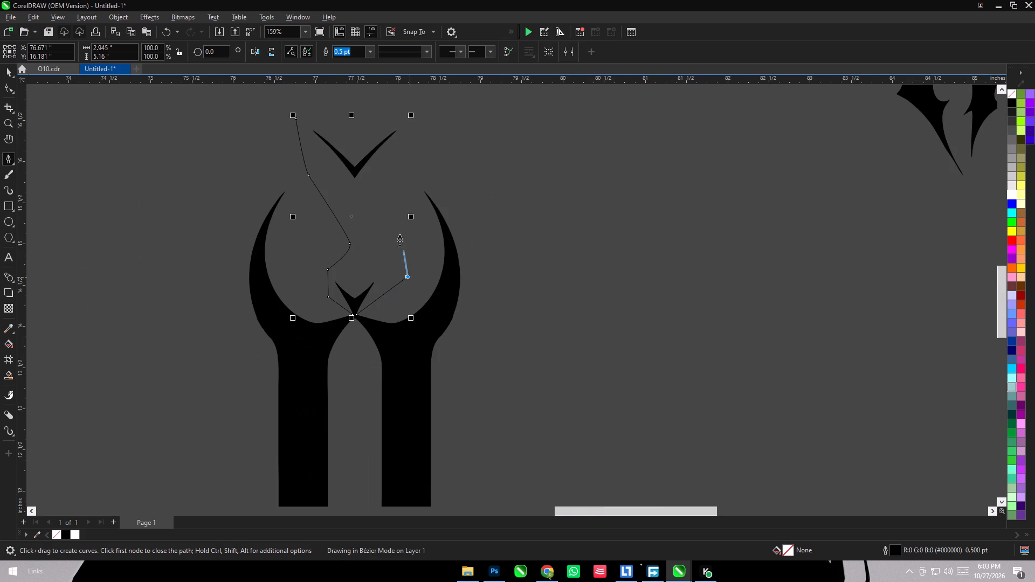
click(387, 211)
click(434, 142)
click(383, 99)
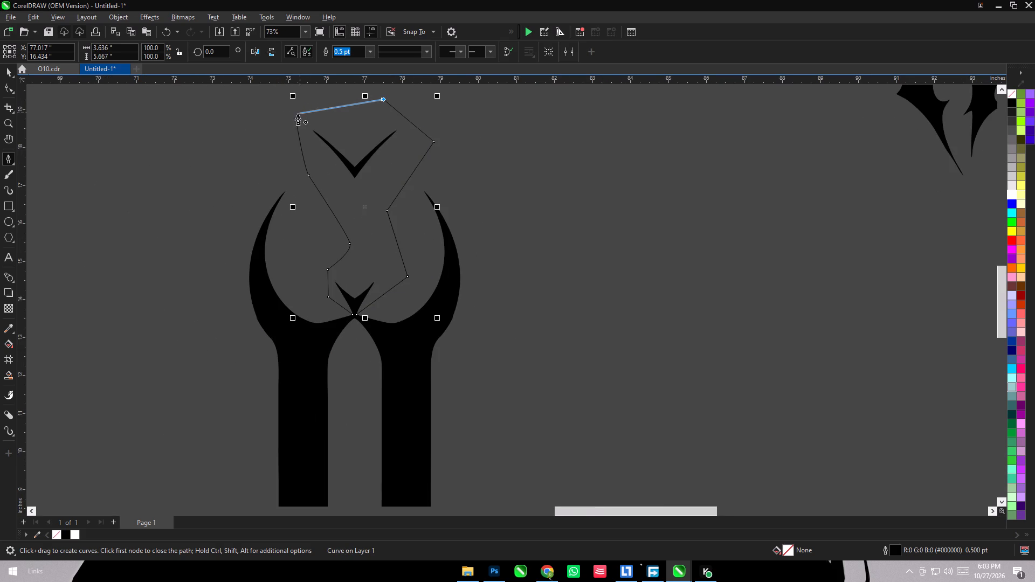
click(298, 114)
Trim both V-shaped scraps off the welded U and delete the cutting outline.
click(10, 73)
shift+click(296, 349)
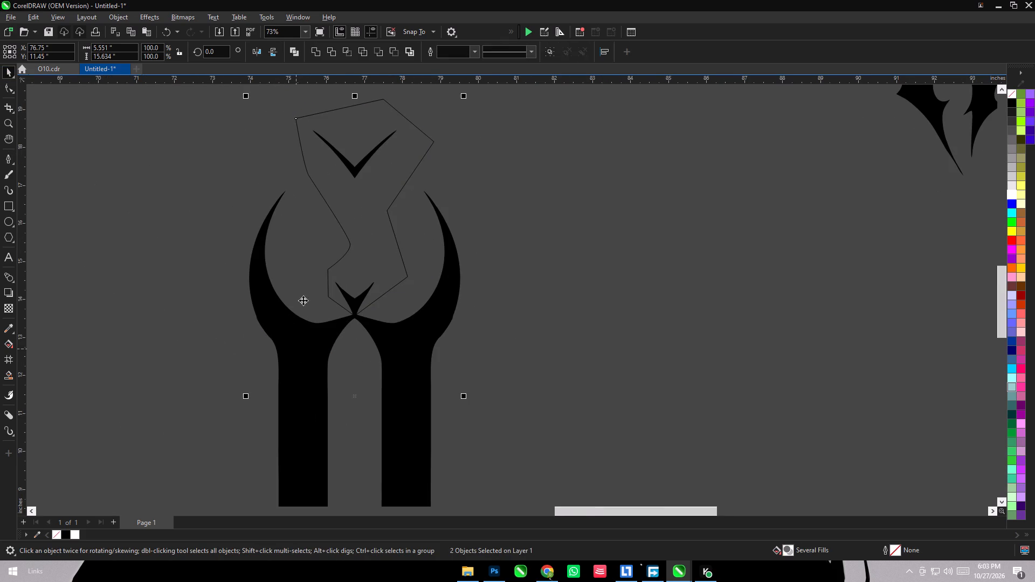
click(334, 46)
click(528, 168)
click(408, 170)
key(Delete)
Draw a straight vertical guide line about 26.8 inches long through the middle of the U.
scroll(407, 164, down, 3)
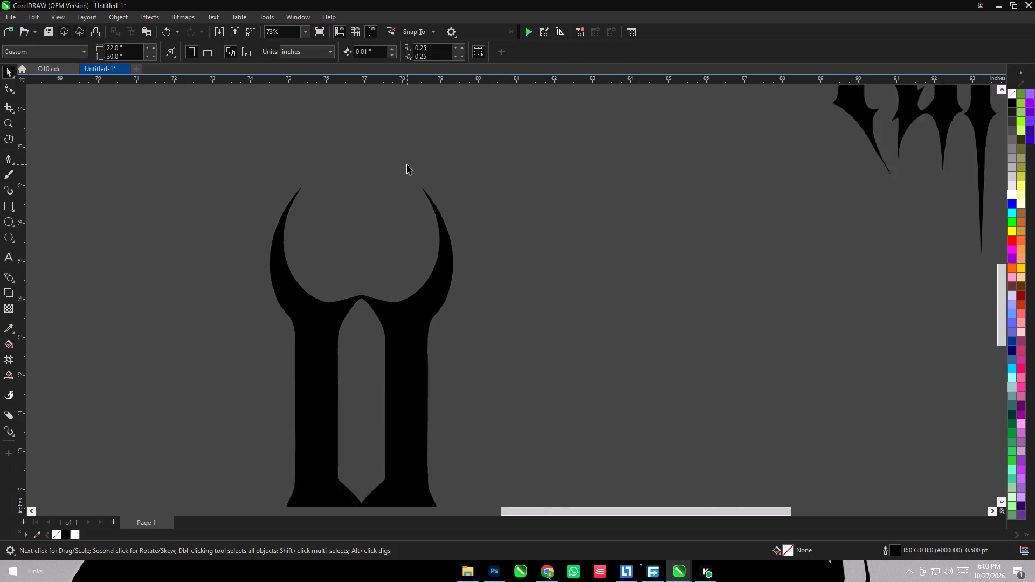
scroll(407, 164, down, 8)
scroll(437, 288, up, 6)
scroll(312, 235, up, 6)
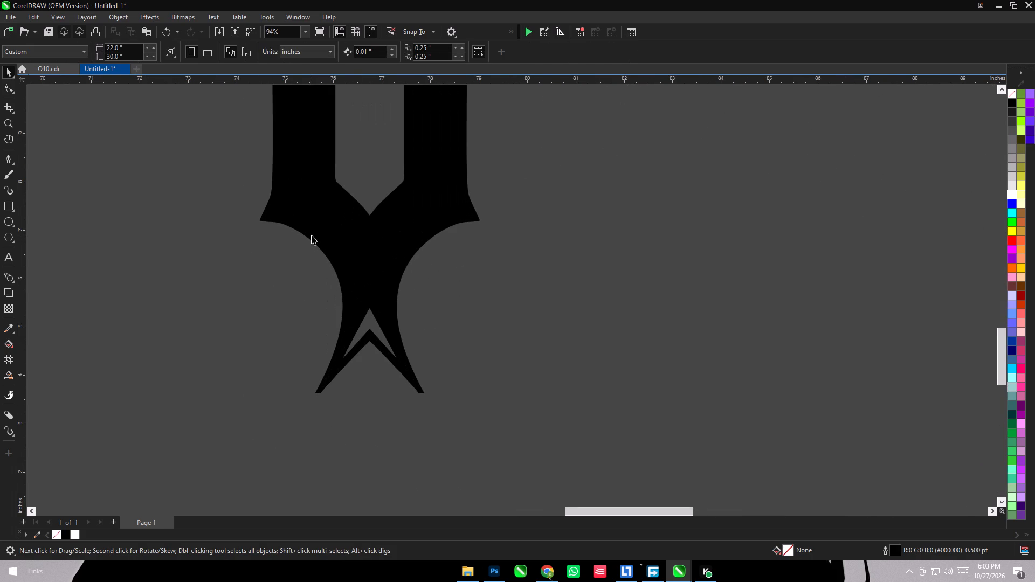
click(10, 161)
click(263, 219)
scroll(384, 297, down, 3)
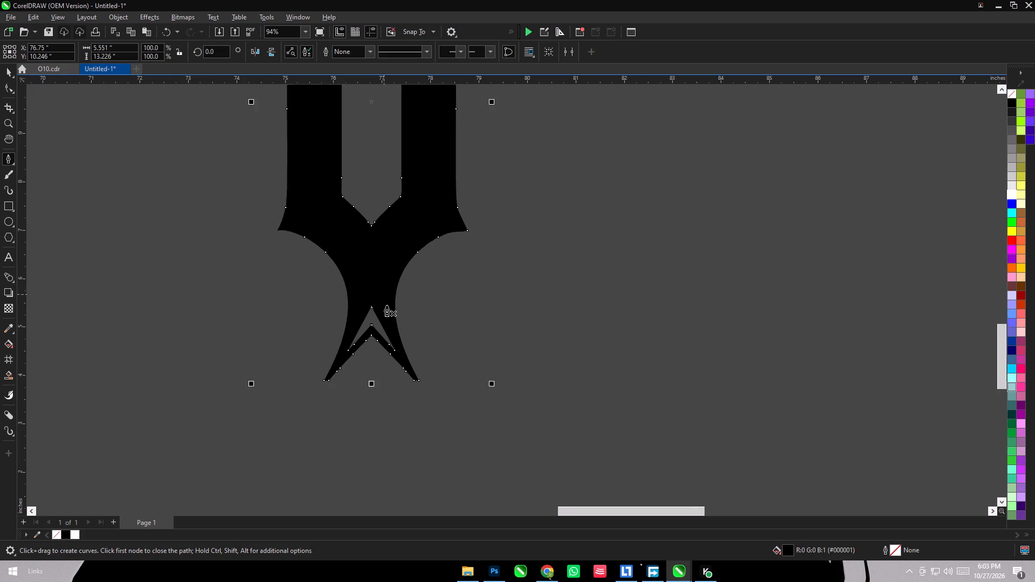
scroll(387, 306, down, 11)
click(381, 161)
shift+click(383, 386)
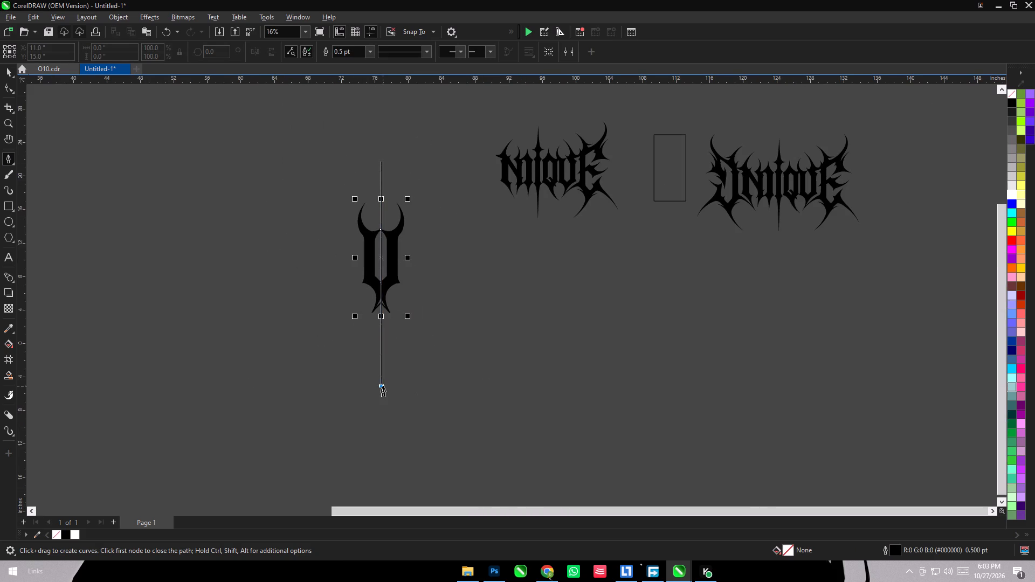
click(6, 73)
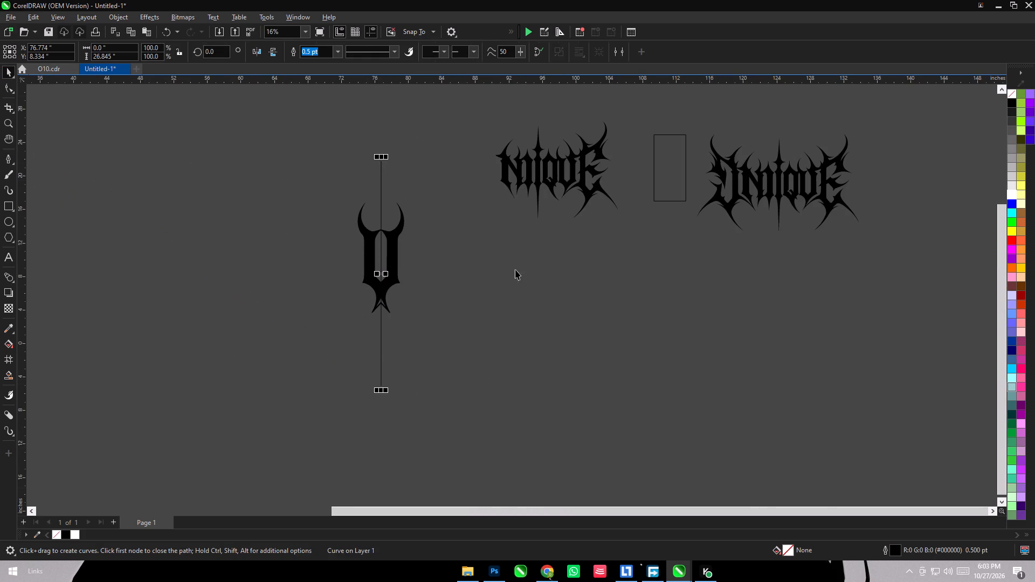
Align the horizontal centres of the guide line and the U.
scroll(404, 268, up, 9)
shift+click(370, 248)
key(c)
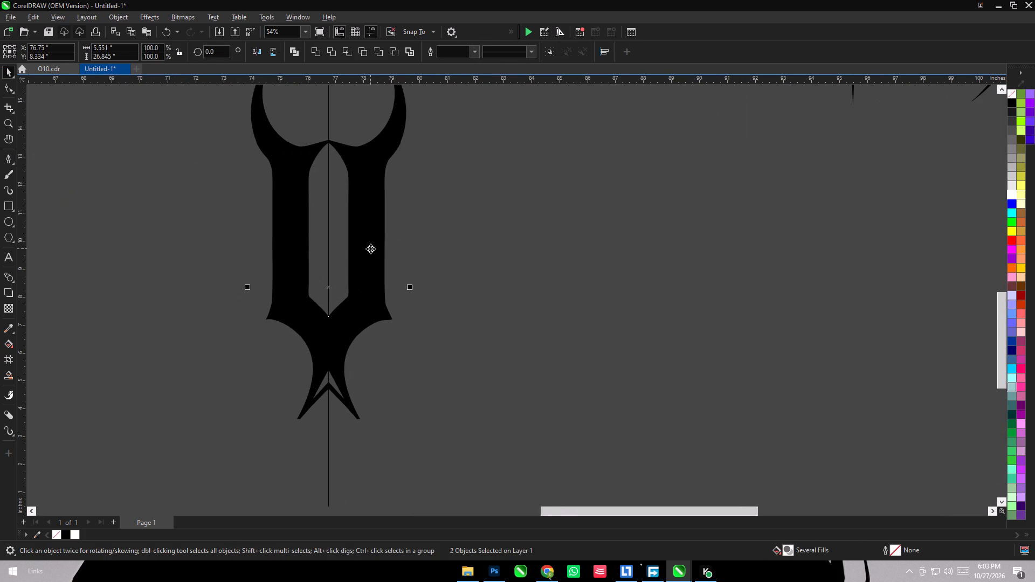
click(496, 254)
Start a Pen outline inside the U's lower left spur with a short segment to the spur's tip.
click(7, 160)
scroll(335, 318, up, 4)
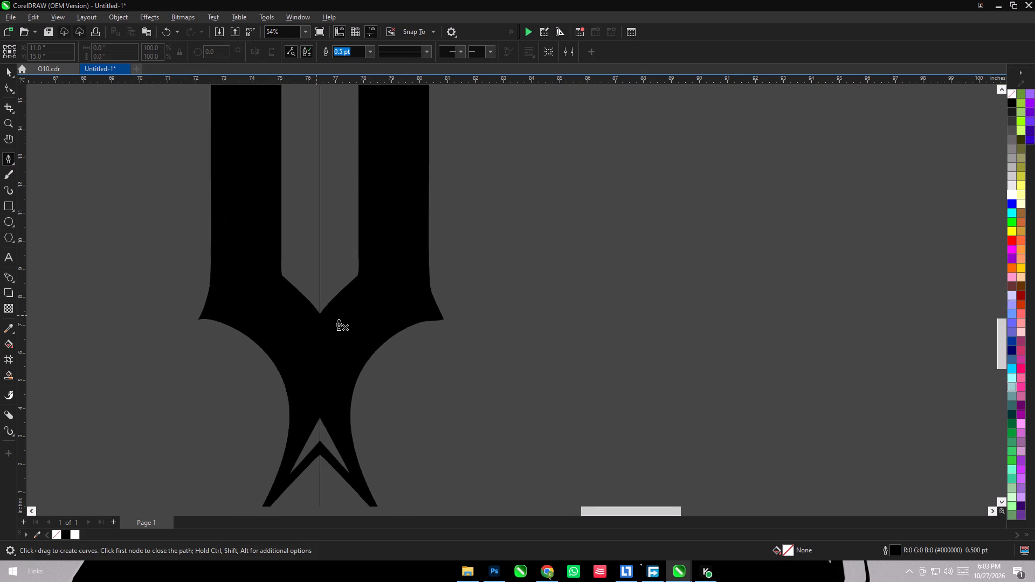
scroll(339, 320, up, 3)
click(198, 276)
click(161, 320)
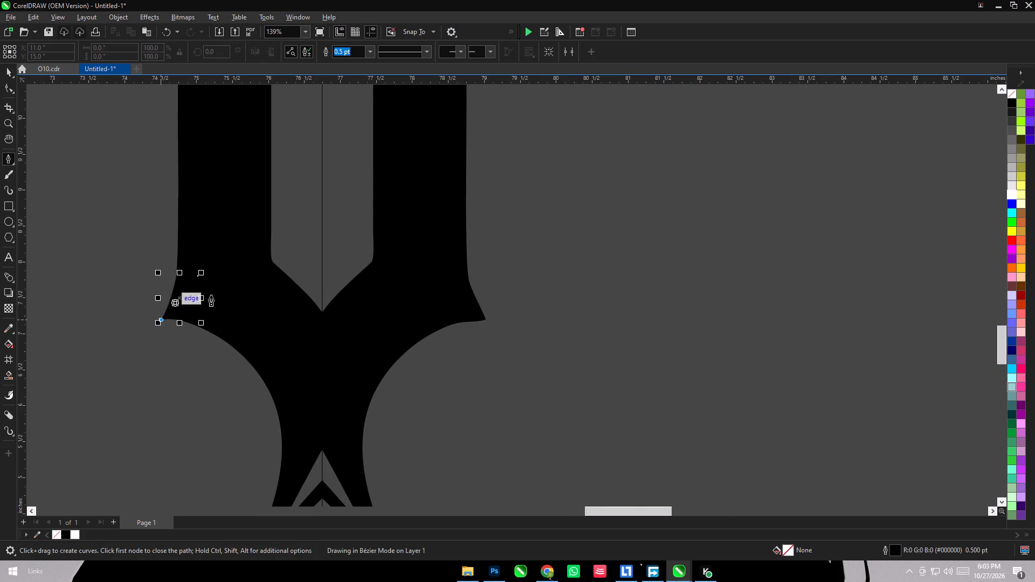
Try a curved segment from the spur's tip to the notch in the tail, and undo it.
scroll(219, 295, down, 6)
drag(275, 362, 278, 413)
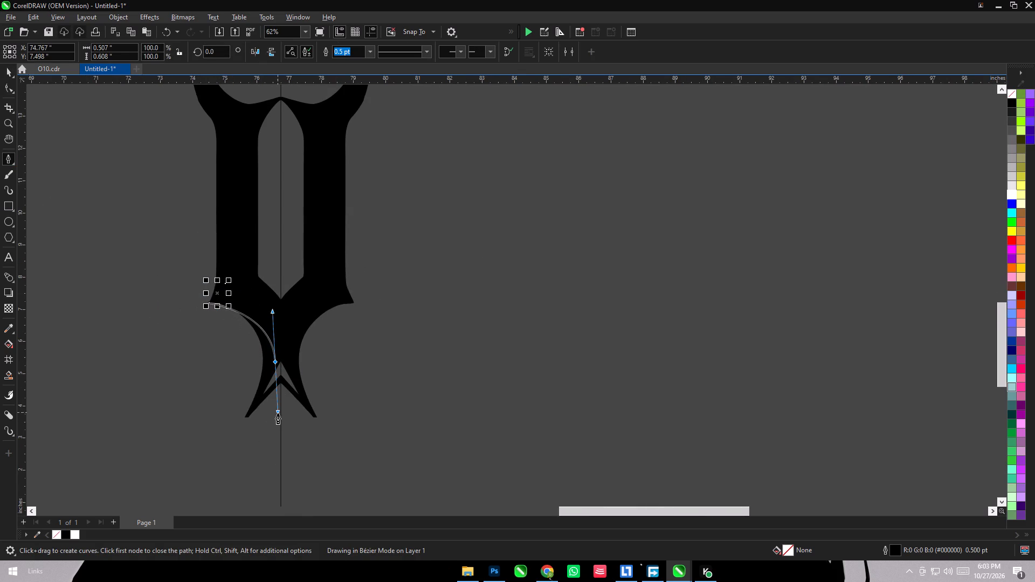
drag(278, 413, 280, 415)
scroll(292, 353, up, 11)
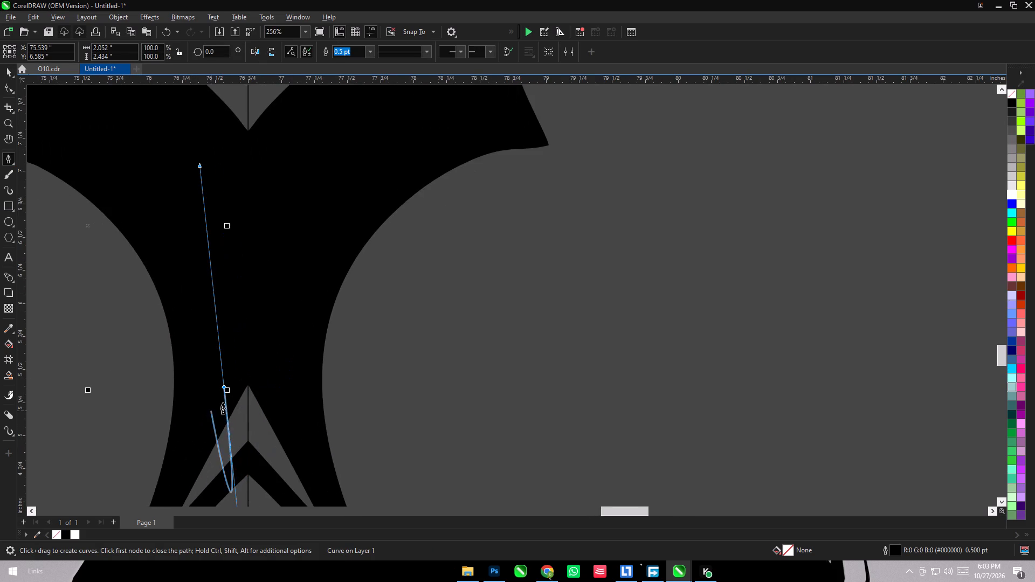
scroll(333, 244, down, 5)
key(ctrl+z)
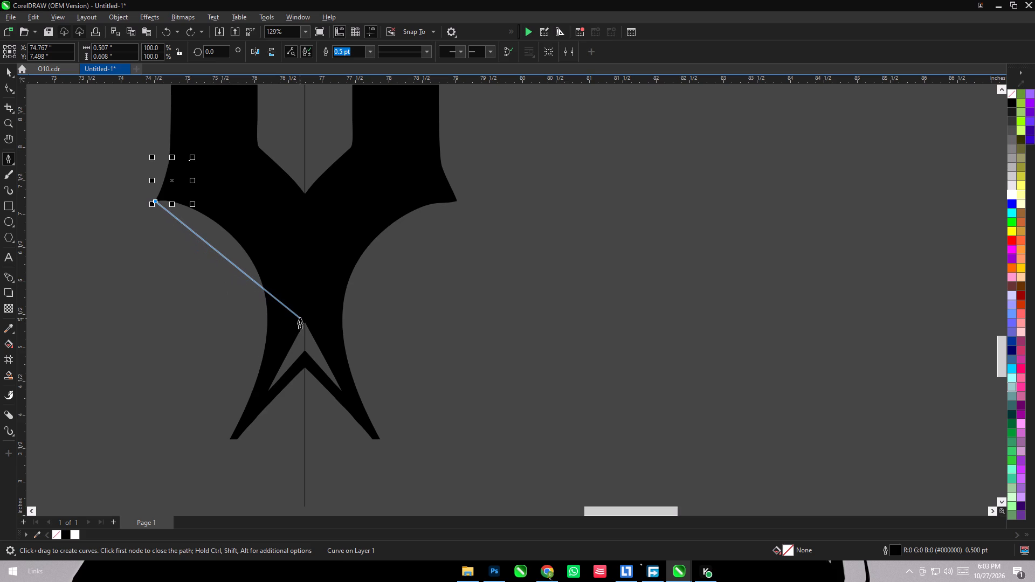
Continue the Pen outline with a curve to the tail's notch, run it down the guide line and around outside the tail's left half, and close it.
drag(303, 323, 336, 446)
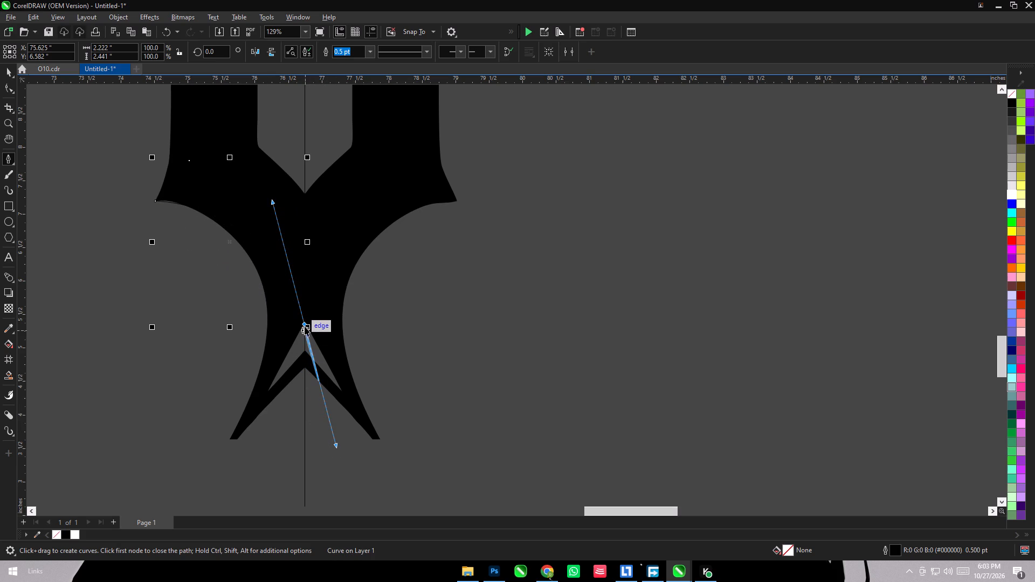
alt+click(303, 324)
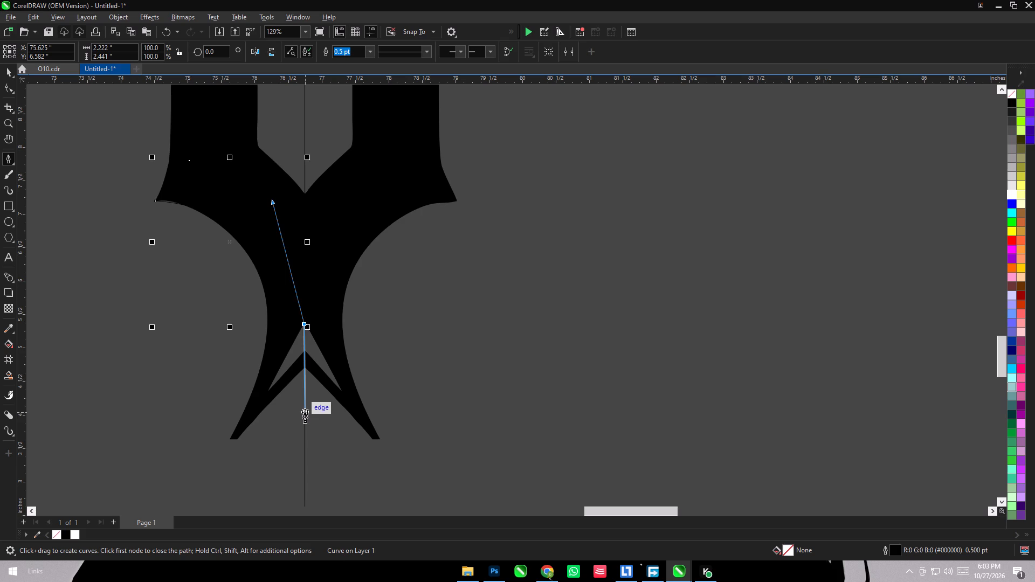
click(305, 412)
drag(170, 483, 170, 475)
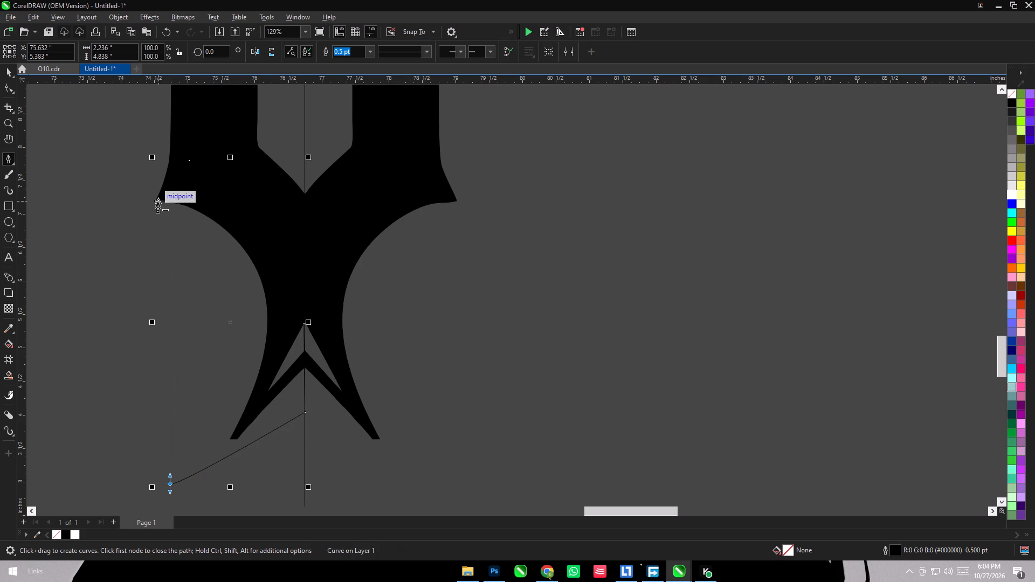
click(136, 265)
scroll(135, 177, up, 4)
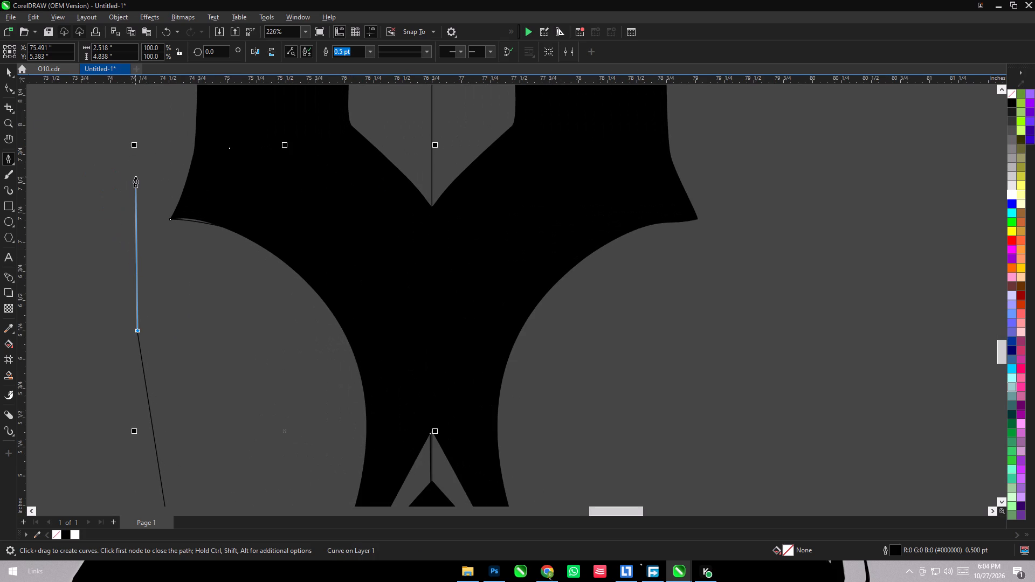
click(7, 71)
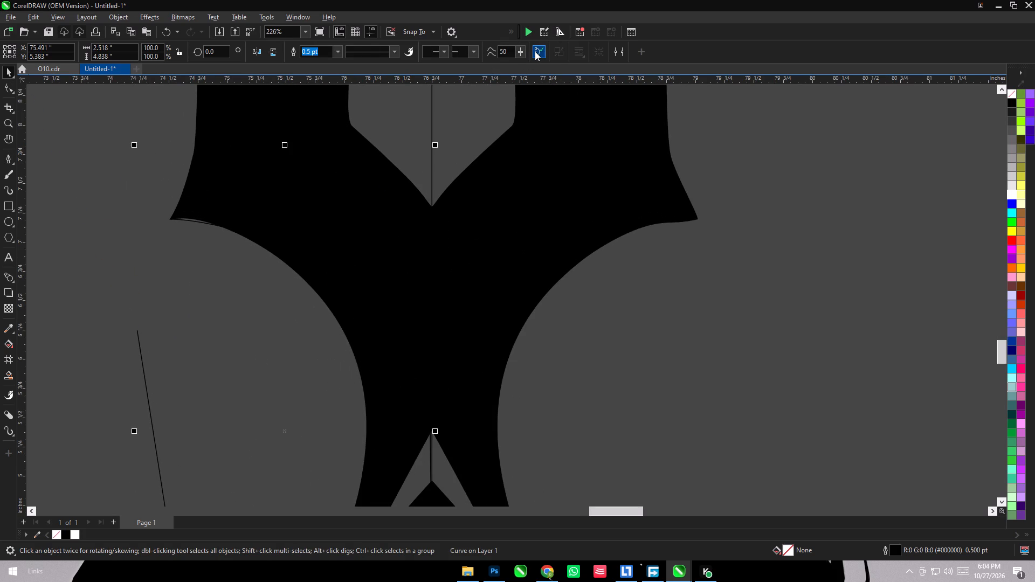
click(535, 51)
Fill the closed outline with white.
scroll(185, 209, up, 8)
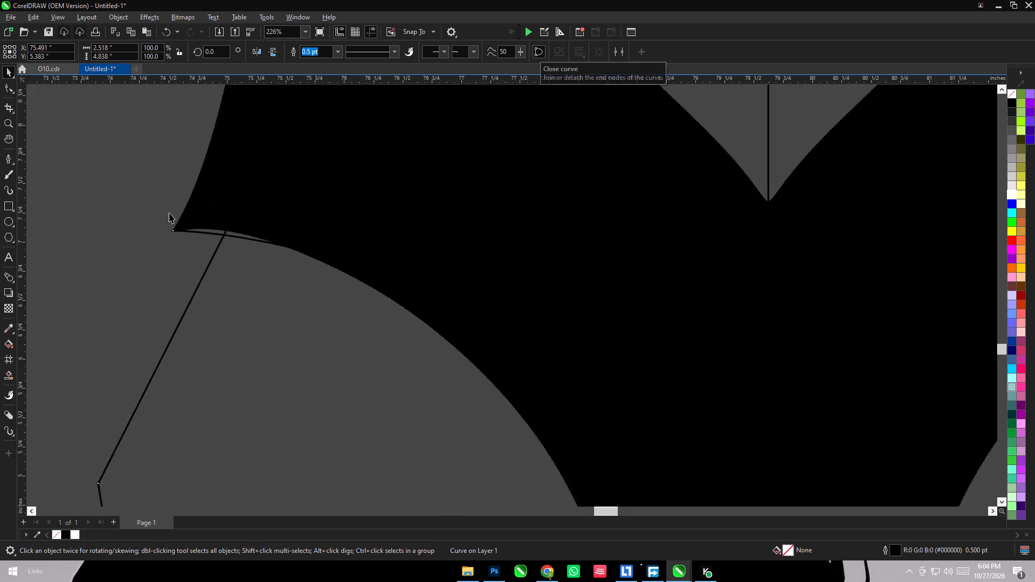
scroll(169, 213, up, 4)
scroll(169, 213, down, 8)
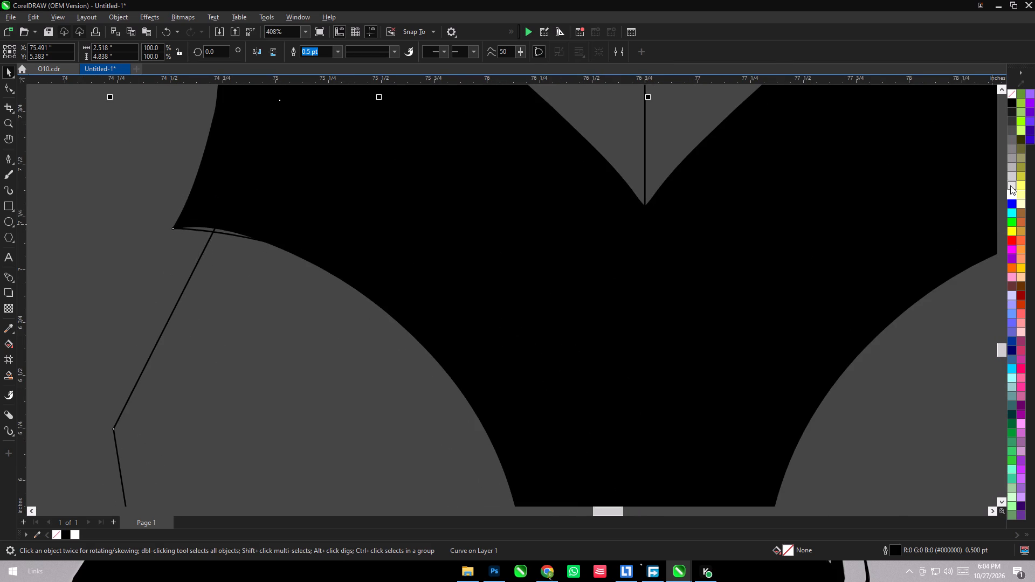
click(1012, 192)
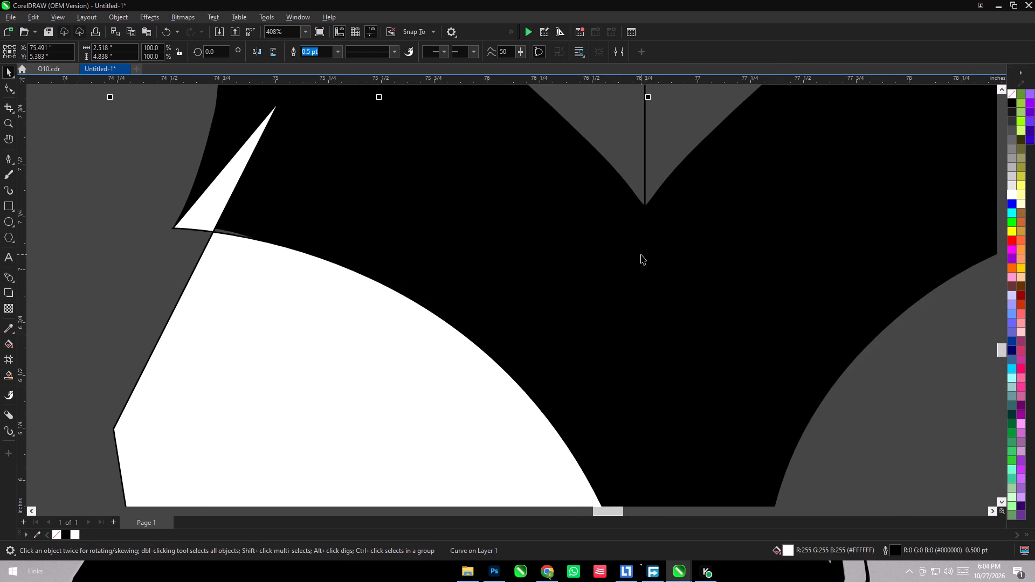
Move the white shape's stray upper node onto the tip of the U's lower left spur.
scroll(641, 254, down, 12)
scroll(561, 240, up, 17)
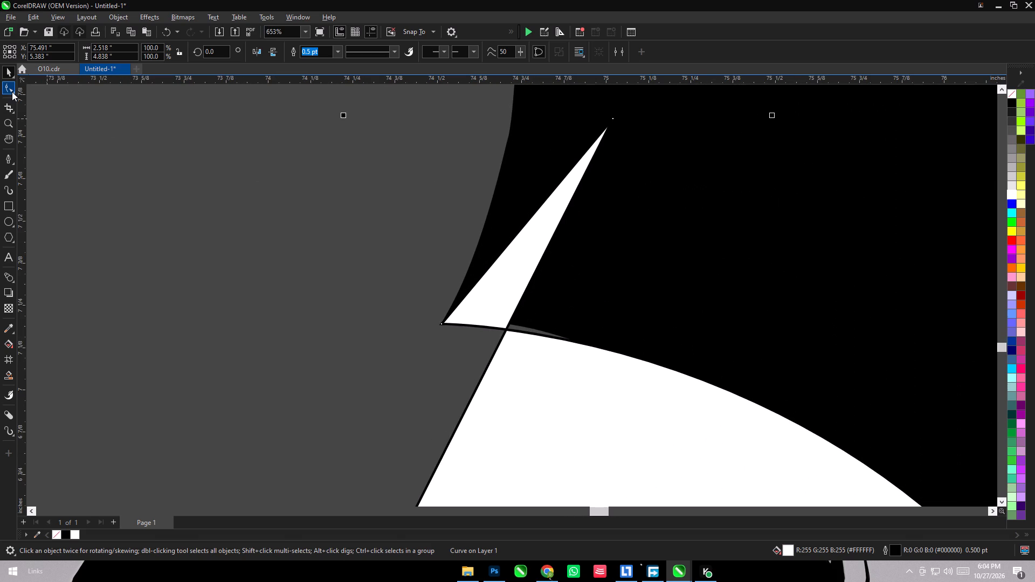
click(12, 92)
drag(612, 117, 439, 321)
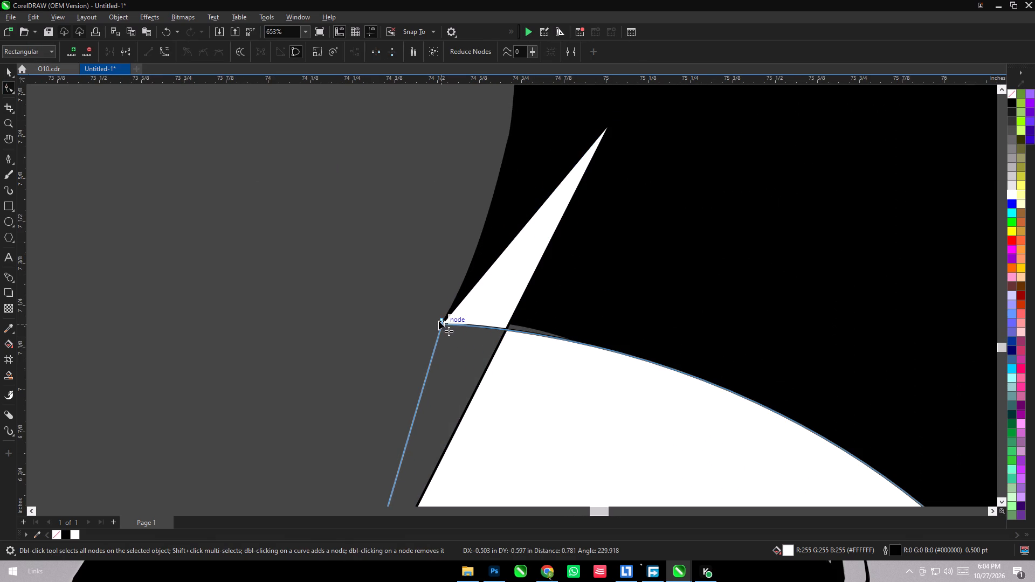
Create a mirrored copy of the white shape on the opposite side of the vertical guide line.
scroll(492, 245, down, 13)
click(6, 65)
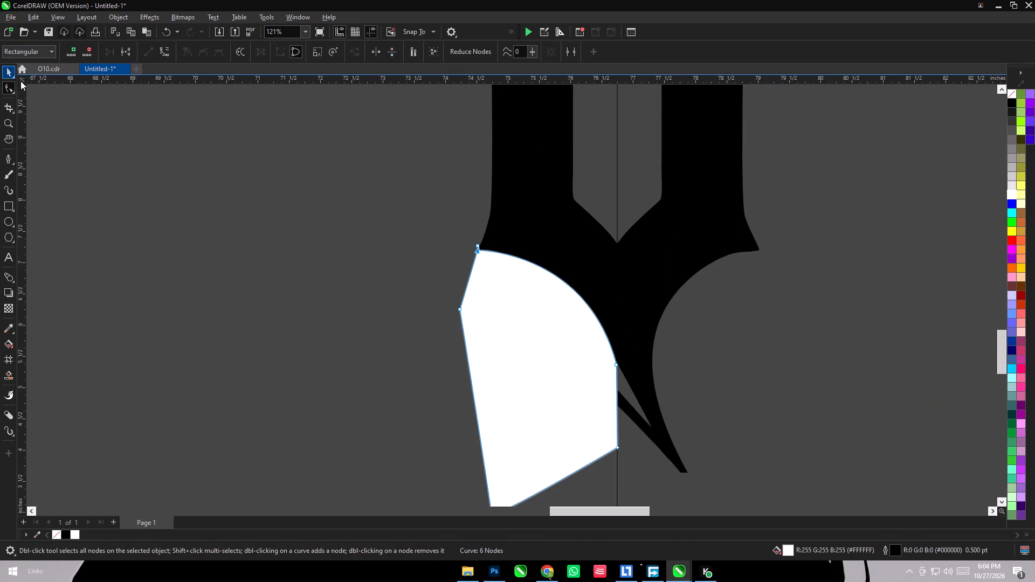
click(5, 70)
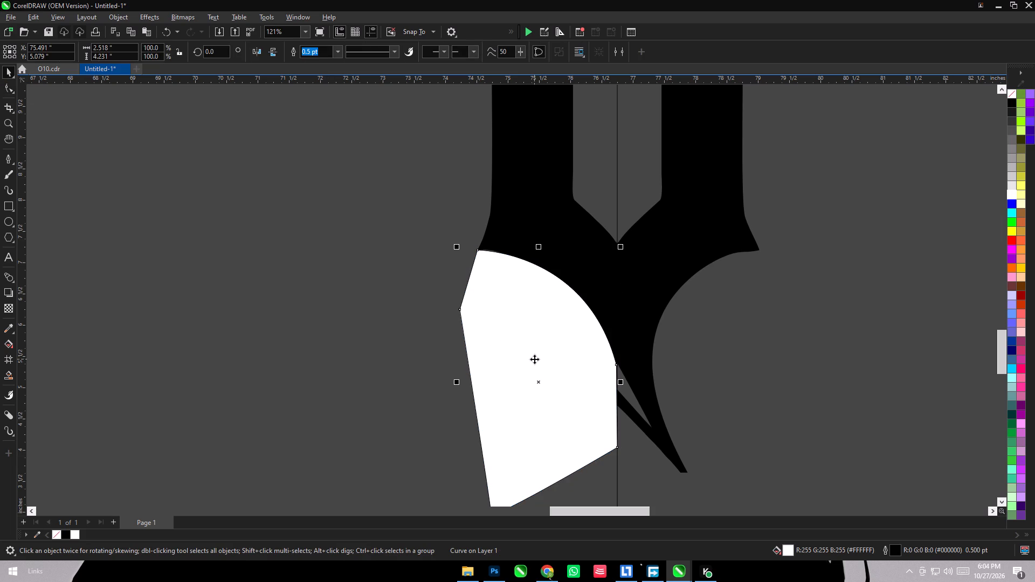
scroll(446, 150, down, 5)
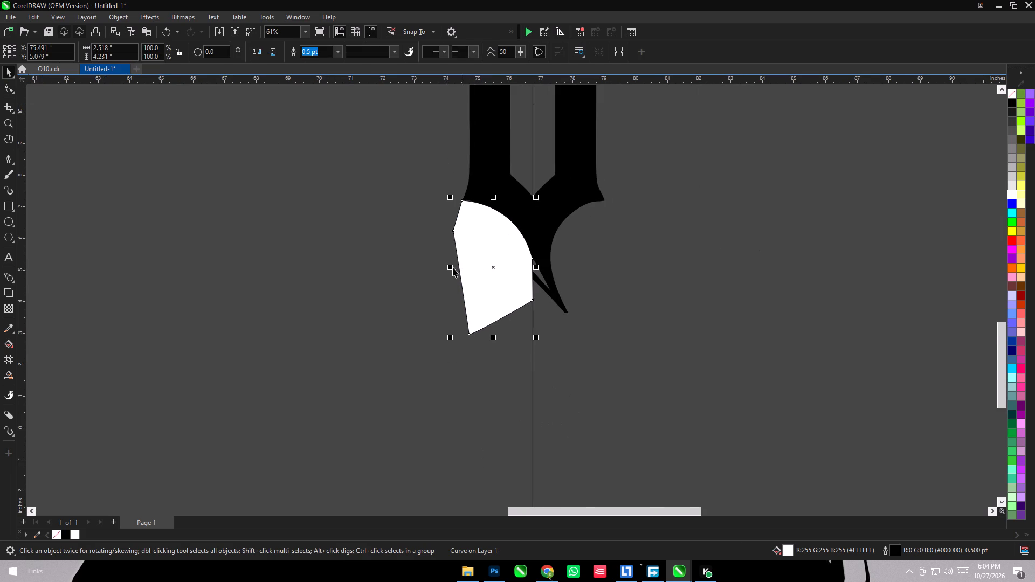
ctrl+alt+drag(450, 267, 613, 278)
ctrl+alt+right_click(613, 278)
Weld the two white halves into one shape.
shift+click(517, 281)
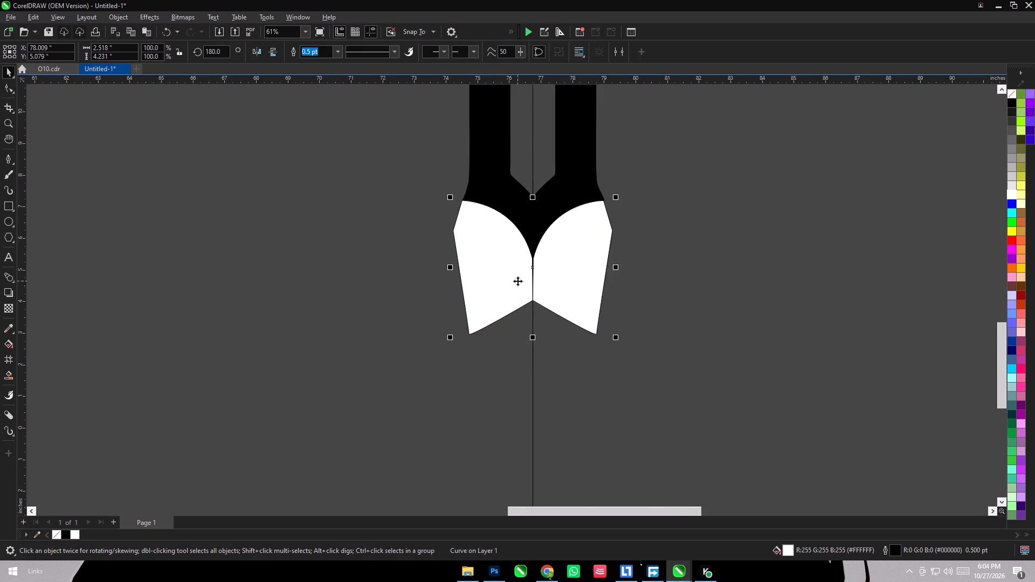
click(322, 53)
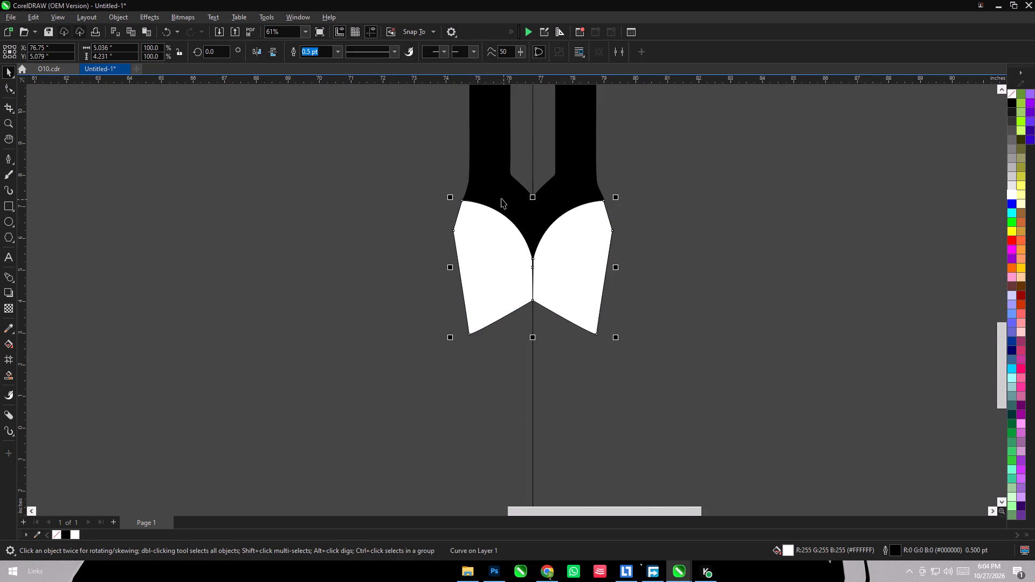
Trim the U's lower tail with the welded white shape and delete that shape.
shift+click(501, 198)
click(334, 56)
click(367, 184)
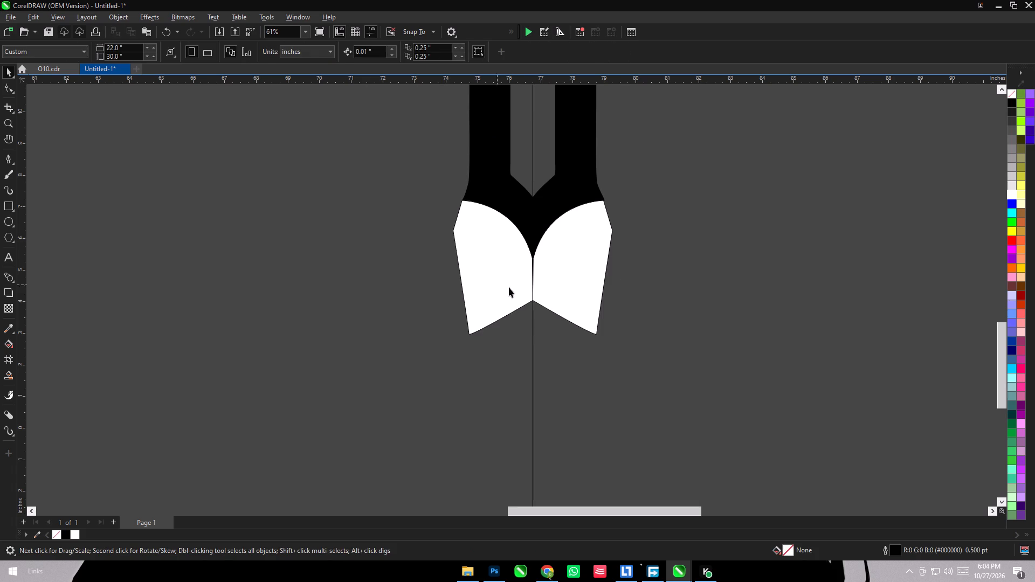
click(518, 289)
key(Delete)
Compress the U vertically from its bottom edge to a height of about 9.08 inches.
scroll(376, 320, down, 8)
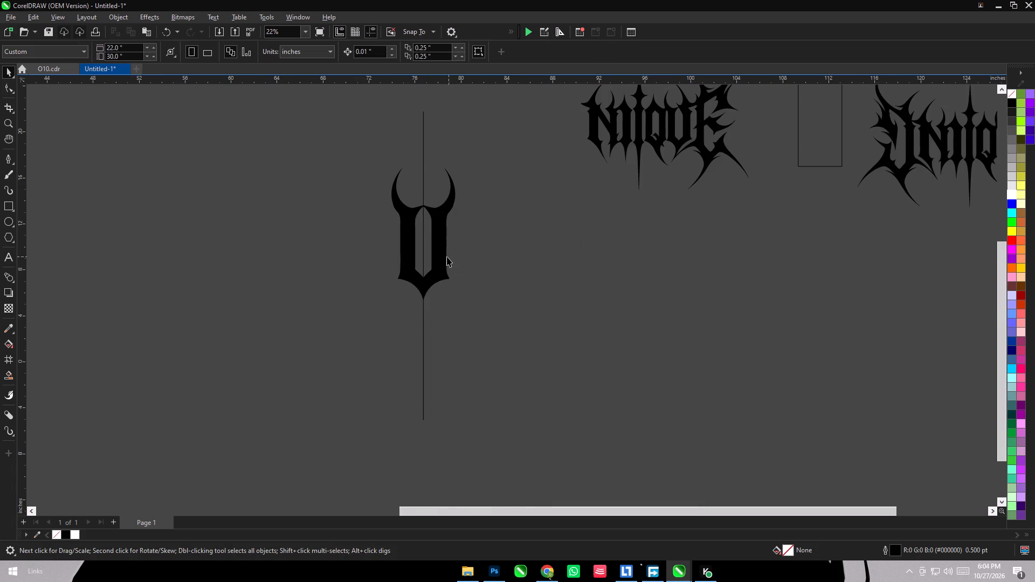
click(443, 257)
drag(422, 311, 422, 276)
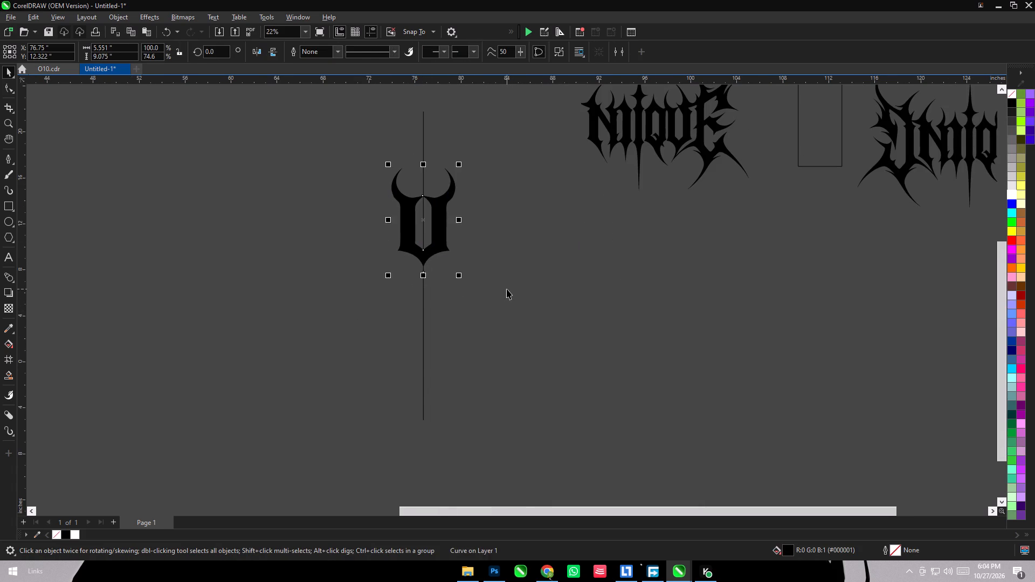
click(507, 289)
Move the U from the guide line to the space in front of the "nique" lettering.
drag(448, 219, 519, 130)
drag(439, 205, 499, 135)
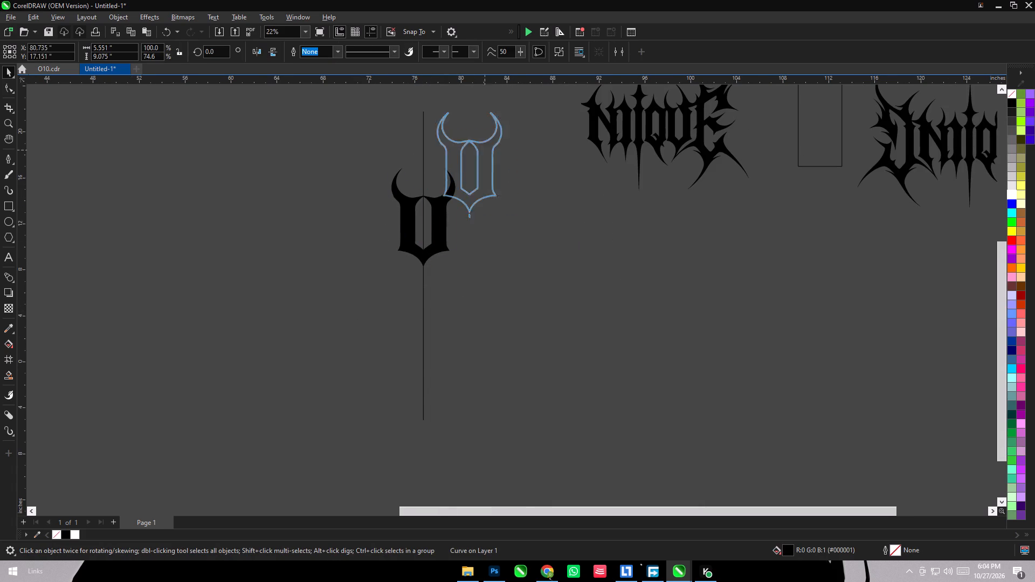
drag(499, 135, 567, 113)
Shrink and reproportion the U to about 3.58 × 6.71 inches, placing it close in front of the N.
scroll(562, 221, down, 5)
scroll(584, 150, up, 9)
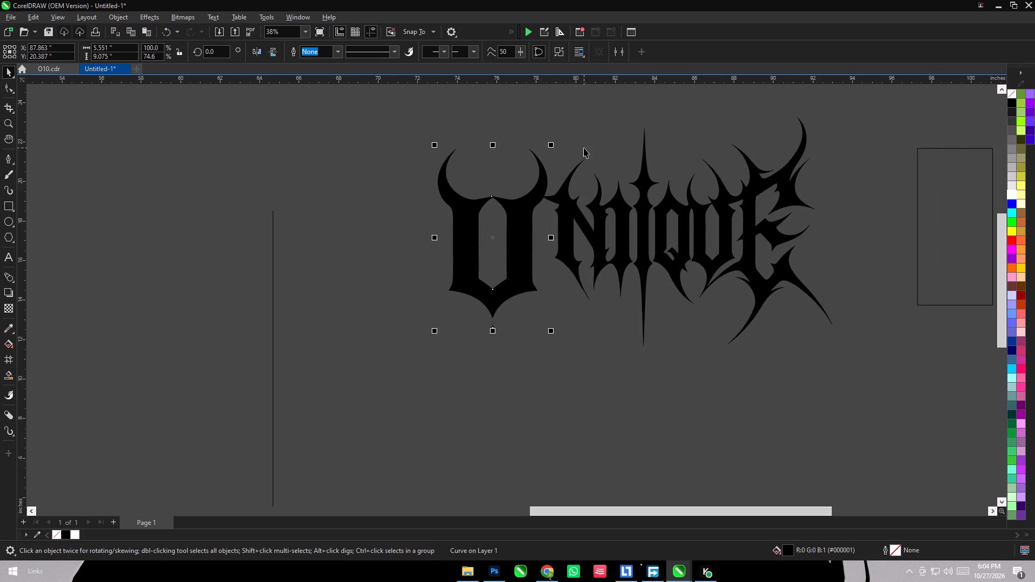
shift+drag(553, 141, 529, 150)
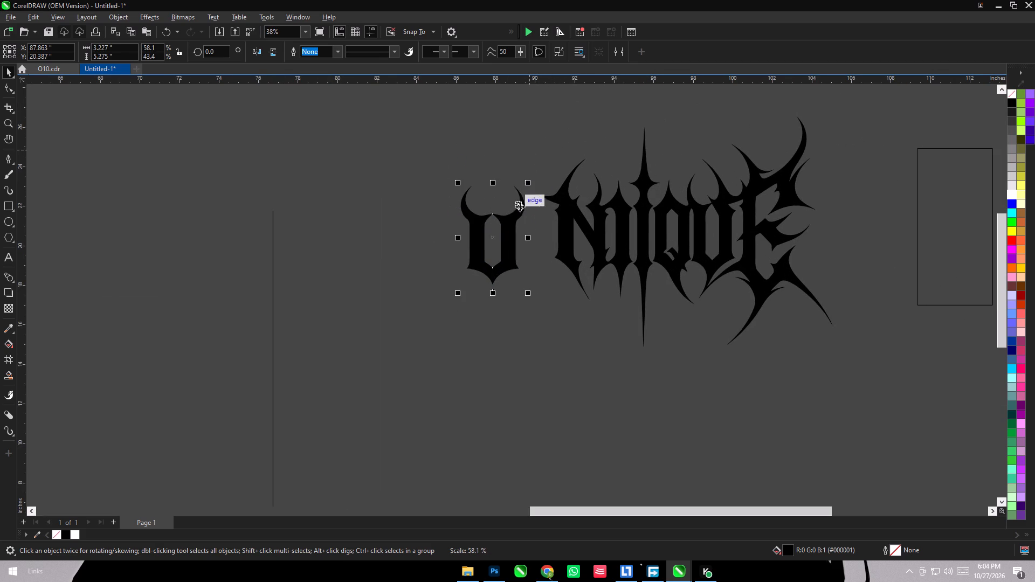
drag(509, 218, 516, 198)
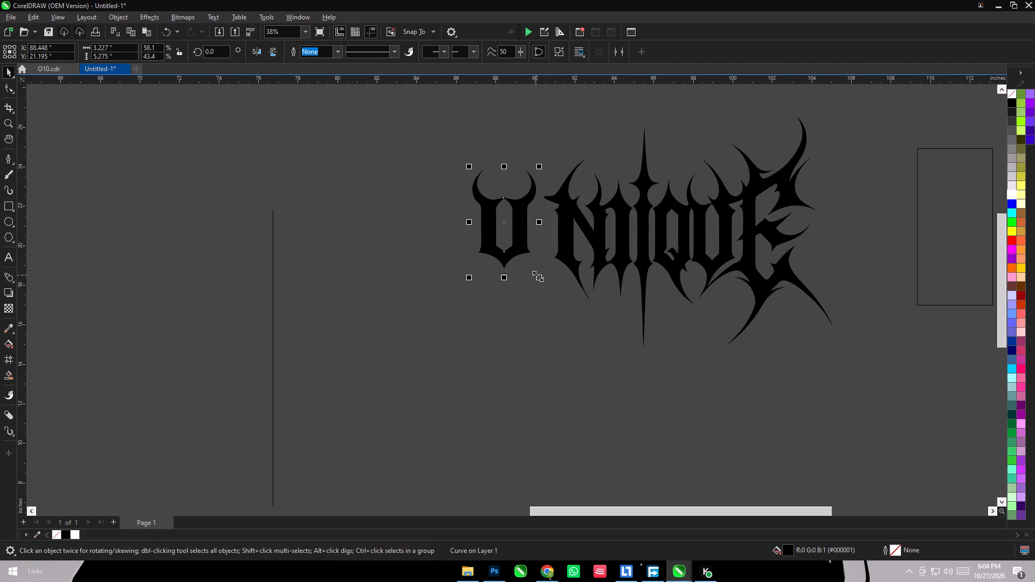
drag(504, 281, 507, 292)
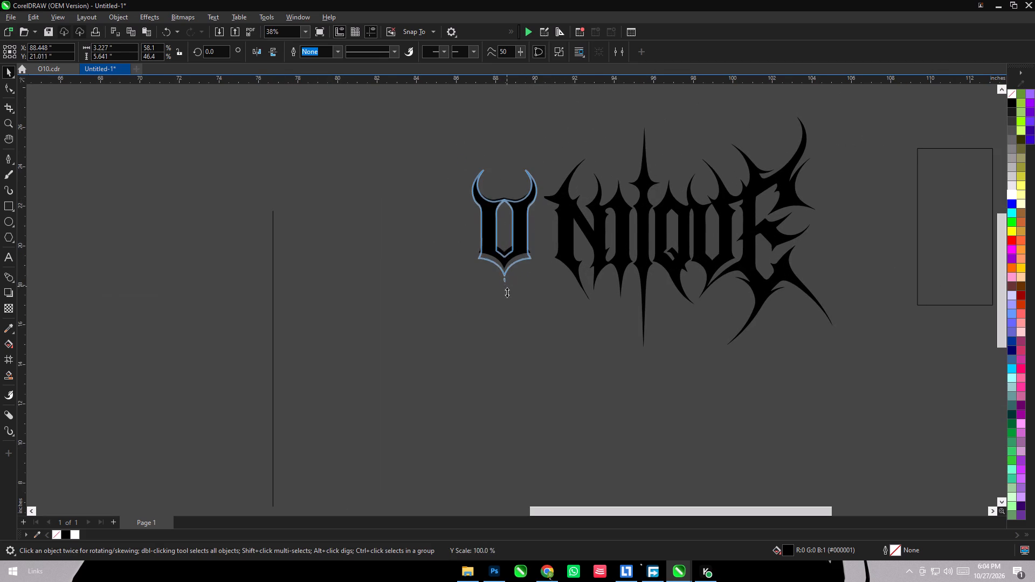
drag(507, 292, 505, 296)
drag(526, 245, 533, 245)
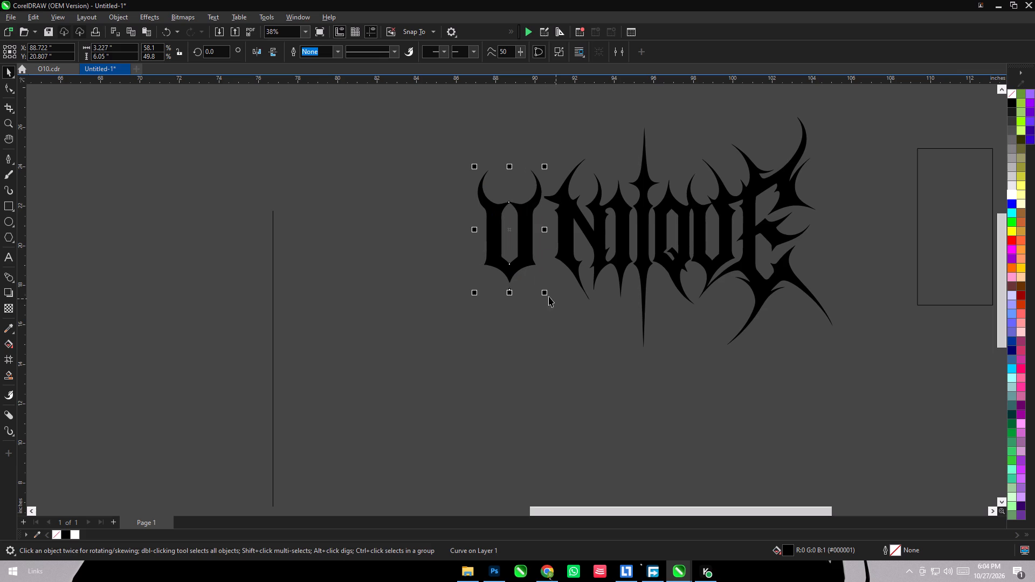
shift+drag(545, 294, 553, 300)
Move the U against the N and send it behind the other letters.
scroll(554, 235, up, 5)
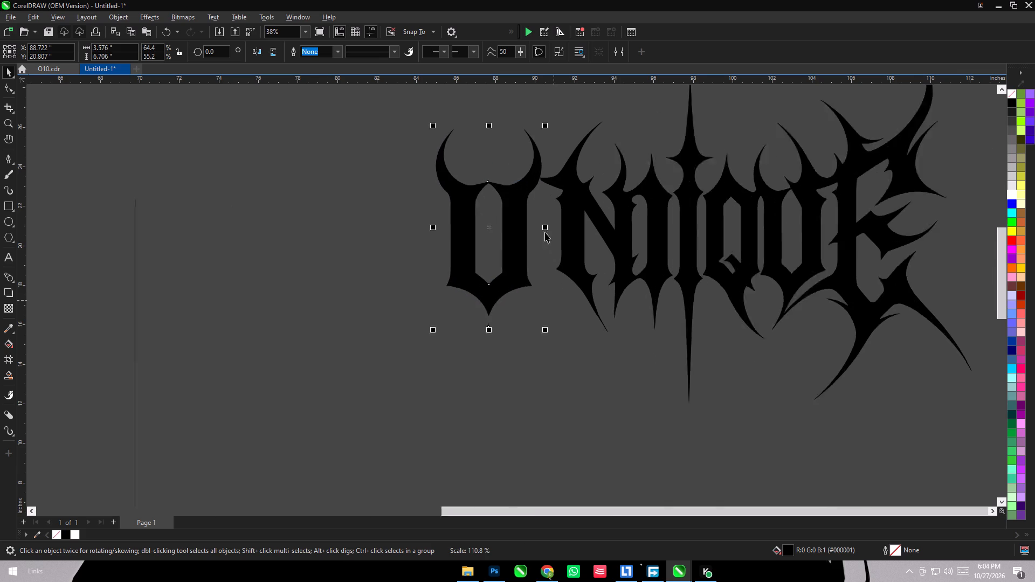
drag(520, 227, 539, 227)
key(shift+Page_Down)
click(282, 258)
Enlarge the U to about 4.17 × 7.83 inches and stretch its bottom slightly further down.
scroll(300, 231, down, 2)
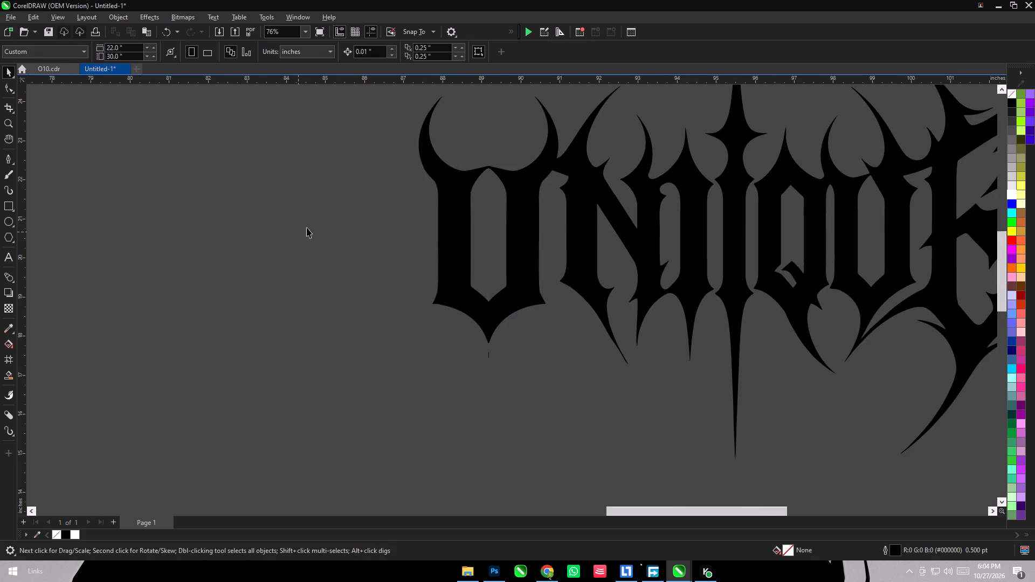
scroll(307, 227, down, 9)
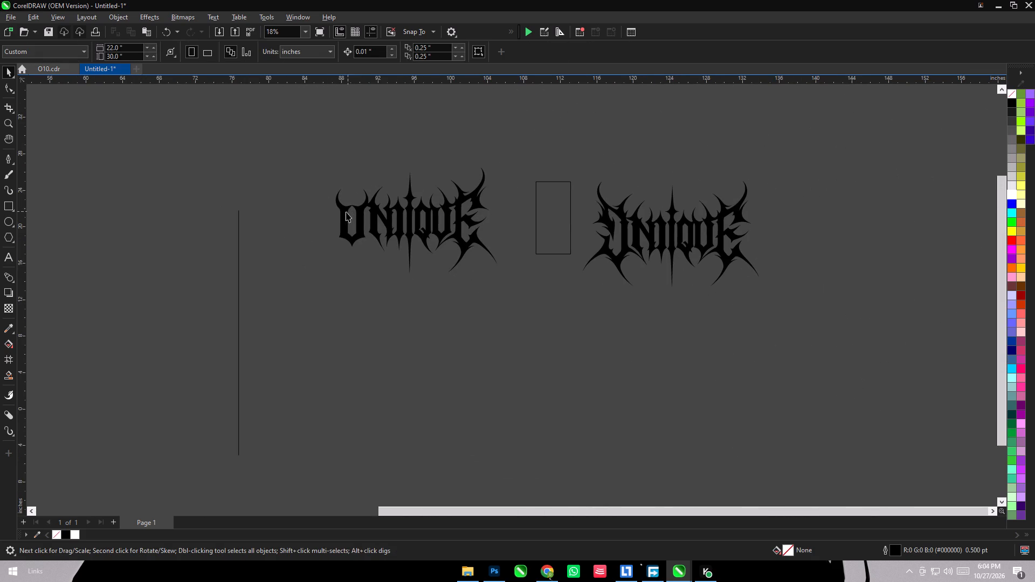
scroll(398, 226, up, 5)
click(319, 242)
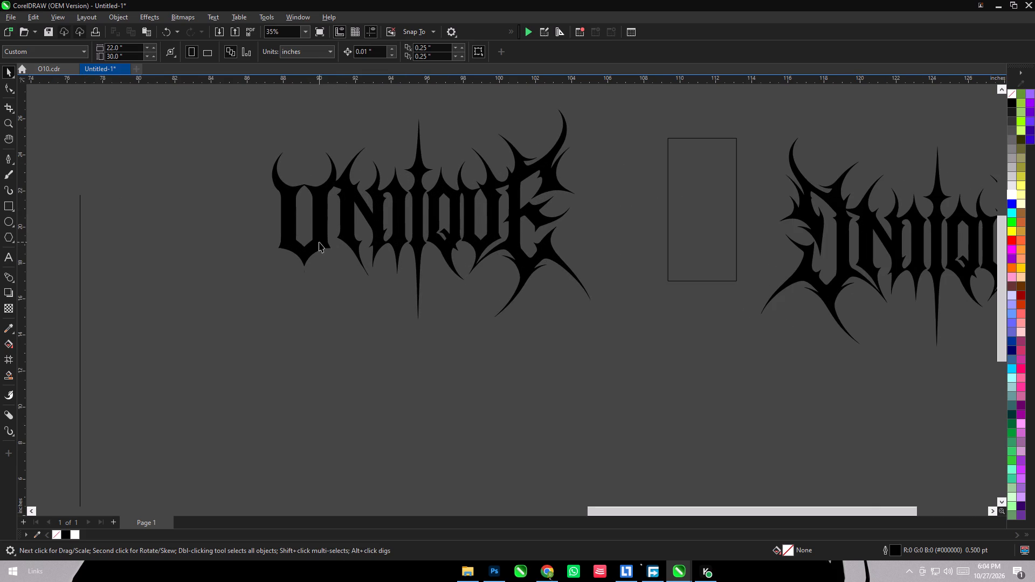
shift+drag(341, 279, 347, 289)
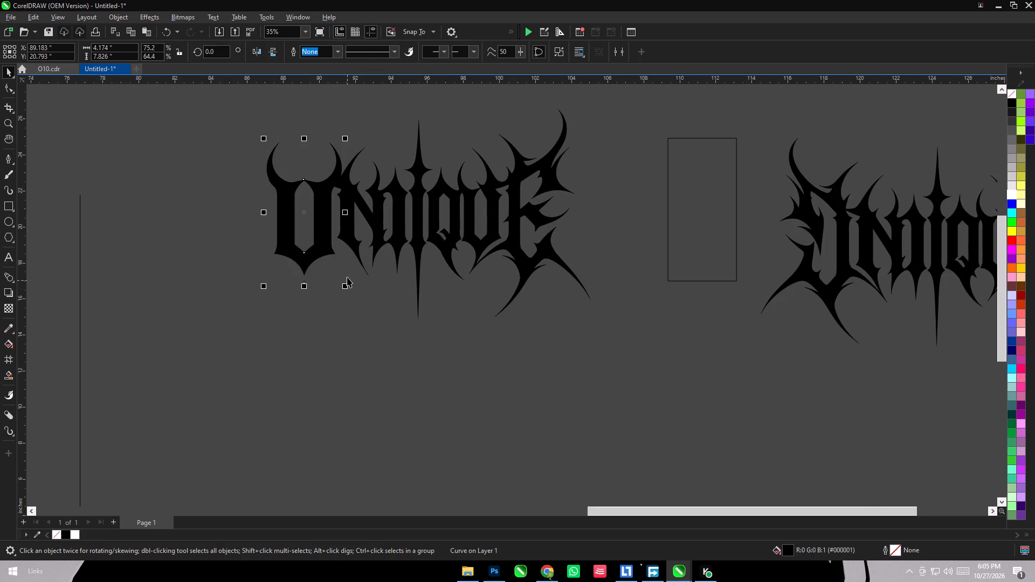
drag(303, 285, 301, 294)
scroll(388, 225, down, 3)
click(356, 295)
Align the U and the "nique" lettering on a common horizontal centre line.
drag(275, 129, 276, 139)
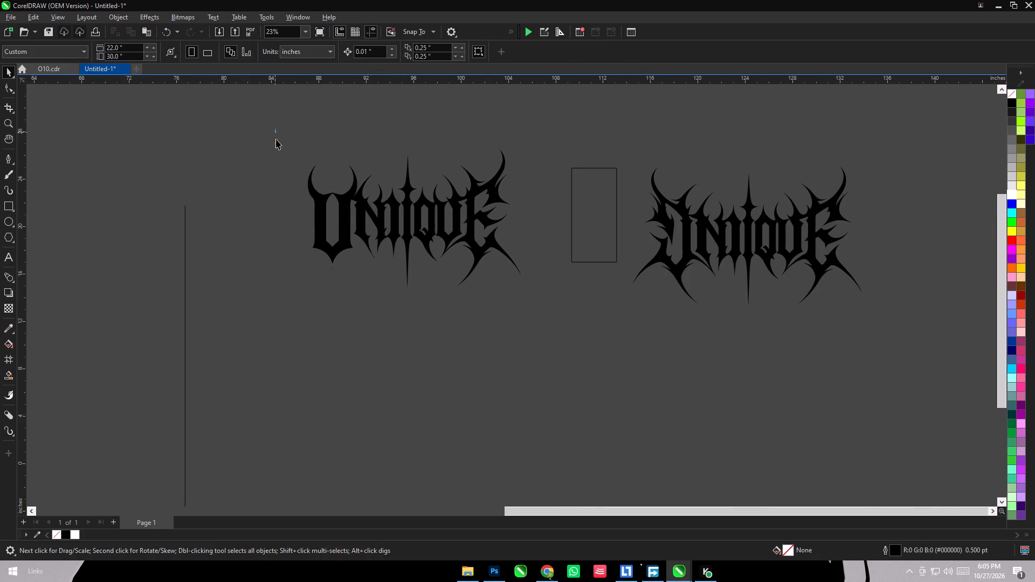
drag(276, 139, 542, 304)
key(e)
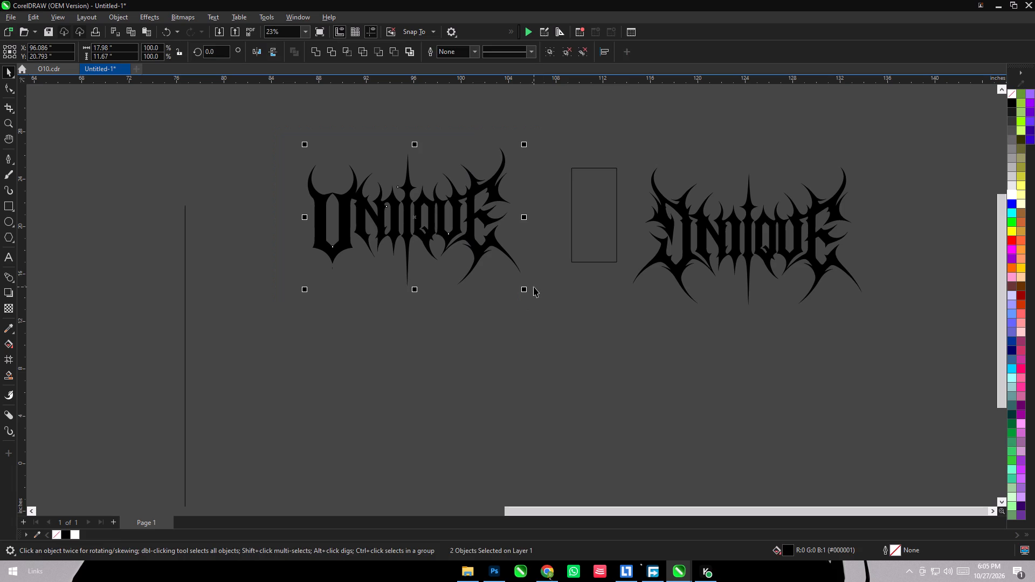
click(526, 314)
Nudge the "nique" group about 0.45 inches down and 0.08 inches left, to X 97.688 and Y 20.343 inches.
click(411, 239)
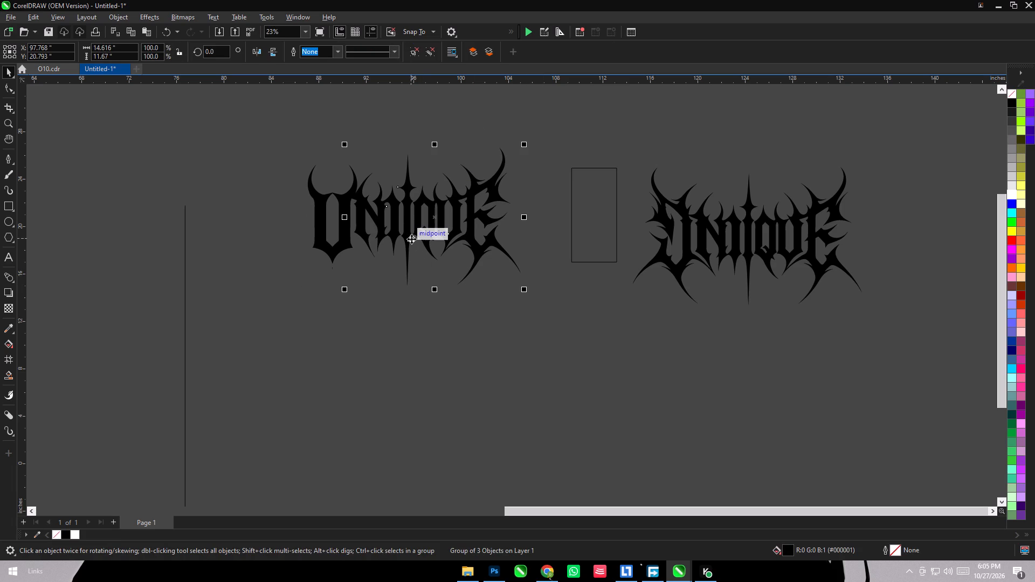
key(Down)
key(Down)
key(Down)
key(Down)
key(Down)
key(Down)
key(Down)
key(Down)
key(Down)
key(Down)
key(Down)
key(Down)
key(Down)
key(Down)
key(Down)
key(Down)
key(Down)
key(Down)
key(Down)
key(Down)
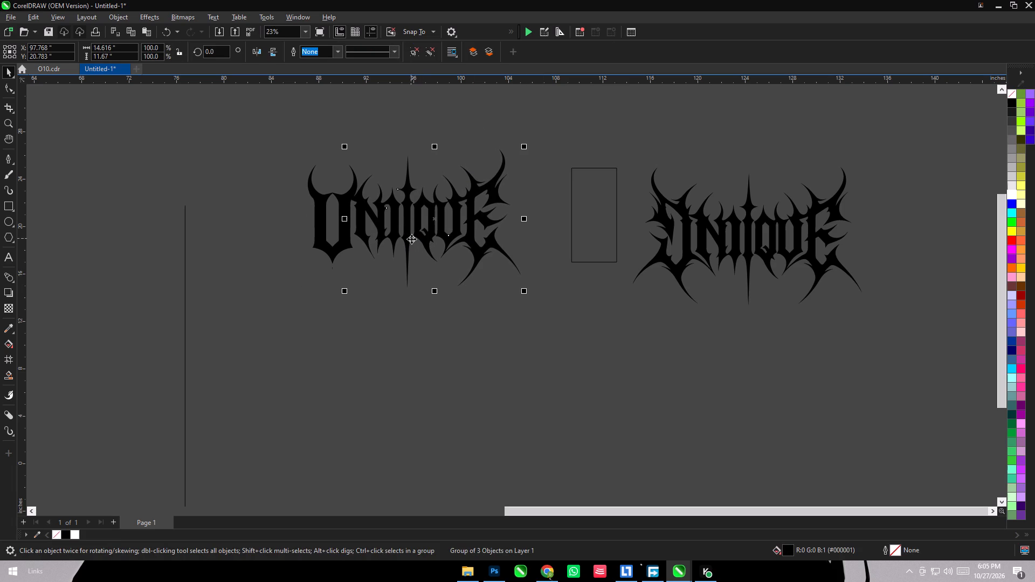
key(Left)
key(Left)
key(Left)
key(Left)
key(Left)
key(Left)
key(Left)
key(Left)
key(Left)
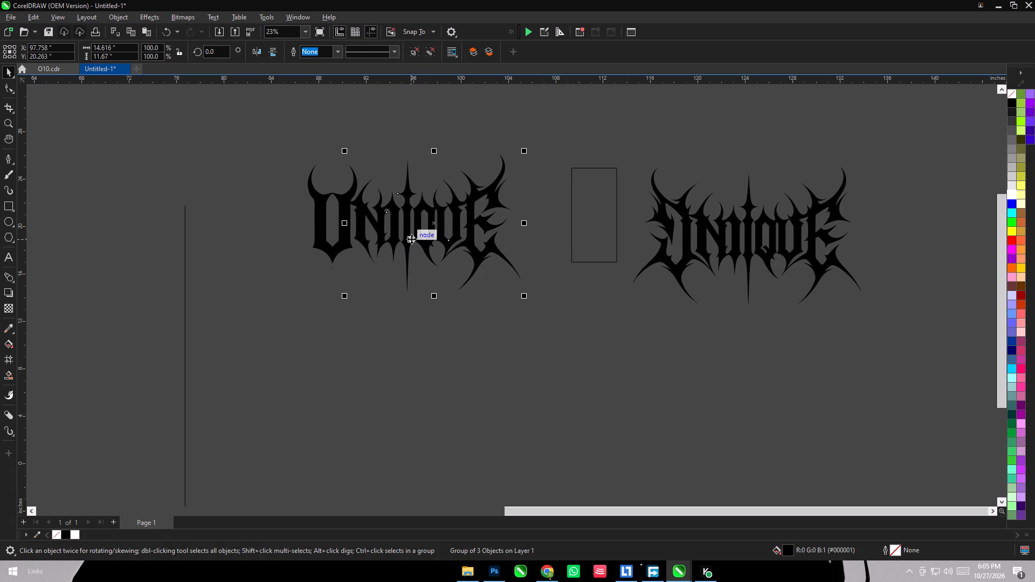
key(Up)
key(Up)
key(Up)
key(Up)
key(Up)
key(Up)
key(Up)
key(Up)
key(Up)
key(Up)
key(Up)
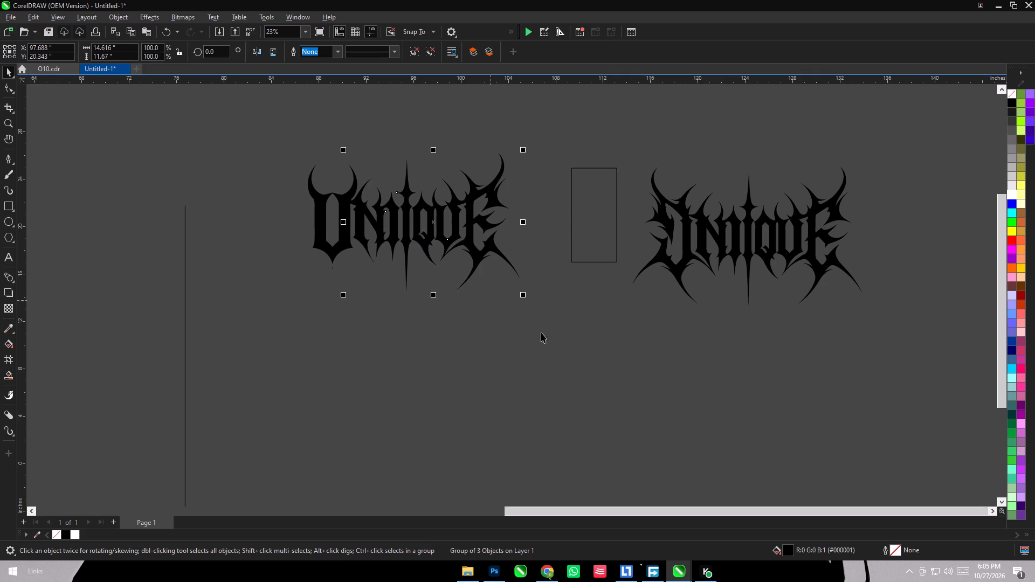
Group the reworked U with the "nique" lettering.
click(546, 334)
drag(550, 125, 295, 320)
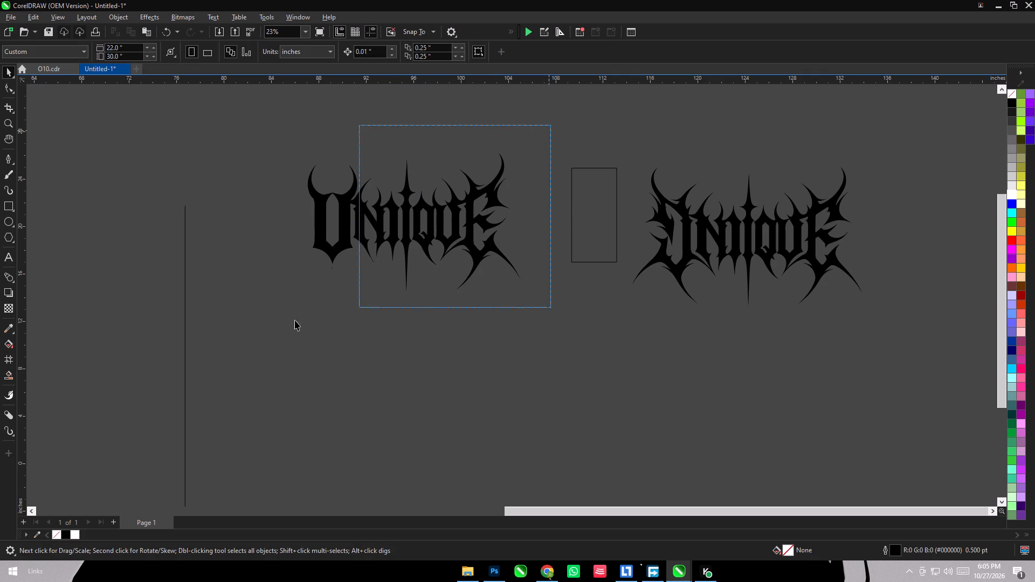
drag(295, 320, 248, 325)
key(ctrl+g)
Delete the leftover vertical line, the empty rectangle and the original traced wordmark around the new UNIQUE lettering.
scroll(472, 230, down, 6)
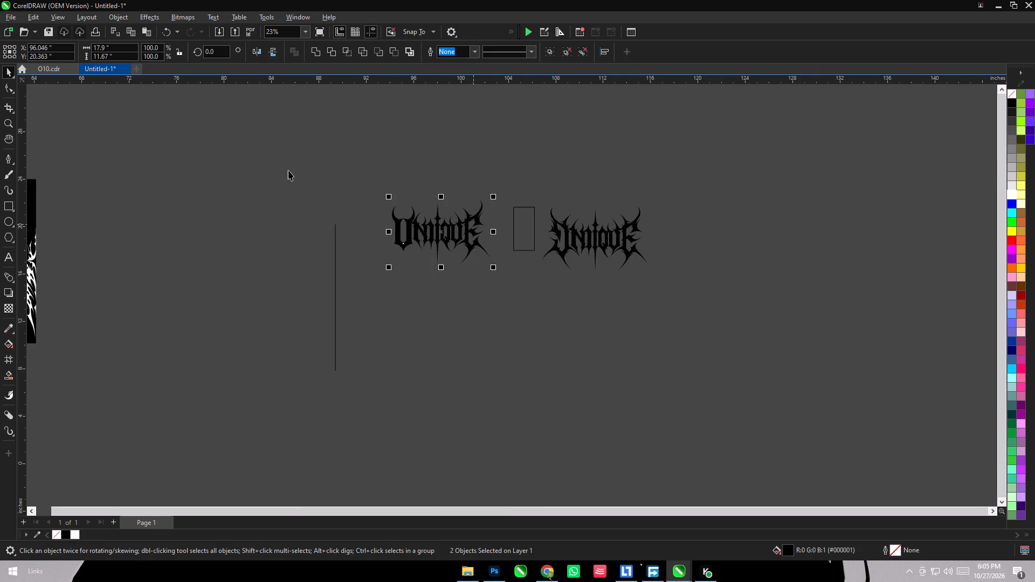
drag(288, 169, 402, 442)
key(Delete)
drag(695, 139, 455, 331)
key(Delete)
Ungroup the wordmark and scale the "nique" lettering down to about 13.08 × 10.44 inches, keeping it against the U.
scroll(568, 271, down, 4)
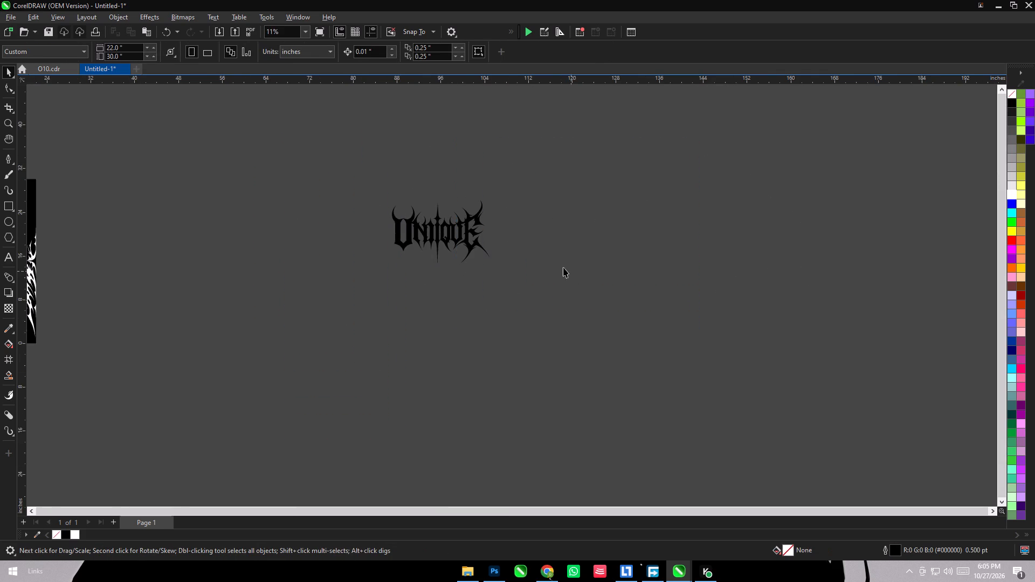
scroll(563, 267, down, 2)
drag(580, 203, 421, 306)
scroll(496, 258, up, 16)
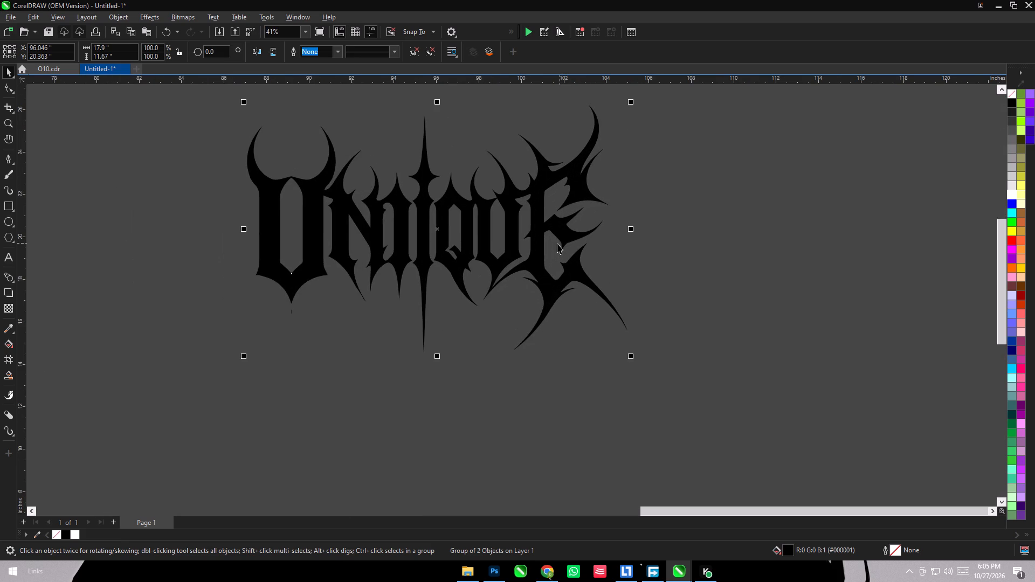
key(ctrl+u)
click(666, 113)
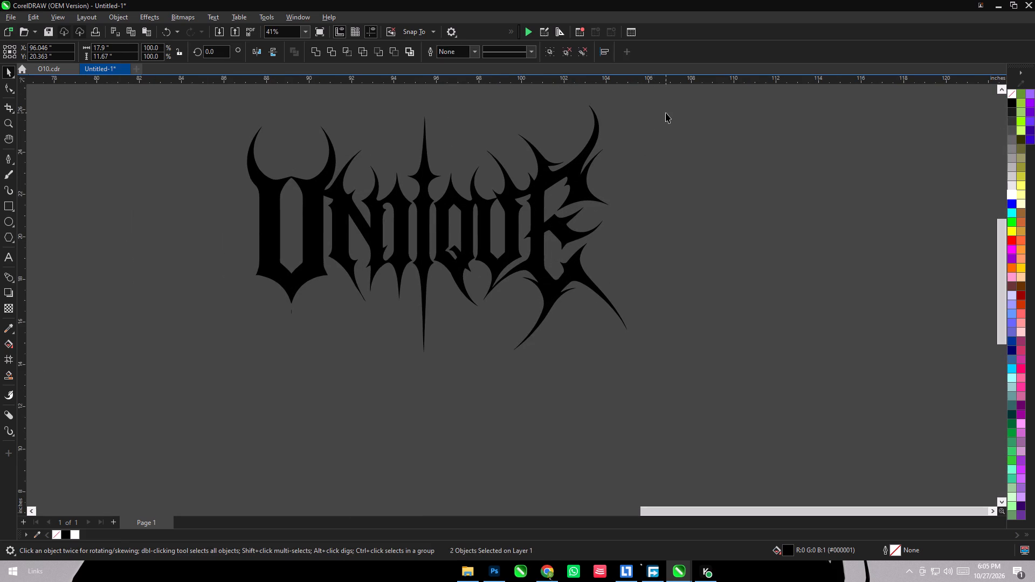
click(588, 155)
drag(630, 102, 615, 105)
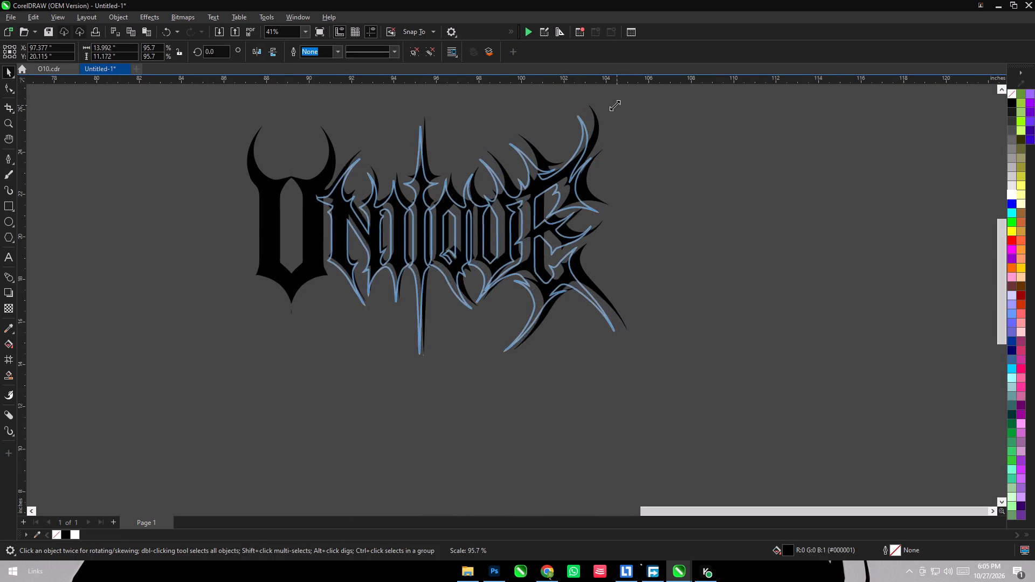
drag(615, 105, 611, 106)
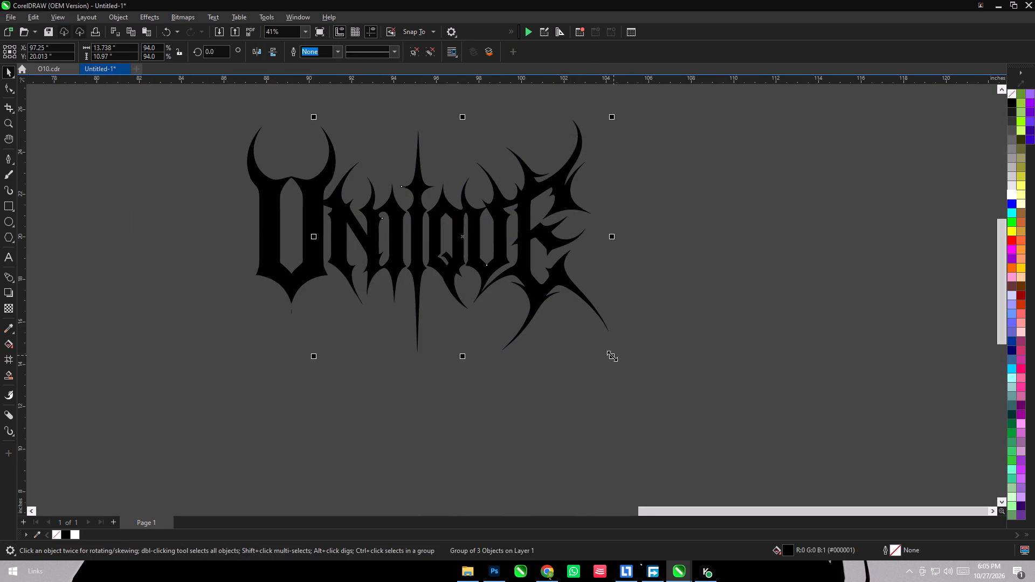
drag(612, 357, 599, 345)
click(687, 287)
Align the U and the resized "nique" lettering on a common horizontal centre line.
scroll(661, 271, down, 3)
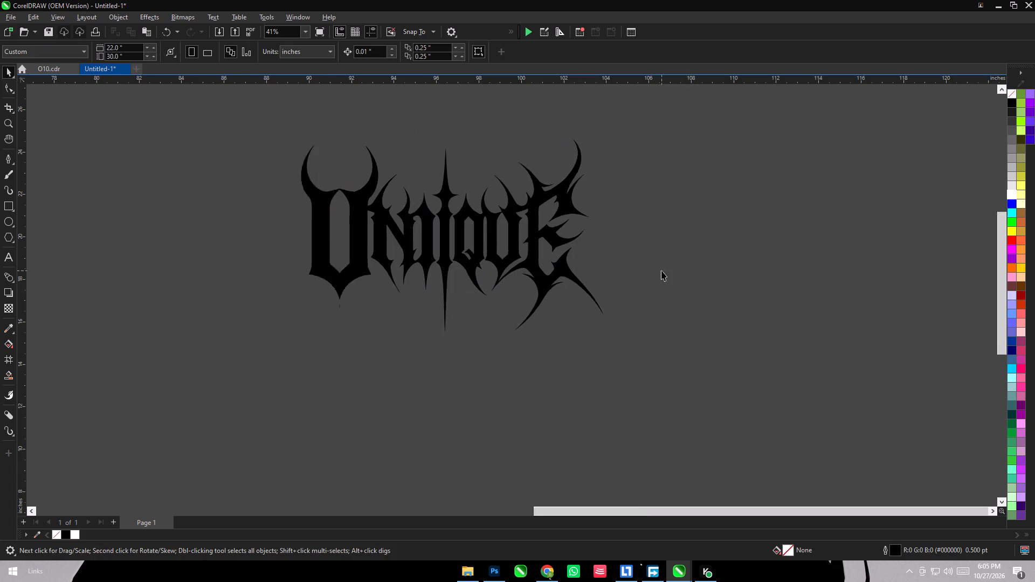
scroll(661, 271, down, 2)
scroll(589, 227, up, 3)
drag(330, 146, 724, 386)
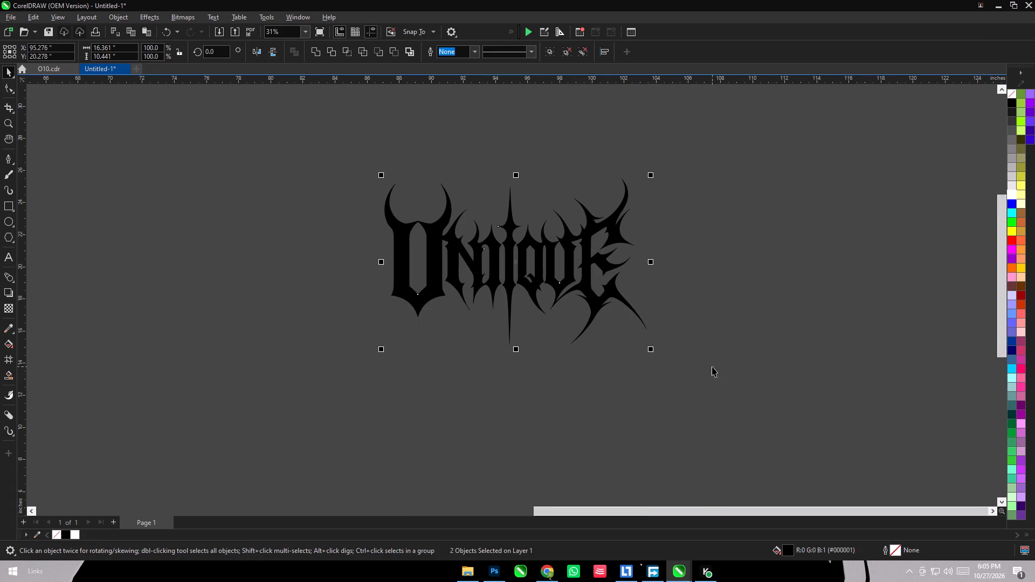
key(e)
click(720, 358)
Move the "nique" group about 0.45 inches down and very slightly left against the U.
scroll(529, 252, up, 6)
drag(485, 238, 486, 265)
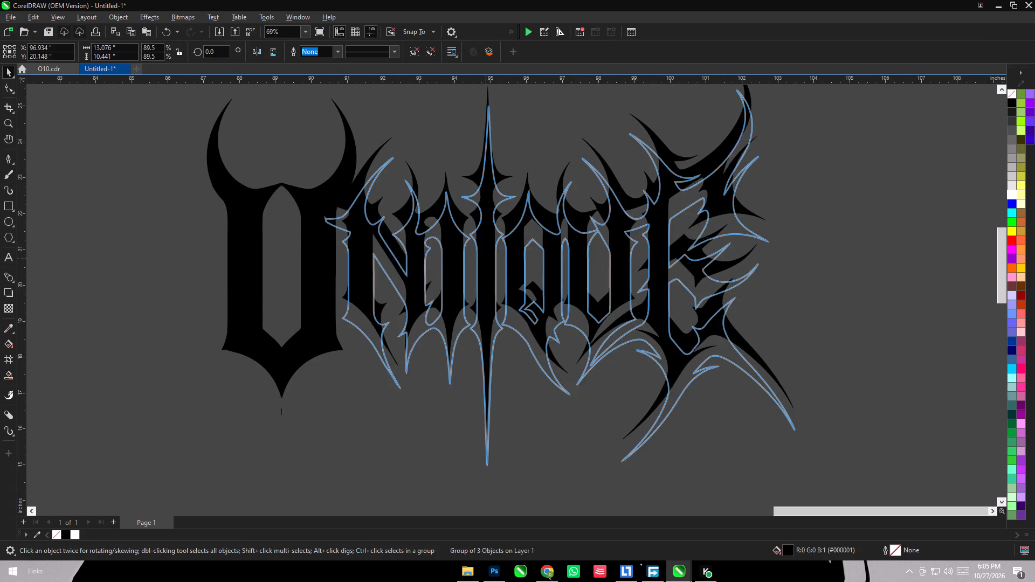
drag(486, 265, 484, 255)
click(854, 251)
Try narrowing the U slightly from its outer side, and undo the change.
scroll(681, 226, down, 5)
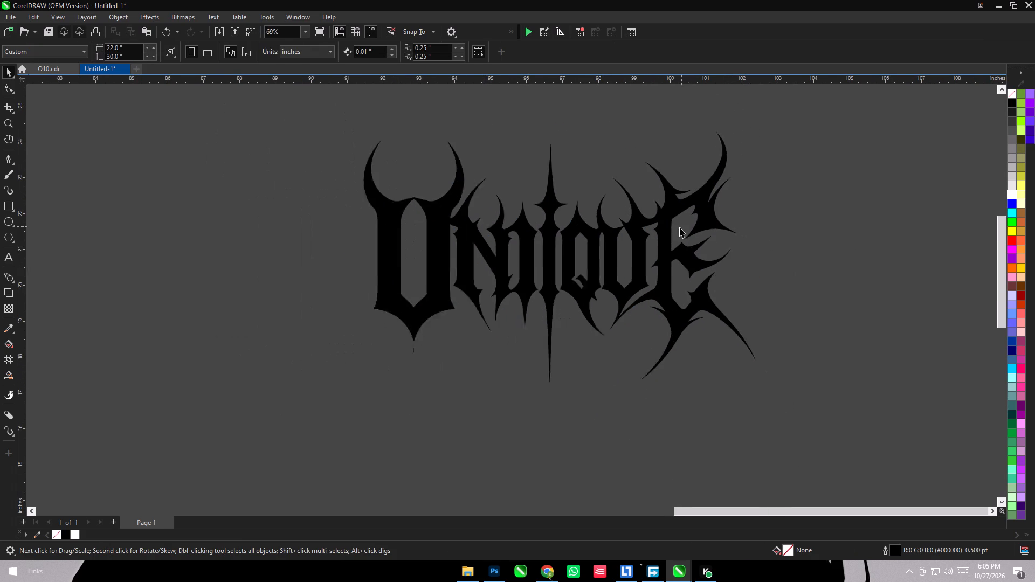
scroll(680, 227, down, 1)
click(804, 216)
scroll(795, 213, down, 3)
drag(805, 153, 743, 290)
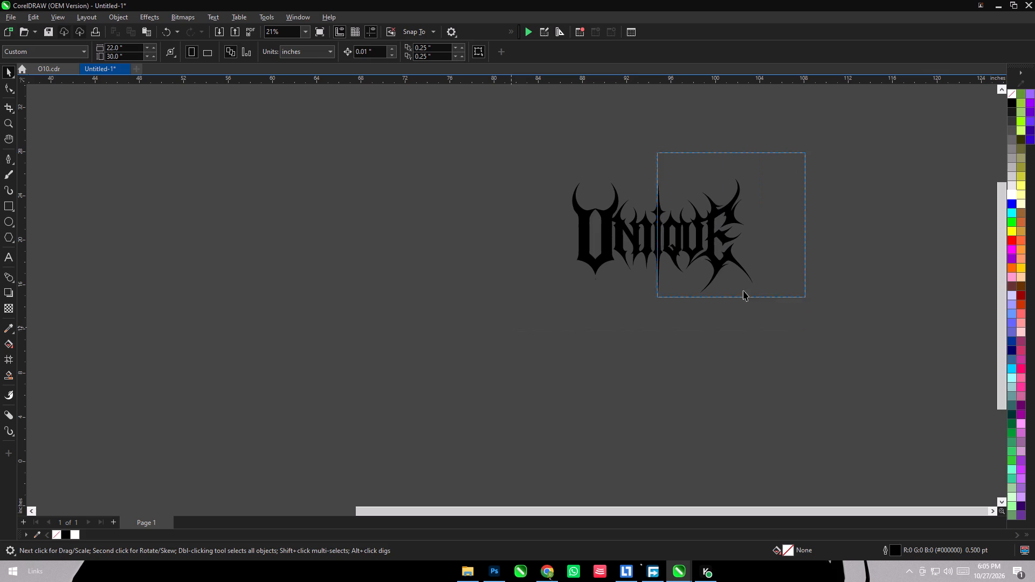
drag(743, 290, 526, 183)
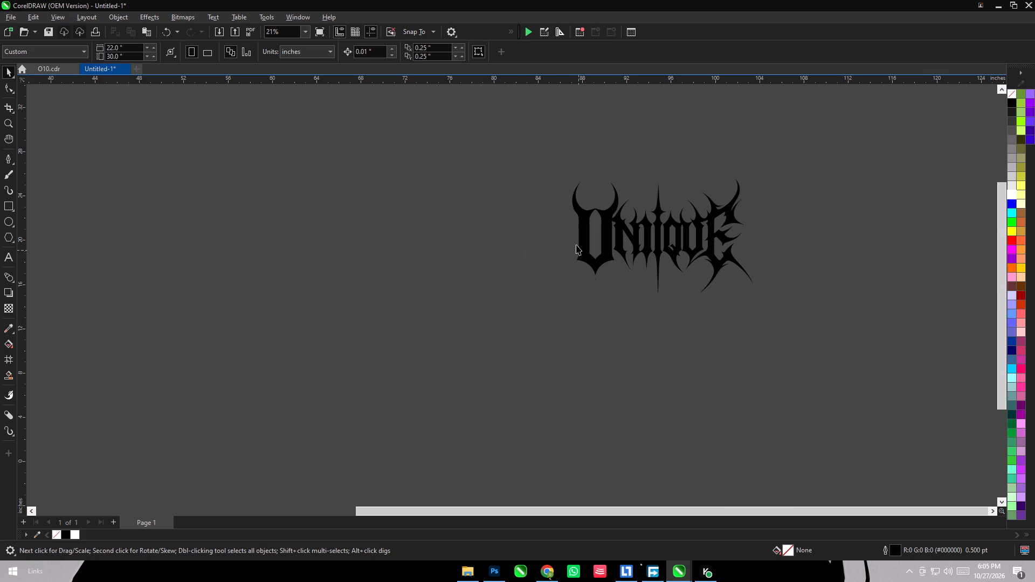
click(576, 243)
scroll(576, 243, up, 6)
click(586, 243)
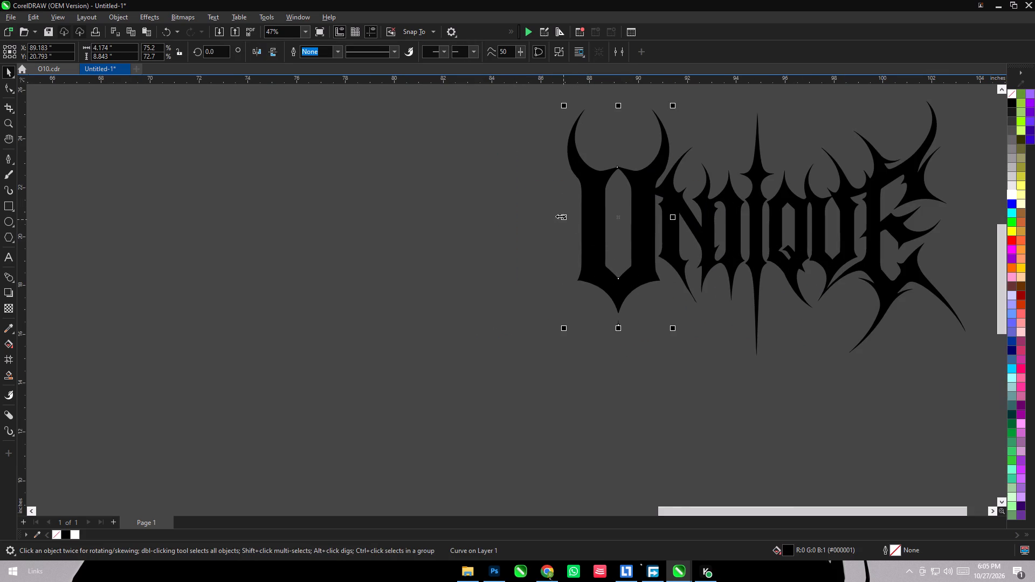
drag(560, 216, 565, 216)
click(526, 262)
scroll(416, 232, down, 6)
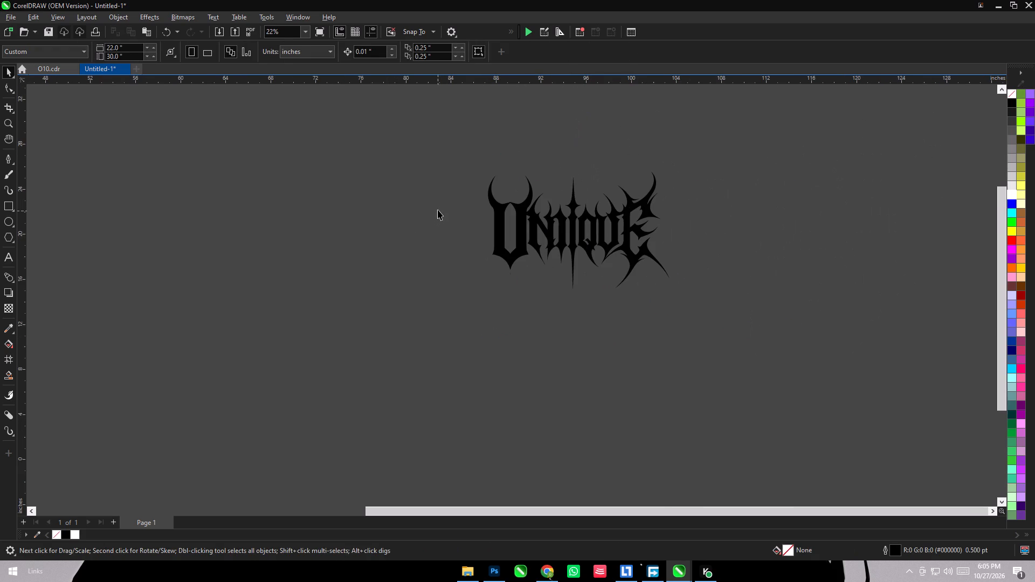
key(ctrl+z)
Group the U with the "nique" lettering and fill the wordmark white.
click(424, 203)
drag(429, 156, 799, 348)
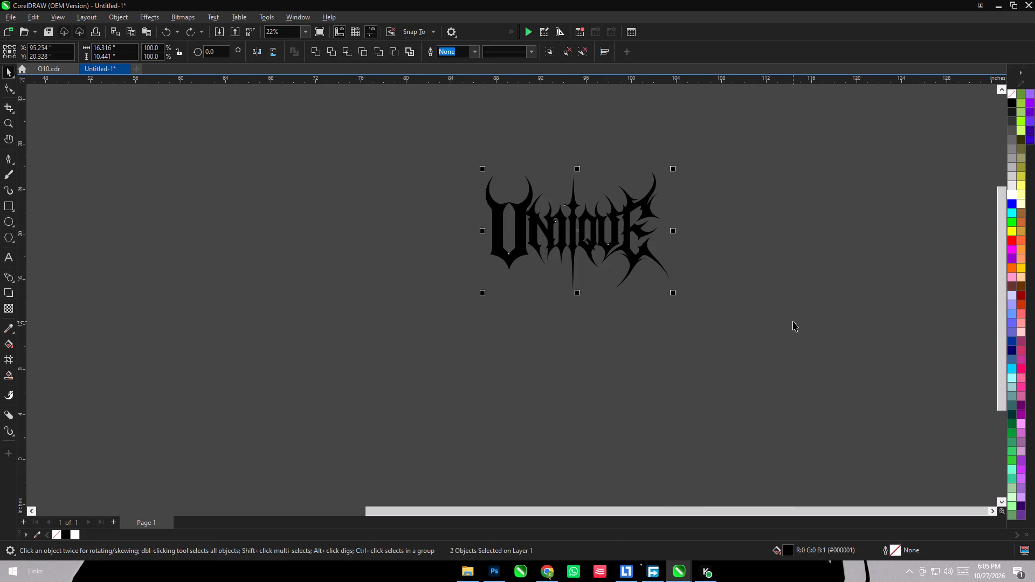
key(ctrl+g)
scroll(608, 238, down, 6)
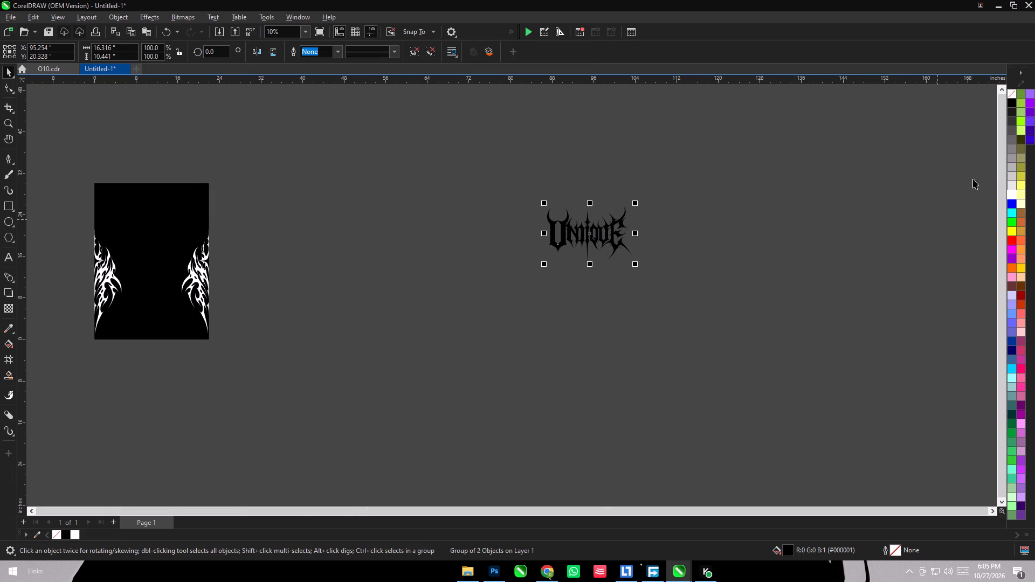
click(1009, 197)
Scale the white wordmark down to about 9.17 × 5.87 inches and place it on the black page above the side flames.
drag(634, 263, 625, 259)
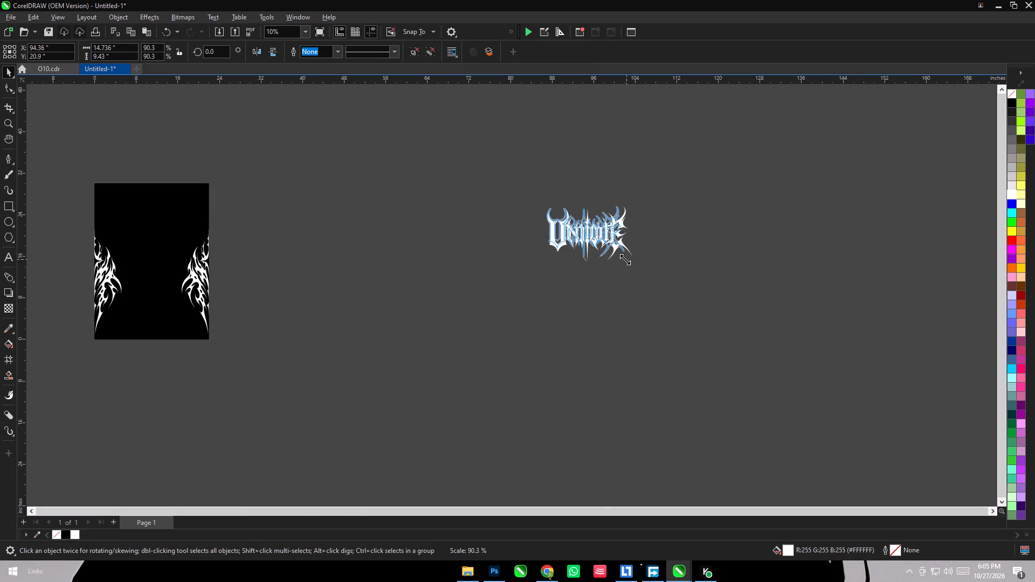
drag(625, 259, 618, 255)
drag(594, 242, 157, 249)
scroll(148, 238, up, 10)
shift+drag(275, 160, 261, 168)
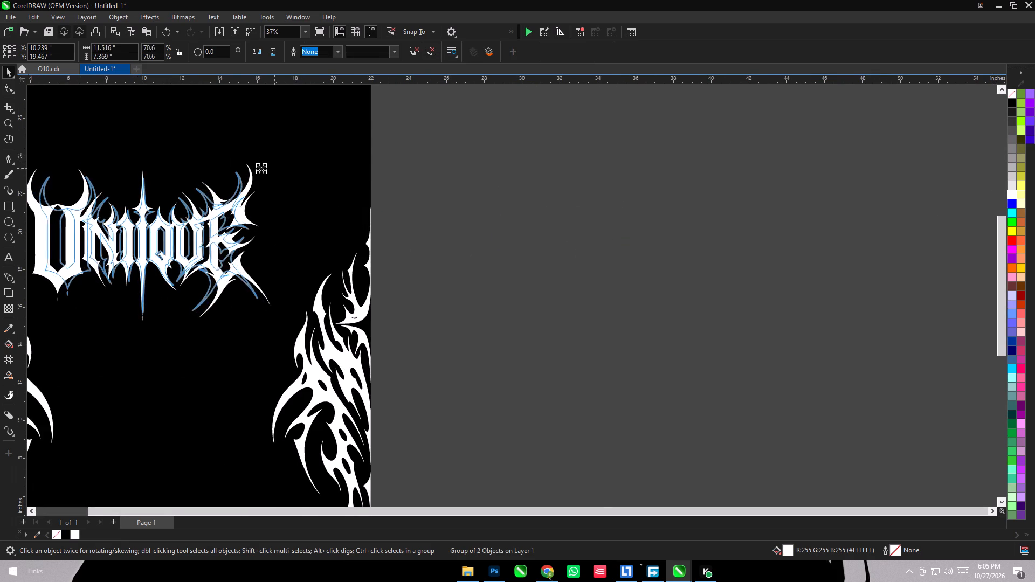
shift+drag(261, 168, 255, 170)
shift+drag(257, 171, 244, 174)
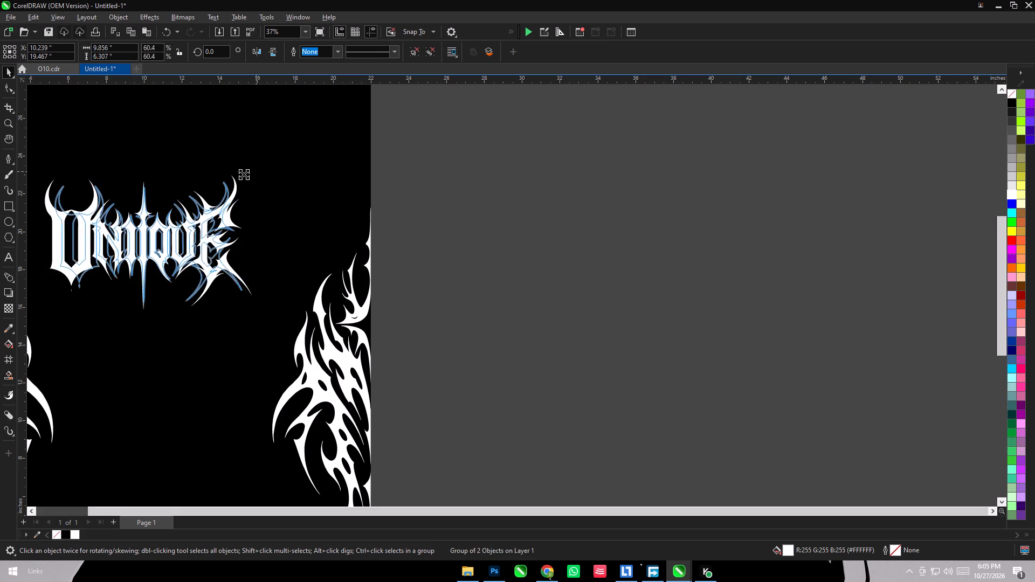
shift+drag(244, 174, 240, 175)
drag(216, 209, 226, 216)
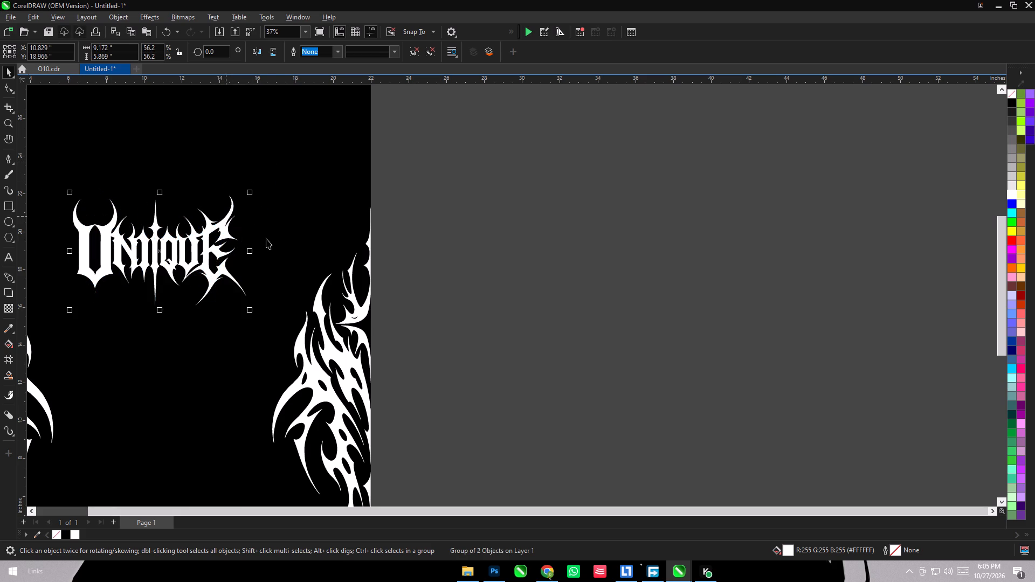
Centre the wordmark horizontally on the black background.
shift+click(267, 239)
key(c)
click(611, 263)
scroll(562, 206, down, 7)
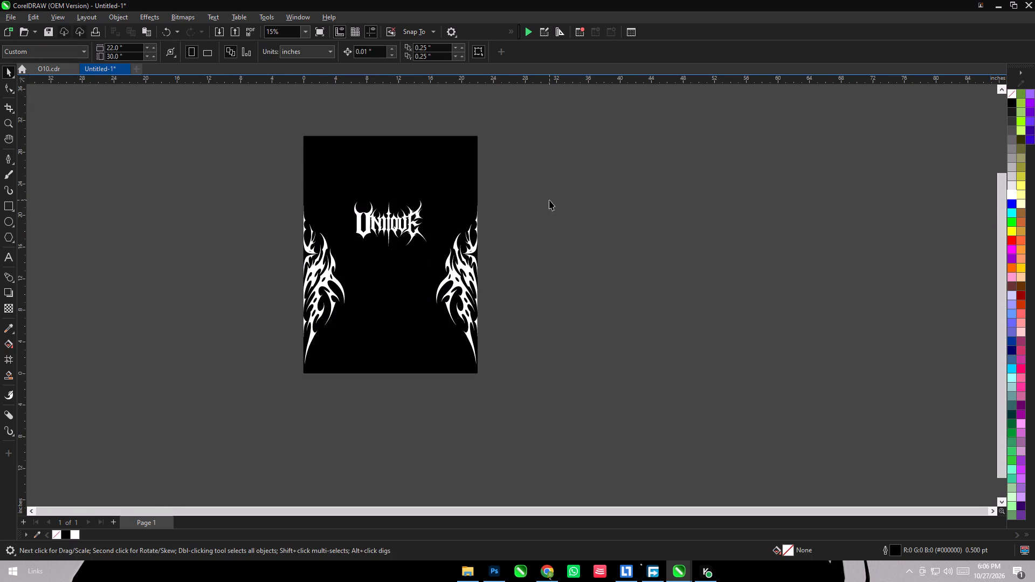
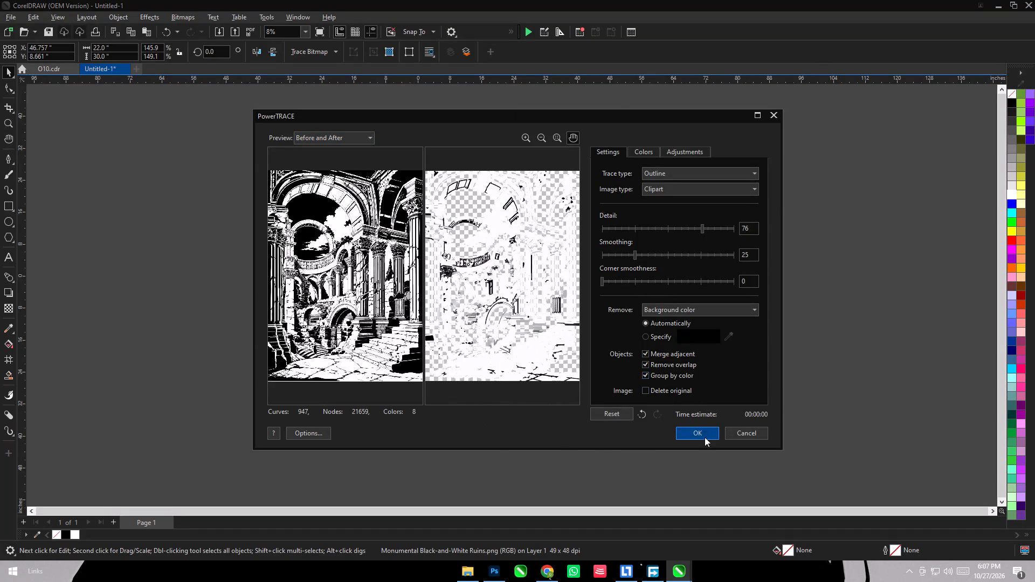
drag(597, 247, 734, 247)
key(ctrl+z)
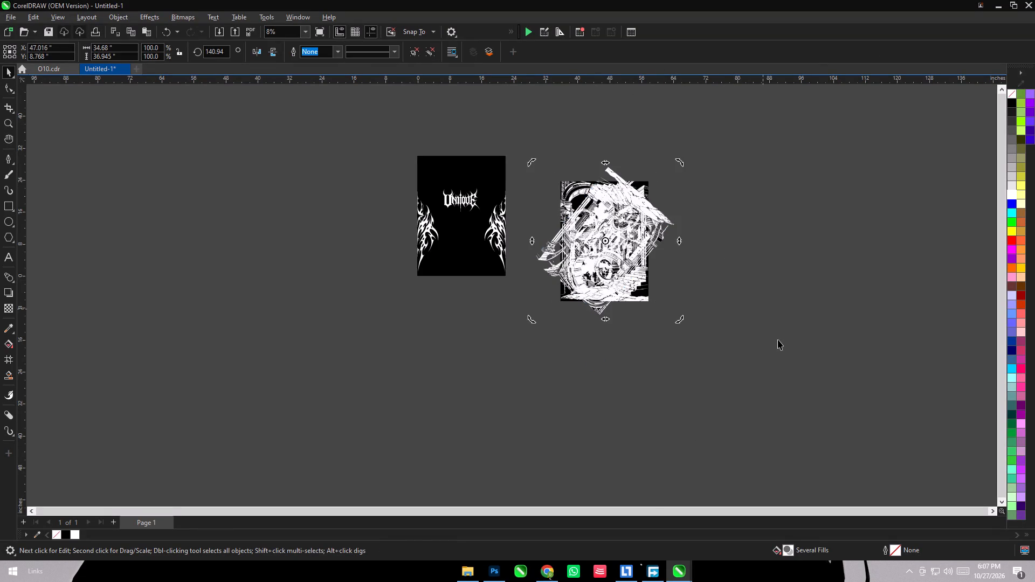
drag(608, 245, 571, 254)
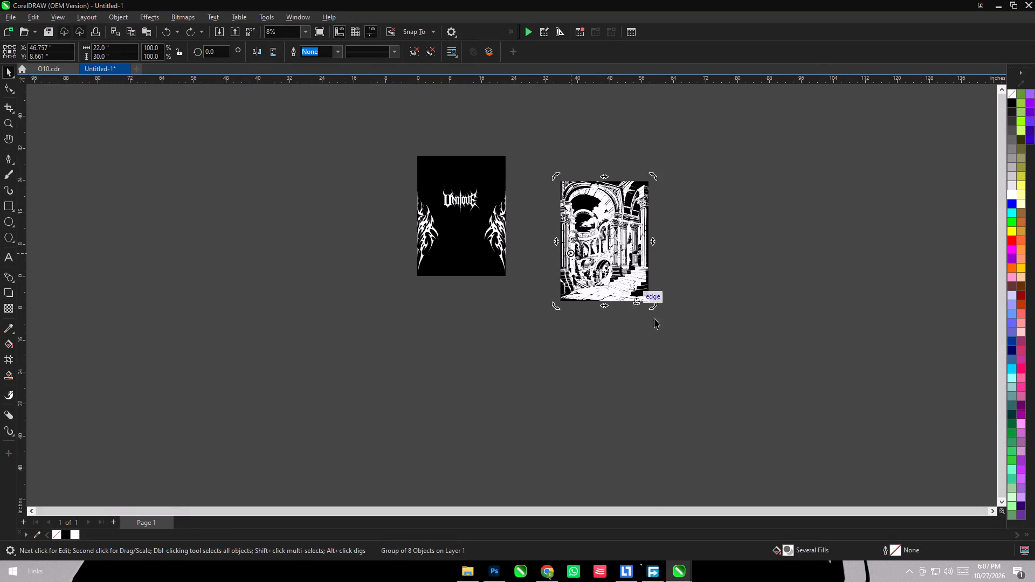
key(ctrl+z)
Move the traced ruins off the original bitmap, delete the bitmap, and bring the trace back beside the black page.
click(655, 364)
drag(622, 273, 800, 288)
click(554, 259)
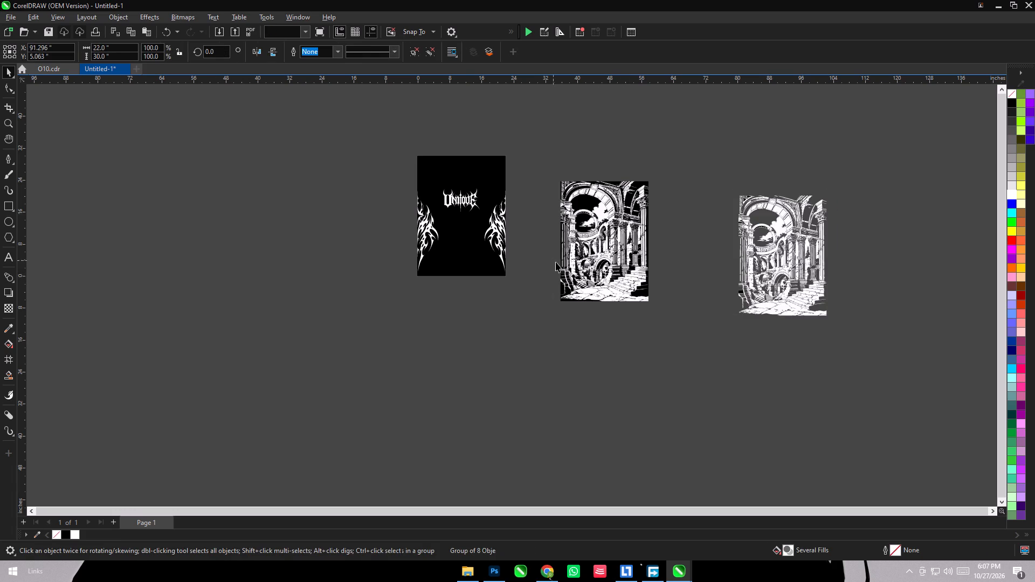
click(616, 275)
key(Delete)
drag(771, 266, 598, 239)
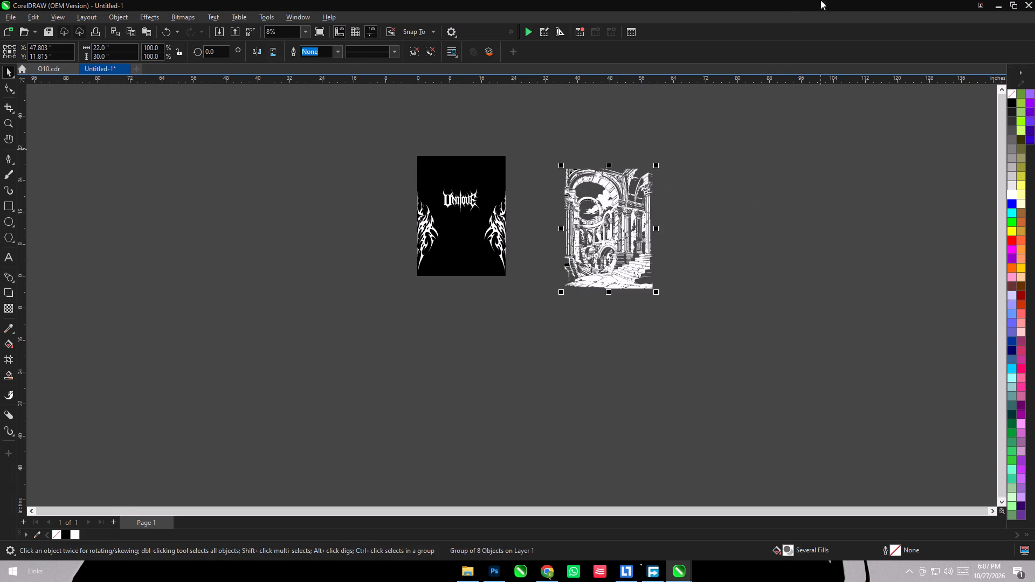
Ungroup the ruins trace into its color groups and delete the black group.
scroll(611, 207, up, 16)
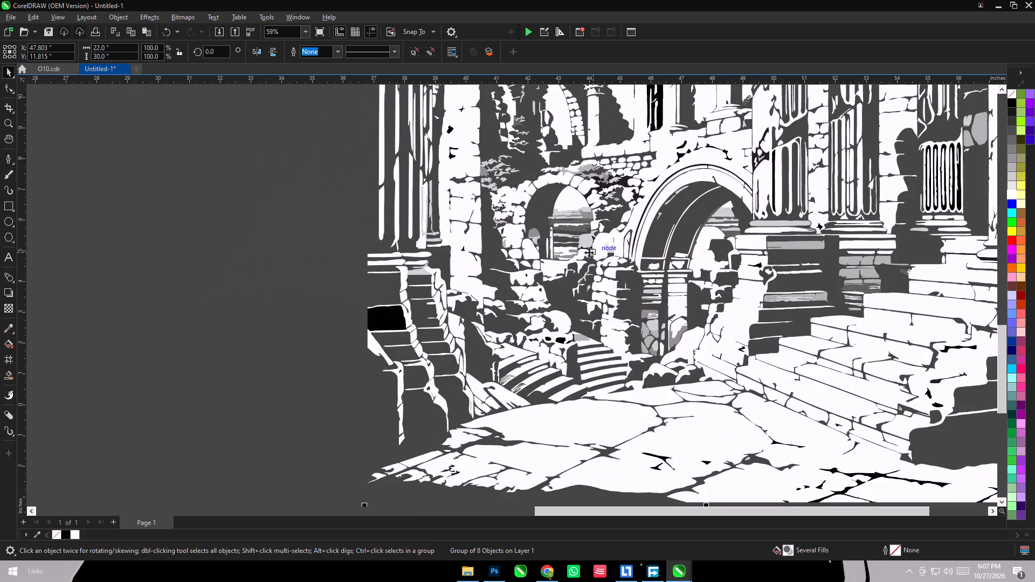
key(ctrl+u)
click(302, 276)
click(383, 315)
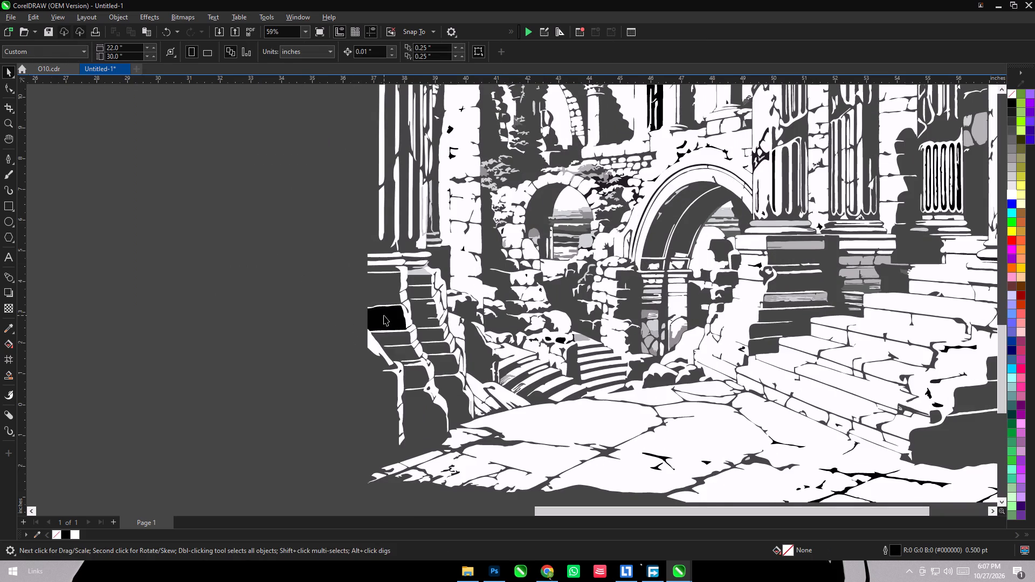
key(Delete)
Fill all the remaining ruins trace groups with dark grey #1A1A1A.
scroll(340, 322, down, 13)
drag(323, 162, 539, 364)
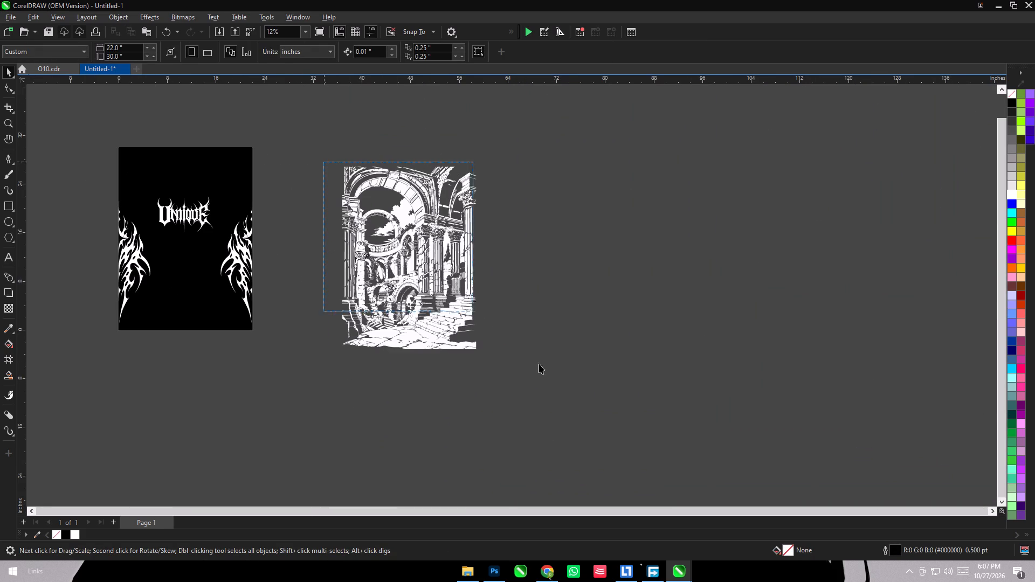
drag(539, 364, 581, 398)
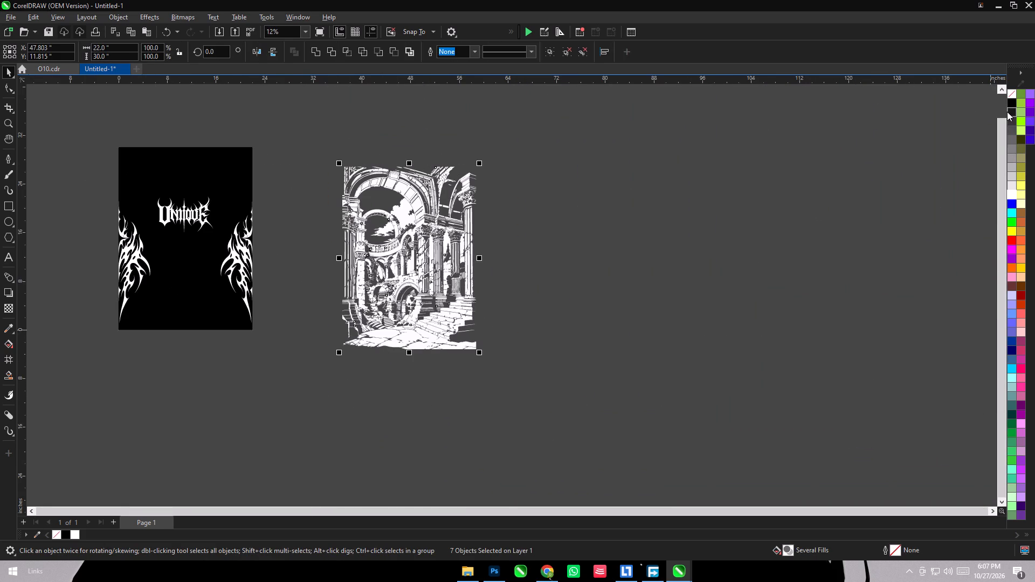
click(1007, 112)
click(748, 278)
Ungroup the dark grey ruins completely and weld the pieces in the upper half.
drag(544, 131, 300, 411)
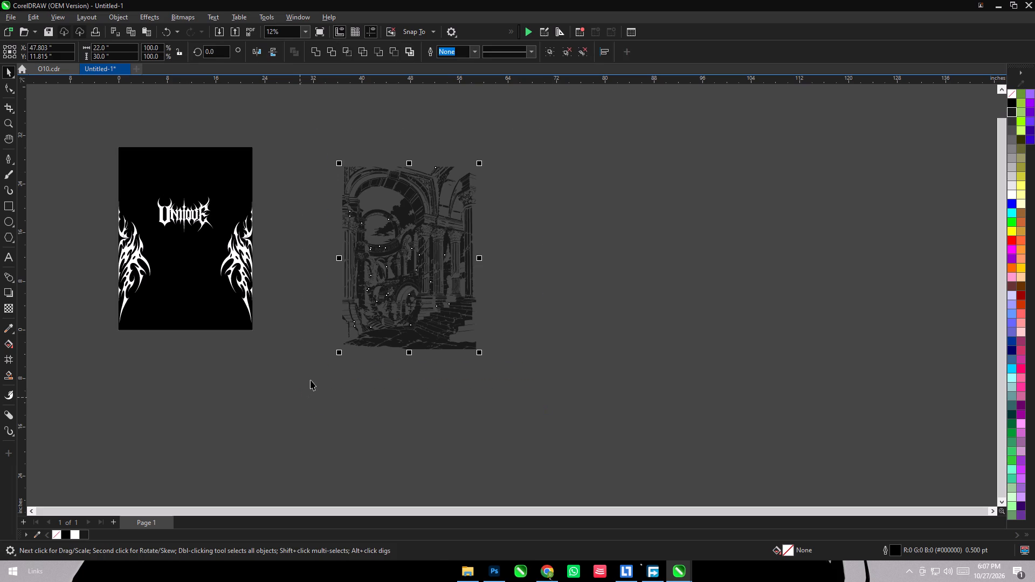
key(ctrl+u)
click(391, 345)
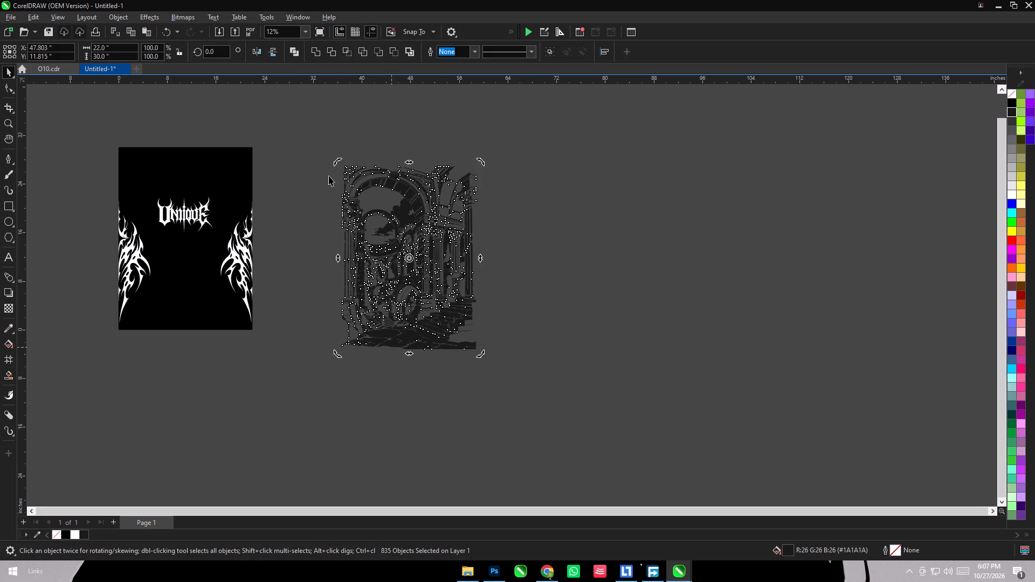
click(321, 147)
drag(318, 140, 584, 280)
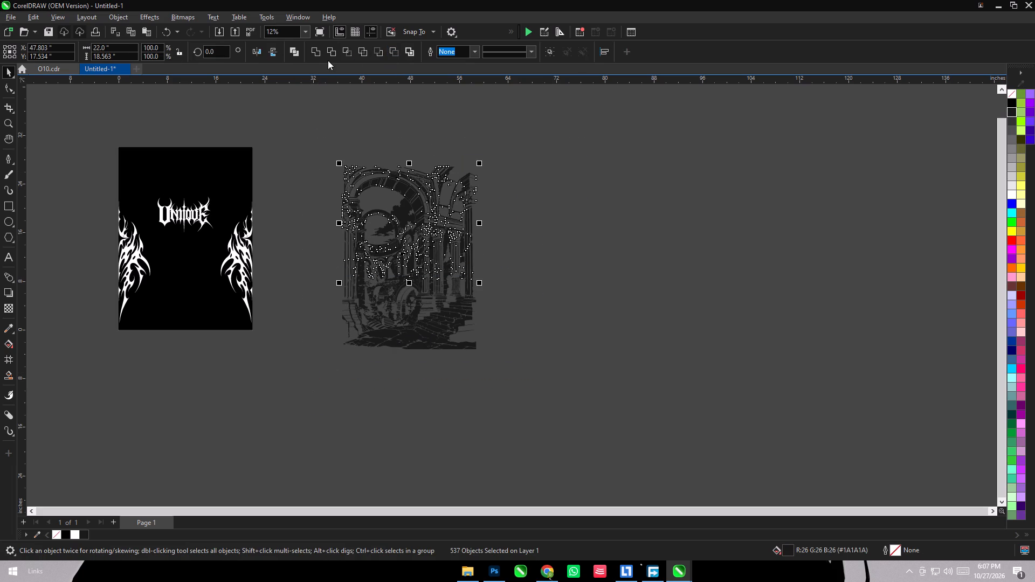
click(318, 50)
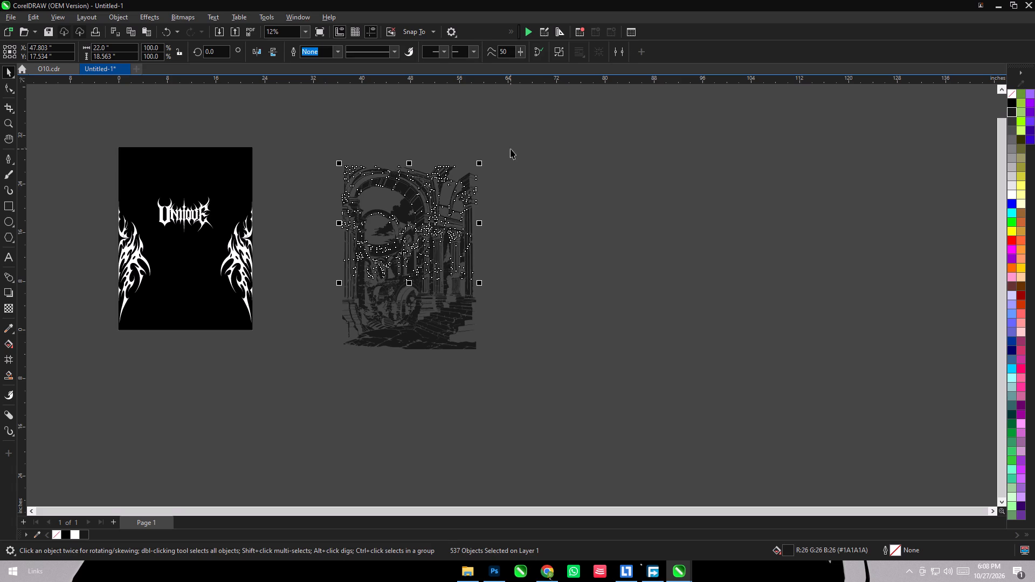
Weld the pieces in the lower half of the ruins, and weld both halves into one curve.
click(470, 361)
drag(328, 396, 540, 221)
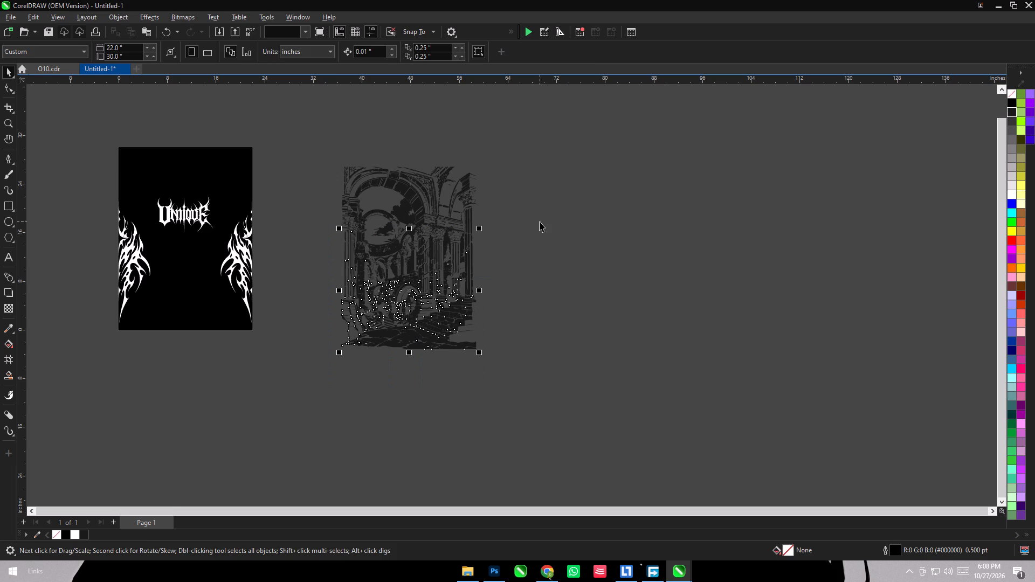
click(316, 52)
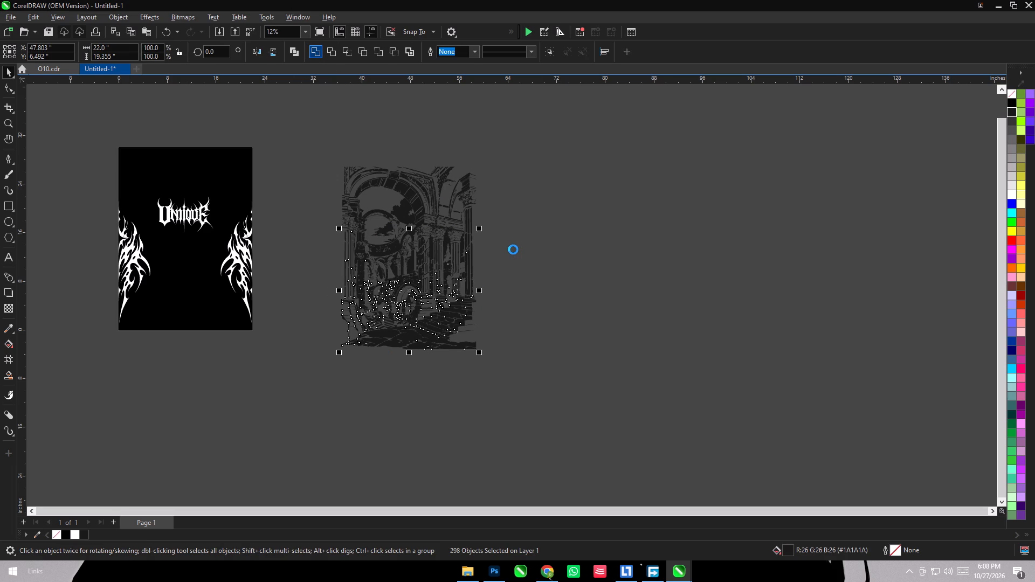
click(613, 289)
drag(588, 143, 219, 405)
click(297, 375)
drag(302, 141, 540, 384)
click(312, 52)
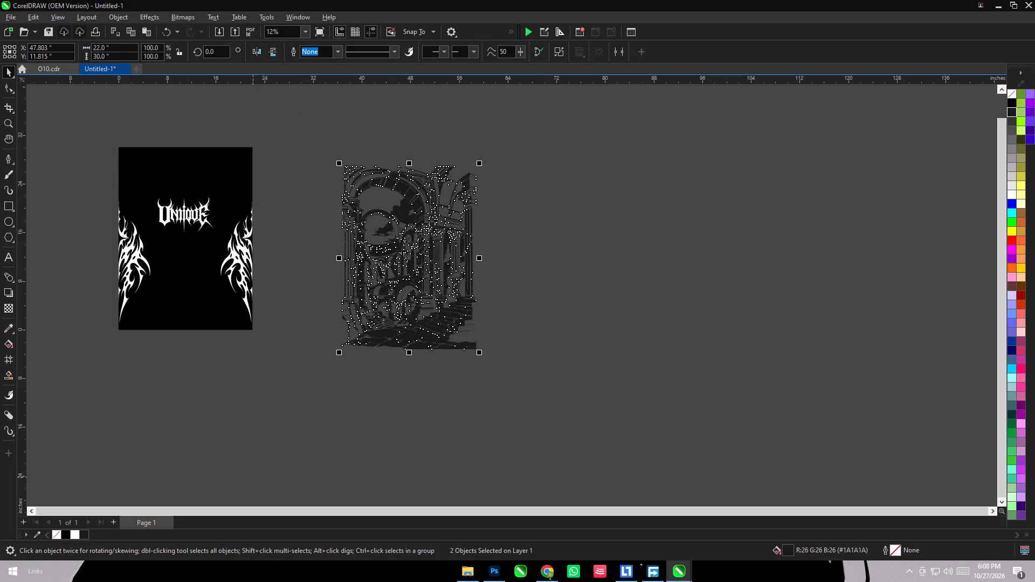
PowerClip the welded ruins curve inside the black page rectangle.
click(546, 284)
click(425, 240)
right_click(425, 240)
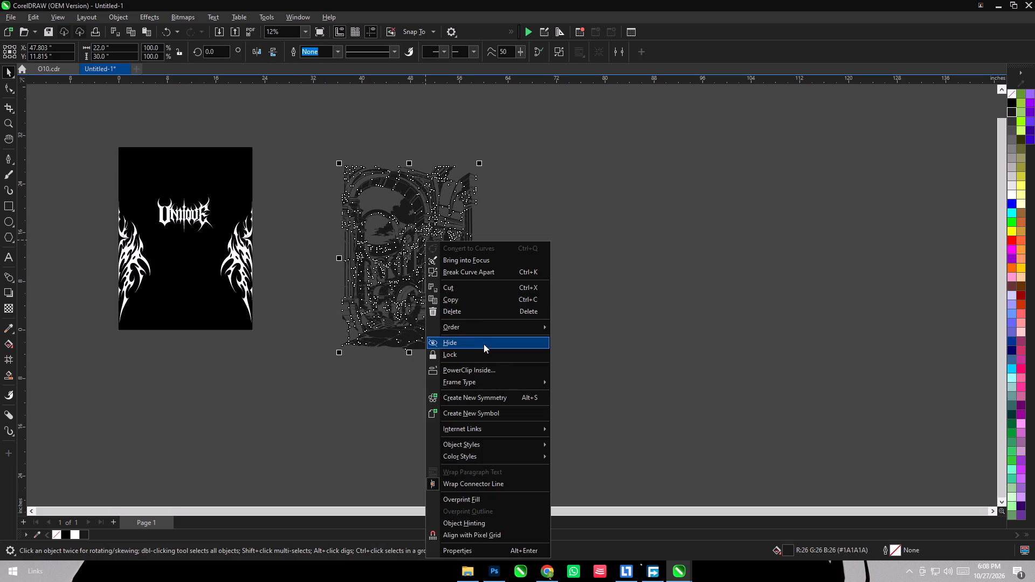
click(496, 369)
click(192, 285)
click(401, 332)
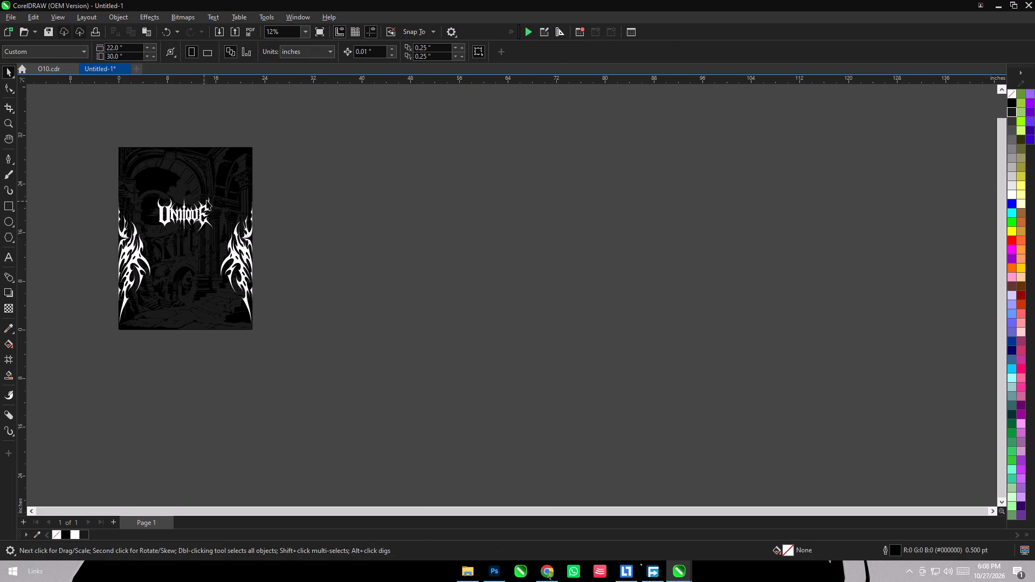
Edit the page rectangle's PowerClip contents and recolor the ruins to the lighter grey #333333.
scroll(207, 191, up, 8)
scroll(449, 207, down, 6)
click(410, 203)
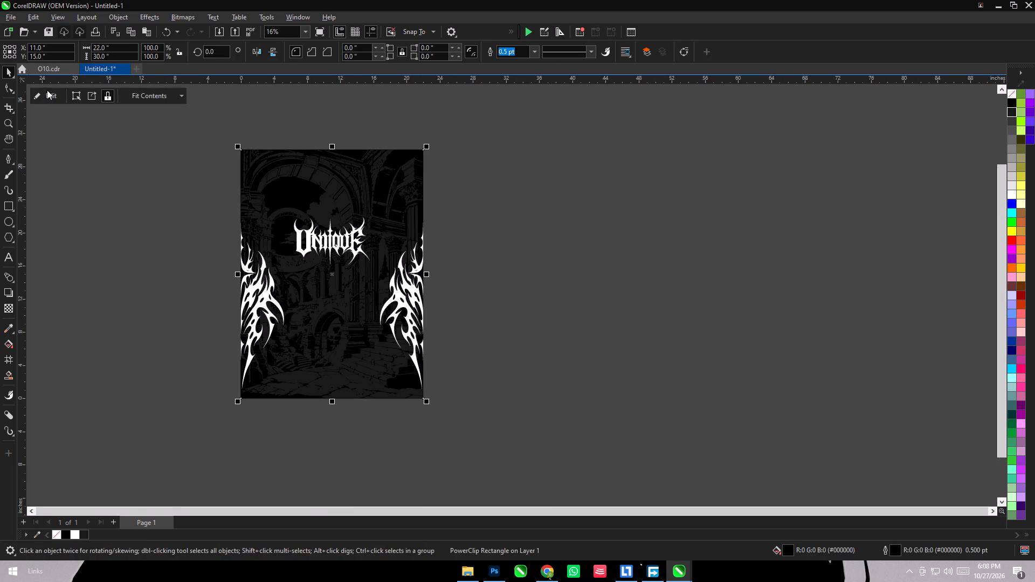
click(50, 90)
click(333, 340)
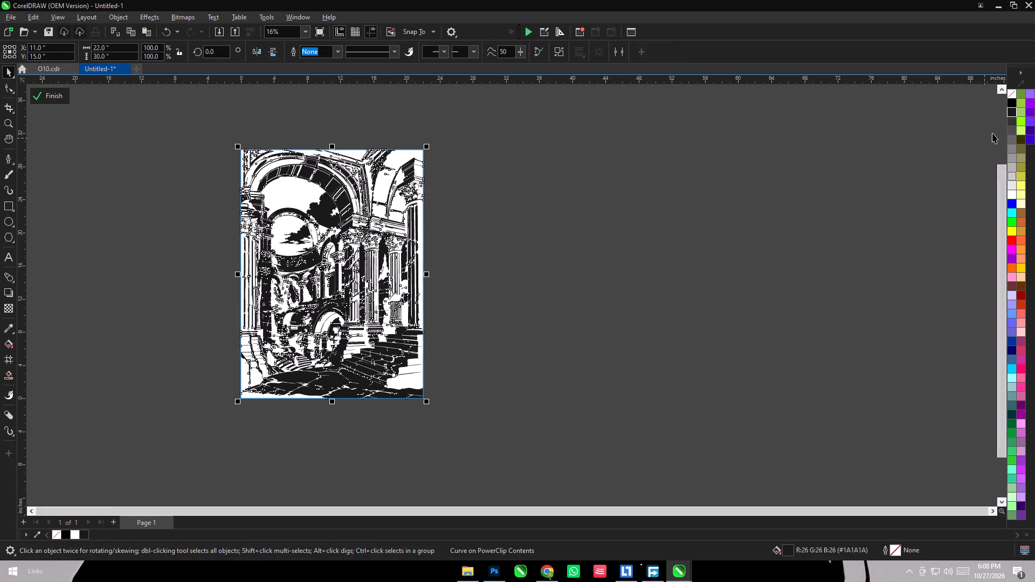
click(1012, 119)
click(796, 260)
click(57, 98)
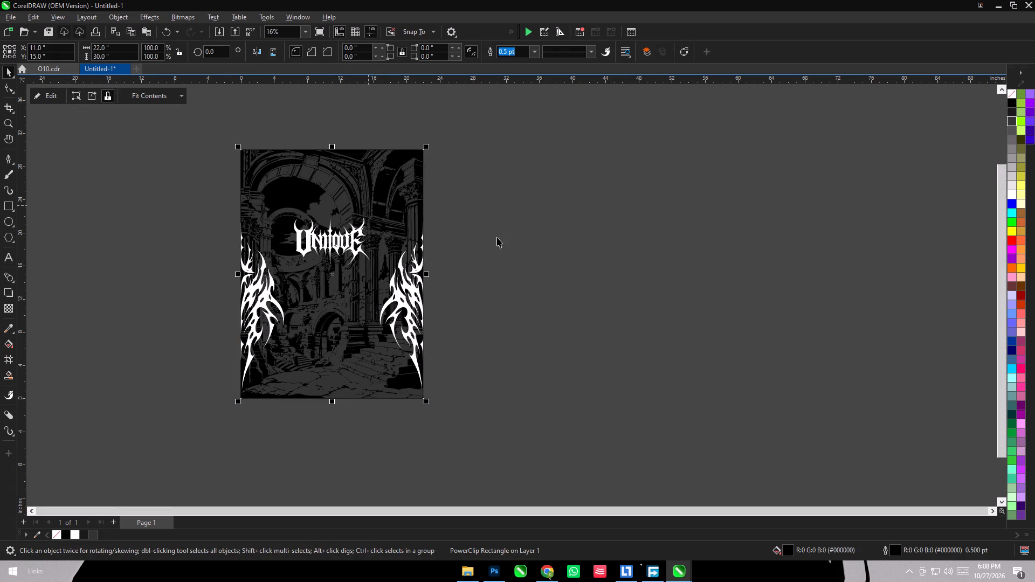
click(528, 239)
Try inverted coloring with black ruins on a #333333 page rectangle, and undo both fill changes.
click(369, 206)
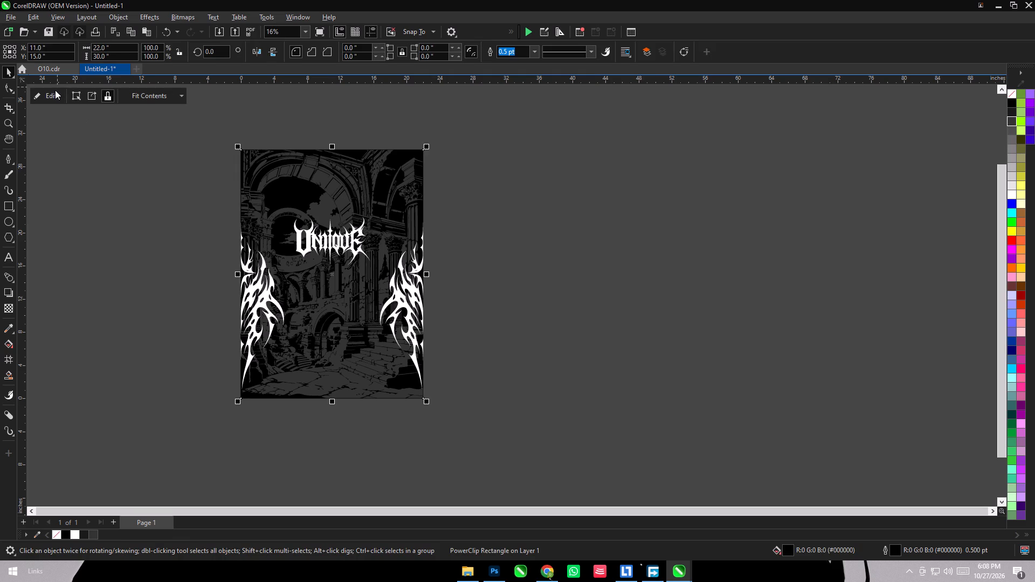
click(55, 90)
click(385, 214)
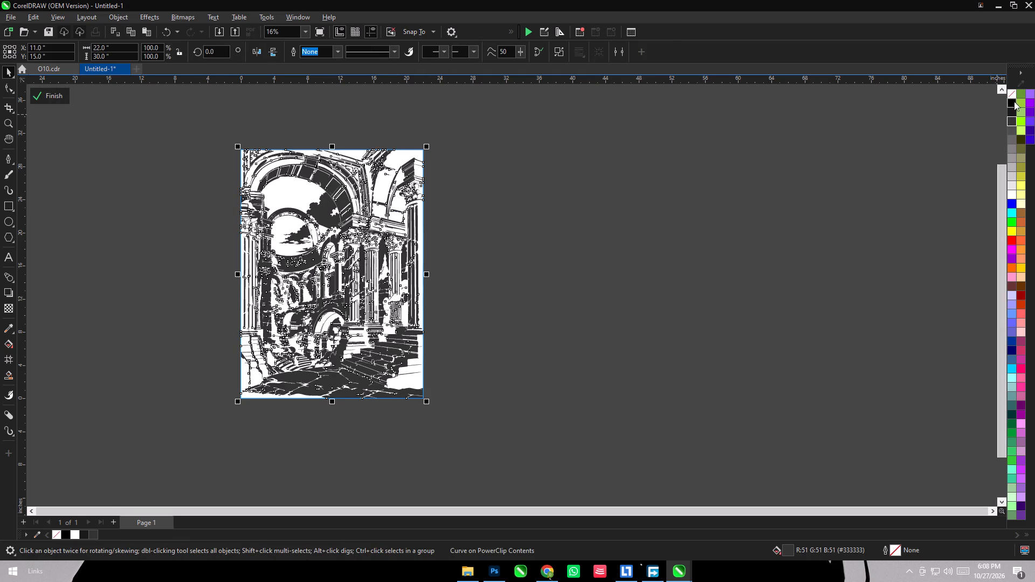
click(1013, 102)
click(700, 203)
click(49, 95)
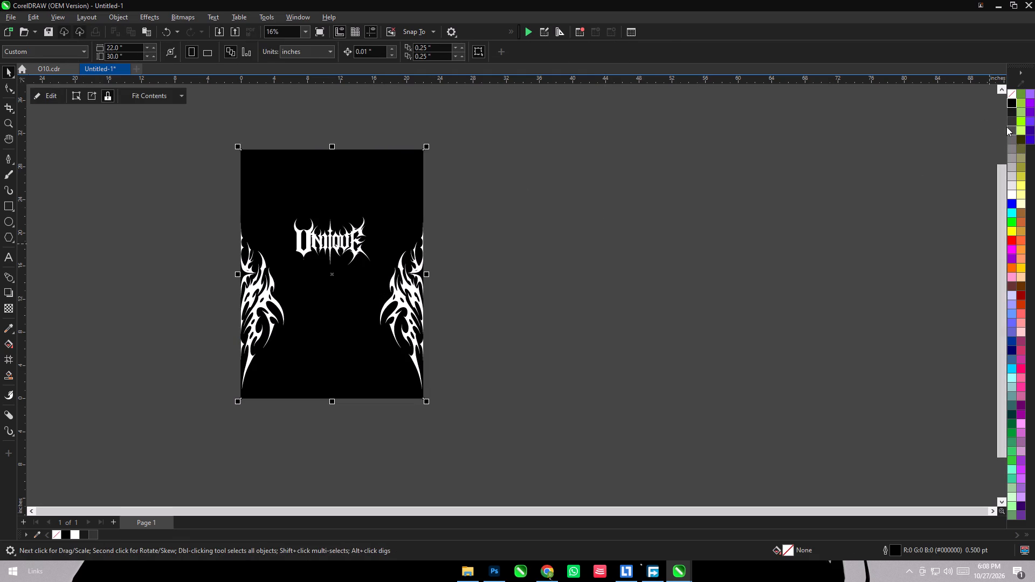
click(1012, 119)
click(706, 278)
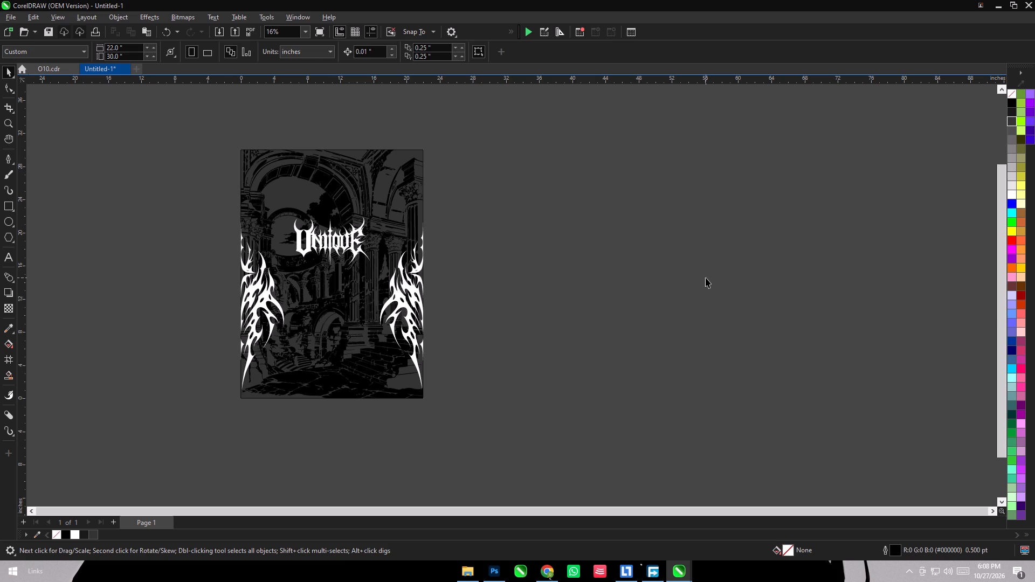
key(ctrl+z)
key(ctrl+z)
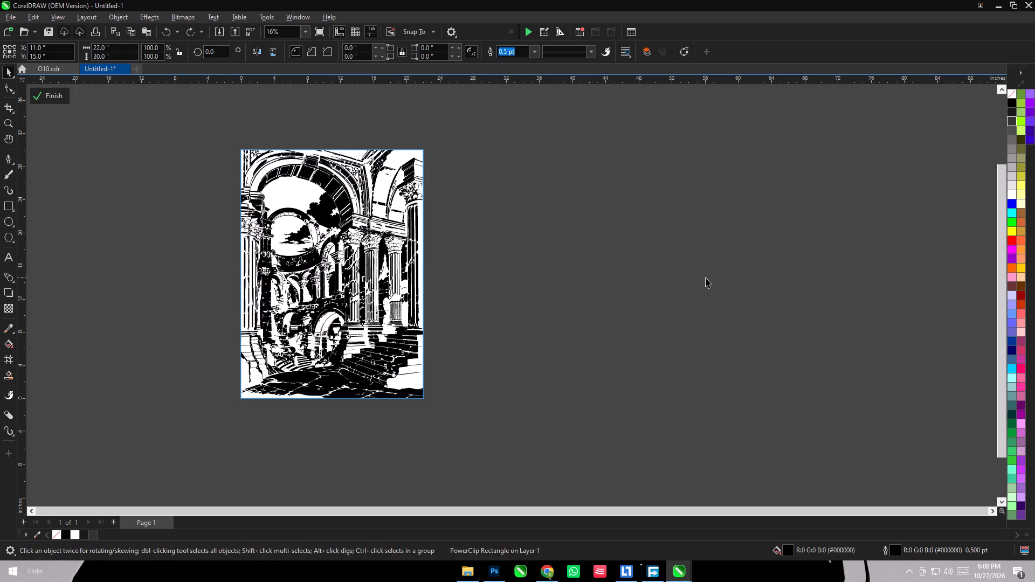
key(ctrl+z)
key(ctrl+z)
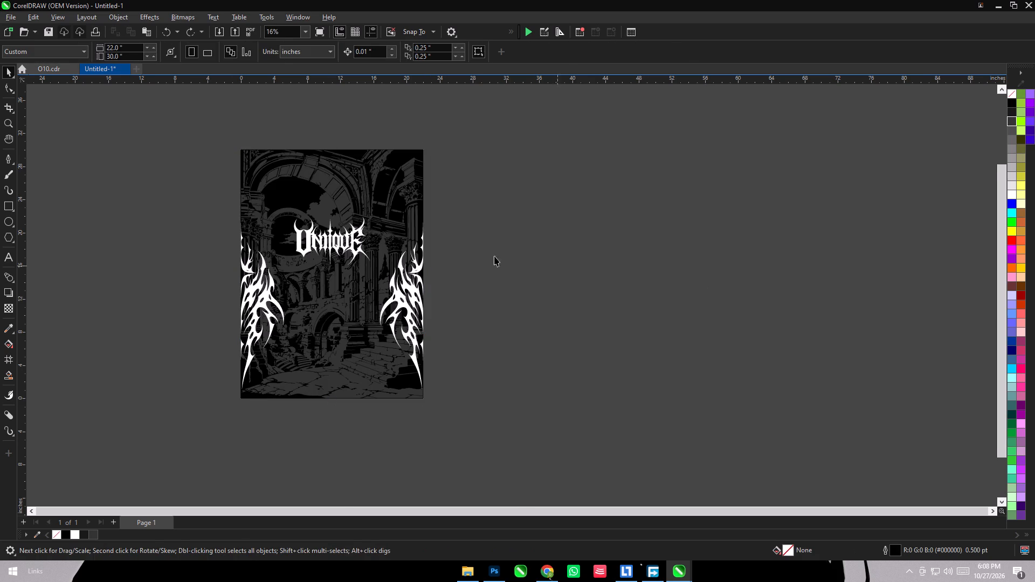
Enlarge the white UNIQUE wordmark to about 9.5 inches wide and center it horizontally on the page rectangle.
scroll(317, 223, up, 5)
click(387, 274)
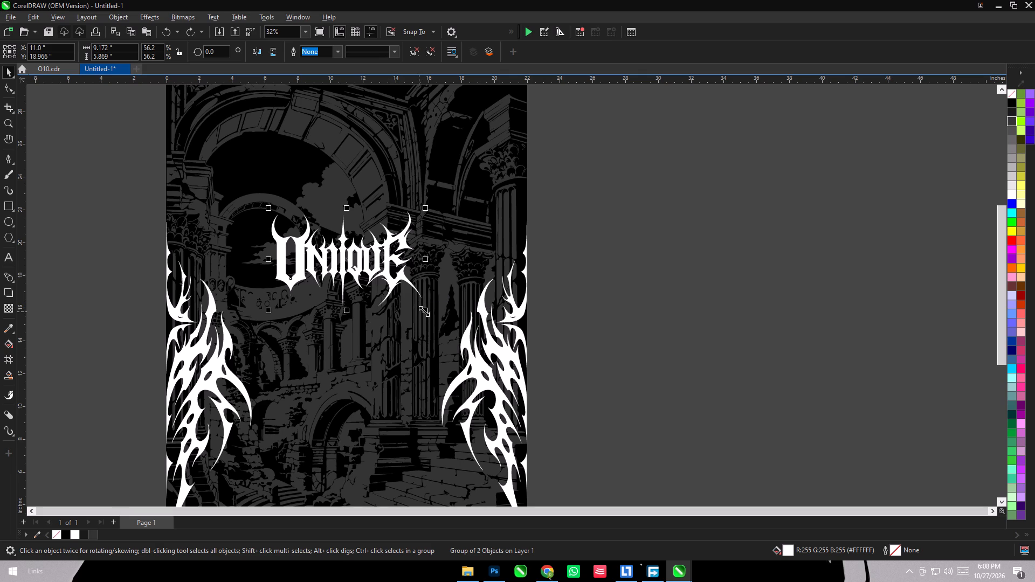
shift+drag(424, 311, 430, 313)
shift+click(468, 279)
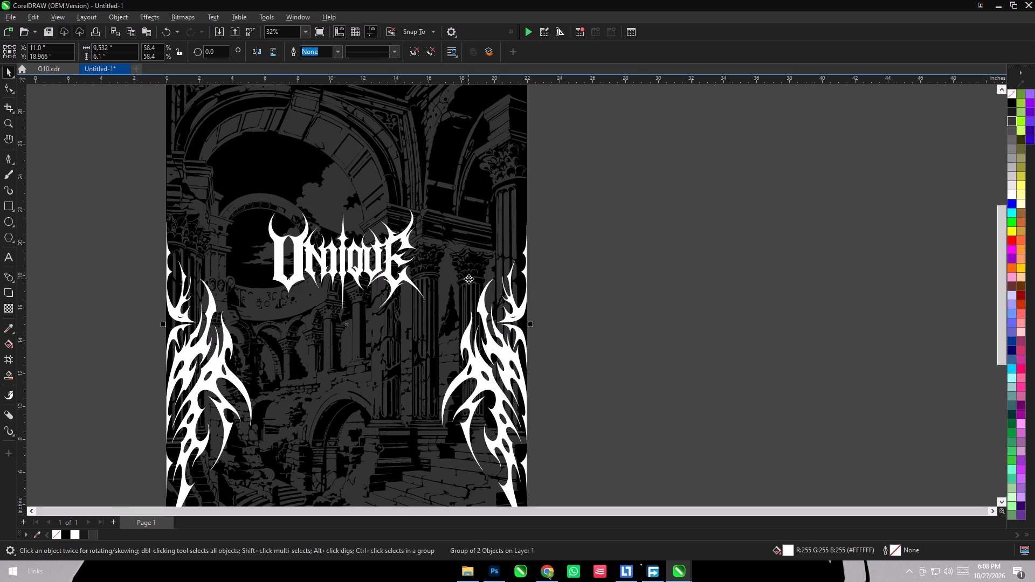
key(c)
click(661, 292)
Enlarge the UNIQUE wordmark further to about 10.1 inches wide and center it horizontally on the page rectangle again.
scroll(322, 223, down, 5)
scroll(362, 233, up, 4)
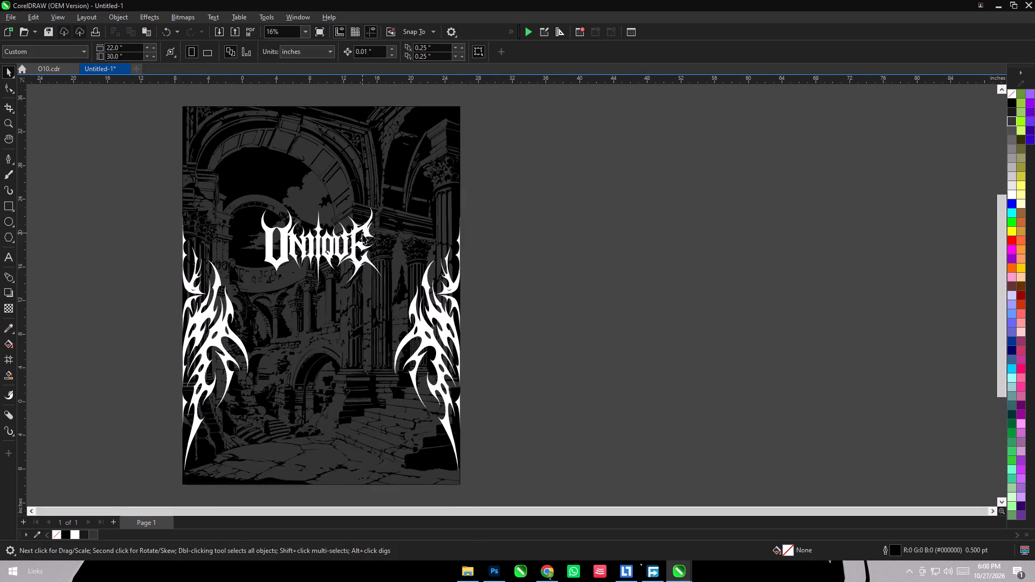
click(364, 234)
drag(389, 198, 397, 193)
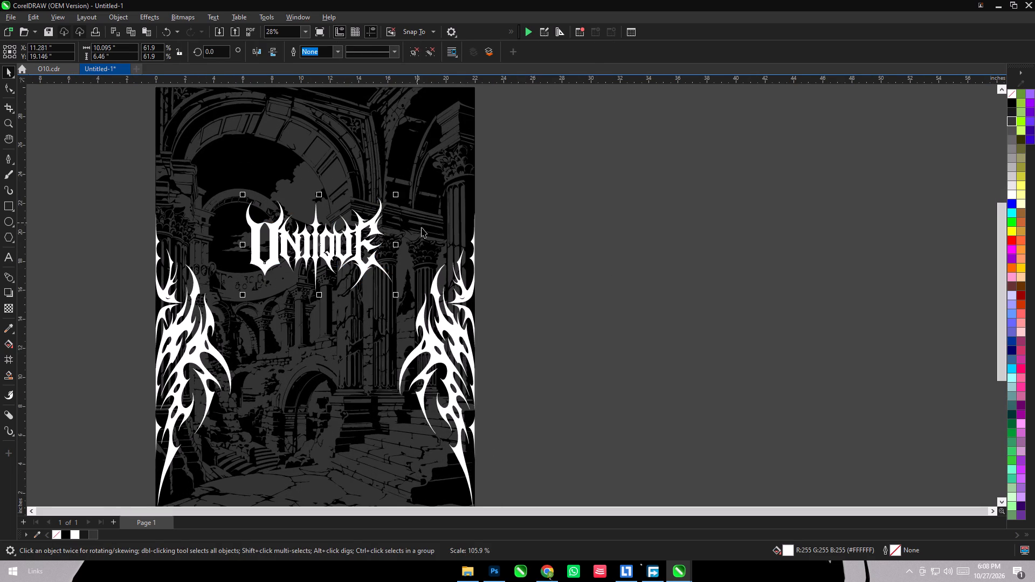
shift+click(422, 227)
key(c)
click(656, 280)
scroll(495, 250, down, 5)
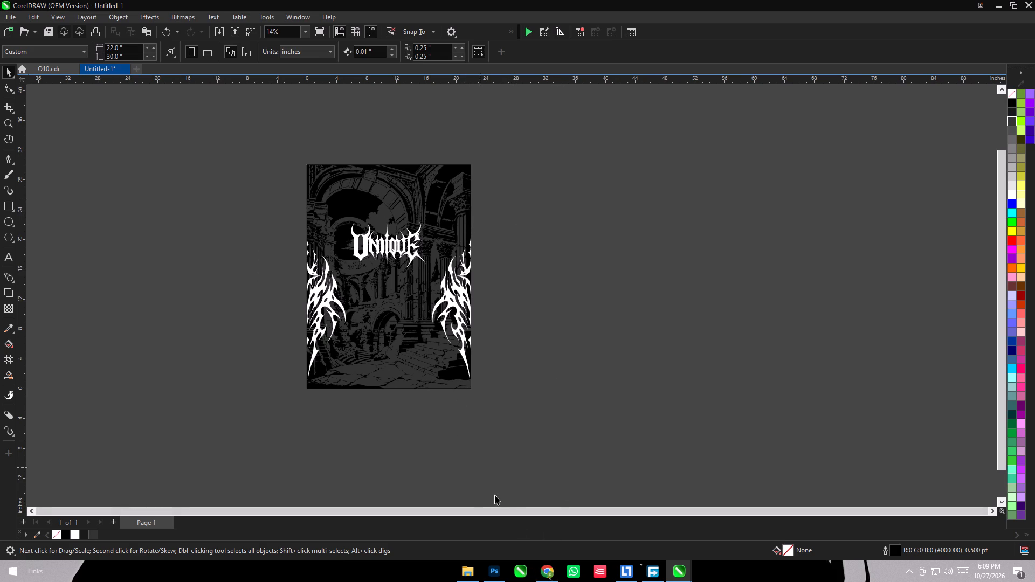
Switch to Chrome and examine the Pinterest tribal tattoo and gothic jersey references for design ideas, then return to CorelDRAW.
click(546, 572)
click(817, 437)
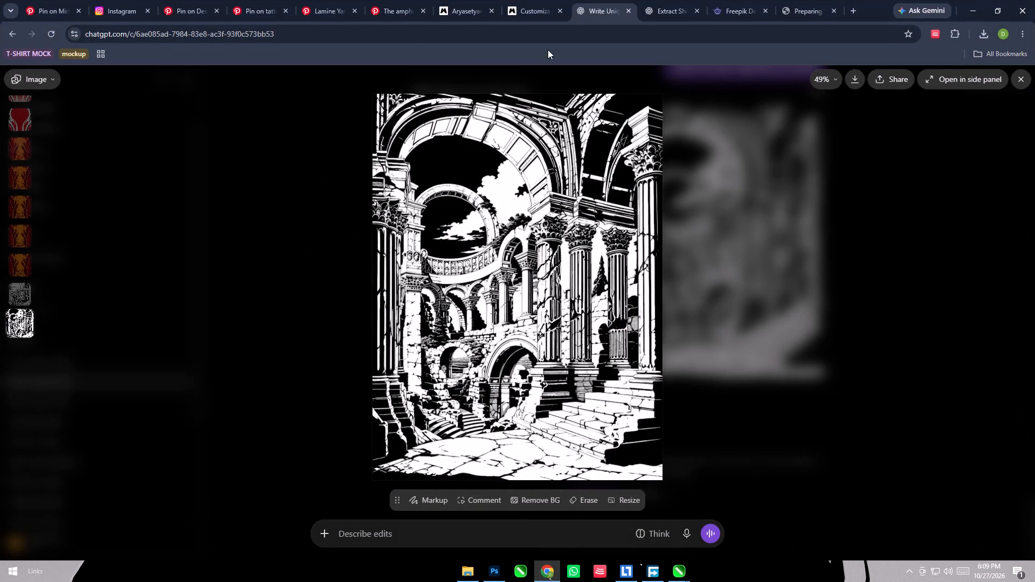
click(227, 0)
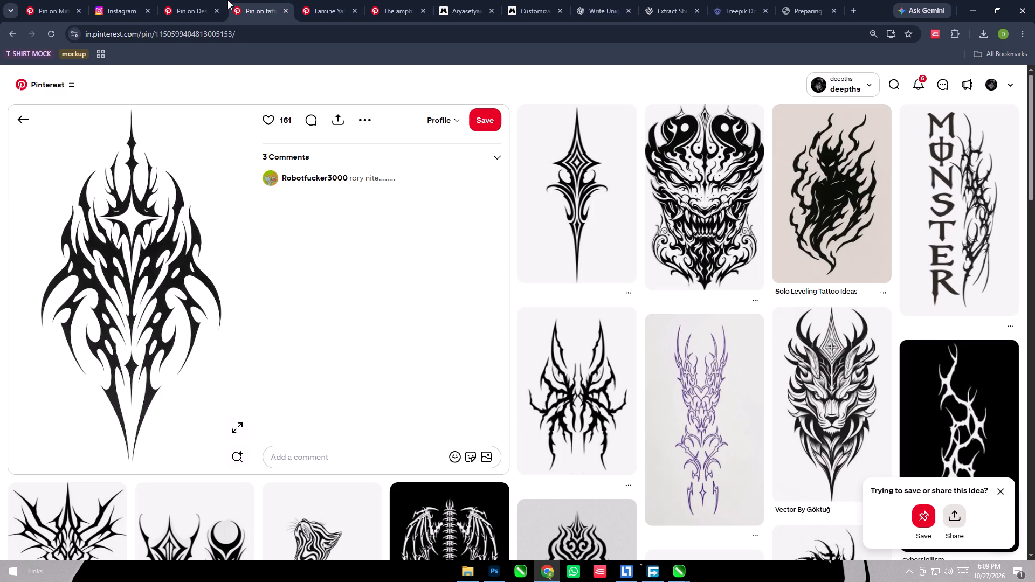
click(333, 0)
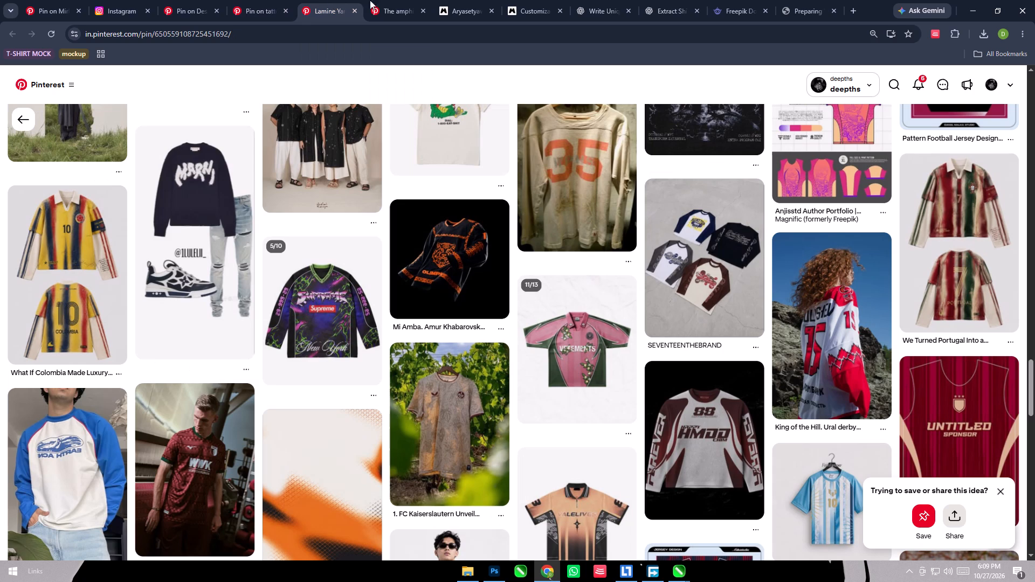
click(392, 0)
click(319, 0)
click(259, 0)
scroll(464, 323, down, 5)
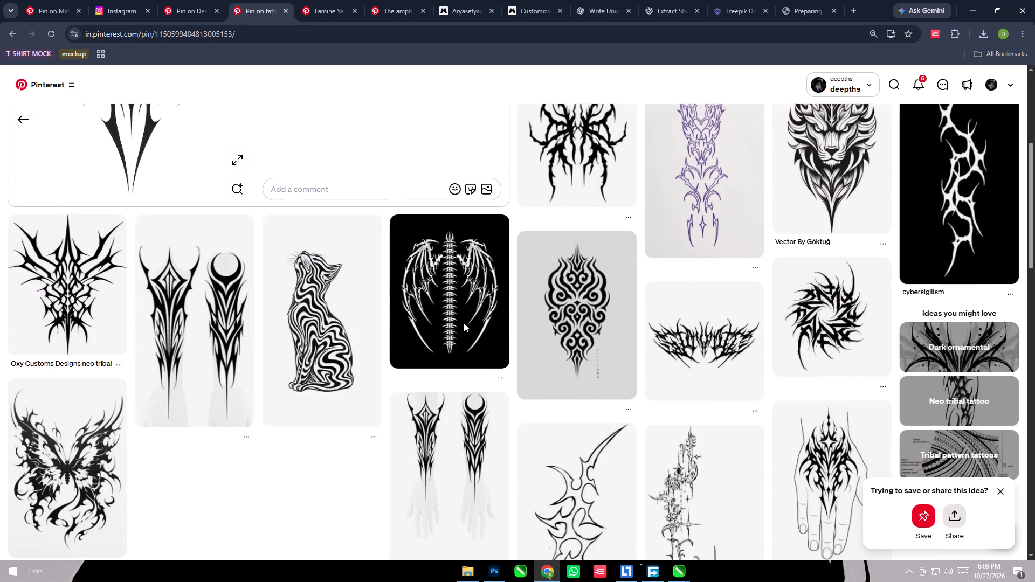
scroll(464, 323, down, 8)
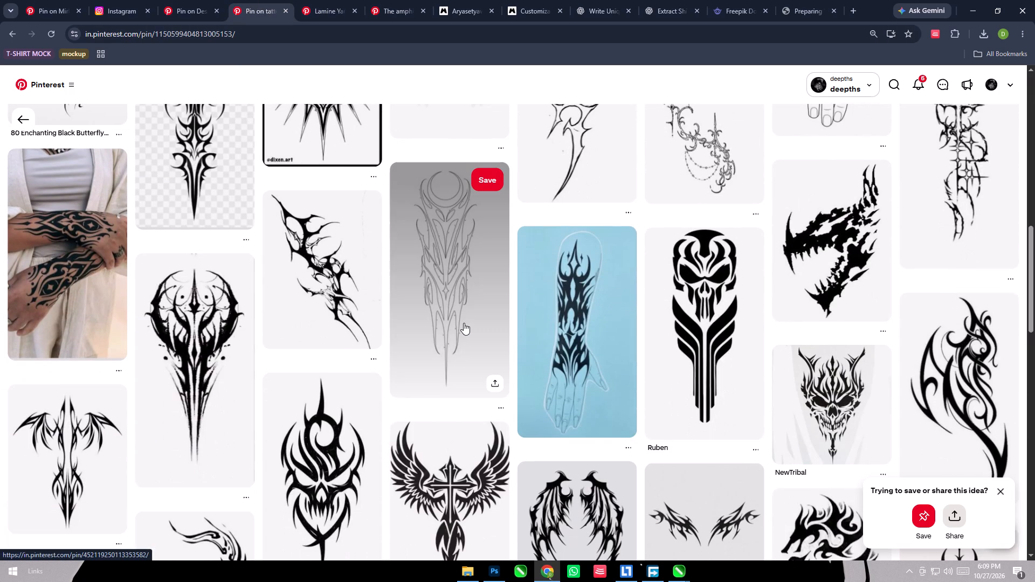
scroll(464, 323, down, 8)
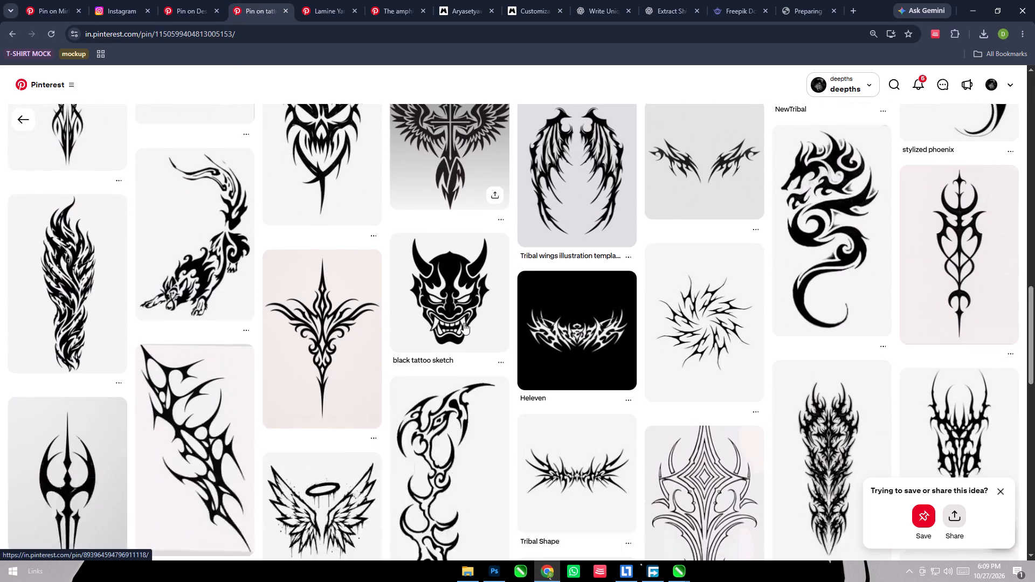
scroll(464, 323, down, 5)
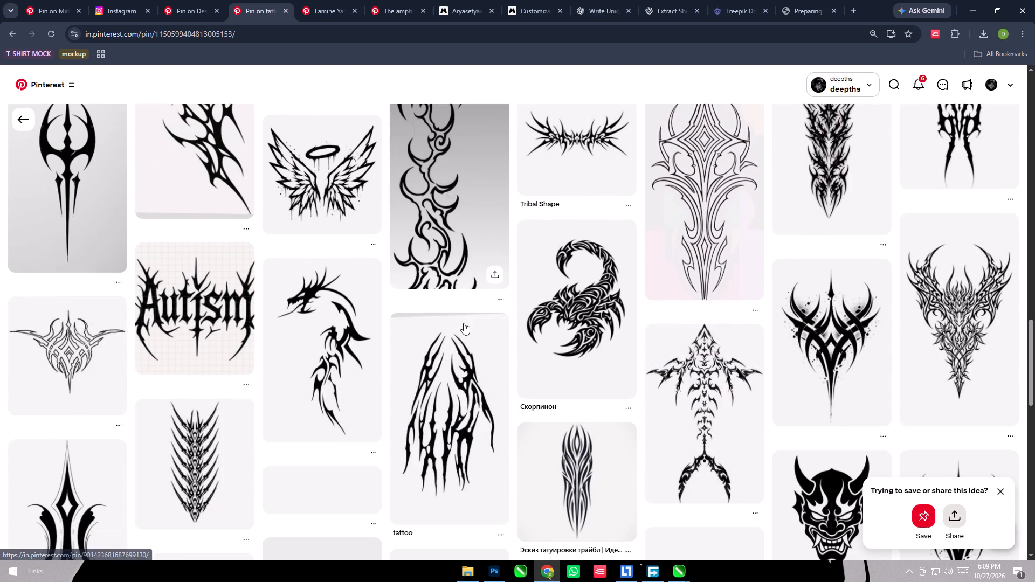
scroll(464, 323, down, 4)
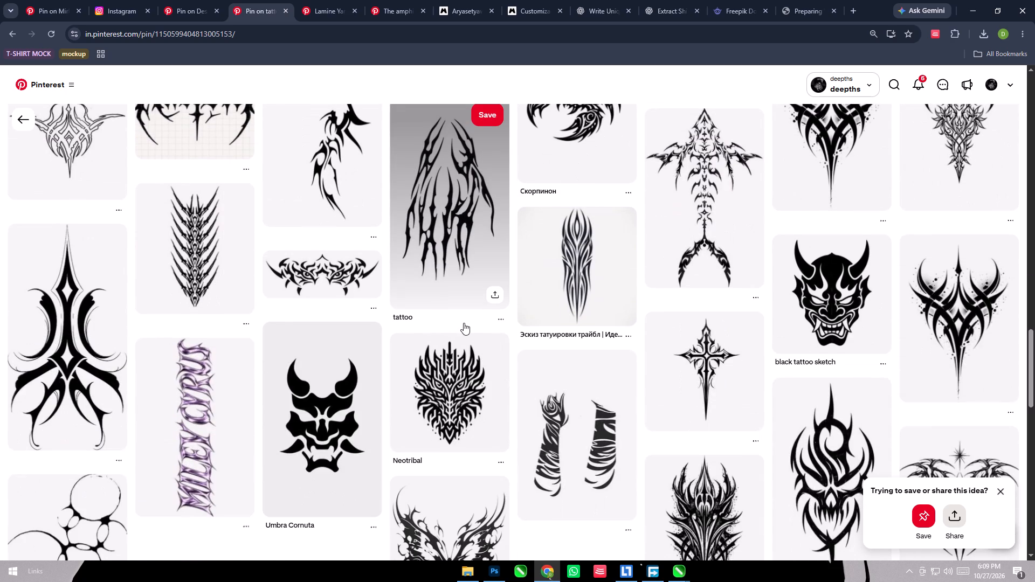
scroll(464, 323, down, 3)
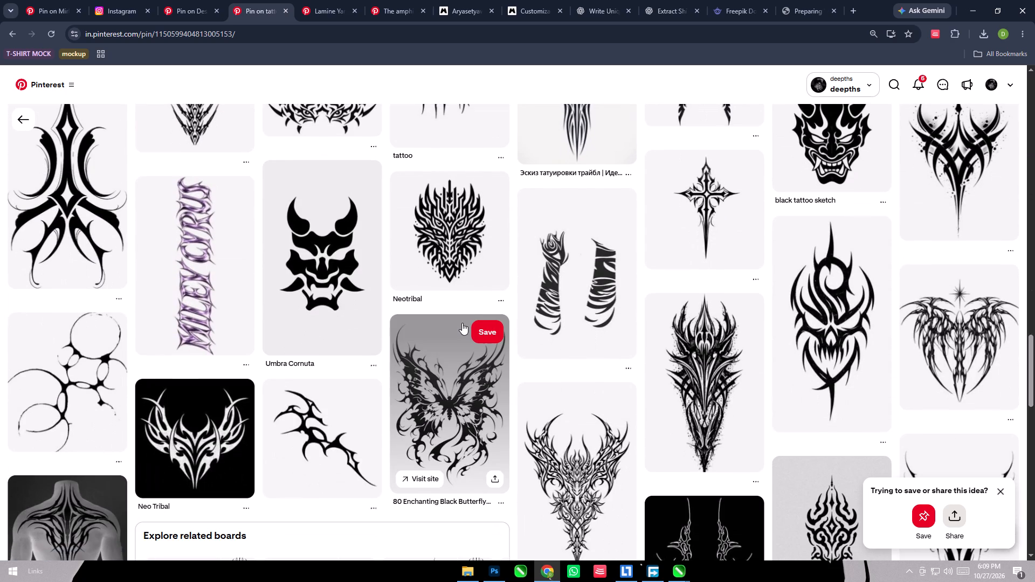
scroll(462, 323, down, 11)
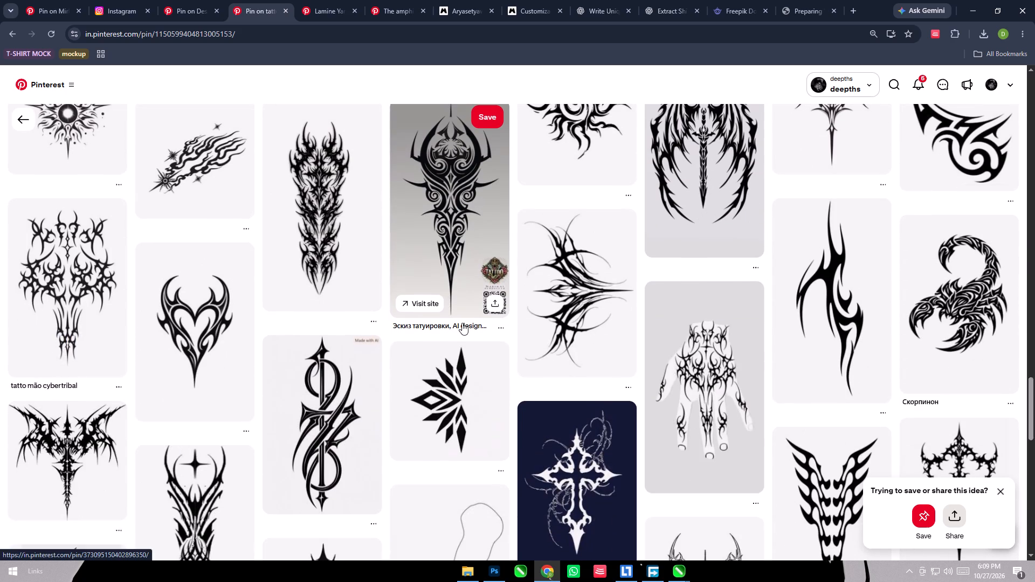
scroll(462, 323, up, 2)
scroll(462, 323, down, 3)
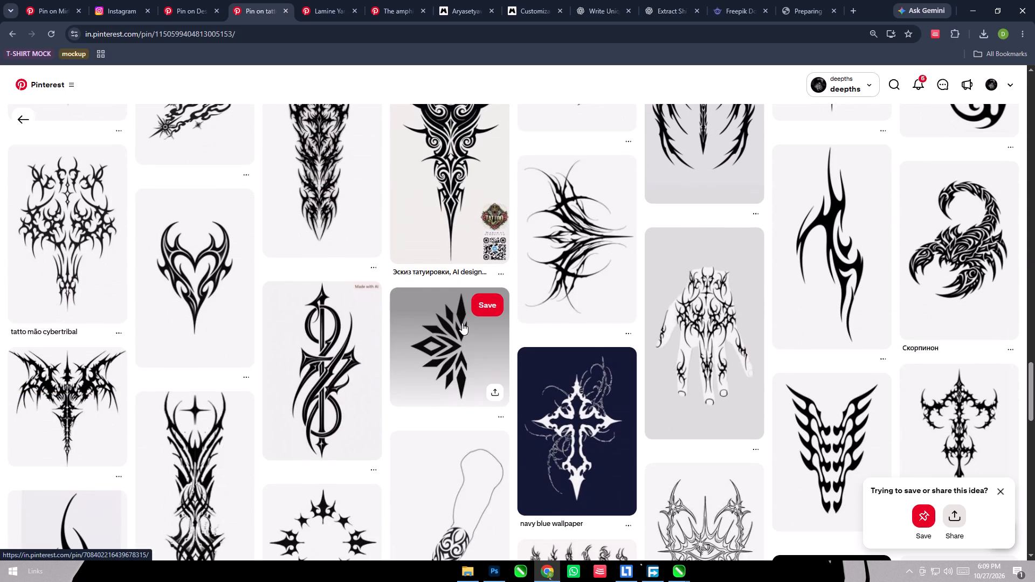
scroll(462, 323, down, 11)
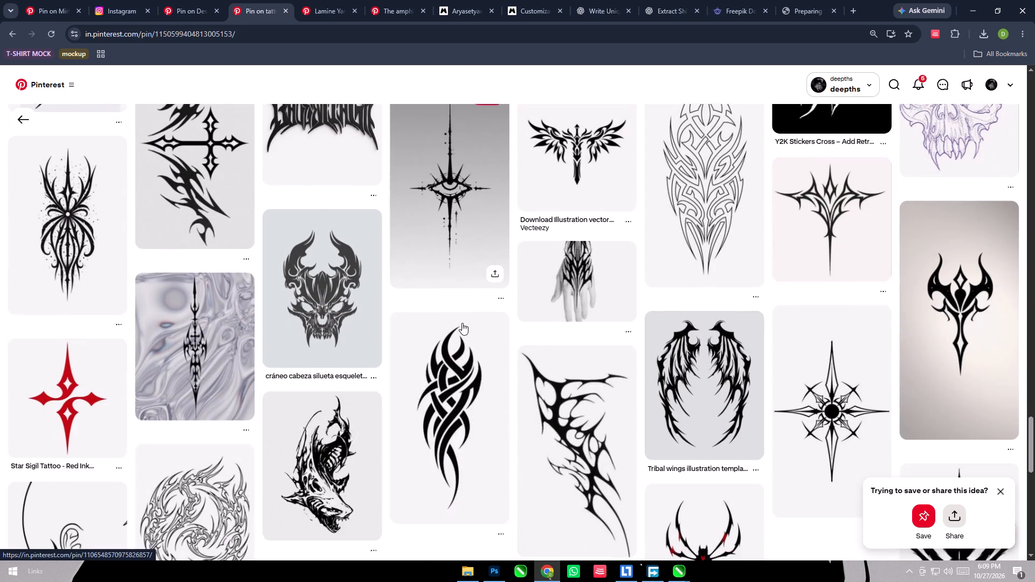
scroll(462, 323, down, 8)
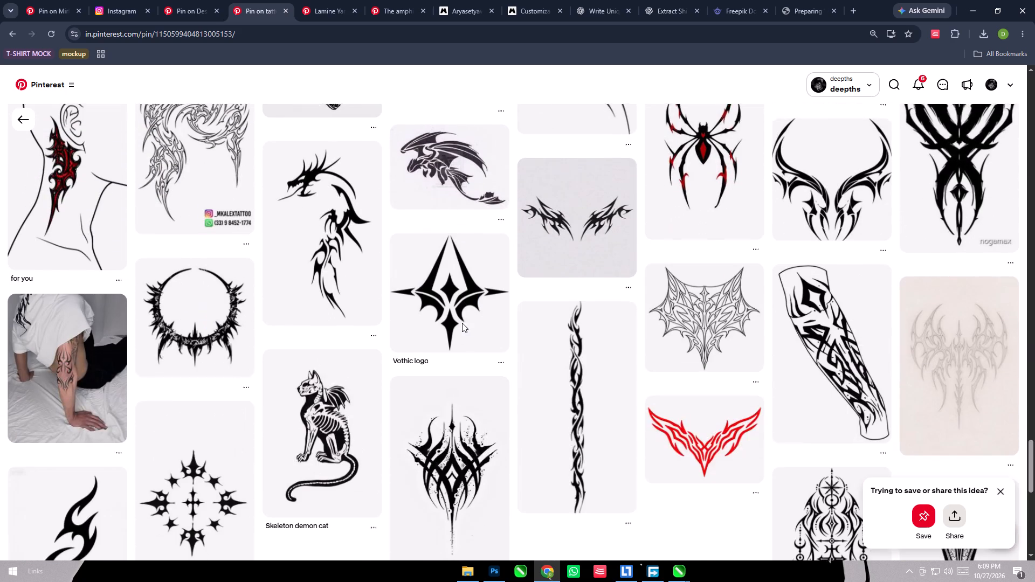
scroll(462, 323, down, 8)
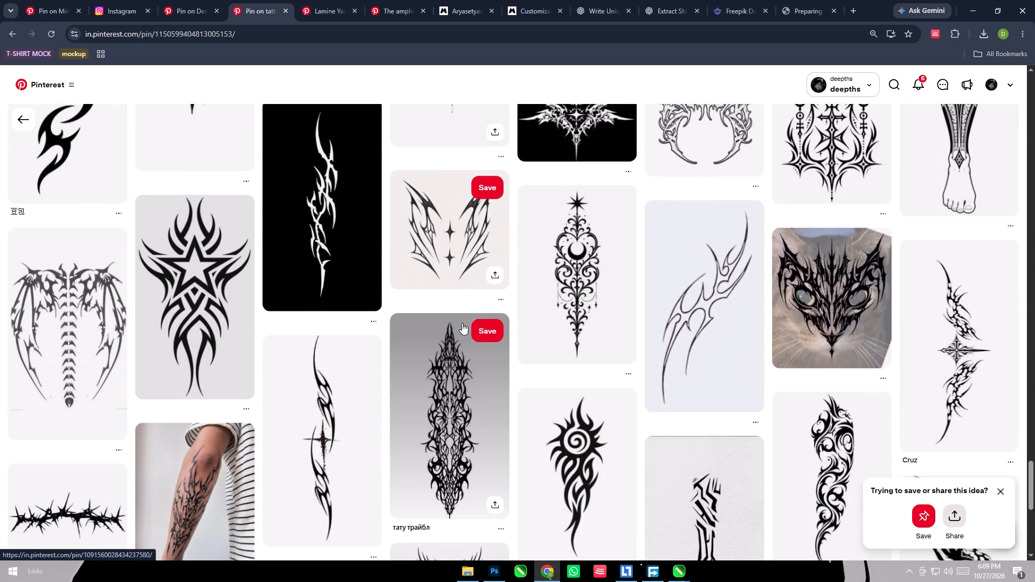
scroll(462, 323, down, 2)
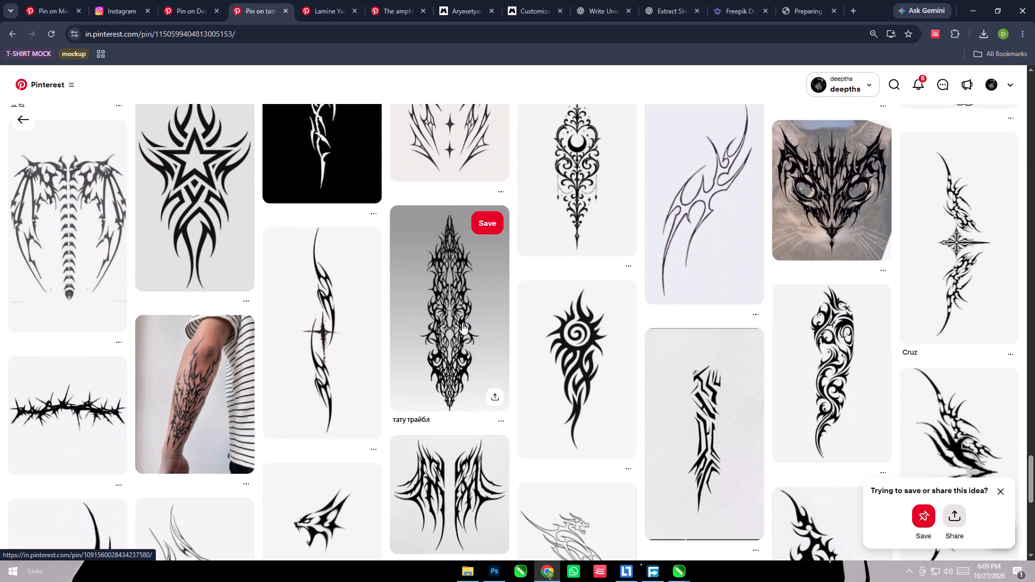
scroll(462, 323, down, 2)
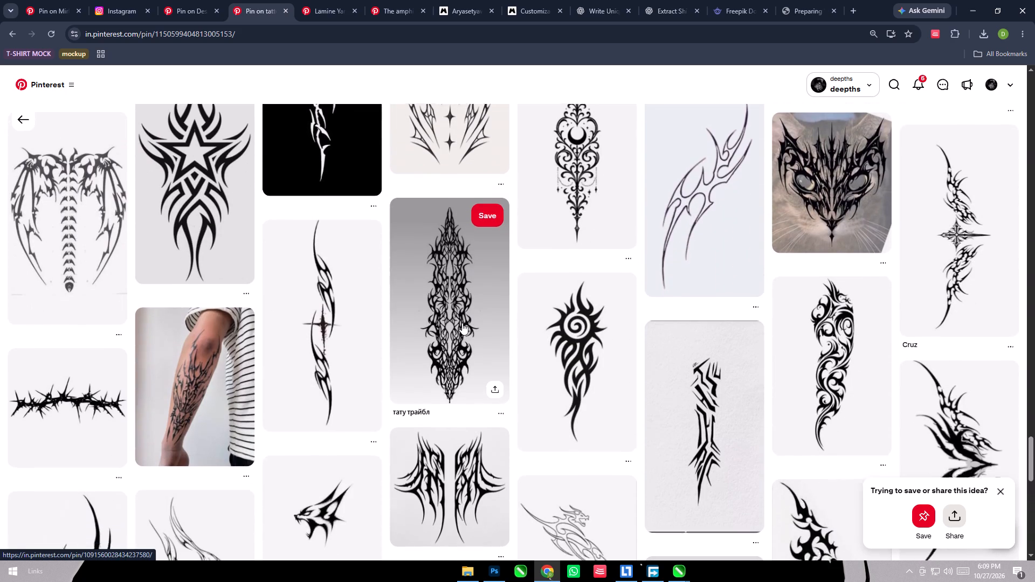
scroll(462, 323, down, 8)
click(170, 0)
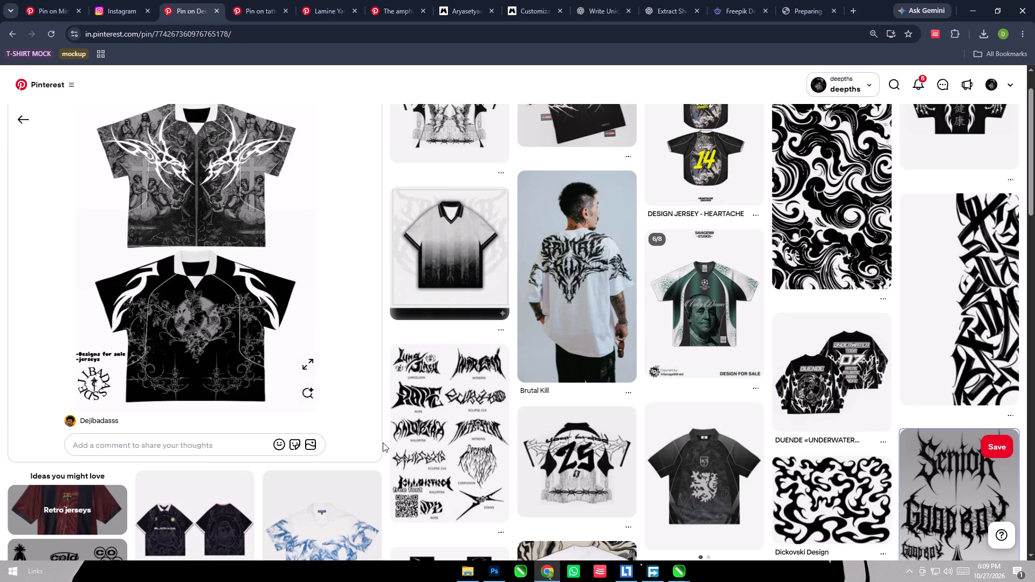
click(960, 0)
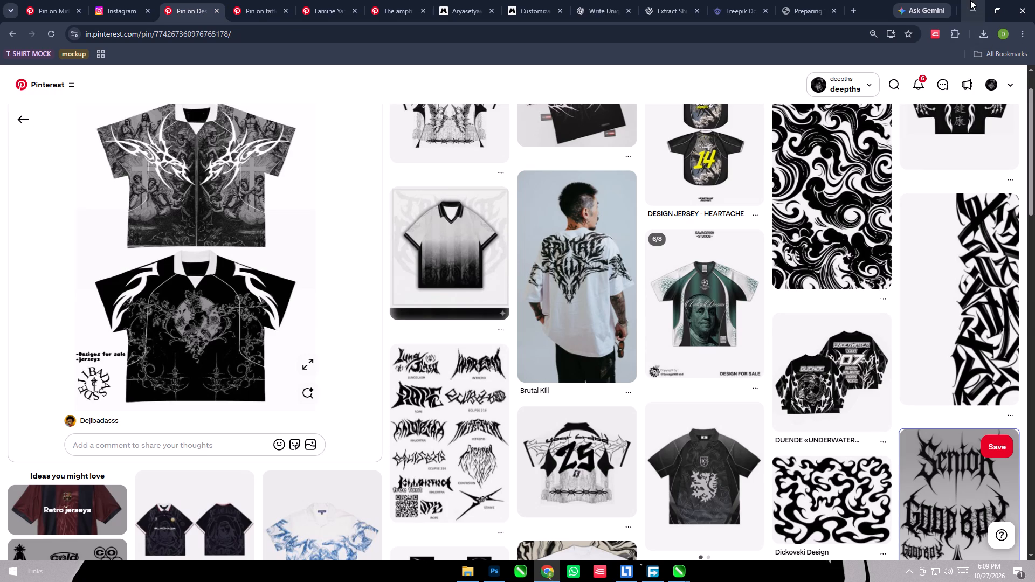
click(970, 0)
Fill the page rectangle with #4D4D4D and add a vertical fountain fill running from its top edge to its bottom edge.
click(575, 363)
click(392, 307)
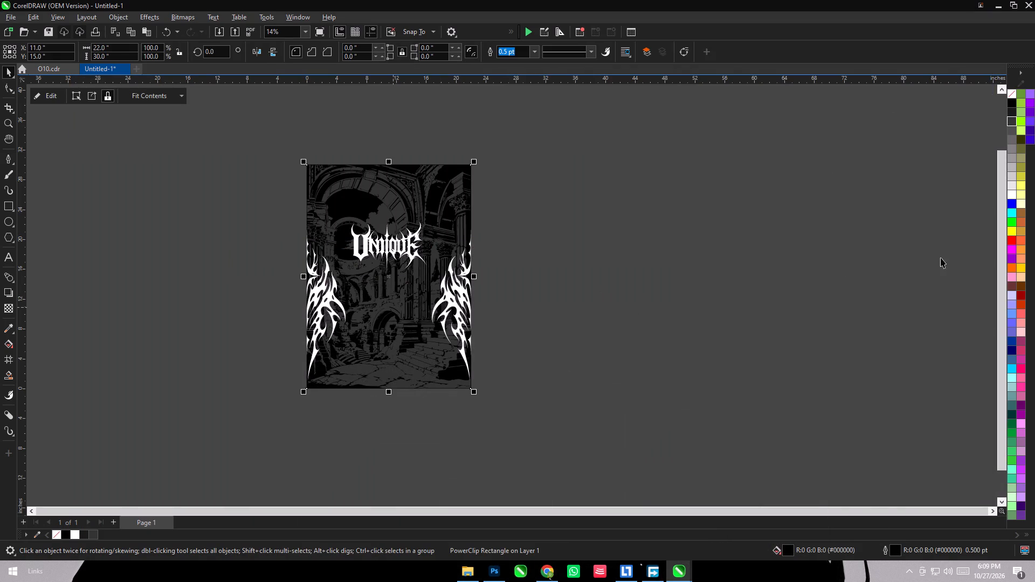
click(1012, 133)
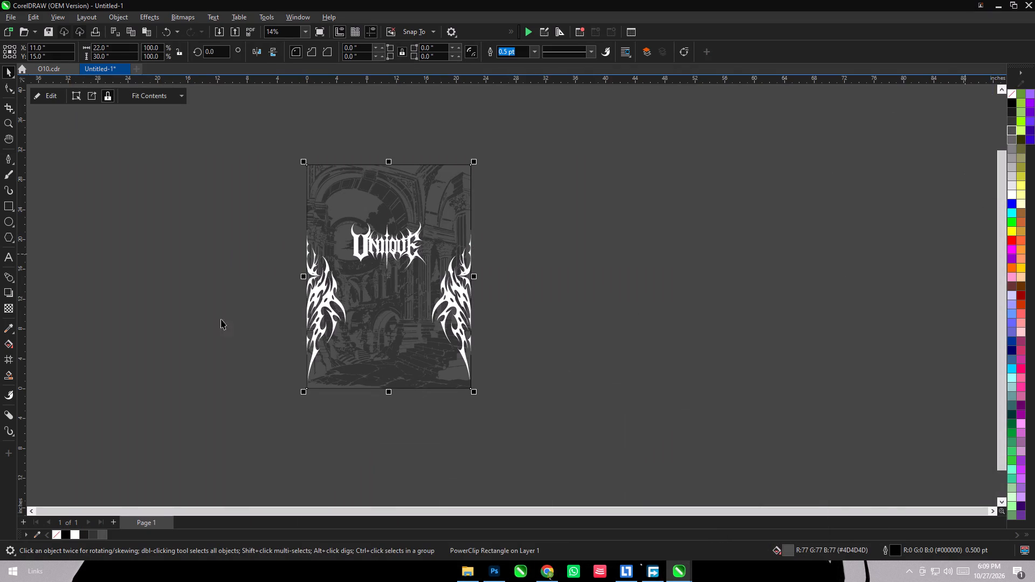
click(14, 340)
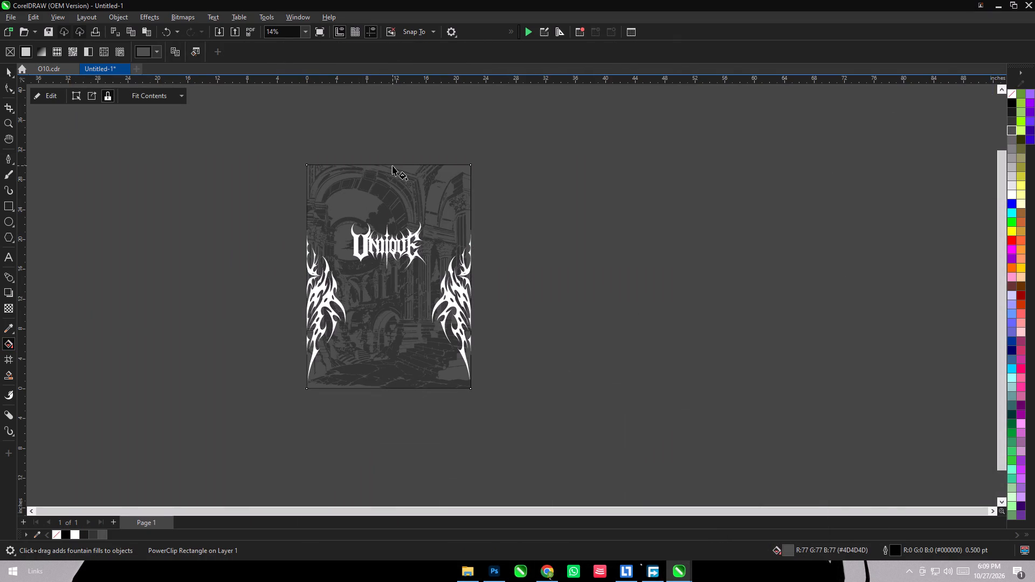
drag(392, 165, 395, 381)
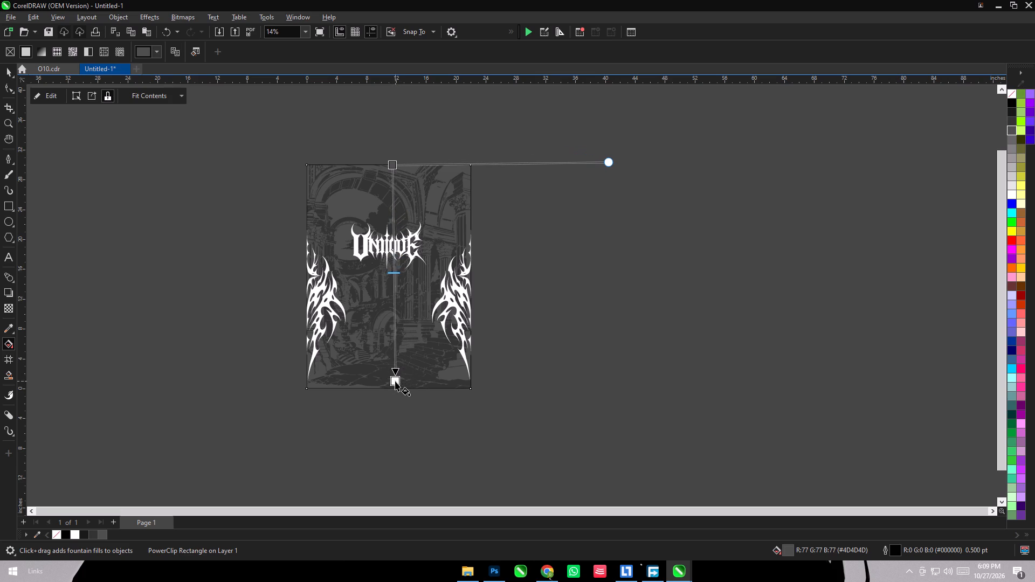
drag(395, 381, 394, 386)
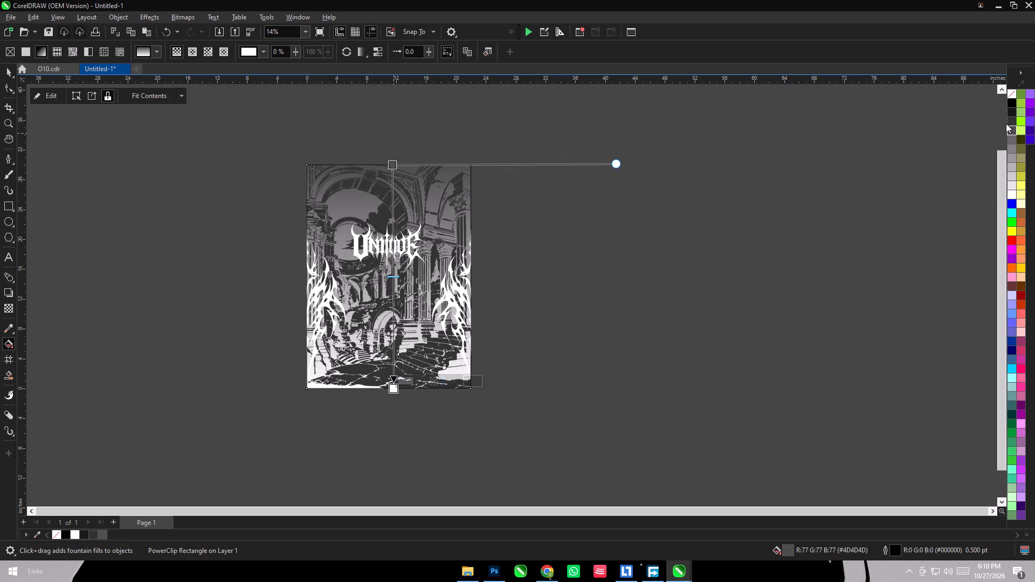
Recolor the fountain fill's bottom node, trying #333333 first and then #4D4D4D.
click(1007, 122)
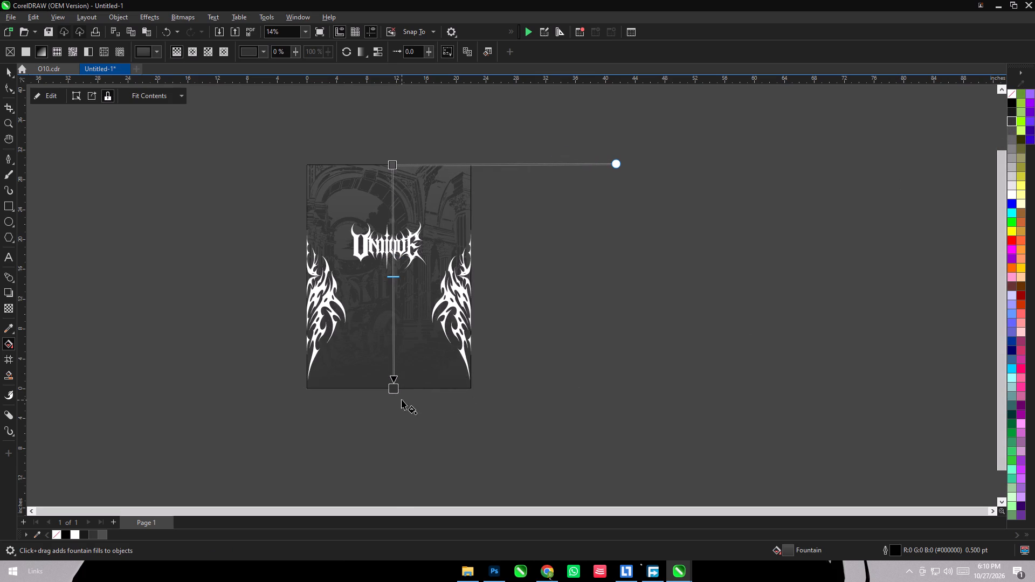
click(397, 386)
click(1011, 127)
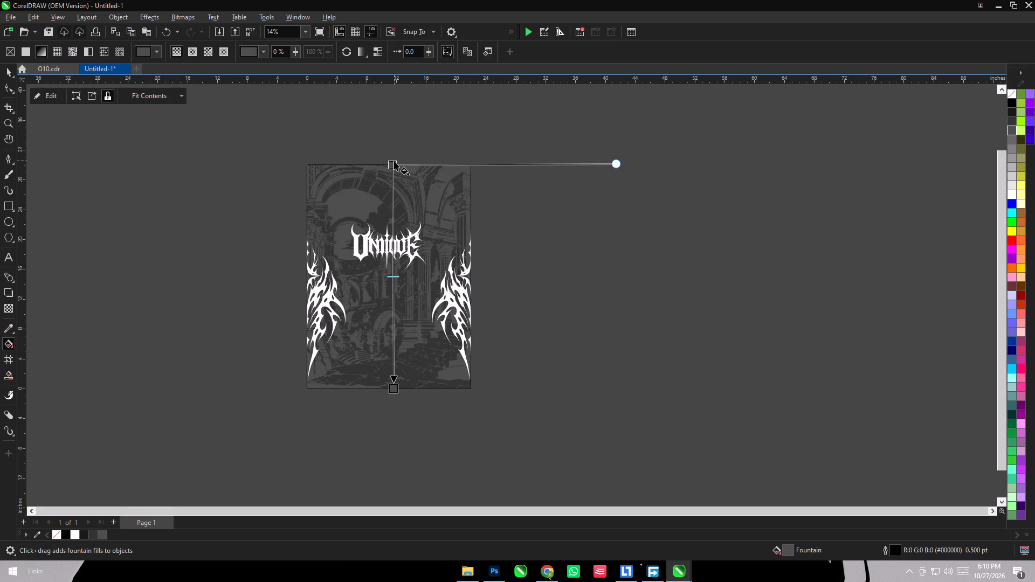
Try near-black, black and 40% Black on the fountain fill's top node, undoing the black, and settle on 50% Black.
click(394, 164)
click(1013, 116)
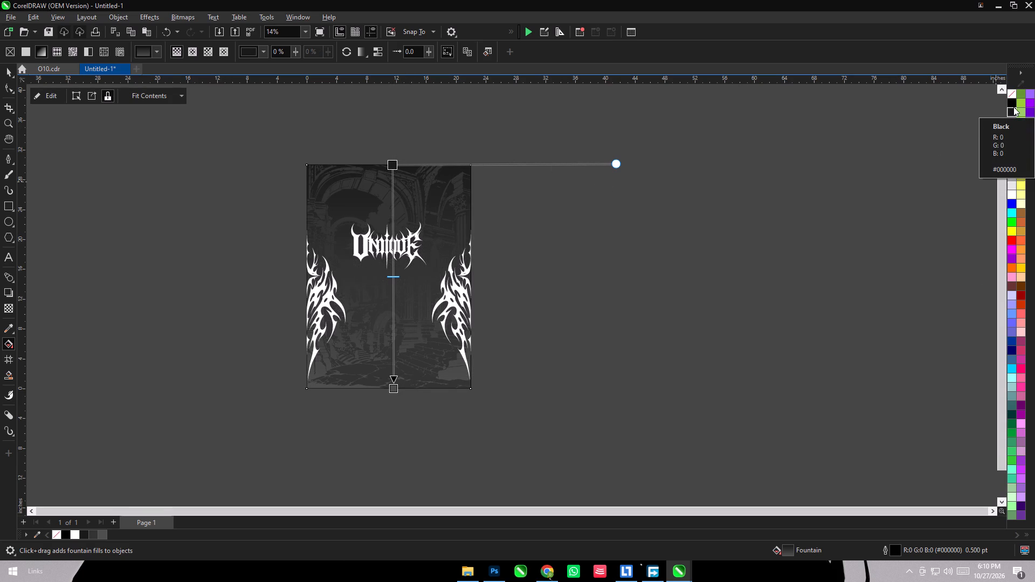
click(1013, 107)
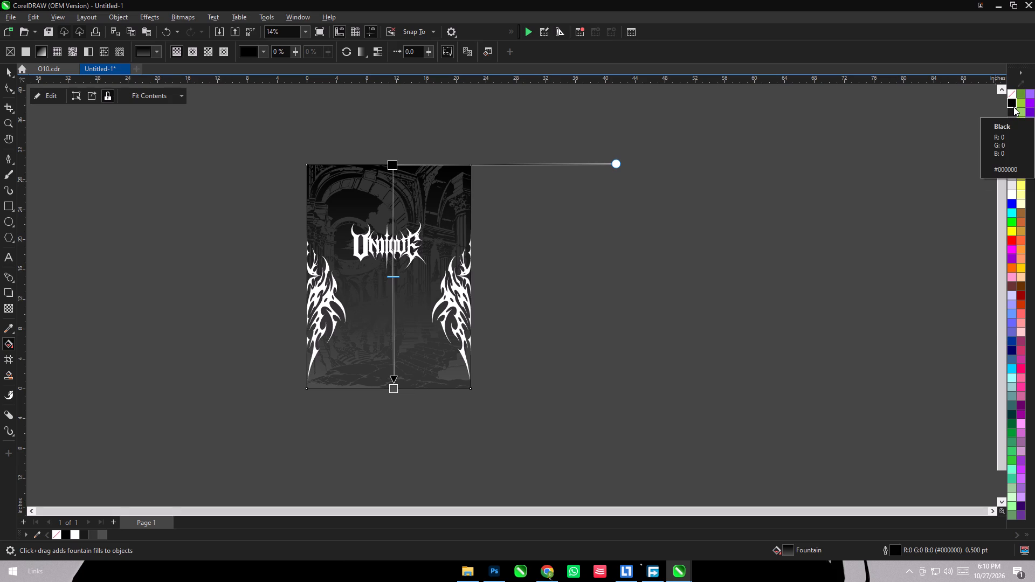
key(ctrl+z)
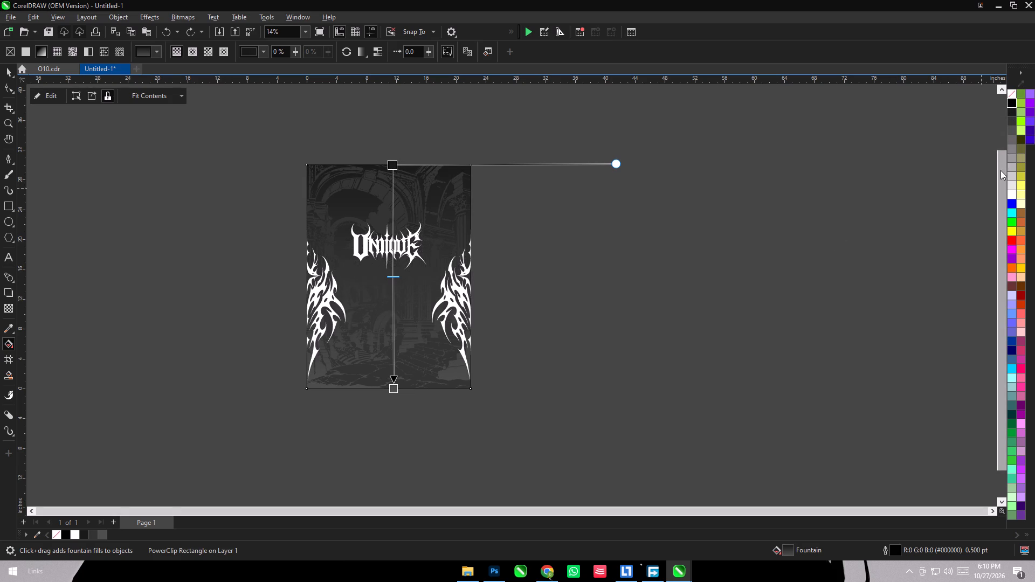
click(1013, 160)
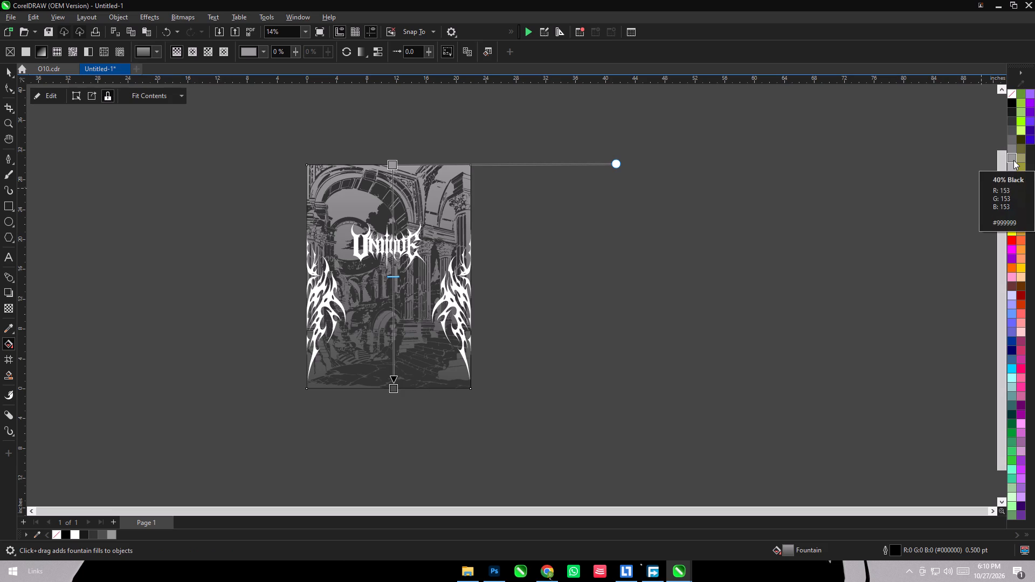
click(1015, 149)
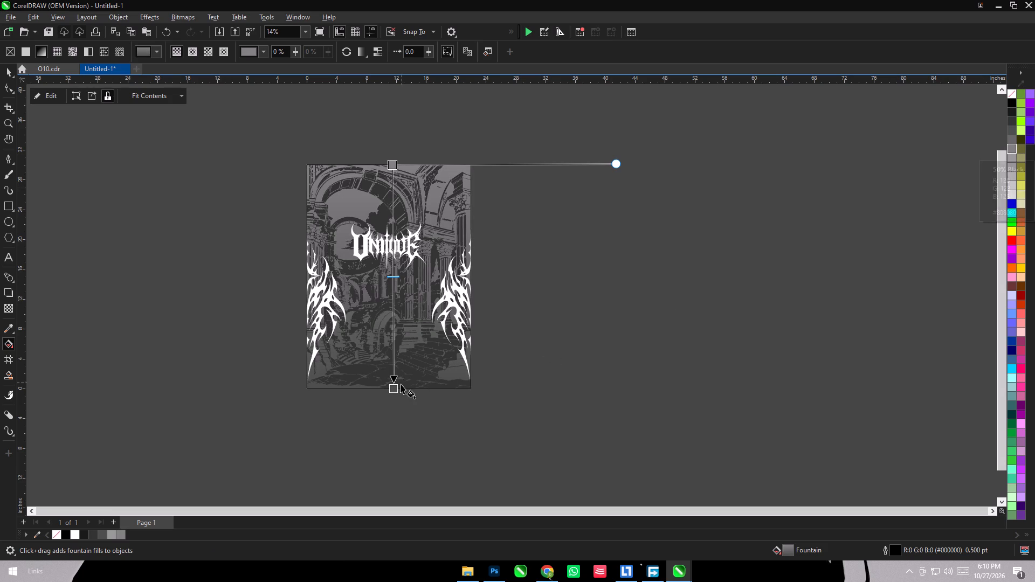
Set the fountain fill's bottom node to 60% Black, try 70% Black on it, and undo that last change.
click(396, 389)
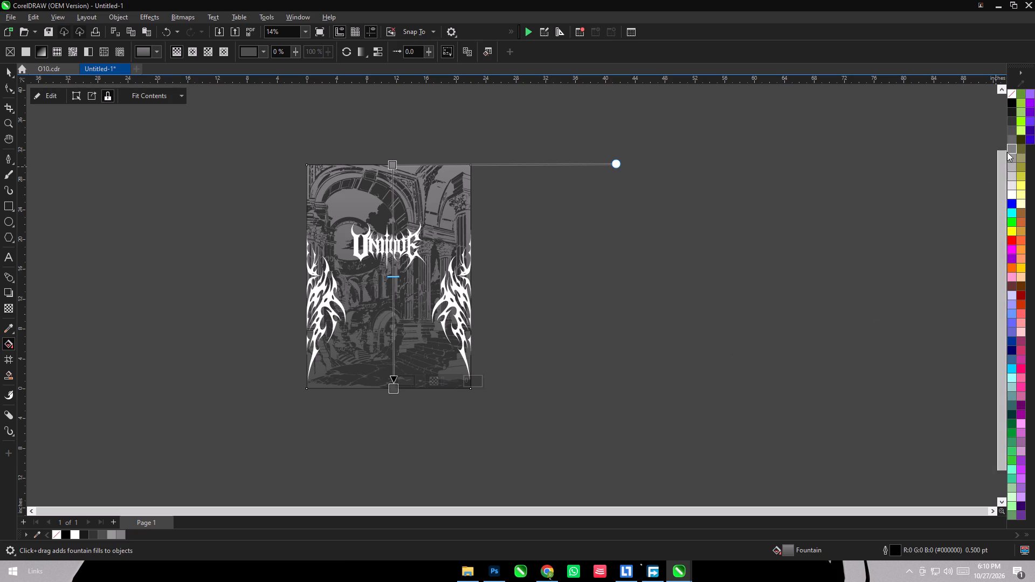
click(1009, 142)
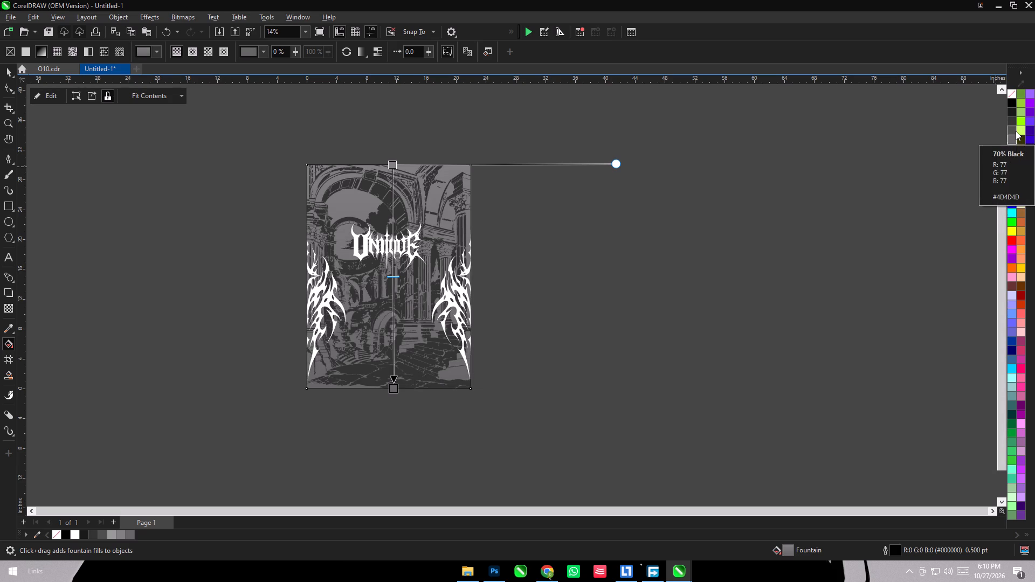
click(1016, 131)
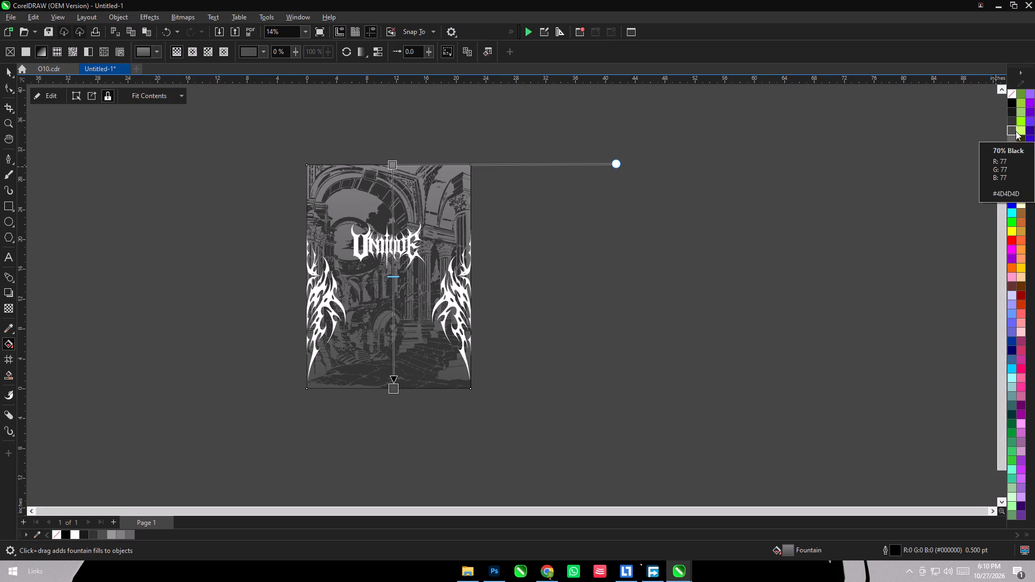
key(ctrl+z)
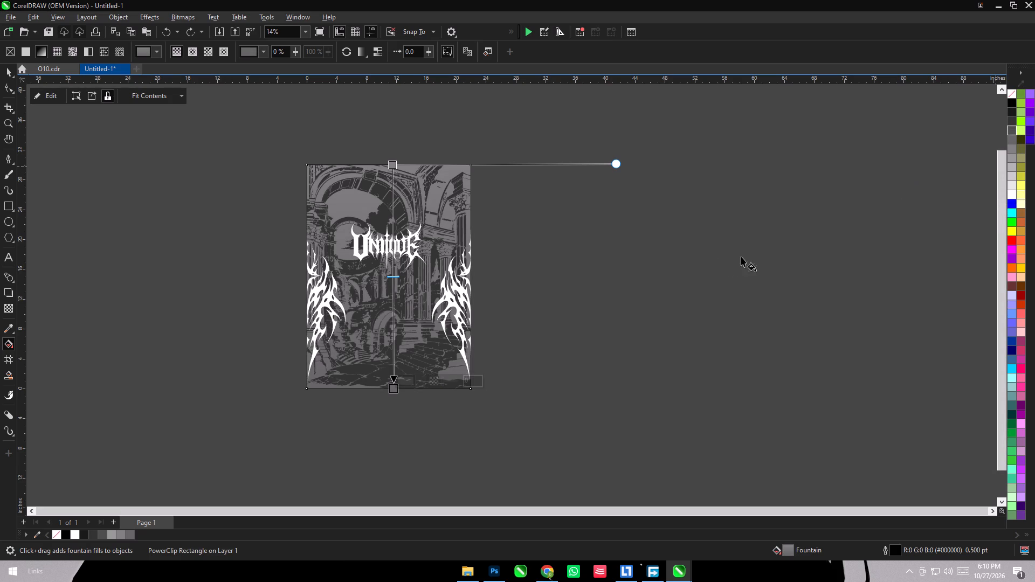
Stretch the white UNIQUE wordmark slightly wider and center it horizontally on the page rectangle.
click(12, 76)
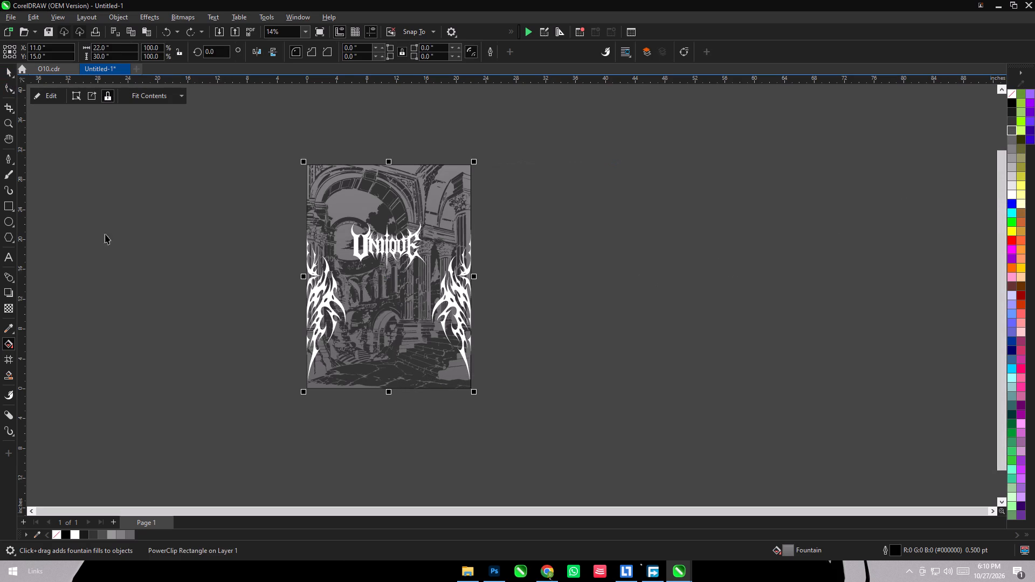
click(212, 483)
scroll(404, 271, up, 3)
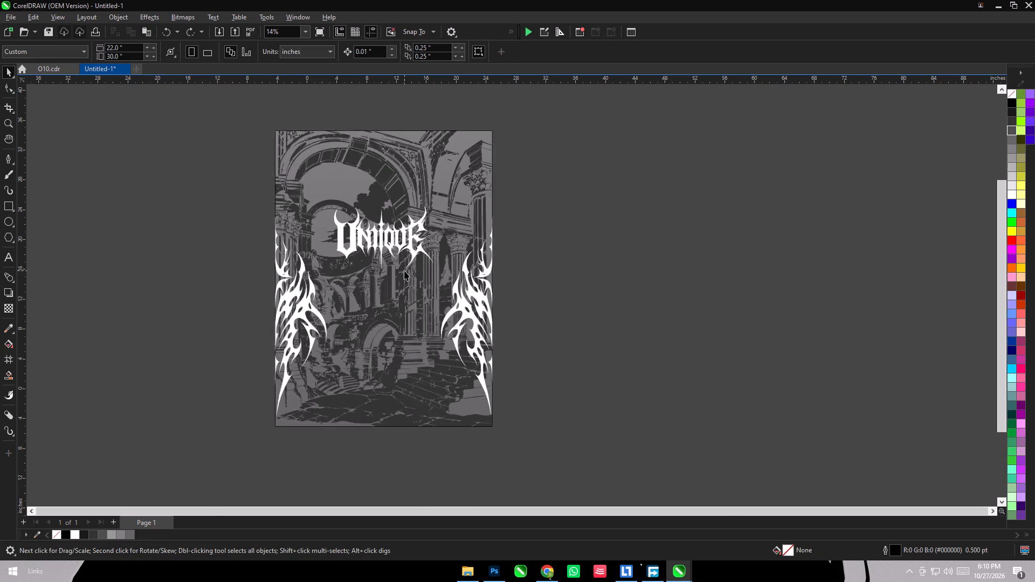
scroll(404, 271, up, 2)
drag(640, 161, 274, 303)
scroll(389, 229, up, 4)
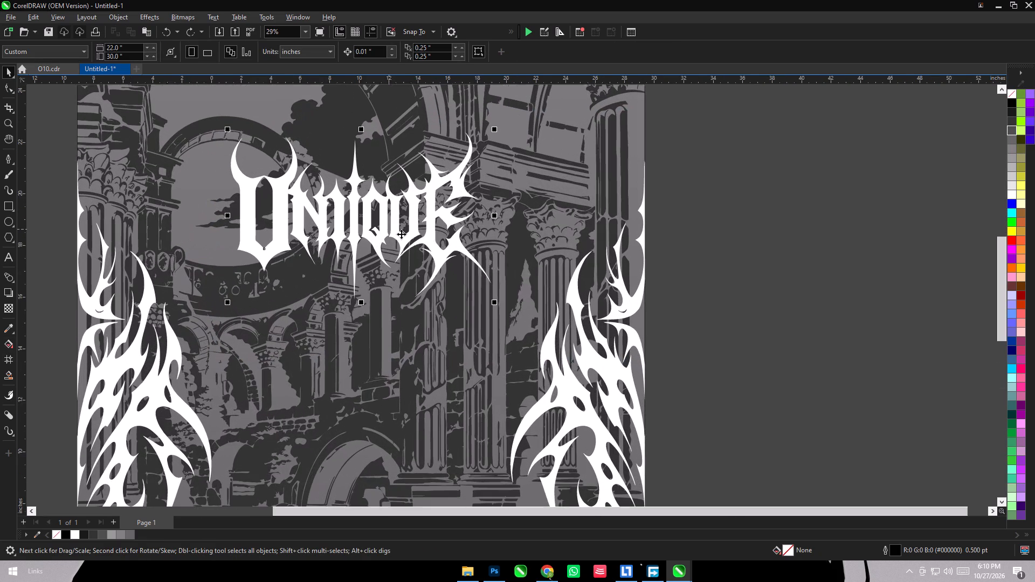
drag(496, 216, 507, 214)
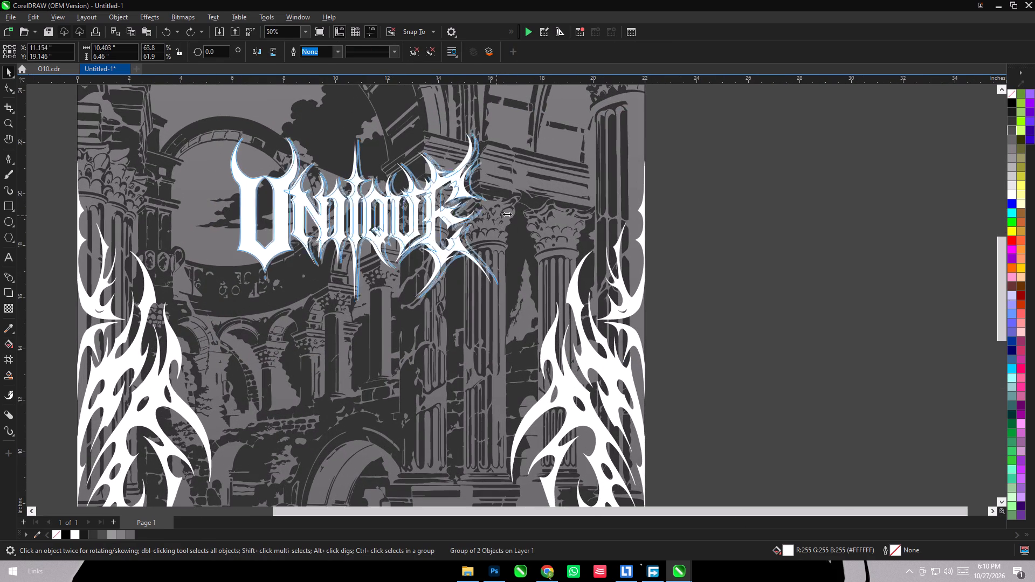
drag(507, 214, 517, 211)
shift+click(553, 215)
key(c)
click(786, 247)
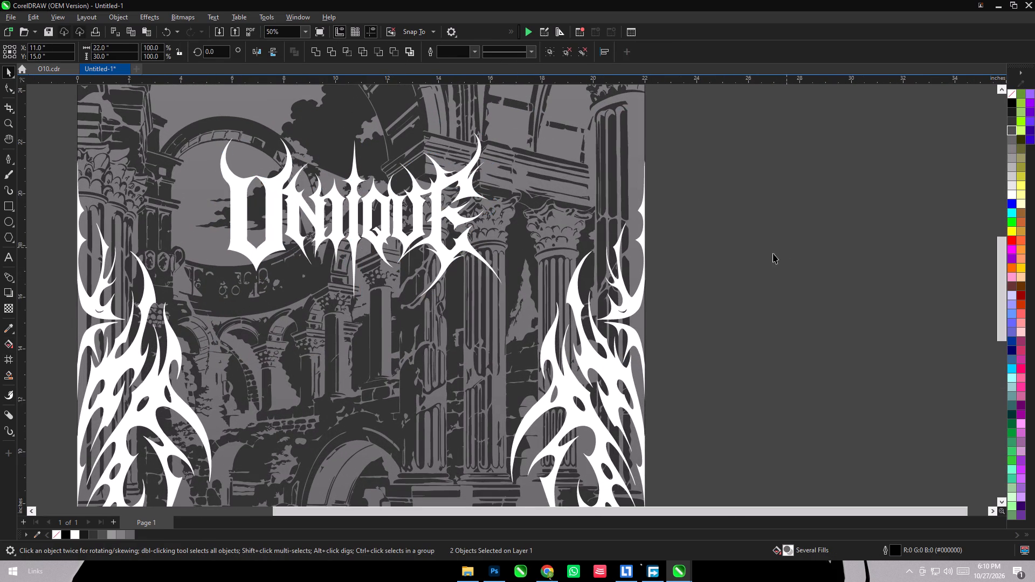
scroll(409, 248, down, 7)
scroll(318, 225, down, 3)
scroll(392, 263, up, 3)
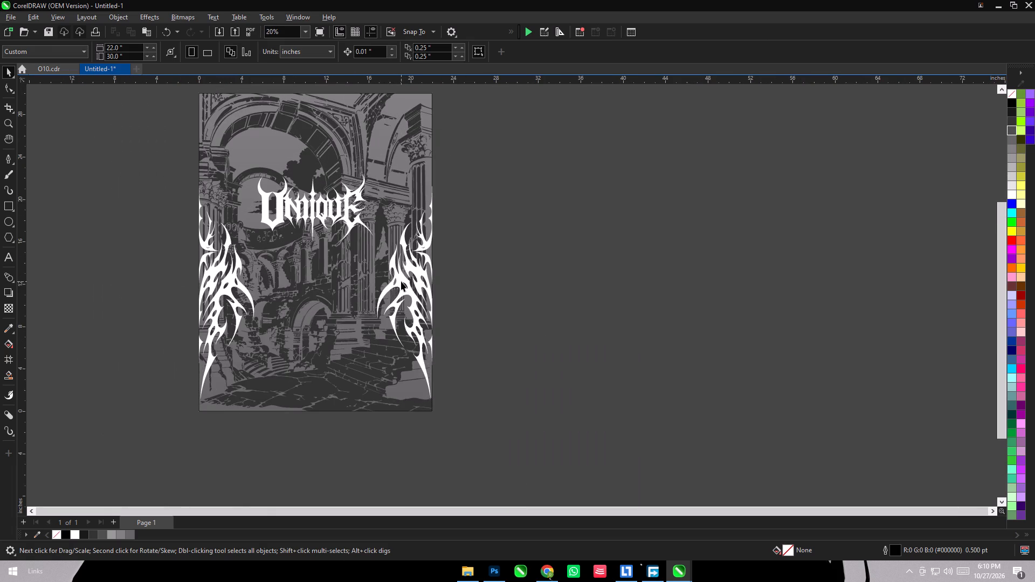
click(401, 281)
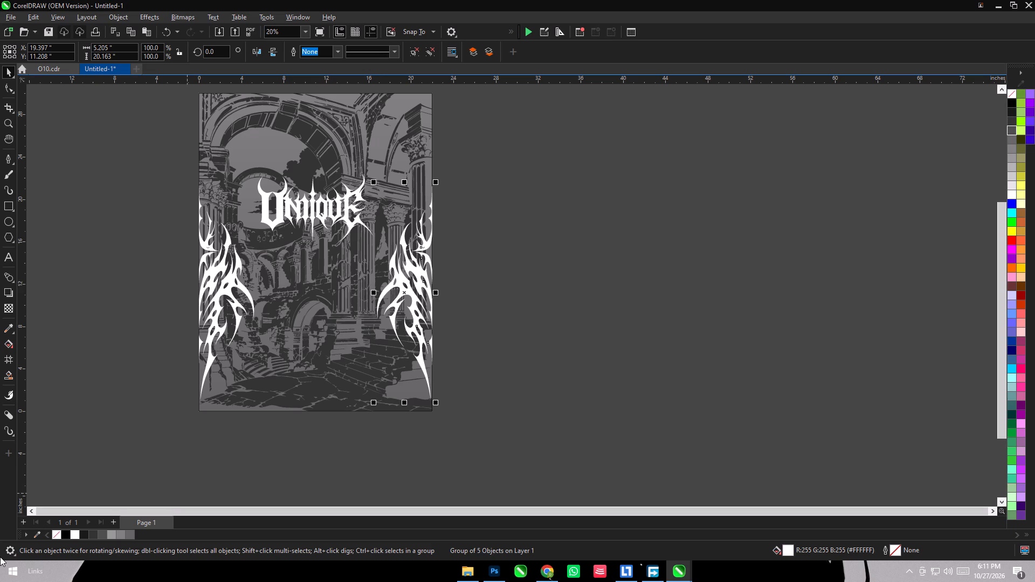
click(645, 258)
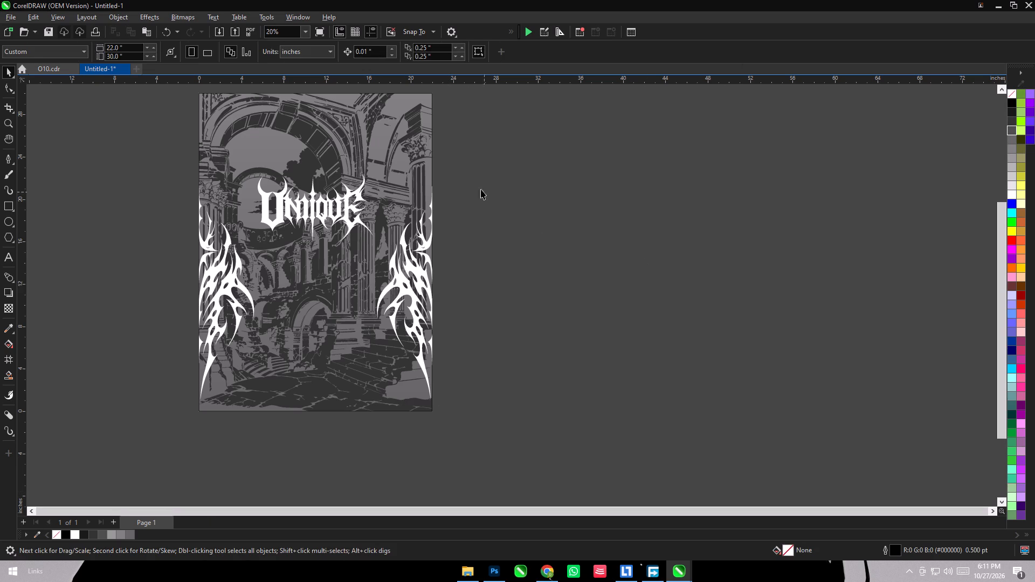
Replace the page rectangle's fountain fill with a uniform gray, trying 80% Black among the darker shades before settling on 50% Black.
click(426, 149)
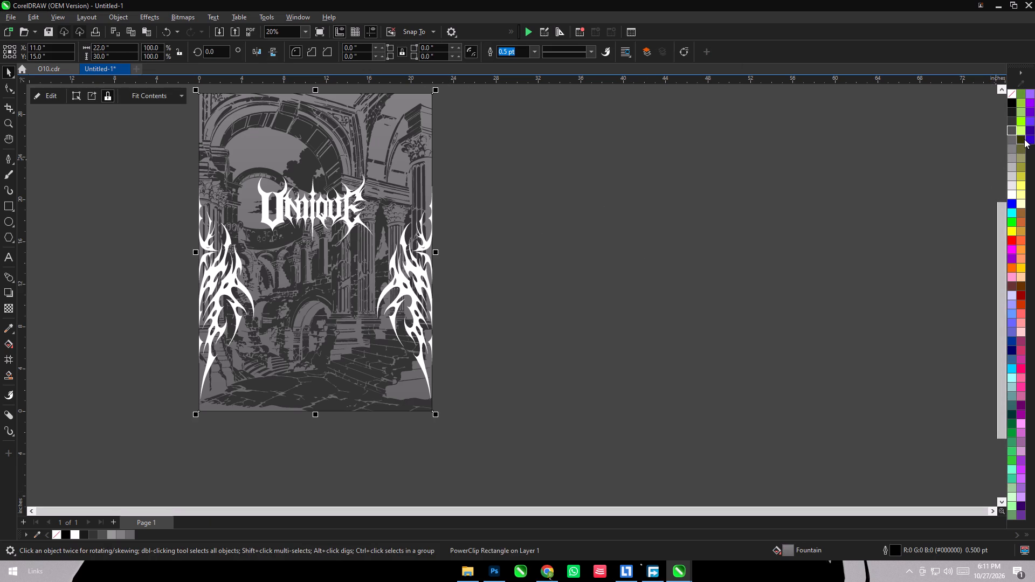
click(1013, 136)
click(1011, 122)
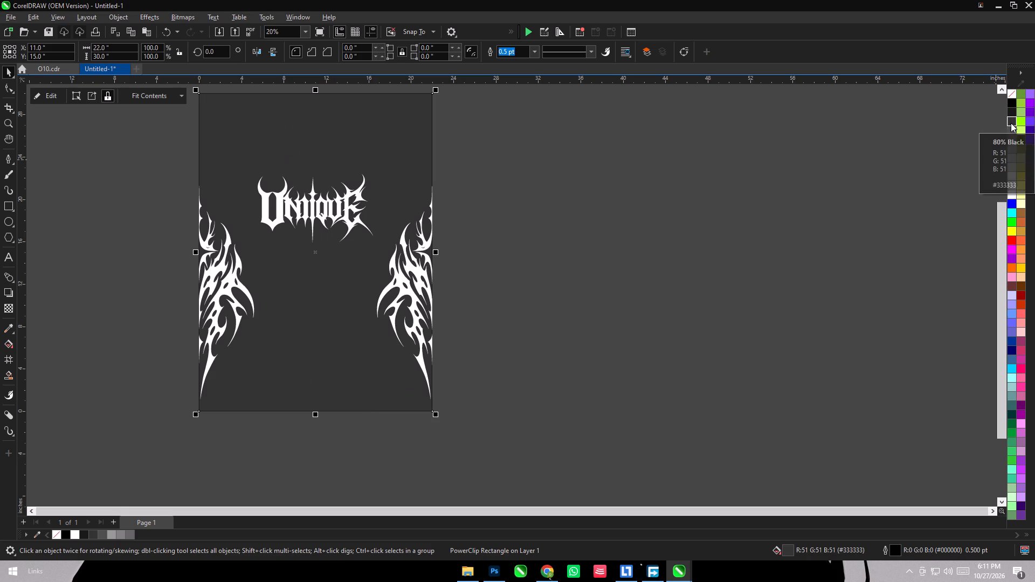
click(1011, 130)
click(1015, 145)
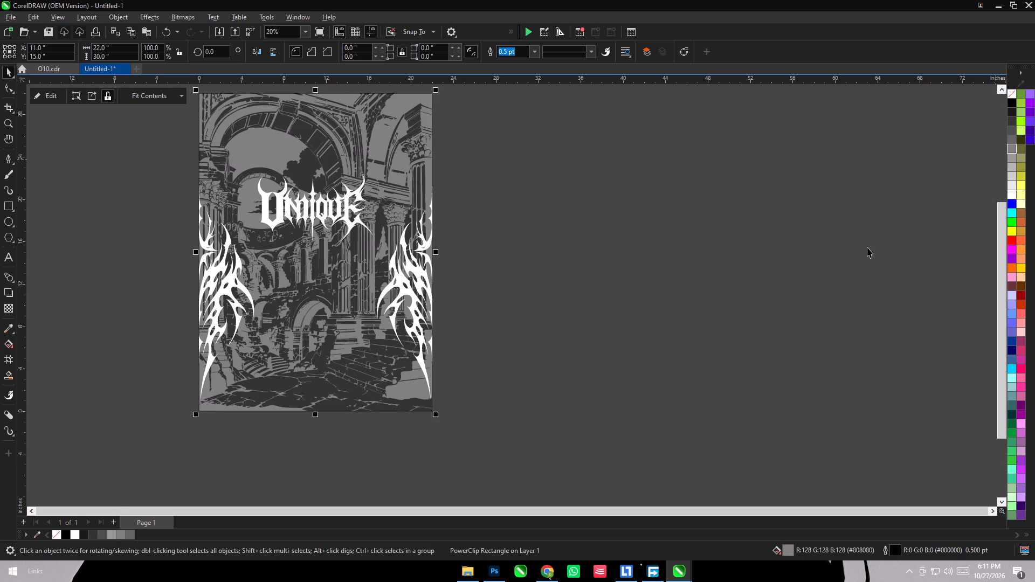
Darken the page rectangle's uniform fill to #757575 using the color viewer.
double_click(792, 552)
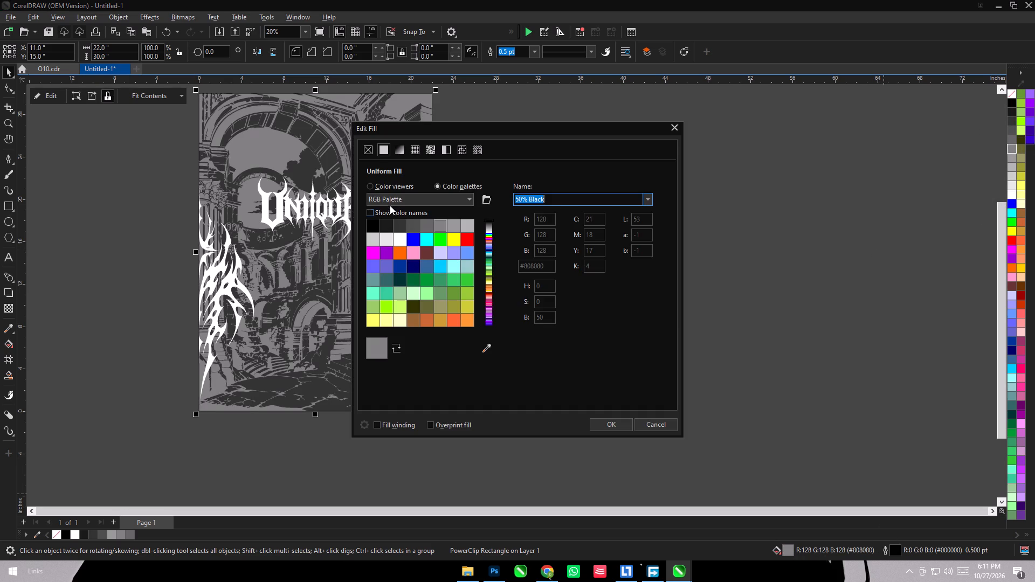
click(382, 192)
click(382, 186)
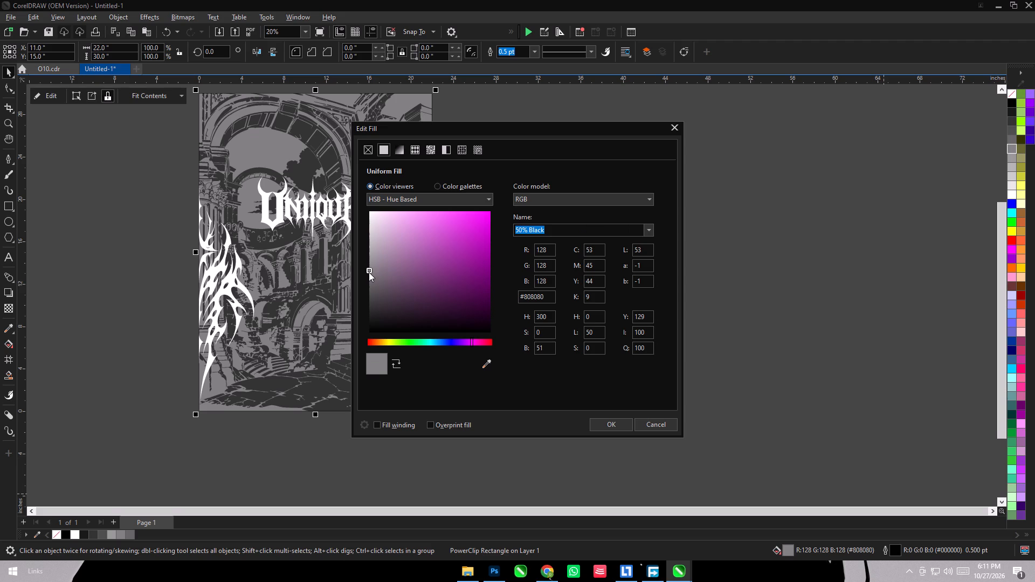
drag(369, 272, 366, 278)
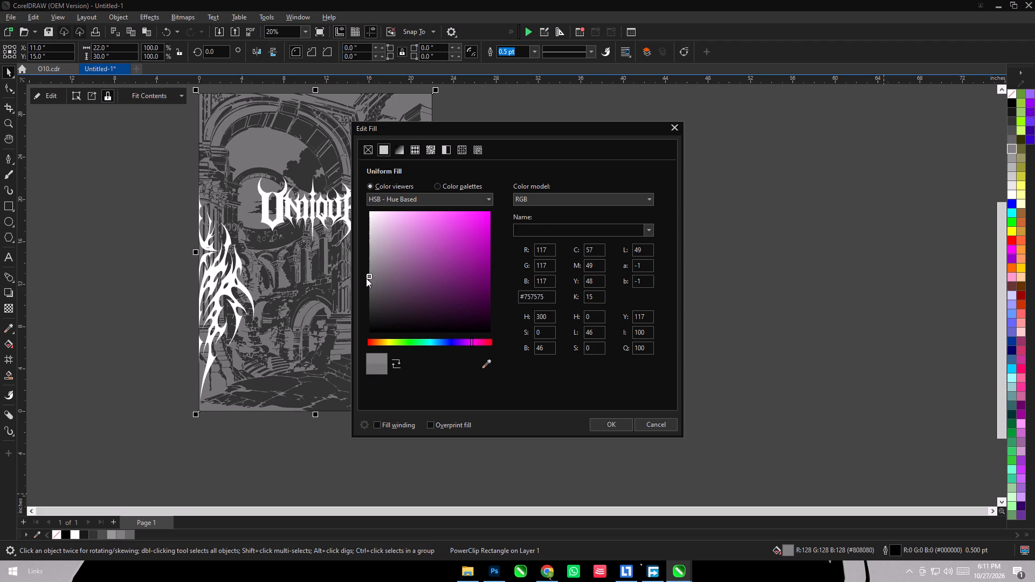
click(609, 423)
click(616, 441)
click(371, 373)
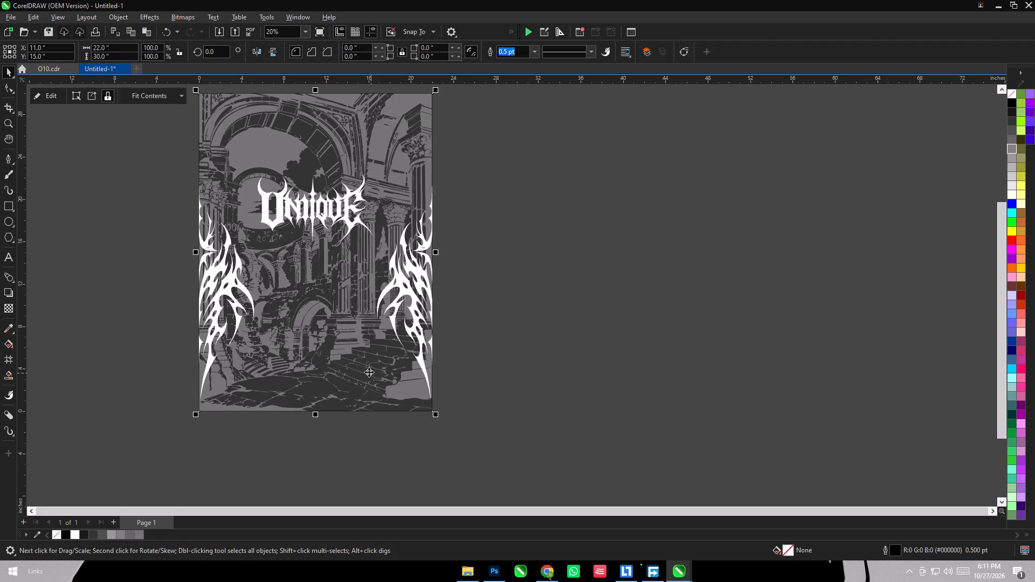
Edit the PowerClip contents of the page rectangle and set the traced ruins' fill to #292929.
click(51, 100)
click(360, 385)
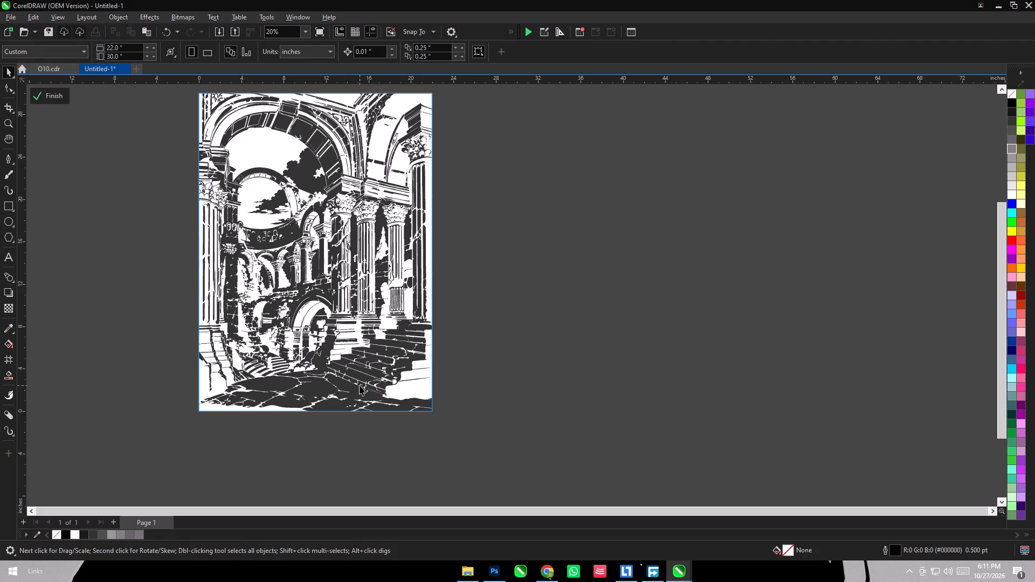
double_click(786, 550)
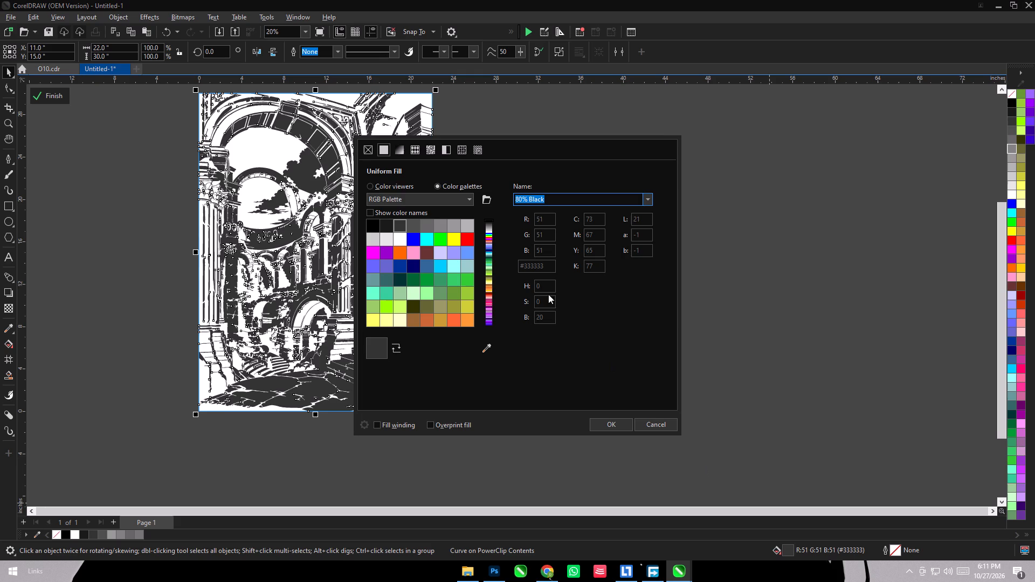
click(370, 186)
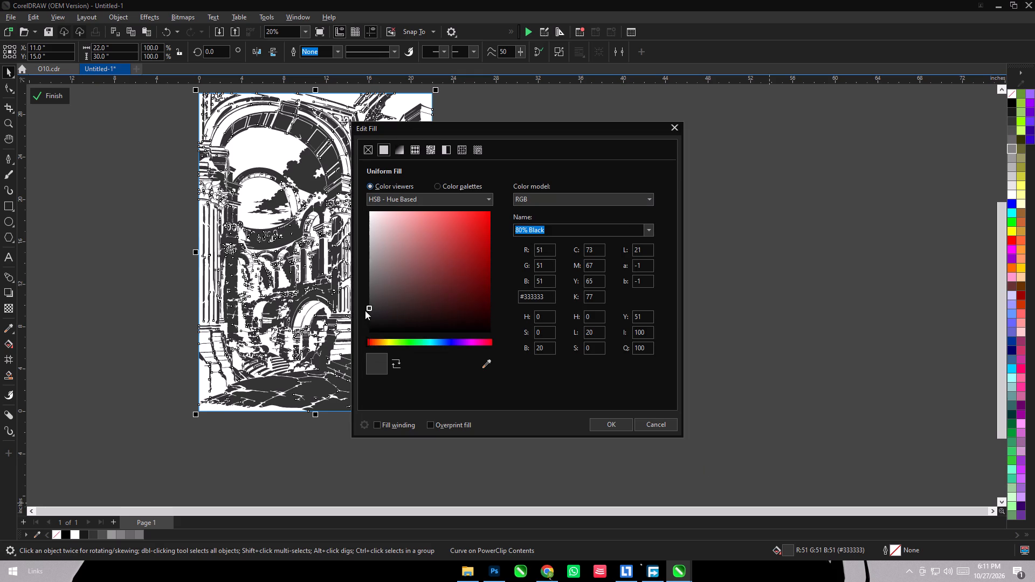
drag(367, 307, 364, 313)
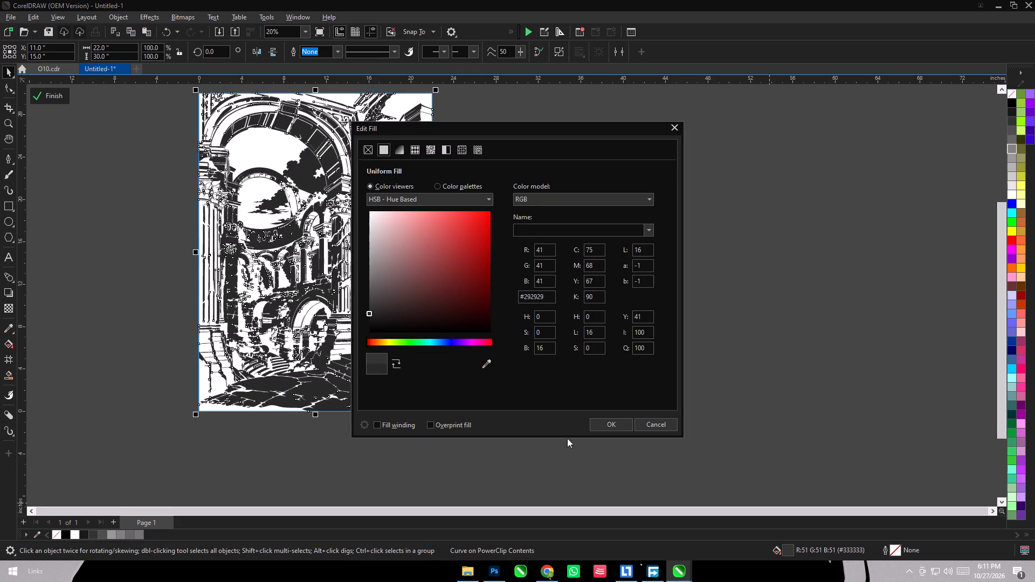
click(615, 422)
click(560, 460)
click(53, 101)
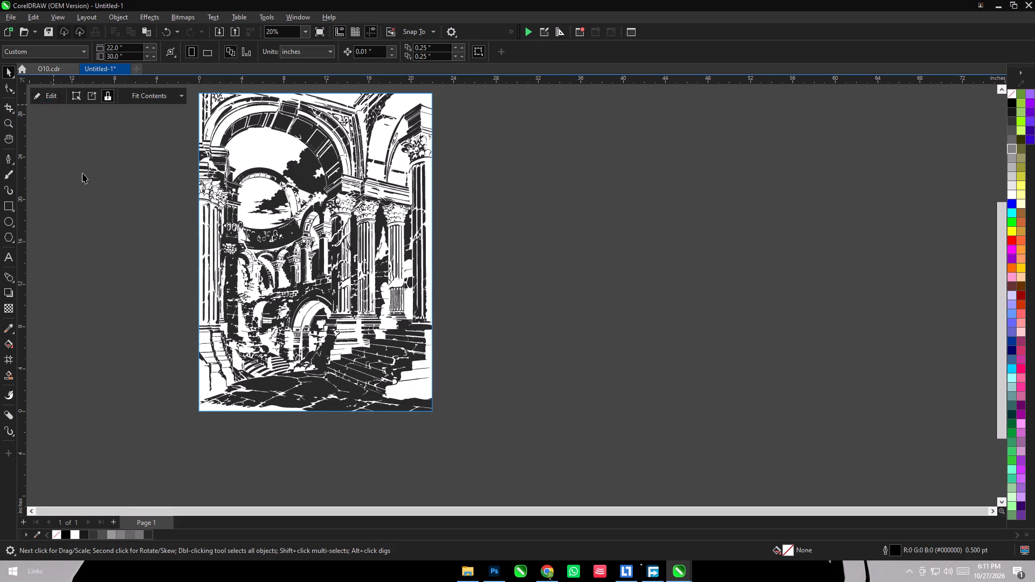
click(91, 188)
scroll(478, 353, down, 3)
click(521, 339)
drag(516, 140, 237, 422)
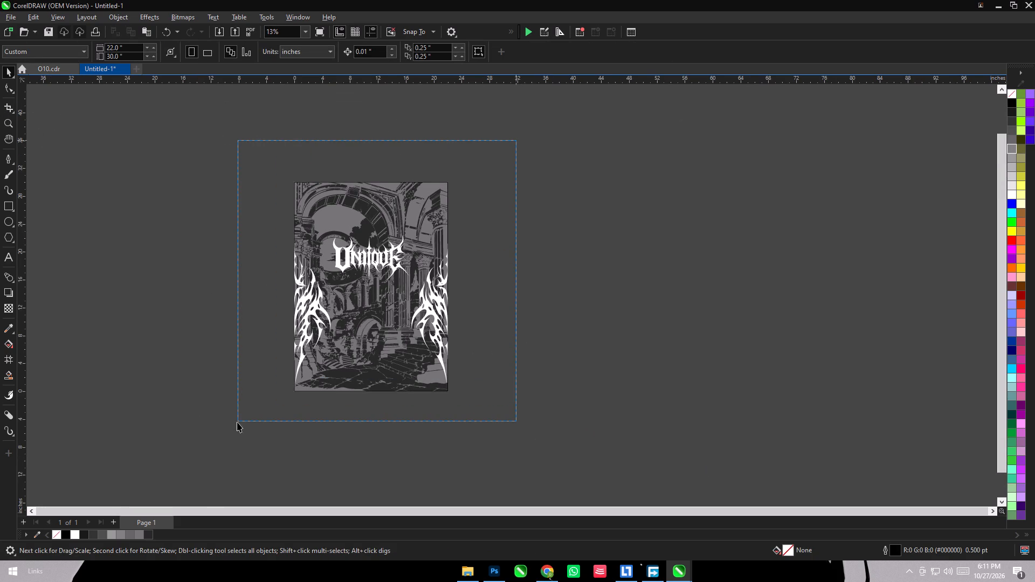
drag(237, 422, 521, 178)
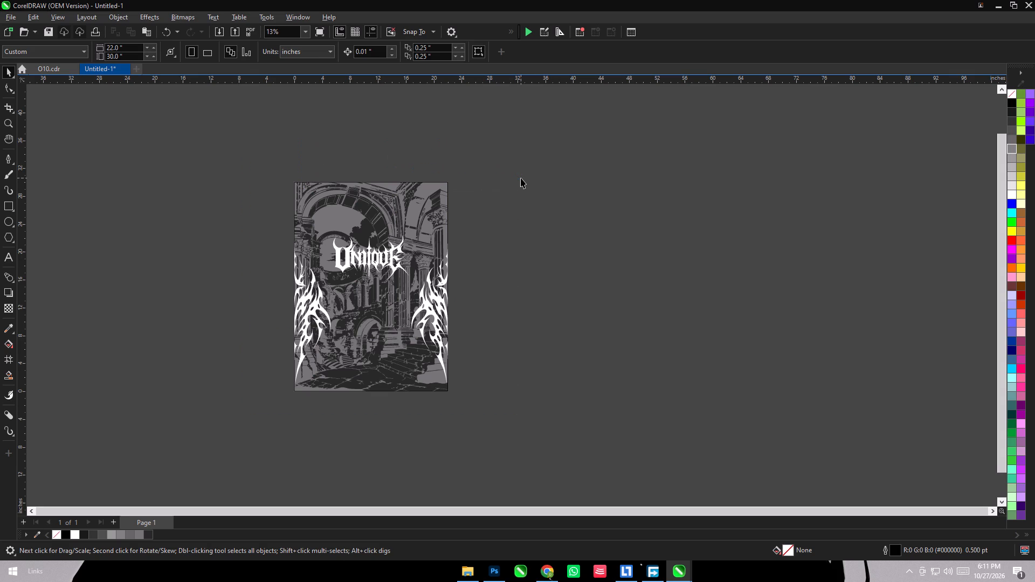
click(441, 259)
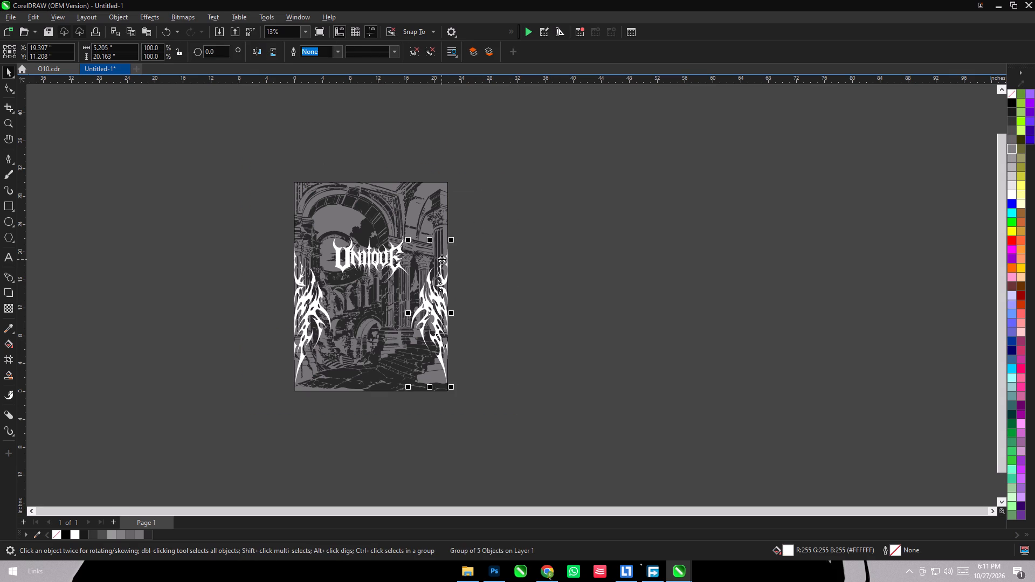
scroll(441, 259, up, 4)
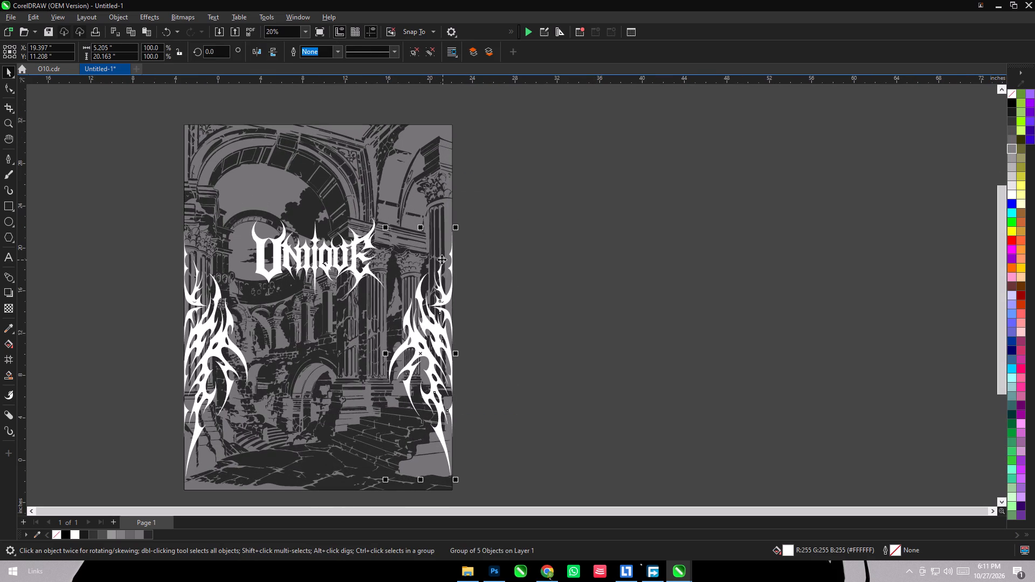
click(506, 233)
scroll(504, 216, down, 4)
Center the UNIQUE wordmark horizontally on the page rectangle again.
drag(541, 202, 332, 269)
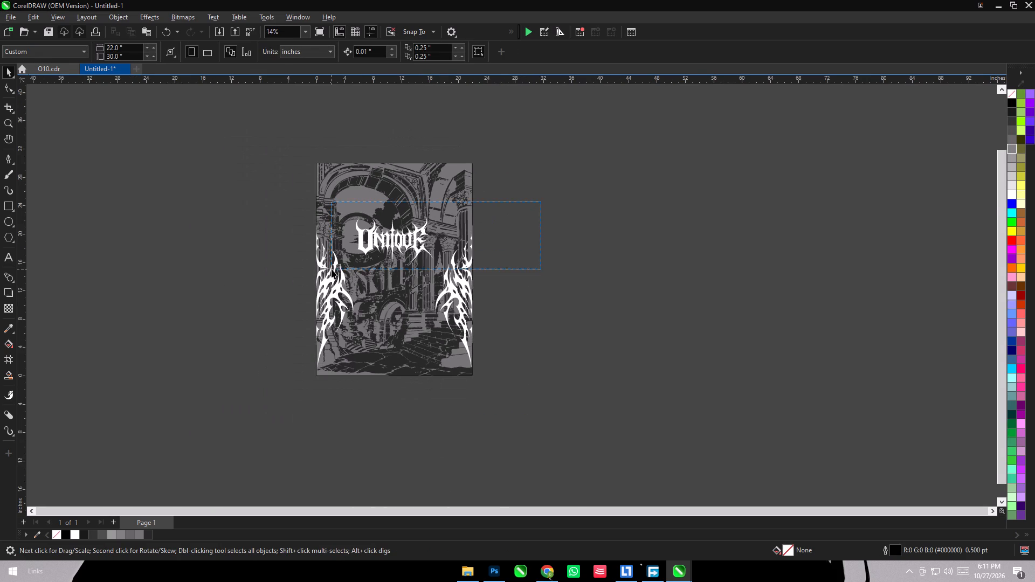
drag(332, 269, 331, 270)
scroll(353, 261, up, 5)
shift+click(432, 330)
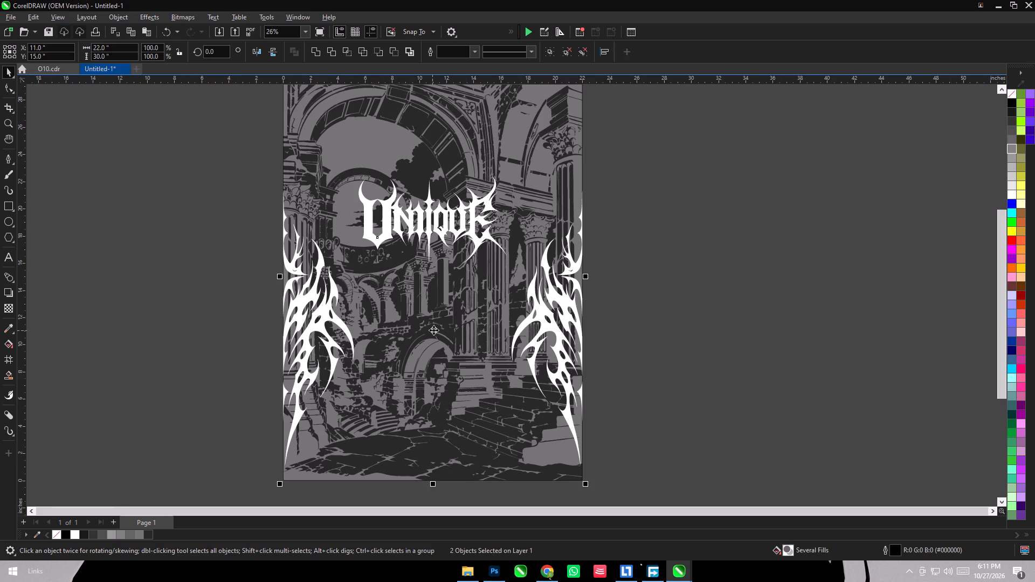
key(c)
drag(778, 348, 772, 348)
Duplicate the ruins rectangle to the right of the original with a small gap and align the two by their vertical centers.
scroll(383, 304, down, 6)
drag(459, 229, 598, 226)
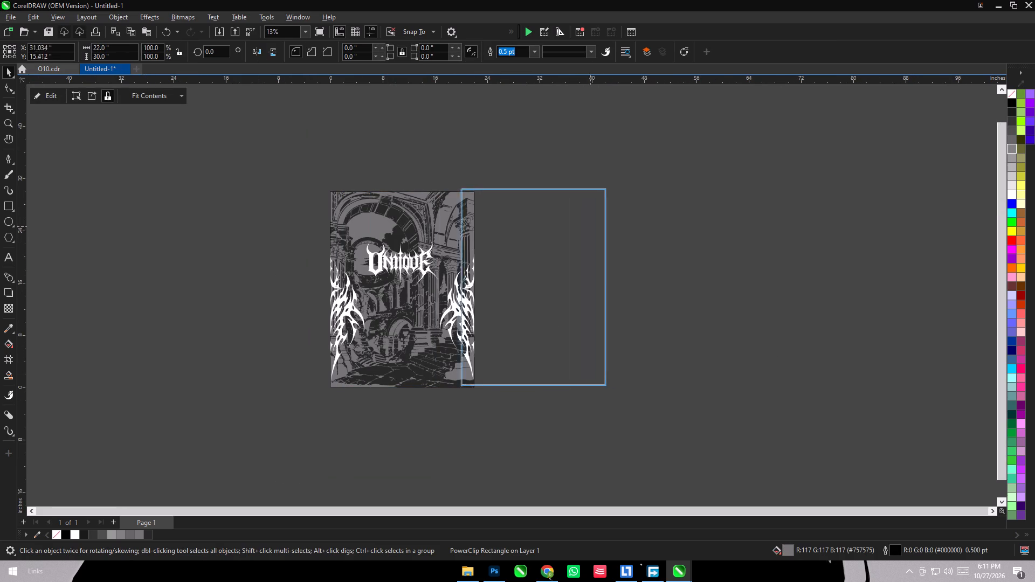
drag(598, 226, 612, 228)
right_click(612, 228)
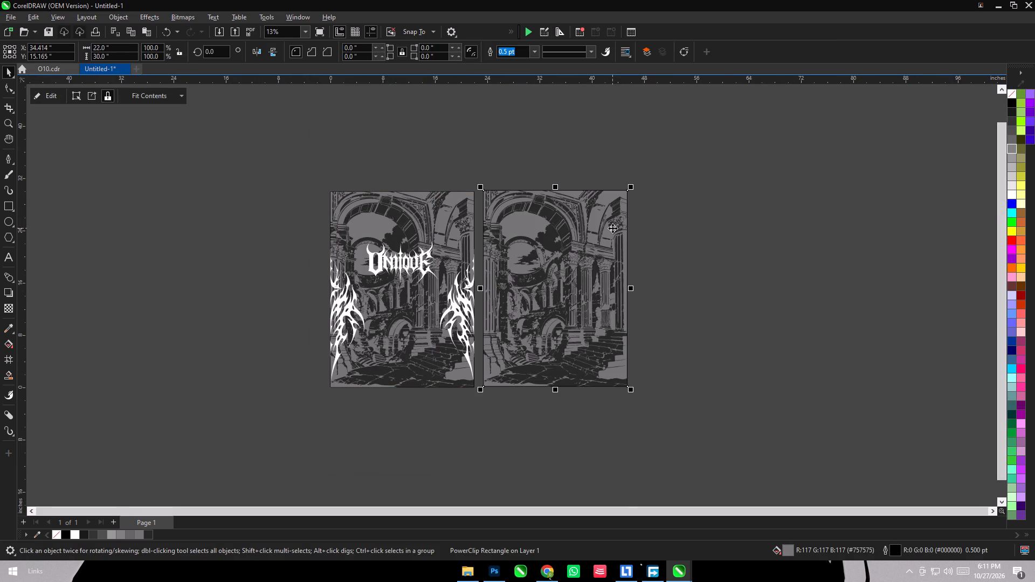
shift+click(463, 231)
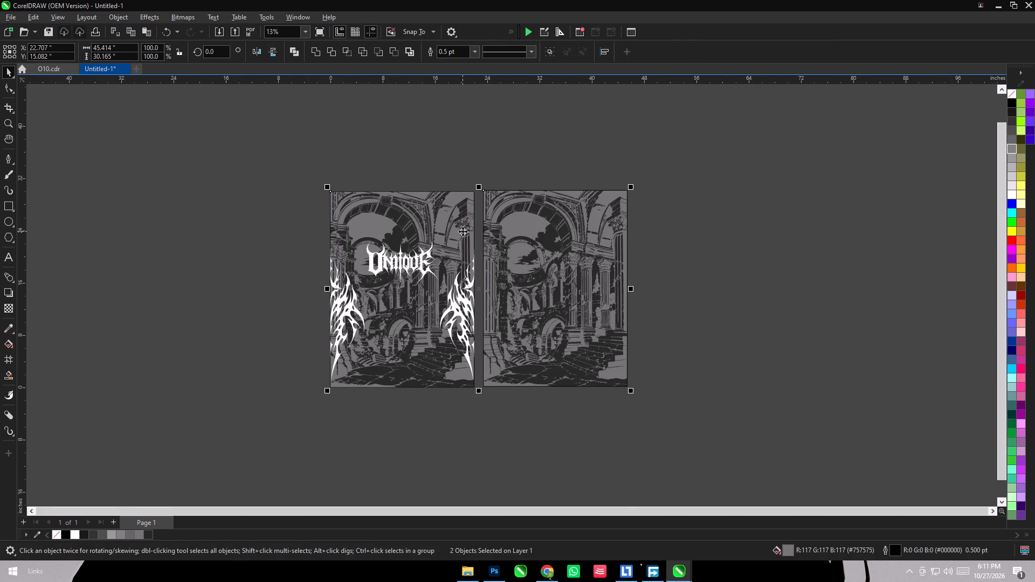
key(e)
click(737, 276)
Group the two side flames of the original design, undoing a trial placement on the second rectangle first.
scroll(488, 322, up, 4)
click(445, 296)
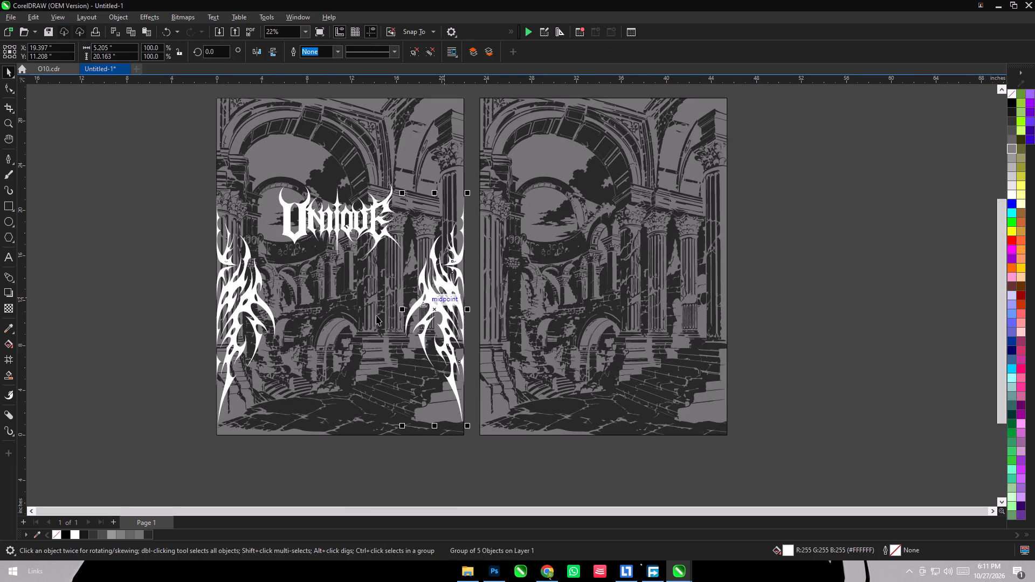
shift+click(254, 302)
scroll(254, 302, down, 4)
drag(254, 302, 426, 308)
key(ctrl+z)
key(ctrl+h)
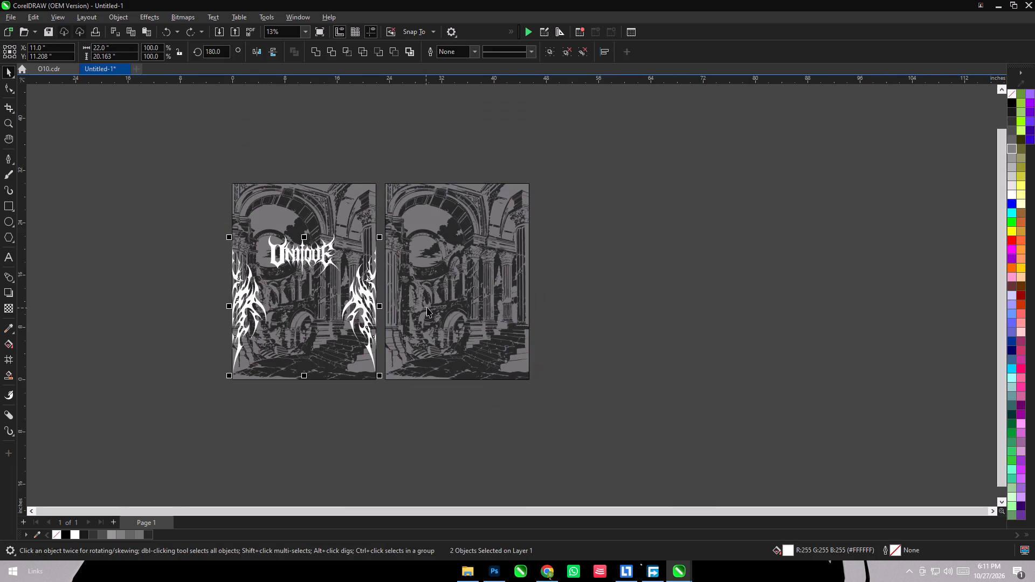
key(ctrl+g)
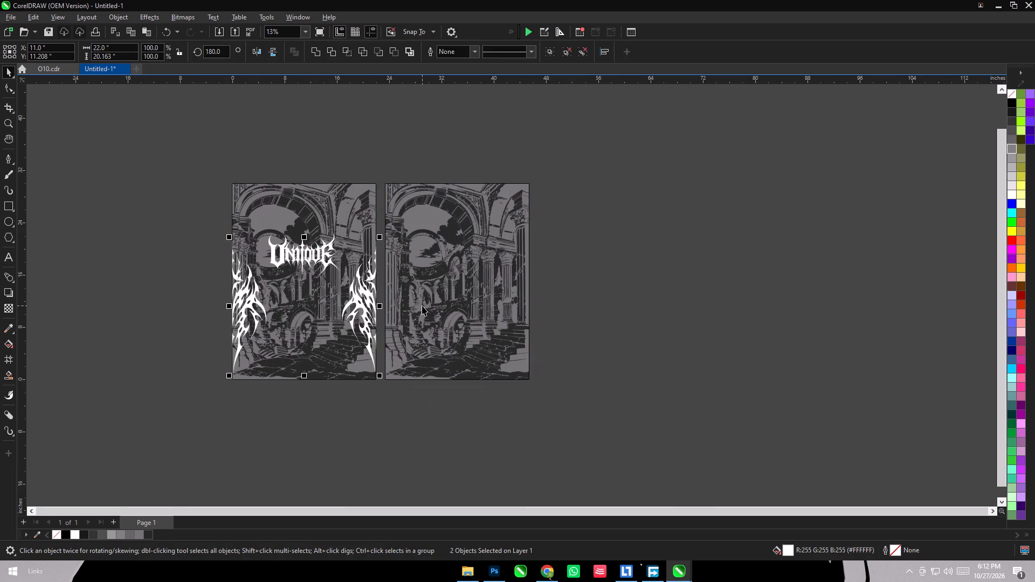
Paste a copy of the flame group and center it horizontally on the second ruins rectangle.
key(ctrl+c)
key(ctrl+v)
shift+click(430, 306)
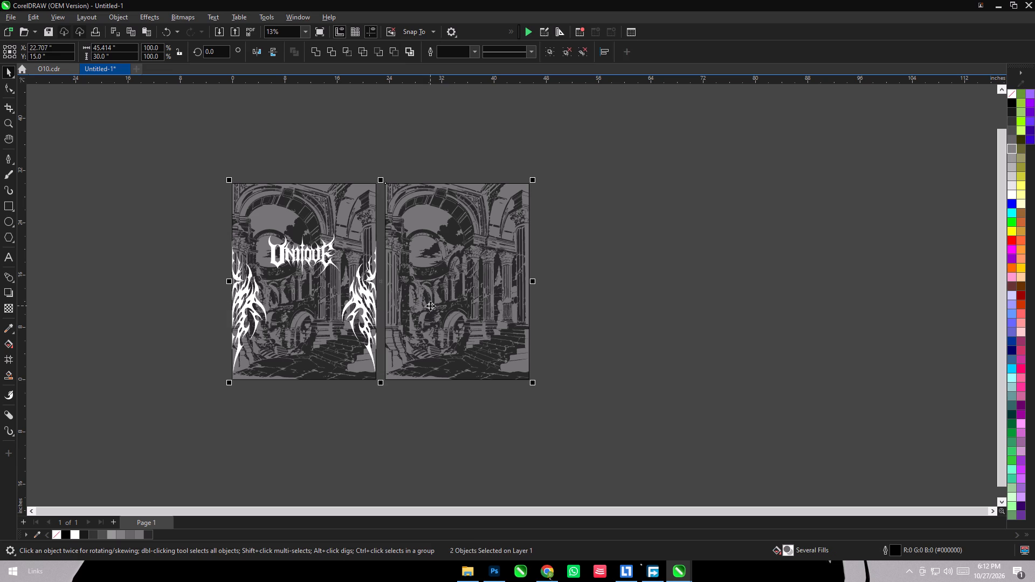
key(c)
click(710, 339)
PowerClip the copied flame group inside the second ruins rectangle.
click(530, 297)
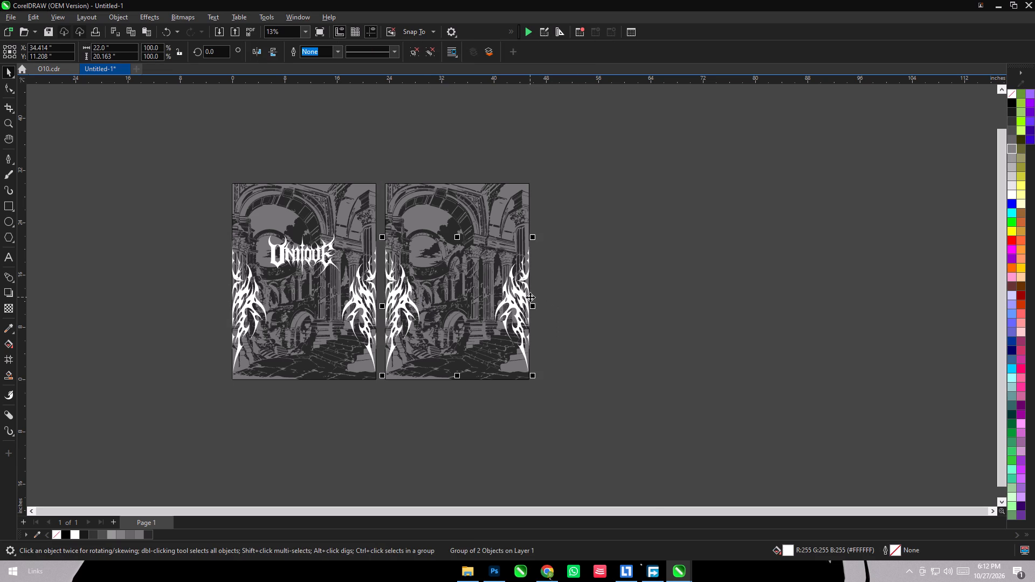
right_click(530, 297)
click(624, 377)
click(475, 302)
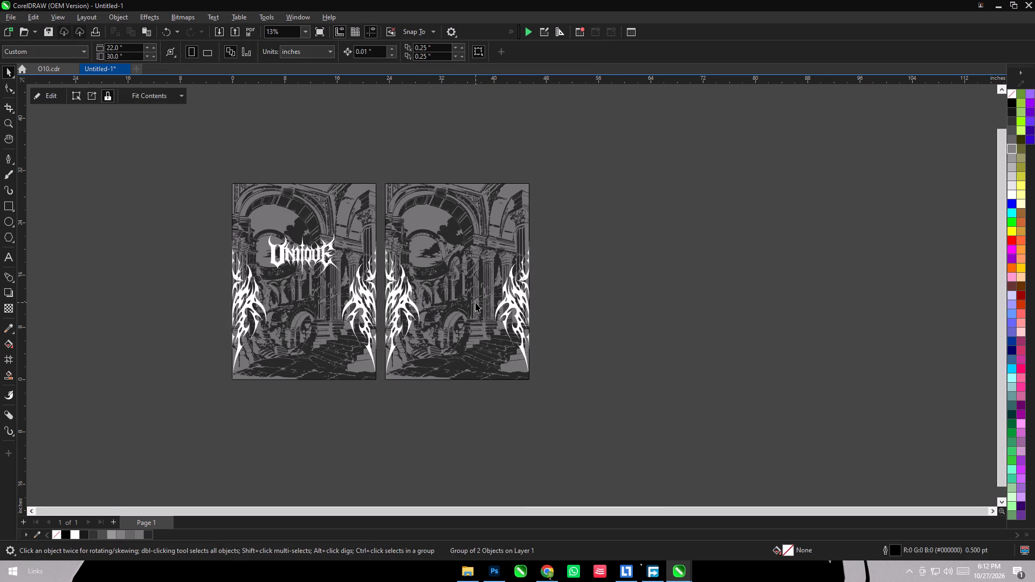
PowerClip the original flame group inside the first ruins rectangle.
click(699, 395)
click(363, 289)
right_click(363, 289)
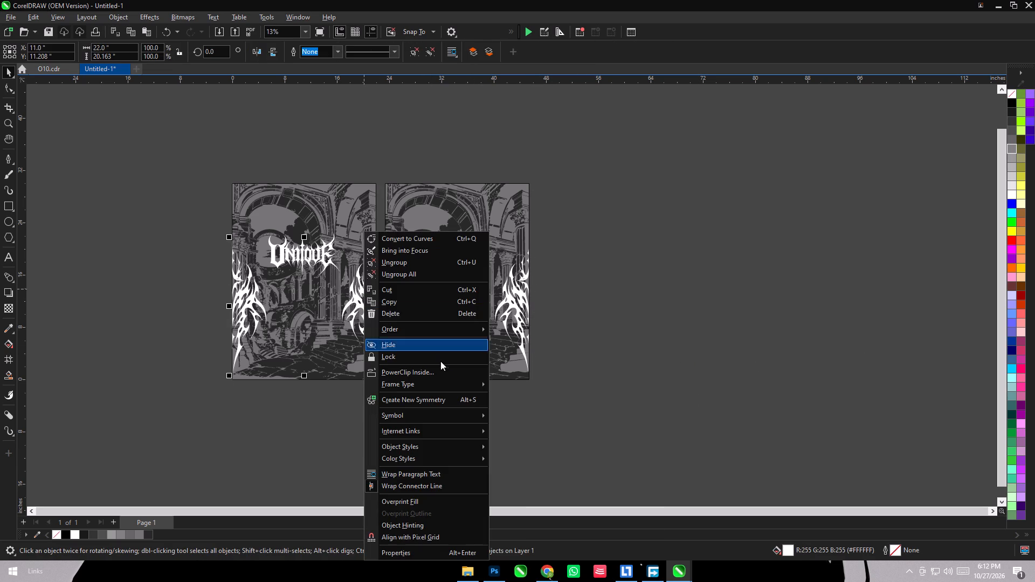
click(444, 369)
click(293, 346)
click(400, 435)
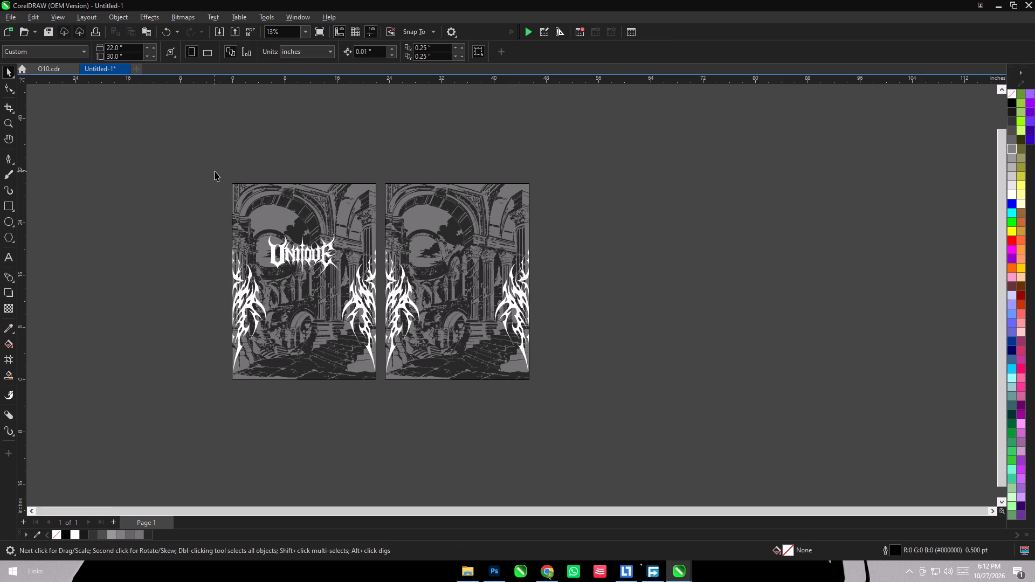
Copy both ruins panels with the UNIQUE wordmark into O10.cdr and place them directly beneath the red design.
click(54, 71)
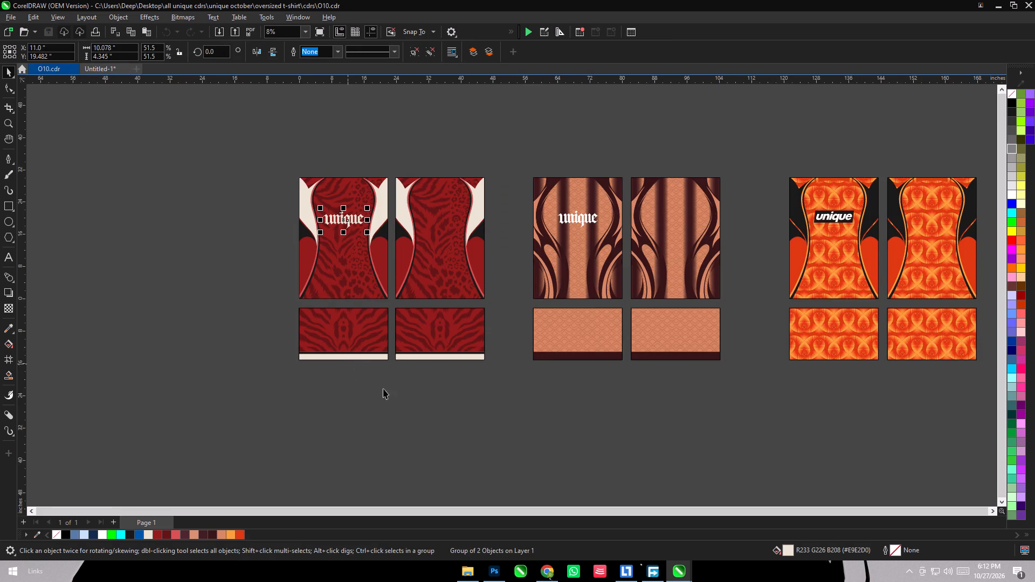
click(400, 393)
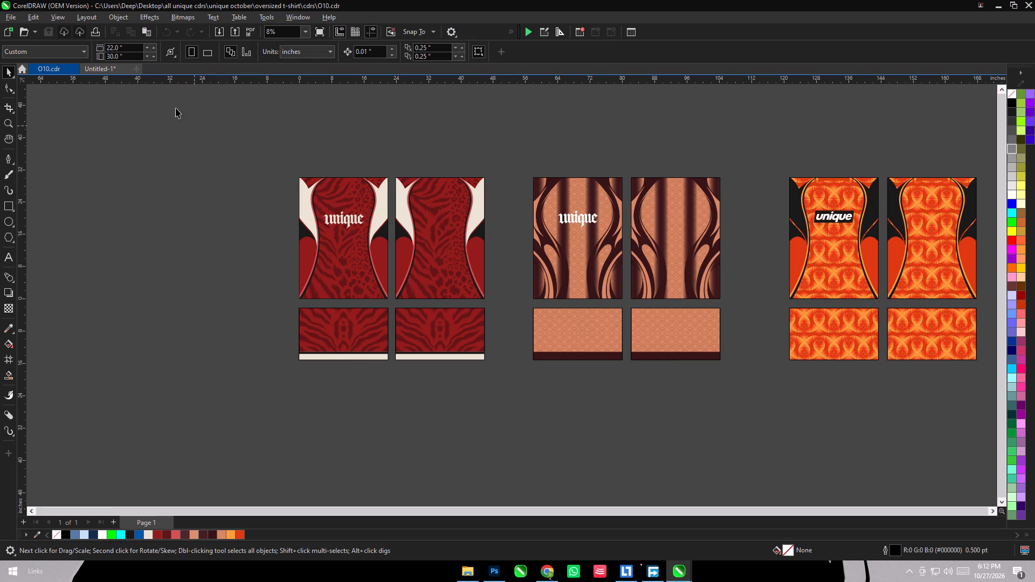
click(105, 64)
drag(197, 149, 602, 409)
key(ctrl+c)
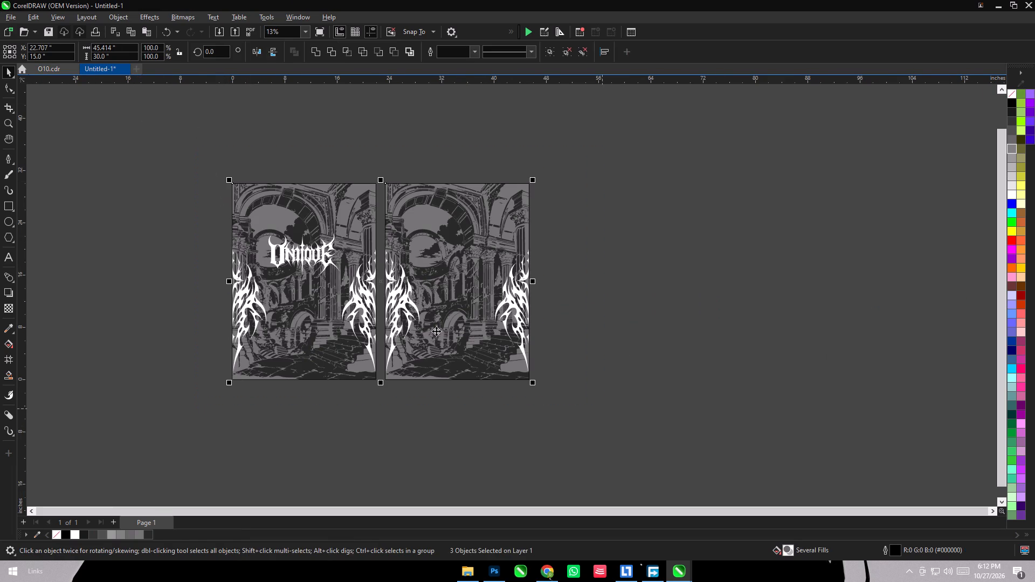
click(50, 71)
scroll(514, 186, down, 5)
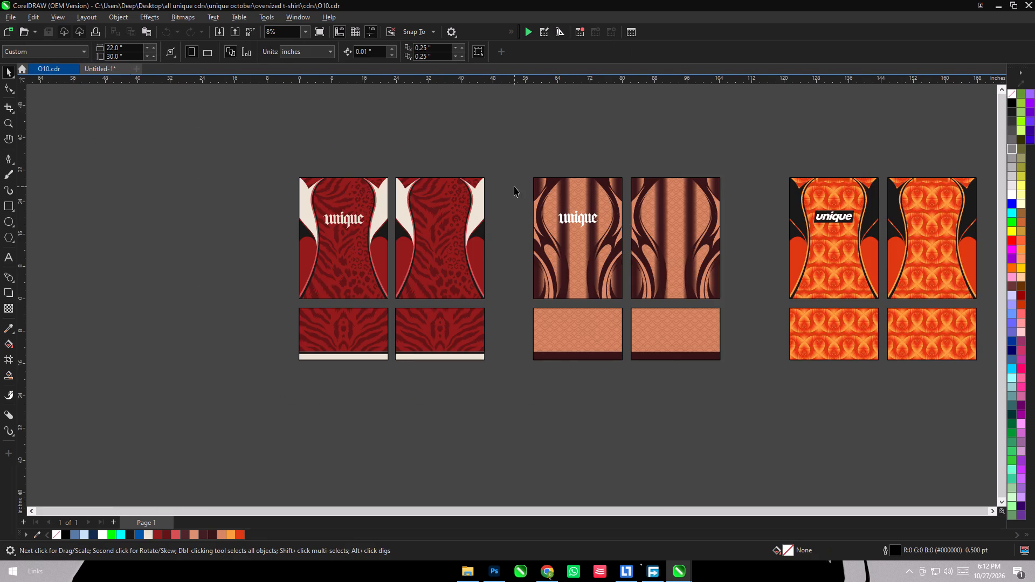
right_click(444, 354)
click(496, 453)
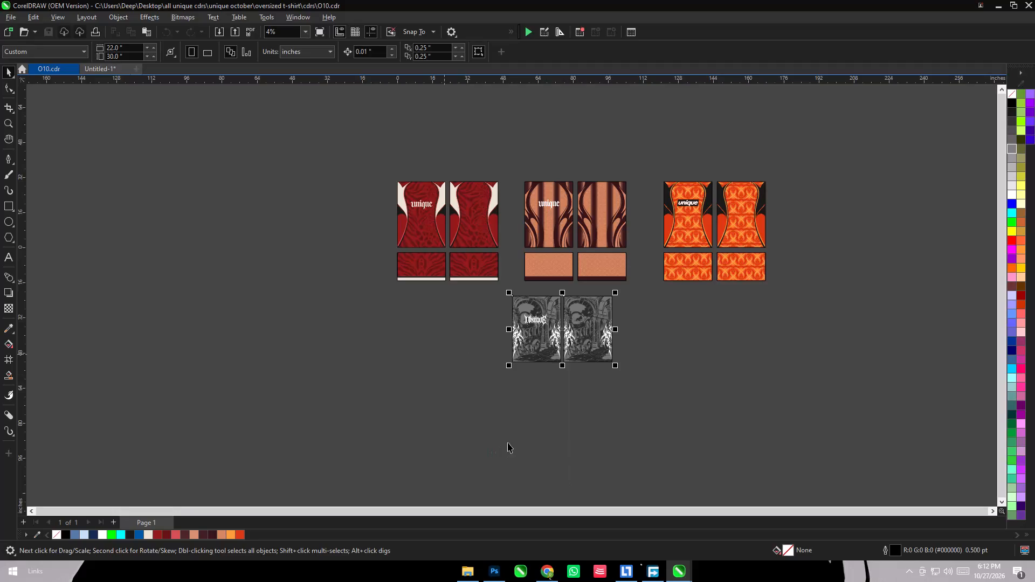
drag(583, 338, 468, 335)
click(596, 368)
Fill the background of both ruins panels with 90% Black (#1A1A1A), trying #333333 on the first panel along the way.
scroll(450, 296, up, 6)
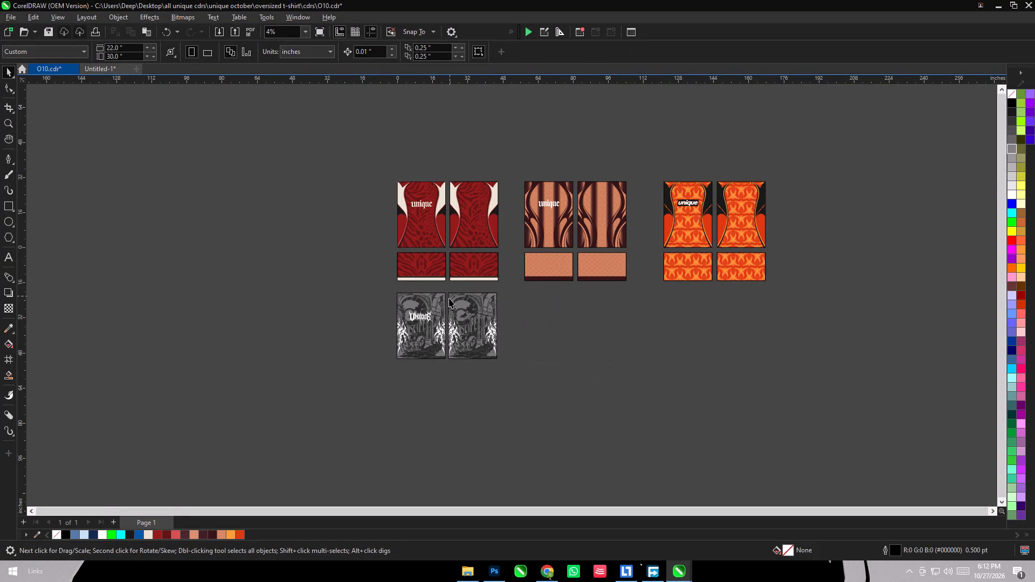
click(433, 304)
scroll(433, 304, up, 4)
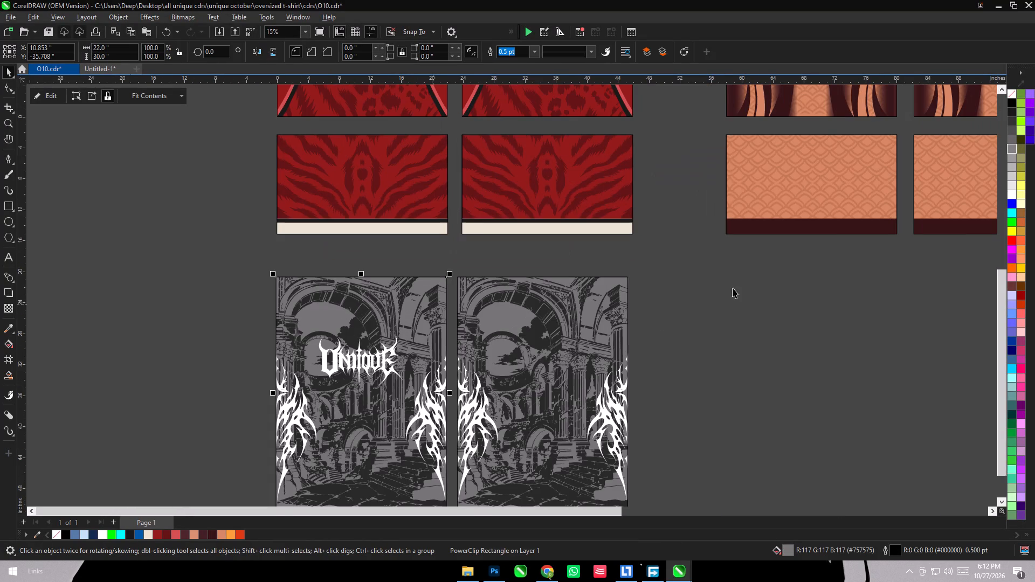
click(1013, 116)
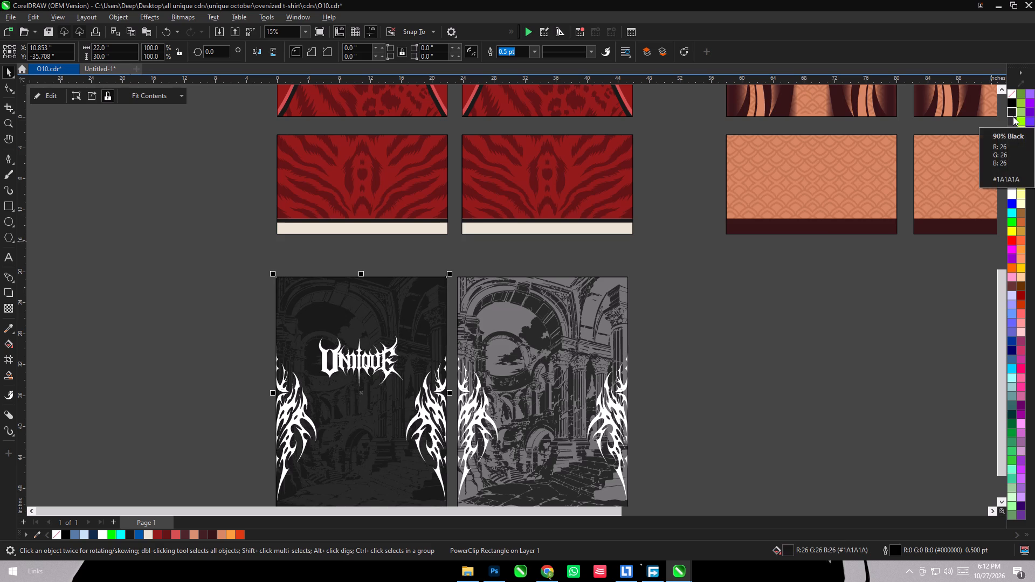
click(1015, 120)
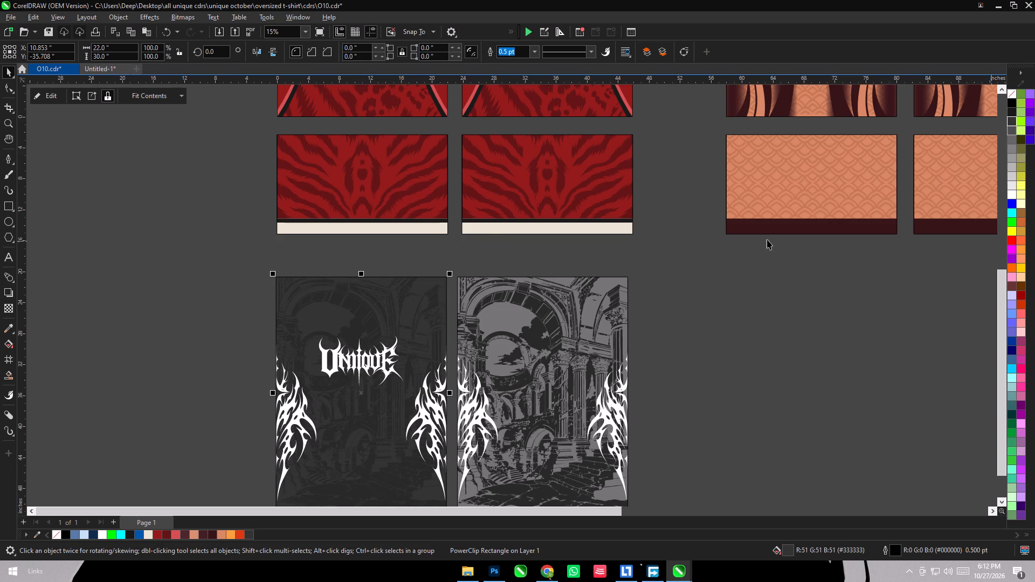
scroll(475, 230, down, 3)
scroll(472, 364, up, 4)
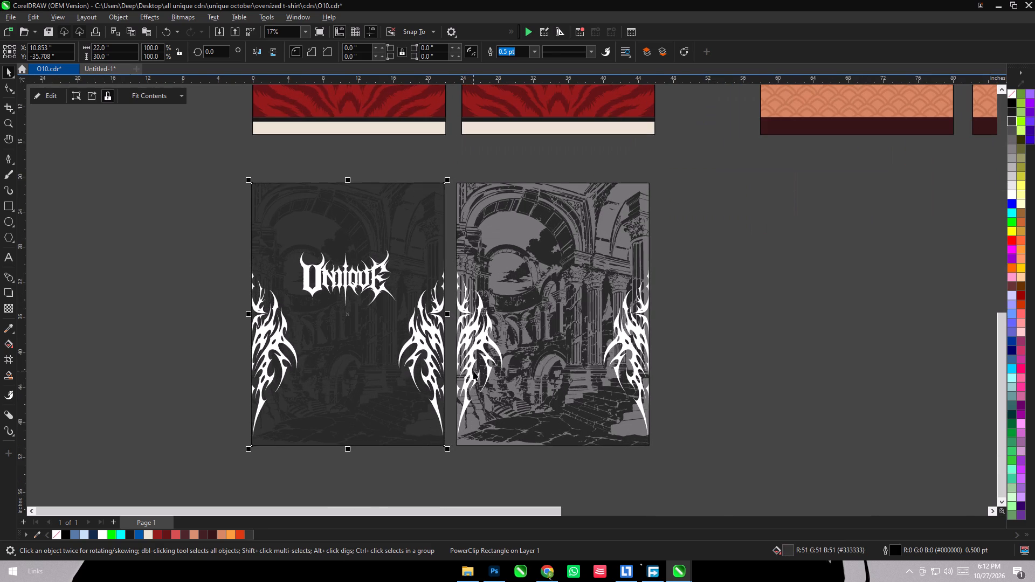
click(1009, 115)
click(616, 262)
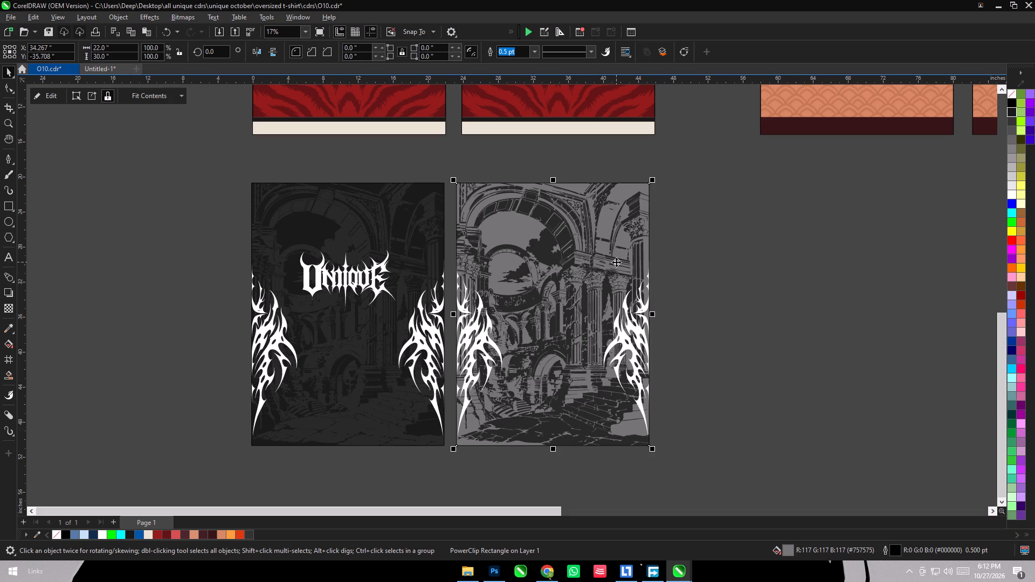
key(ctrl+r)
click(784, 273)
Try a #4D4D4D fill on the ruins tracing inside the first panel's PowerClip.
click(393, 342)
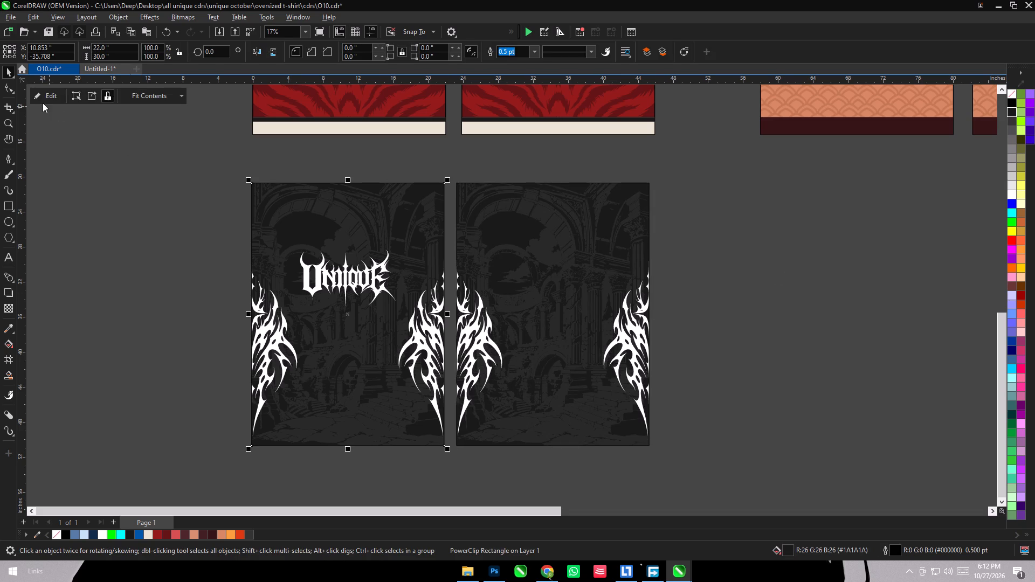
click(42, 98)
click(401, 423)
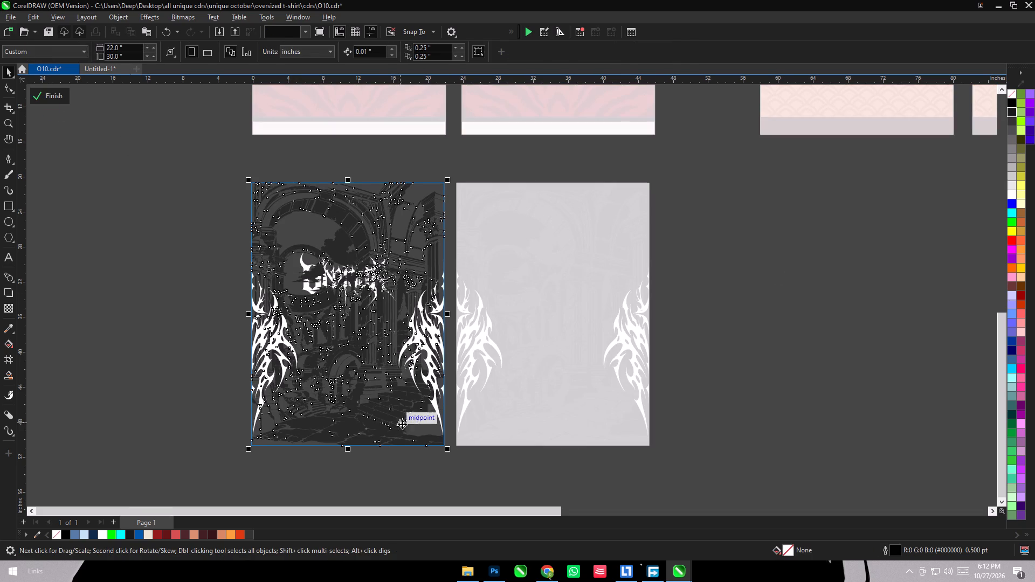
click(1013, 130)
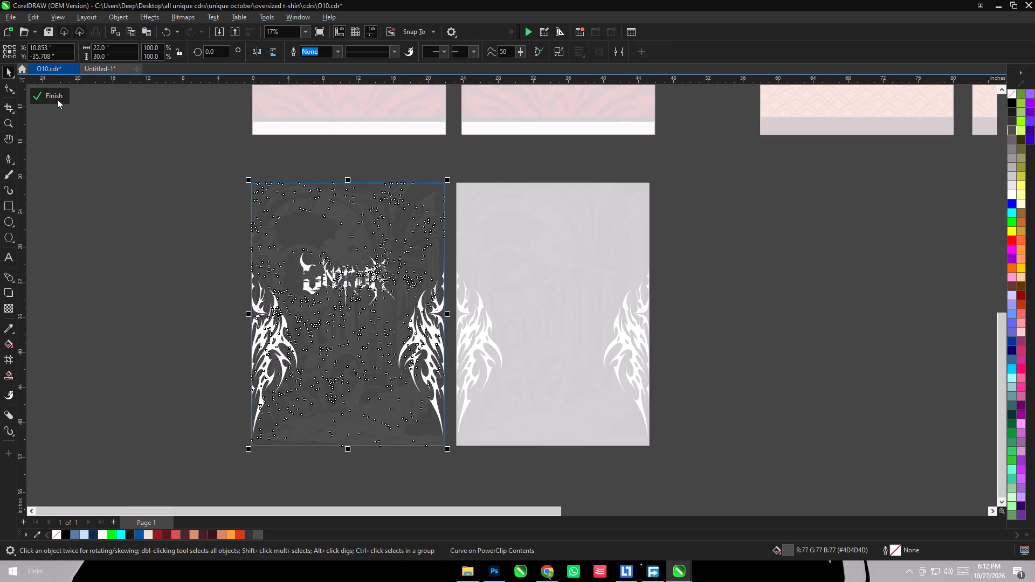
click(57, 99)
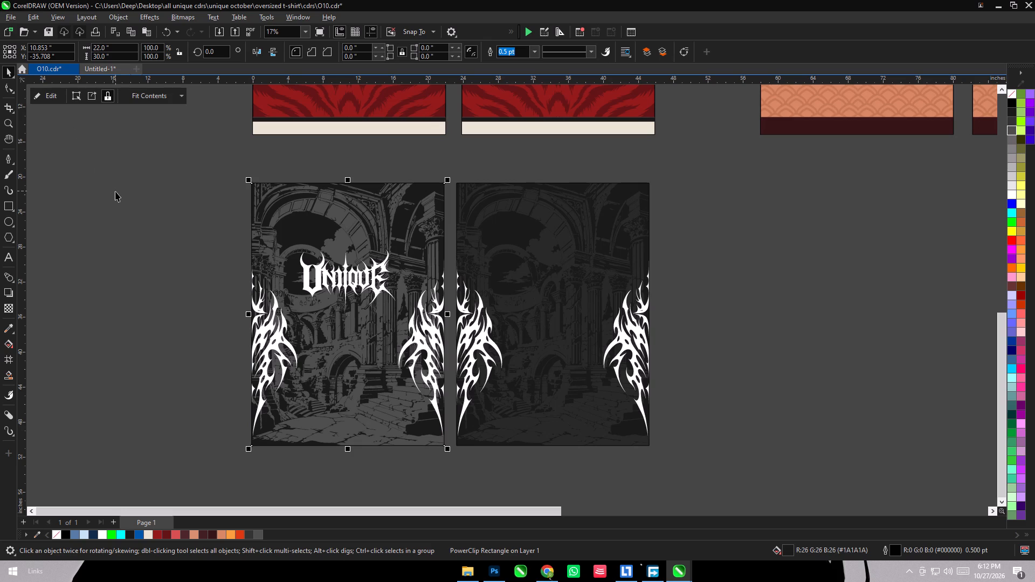
Undo back into the first panel's PowerClip contents and fill the ruins tracing with #333333.
key(ctrl+z)
click(367, 374)
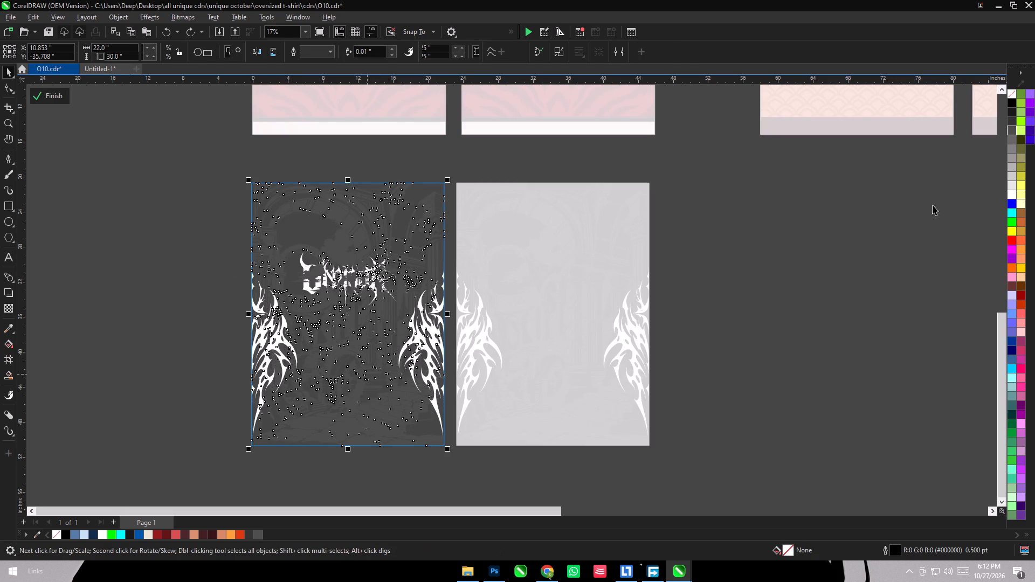
click(1014, 122)
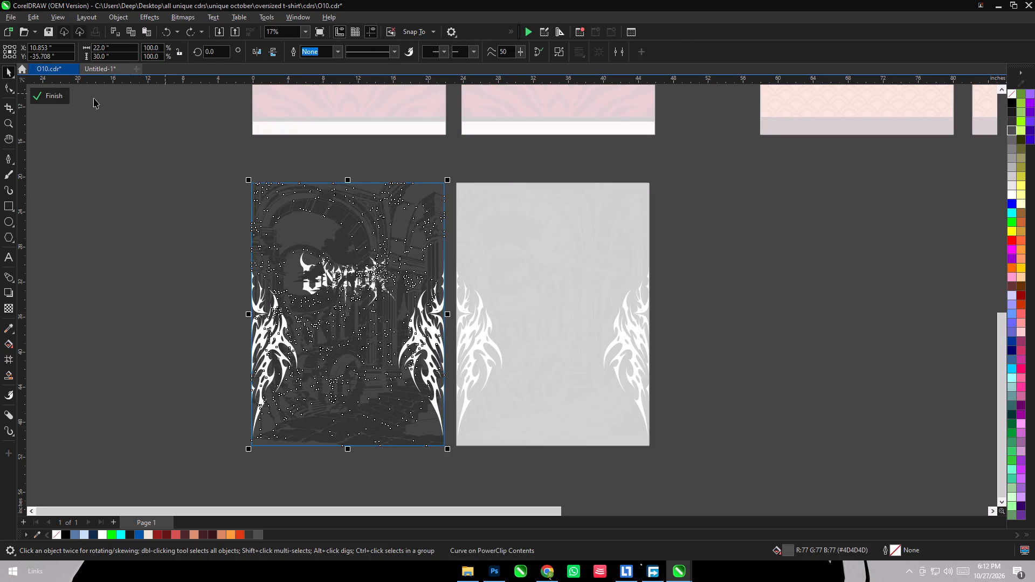
click(62, 96)
click(149, 212)
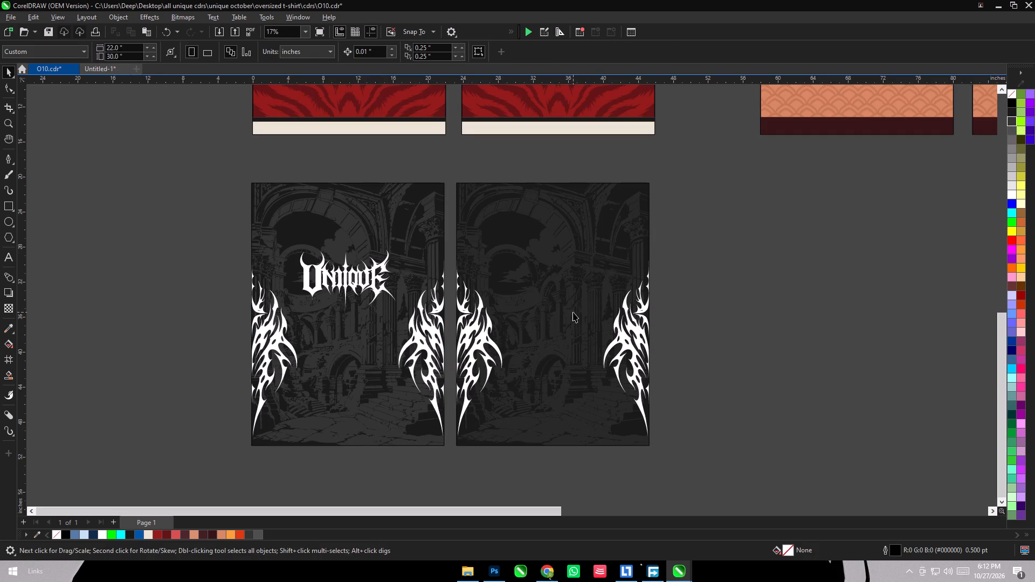
Edit the second panel's PowerClip contents and fill its ruins tracing with the same #333333 gray.
click(573, 312)
click(57, 96)
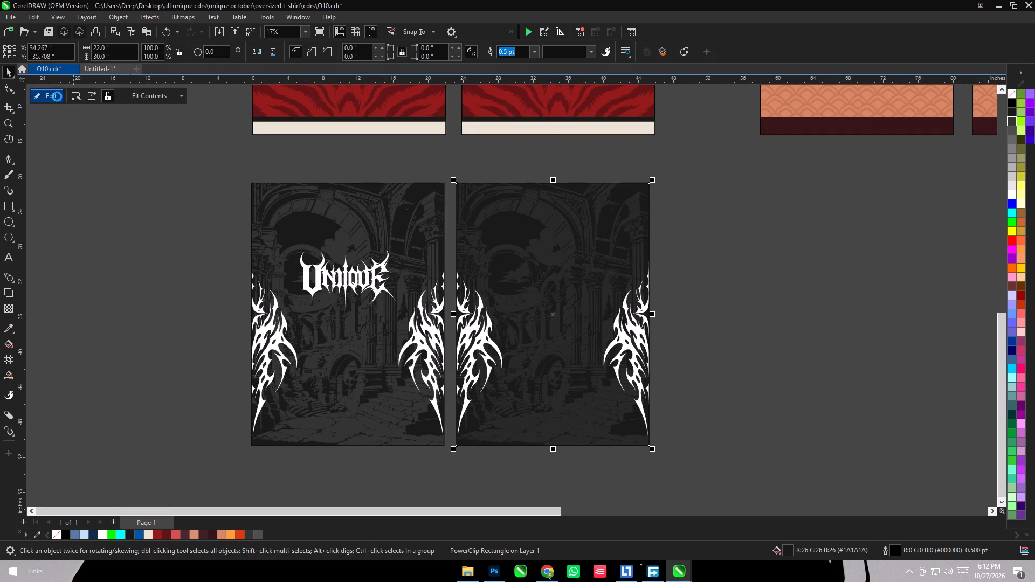
click(552, 271)
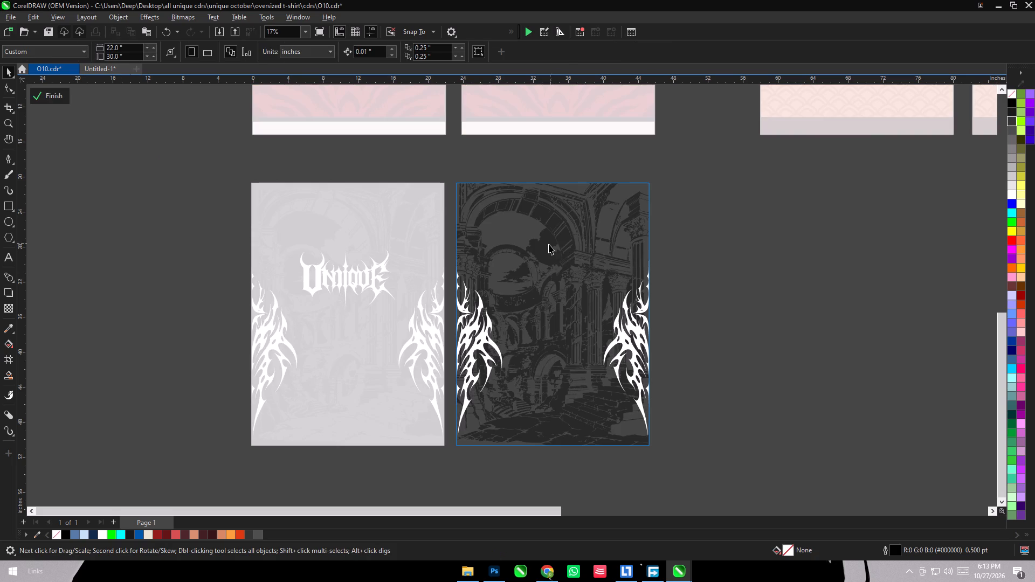
click(549, 244)
click(1010, 120)
click(820, 276)
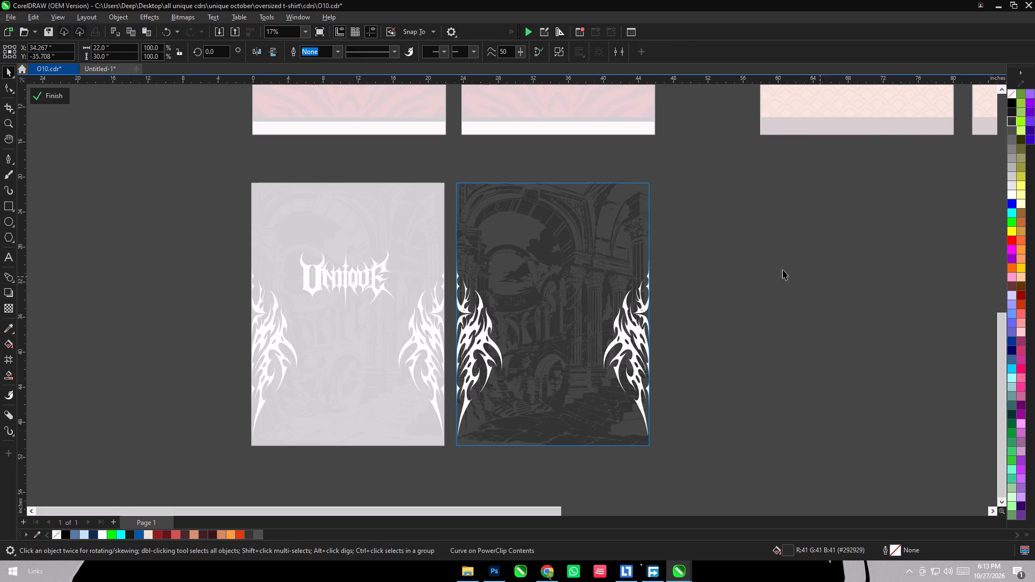
click(41, 92)
click(174, 230)
Align the second dark panel with the first so their centers sit on one horizontal line.
click(555, 261)
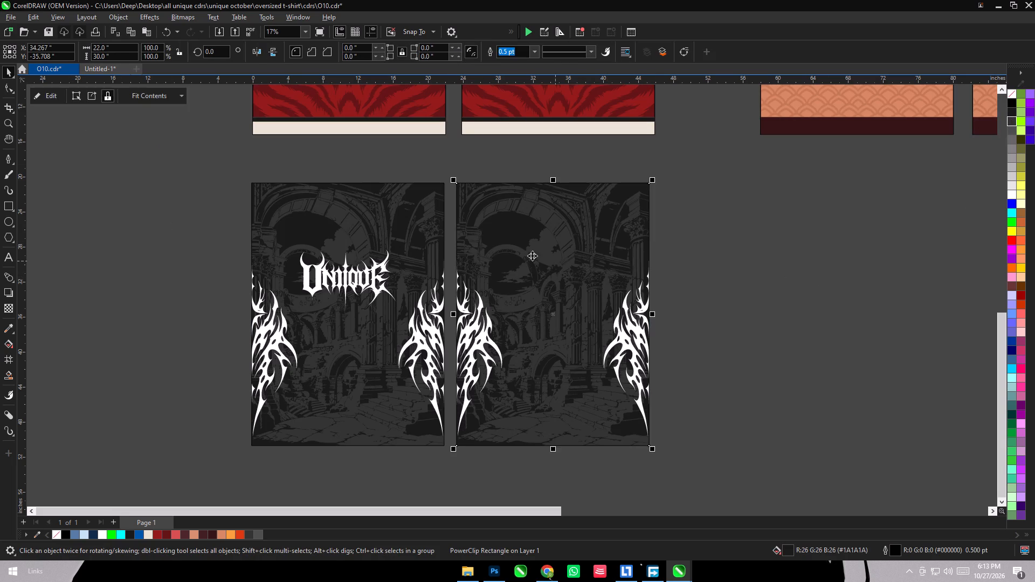
shift+click(394, 226)
key(e)
click(801, 316)
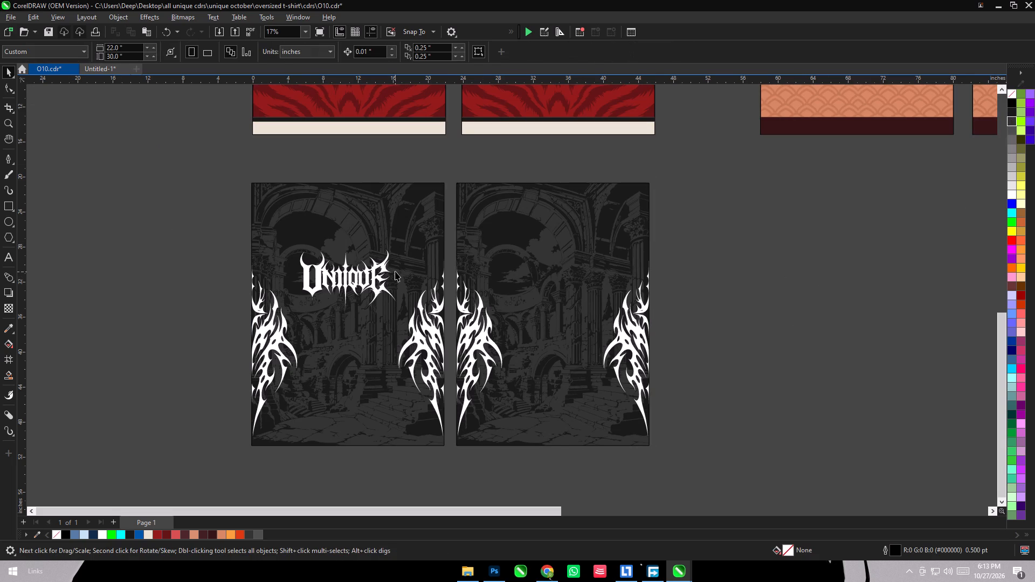
Save the O10.cdr document.
scroll(395, 271, down, 8)
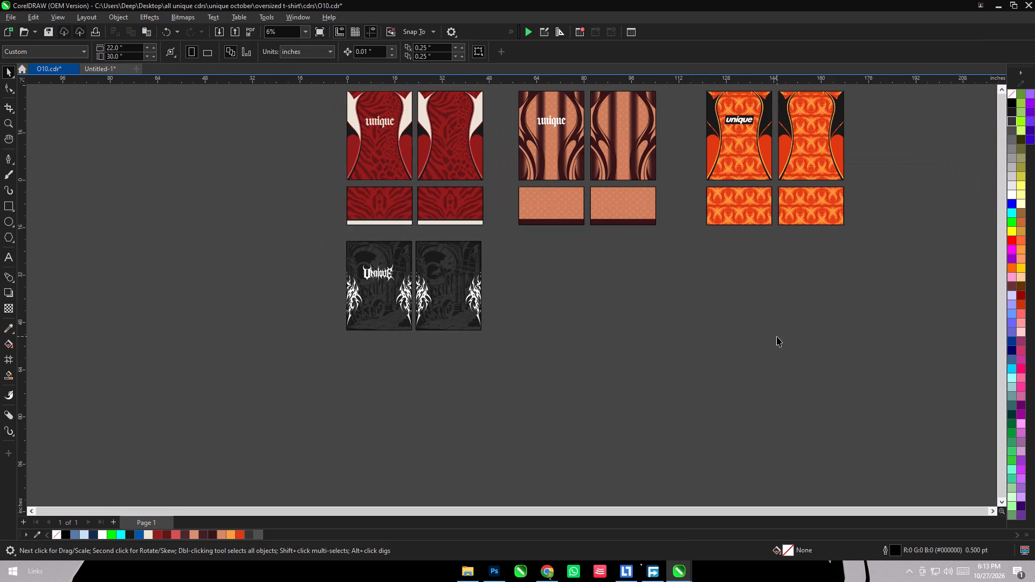
key(ctrl+s)
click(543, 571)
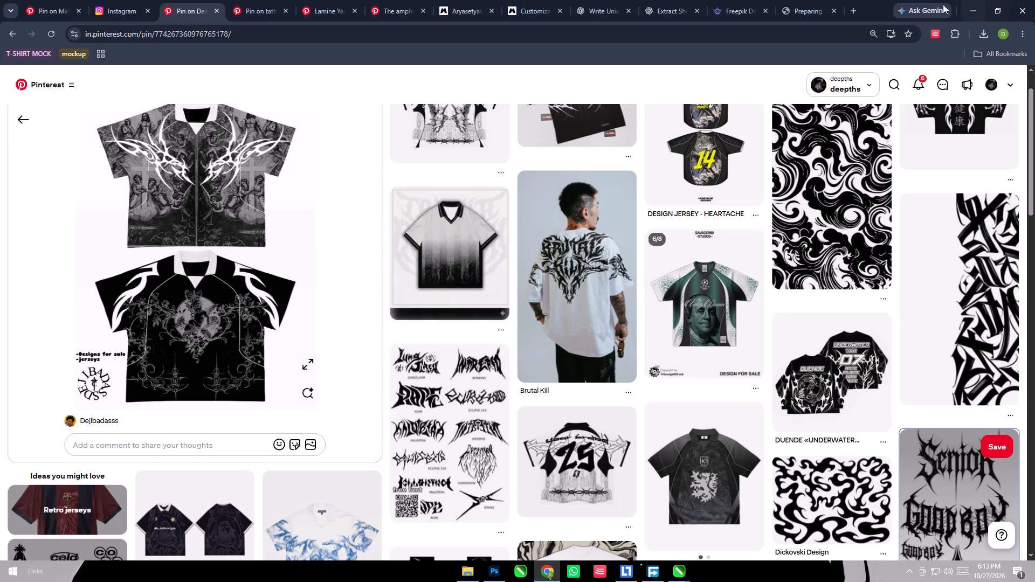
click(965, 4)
Switch to Photoshop and save the 4242.psd t-shirt mockup as a new file named 4545 in the mockup folder.
click(502, 577)
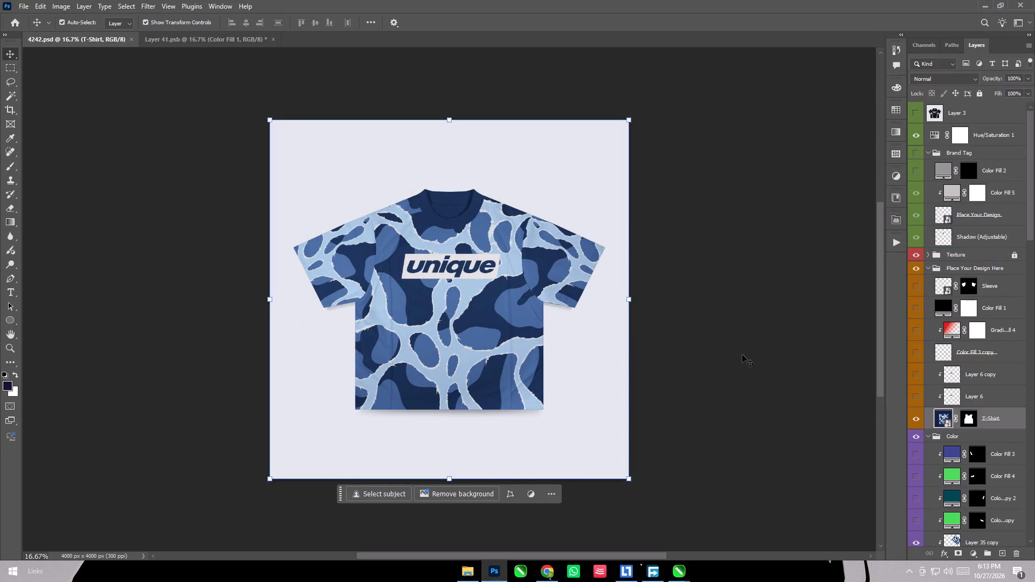
key(ctrl+shift+s)
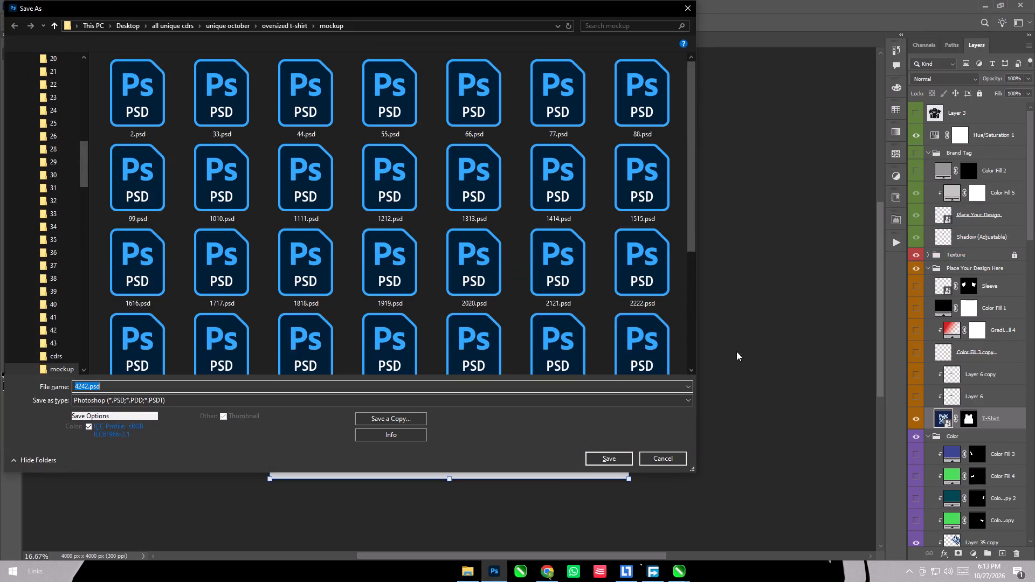
scroll(539, 285, down, 7)
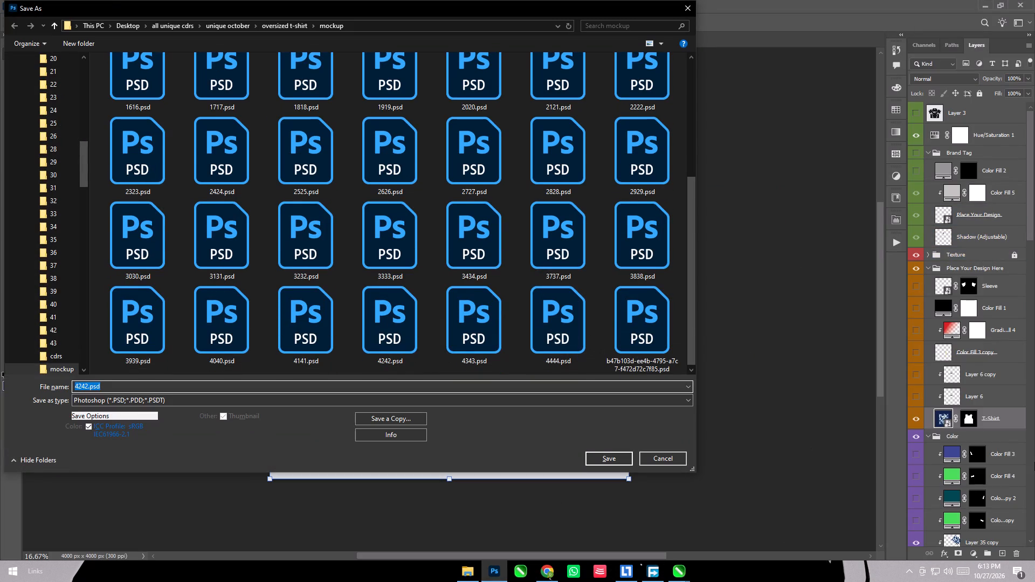
text(4545)
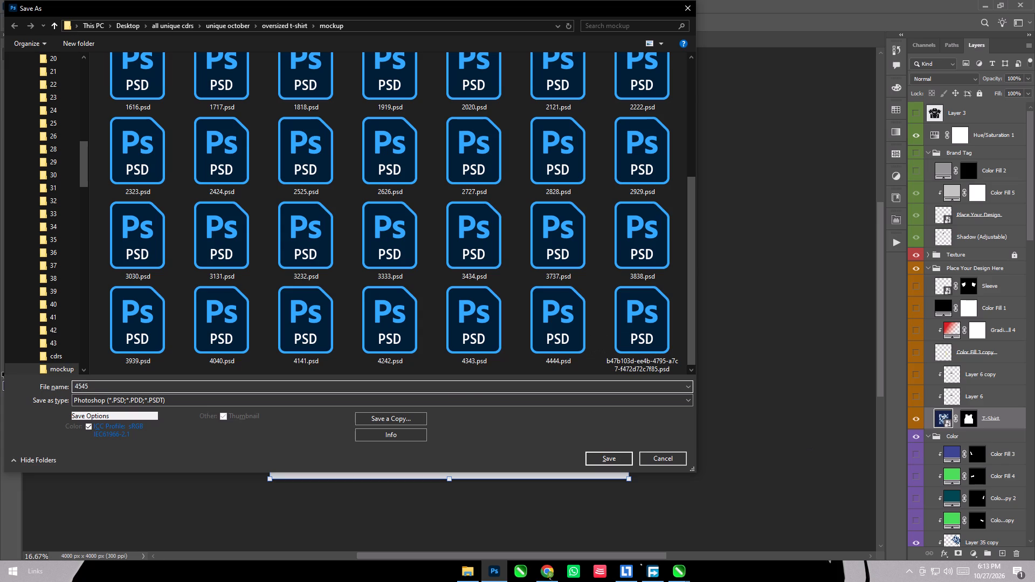
key(Return)
key(Return)
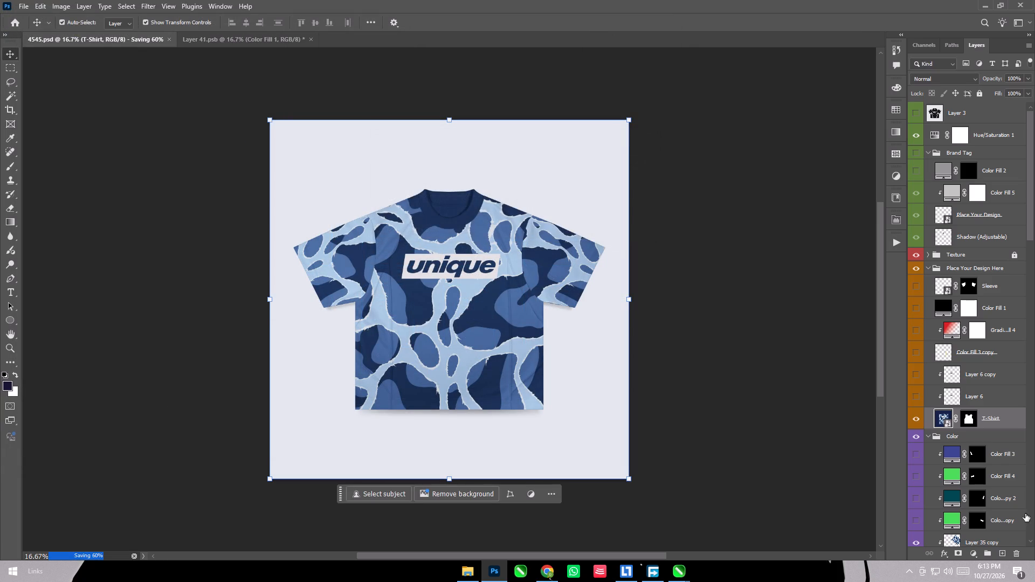
Switch to CorelDRAW and copy the red animal-print front panel with the unique lettering from O10.cdr.
click(675, 575)
click(609, 541)
scroll(379, 355, down, 2)
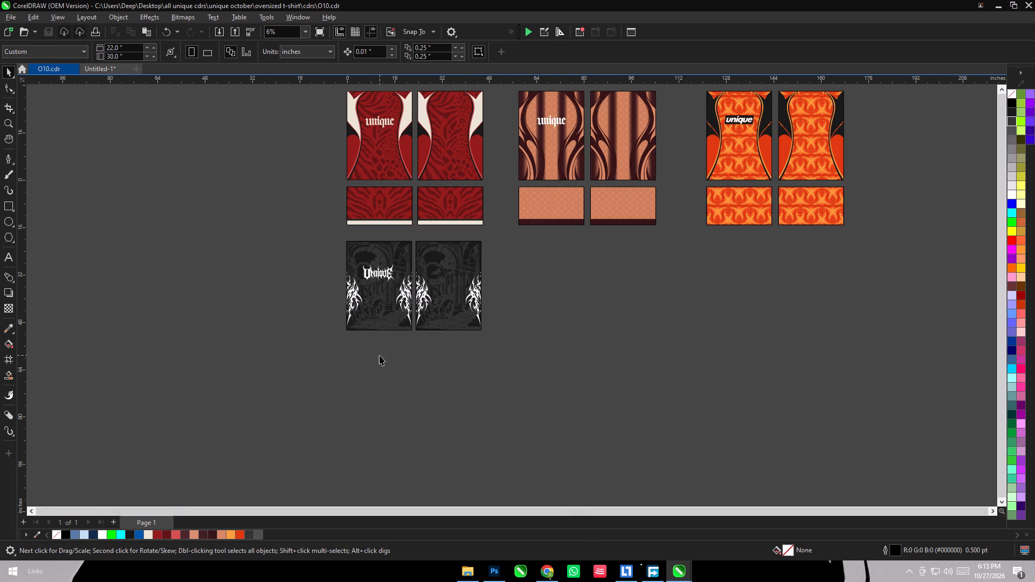
drag(333, 120, 410, 228)
key(ctrl+c)
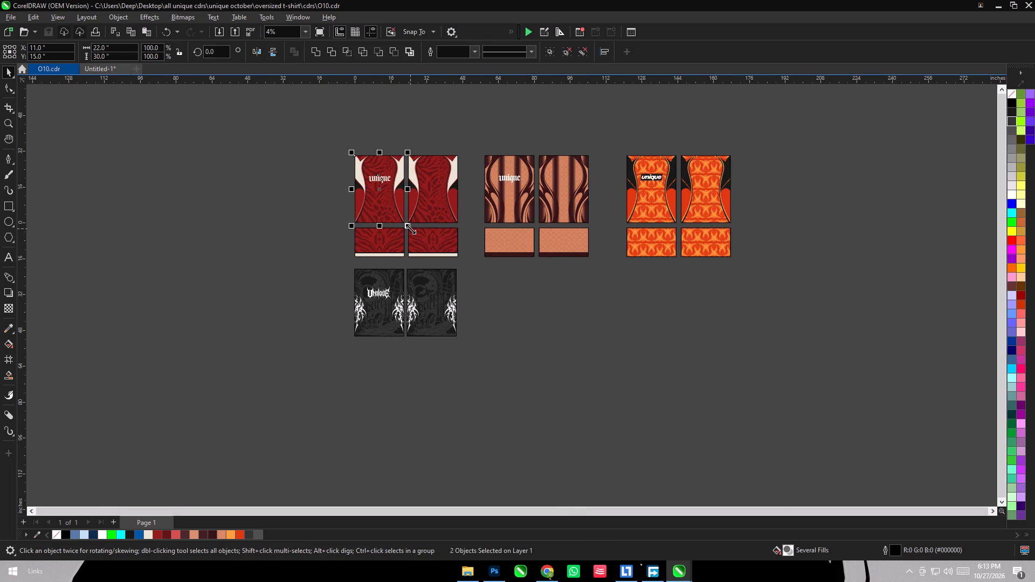
Switch to Photoshop, open the T-Shirt smart object of 4545.psd and paste the red panel above Layer 36.
click(496, 573)
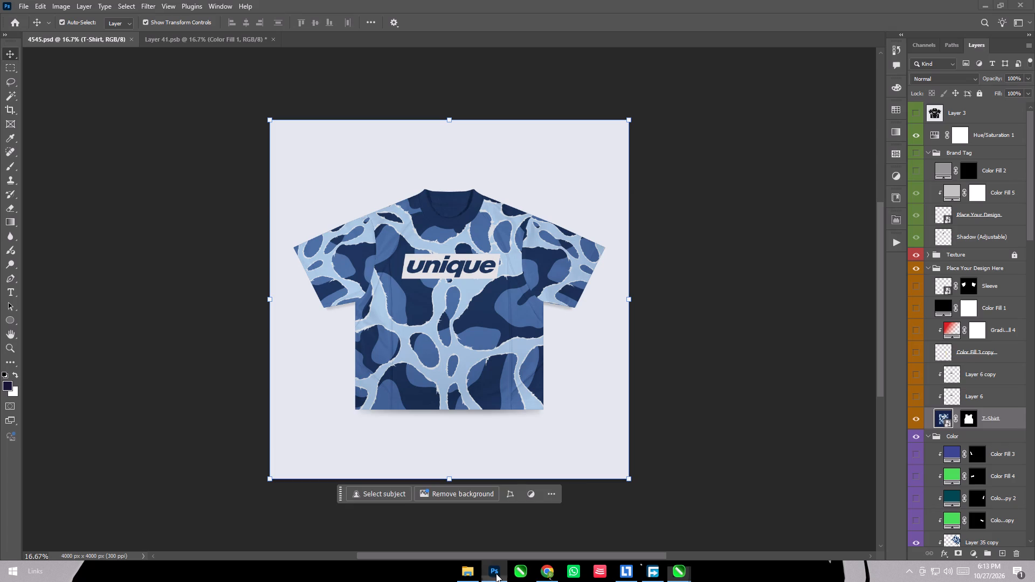
double_click(950, 424)
click(970, 116)
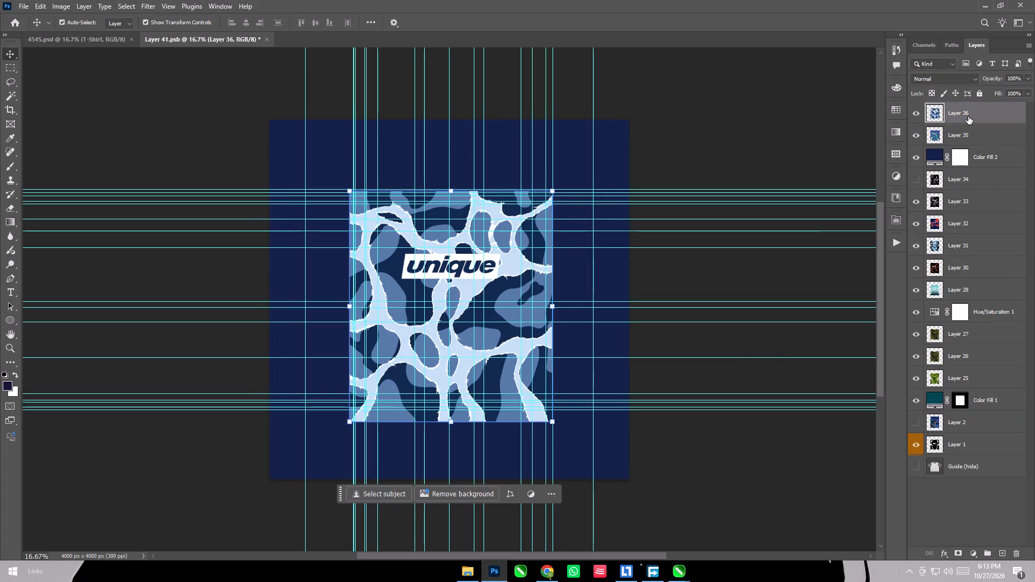
key(ctrl+space)
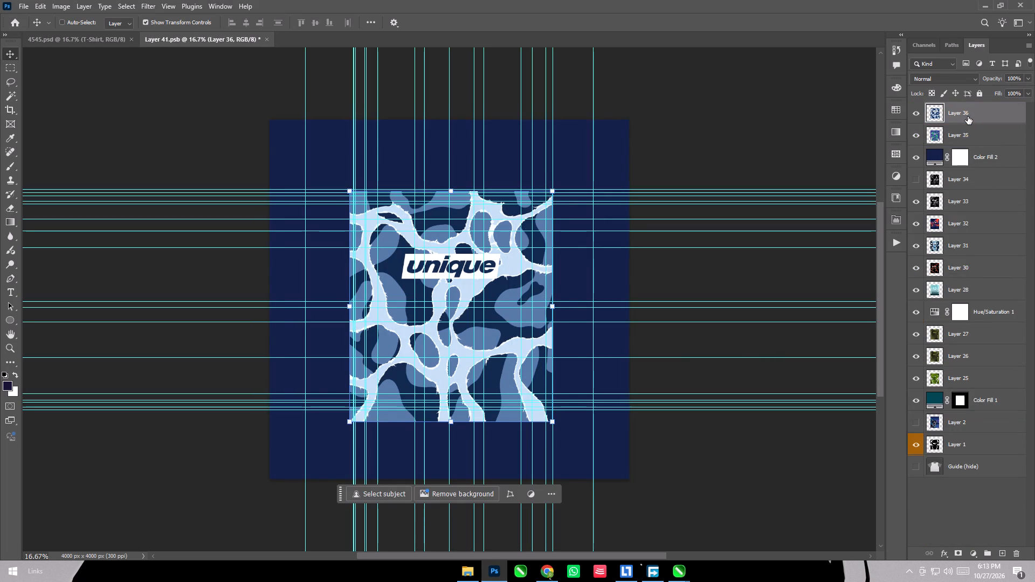
key(ctrl+v)
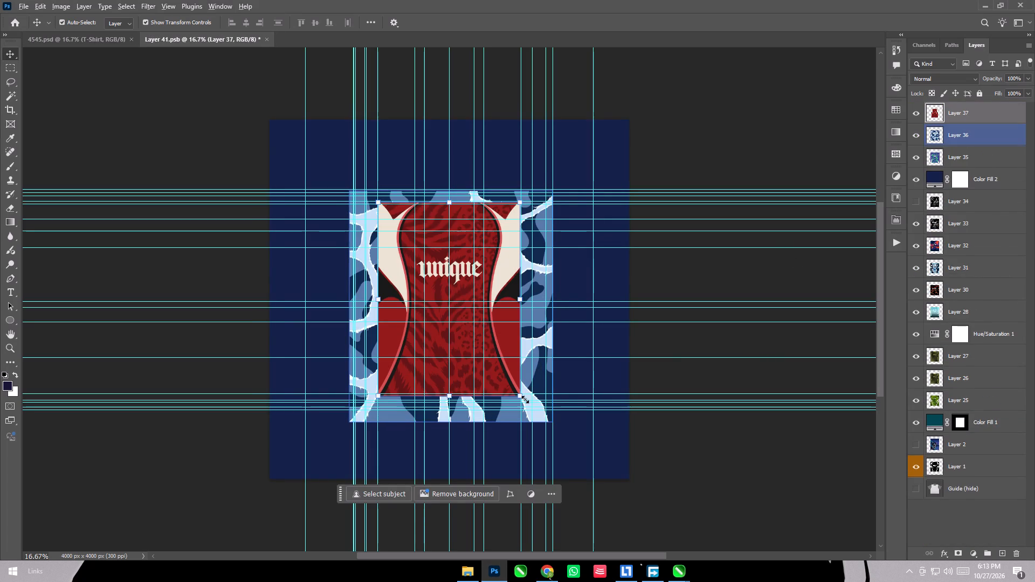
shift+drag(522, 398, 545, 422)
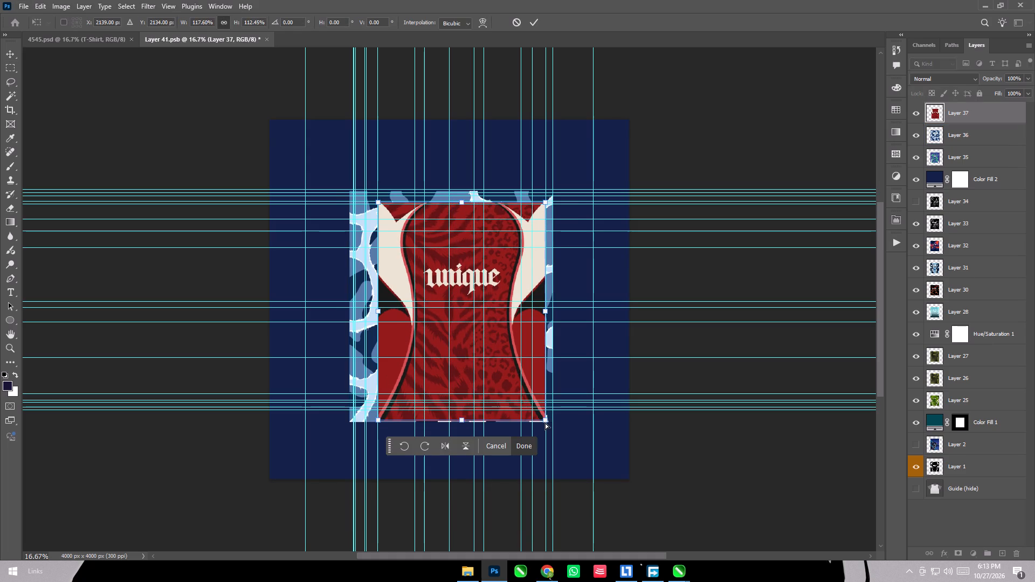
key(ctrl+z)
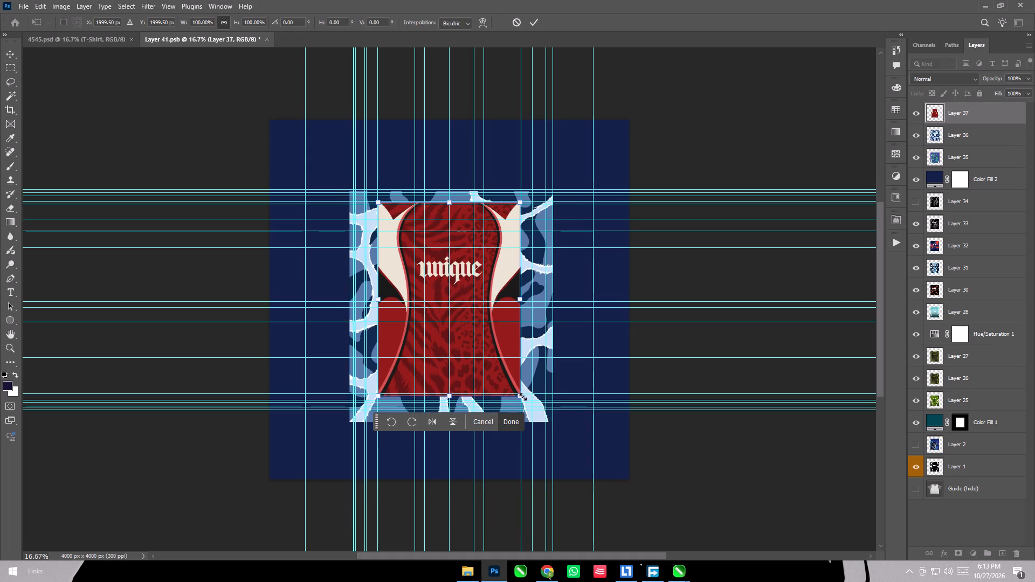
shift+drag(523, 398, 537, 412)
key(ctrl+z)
Scale the pasted red panel to about 142.7% width and 116.4% height so it spans the shirt body's full width.
alt+drag(522, 398, 538, 410)
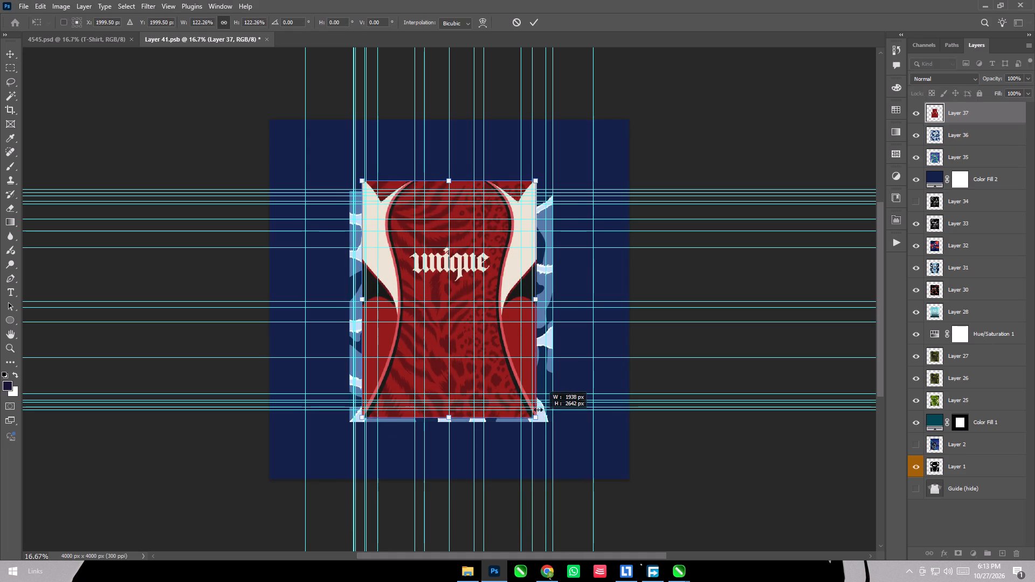
alt+drag(538, 410, 541, 417)
click(499, 344)
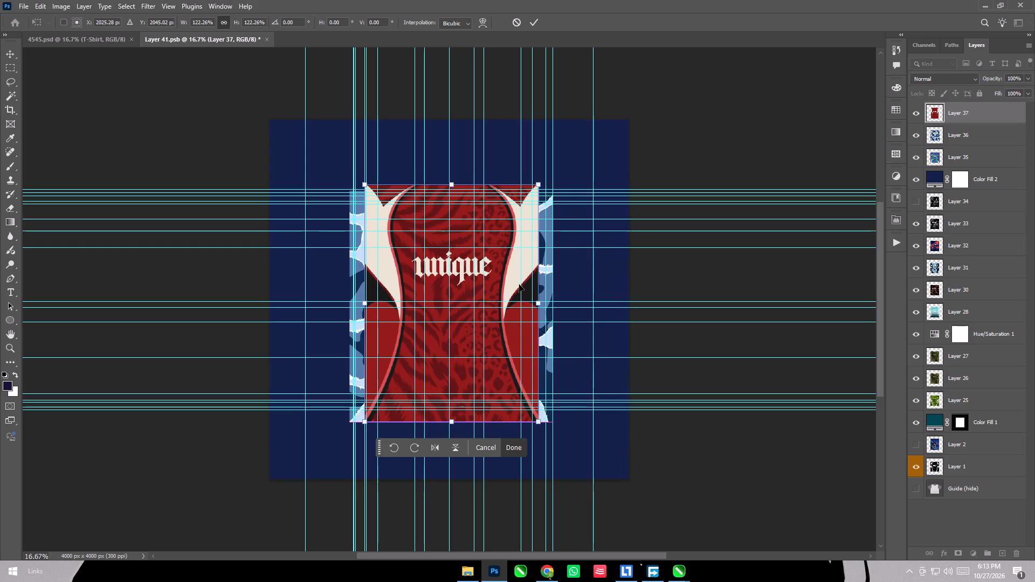
shift+drag(542, 180, 532, 190)
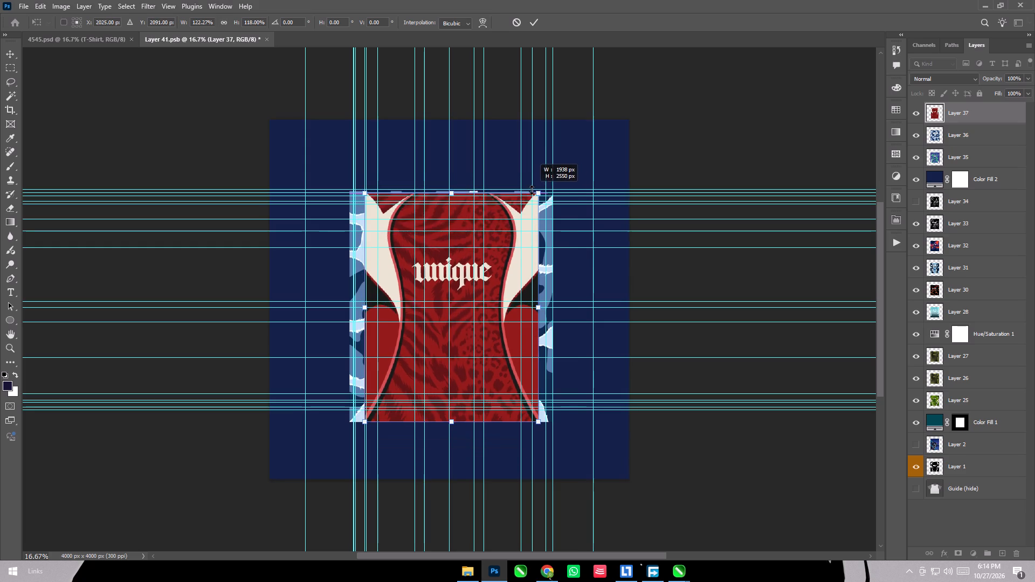
shift+drag(532, 190, 528, 191)
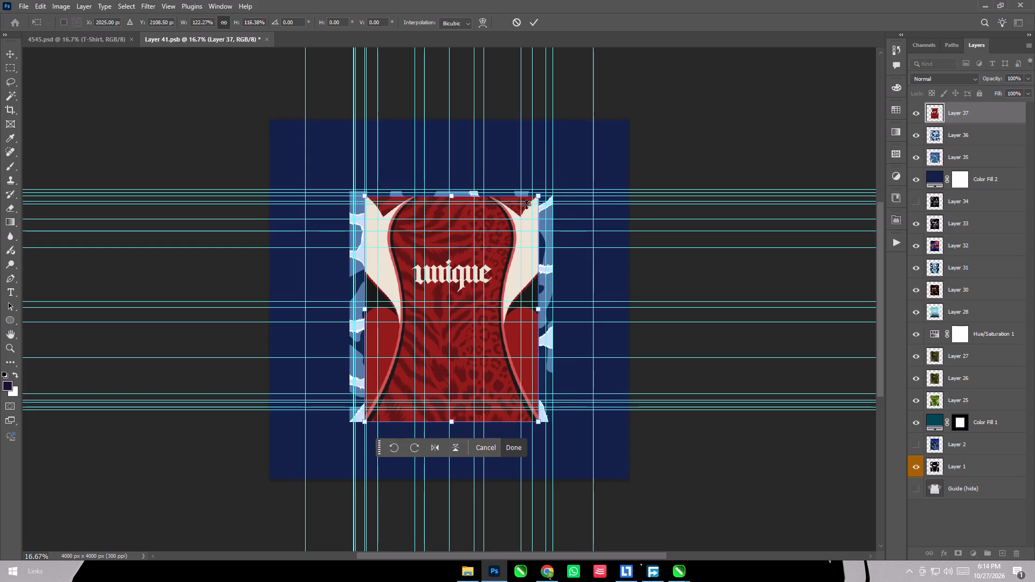
shift+drag(368, 308, 355, 308)
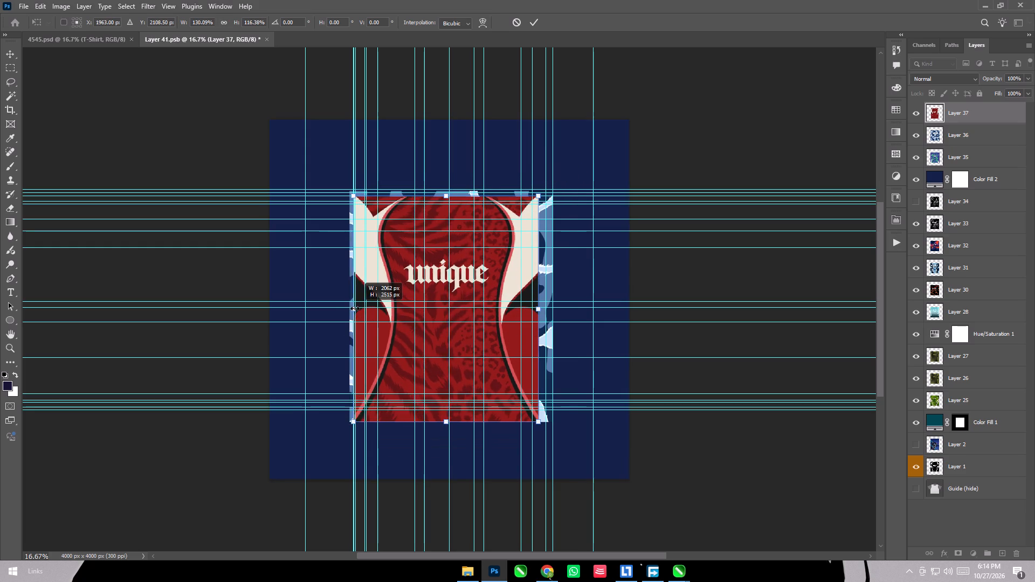
shift+drag(355, 308, 353, 308)
shift+drag(536, 309, 538, 309)
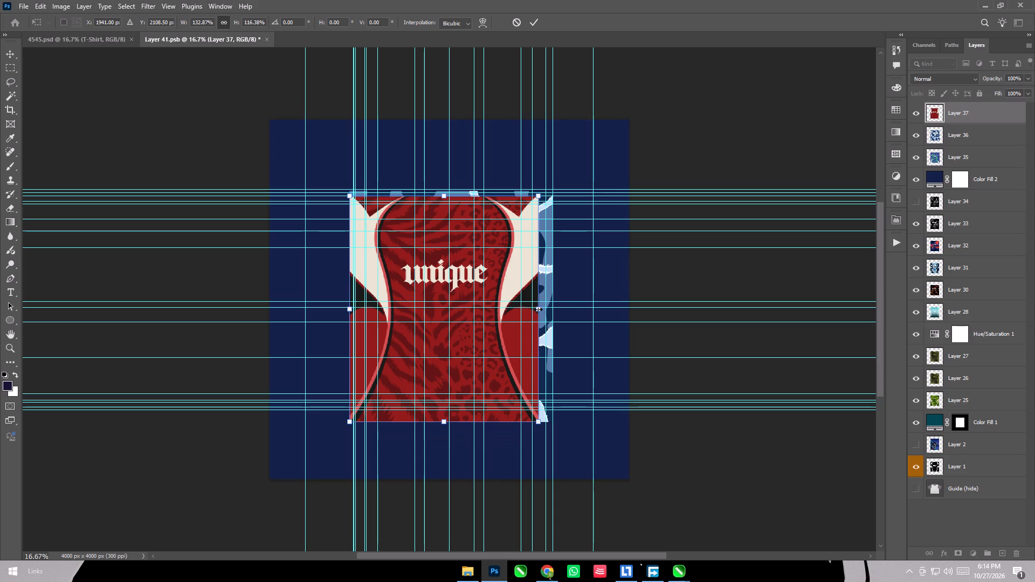
shift+drag(538, 309, 550, 306)
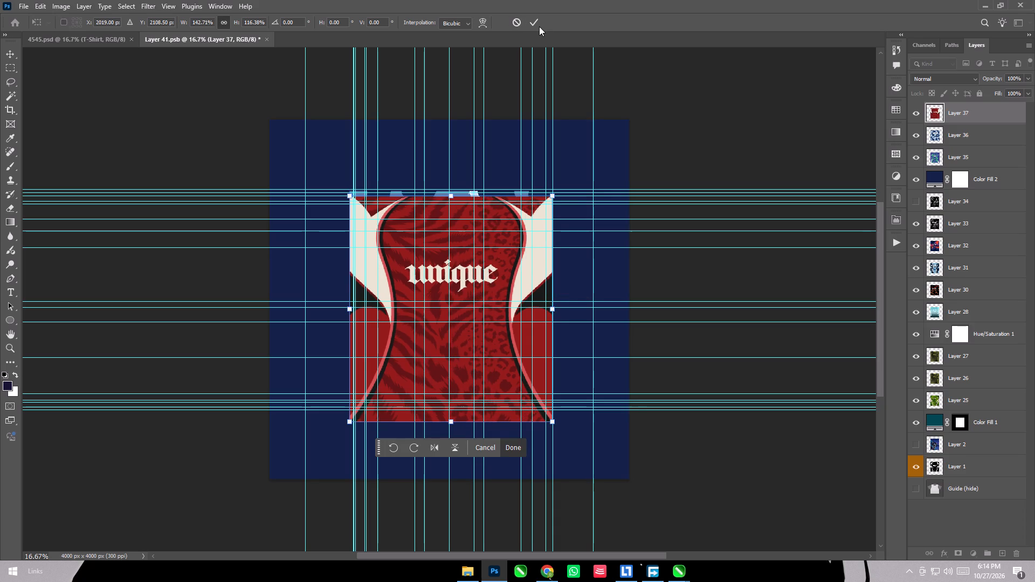
click(533, 23)
click(694, 109)
Save the Layer 41.psb smart object and return to the 4545.psd mockup.
key(ctrl+s)
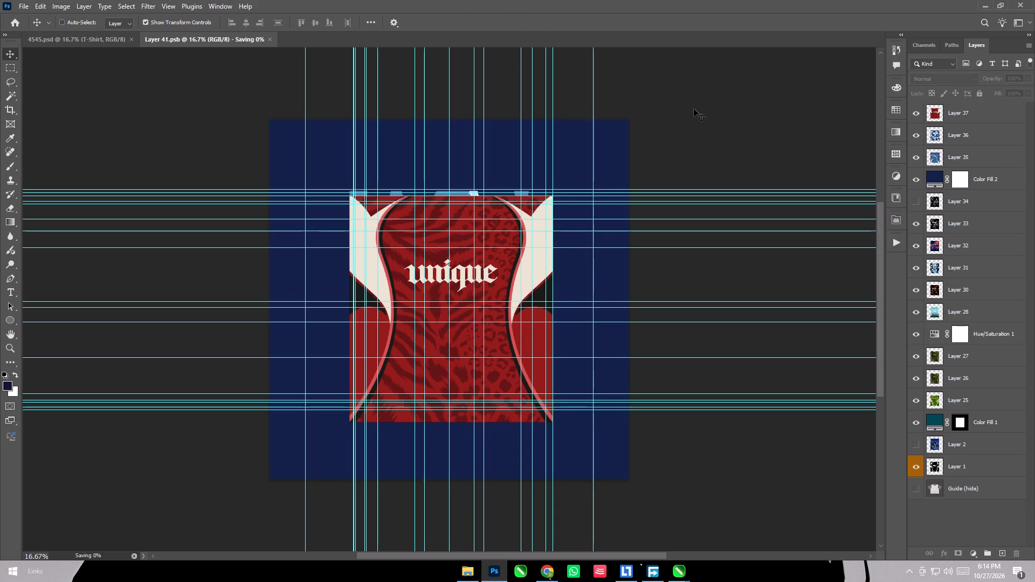
click(95, 41)
click(215, 34)
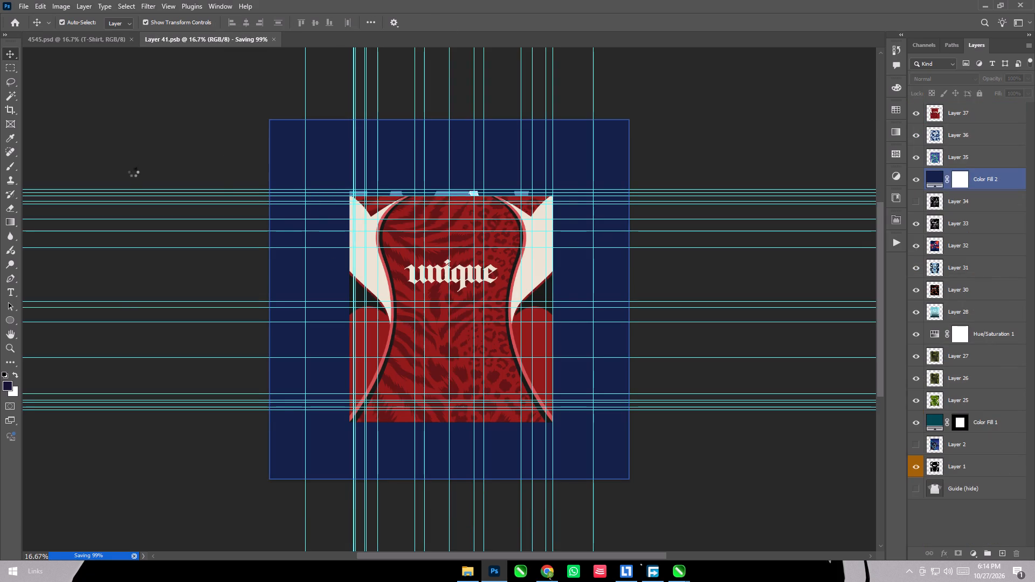
click(74, 39)
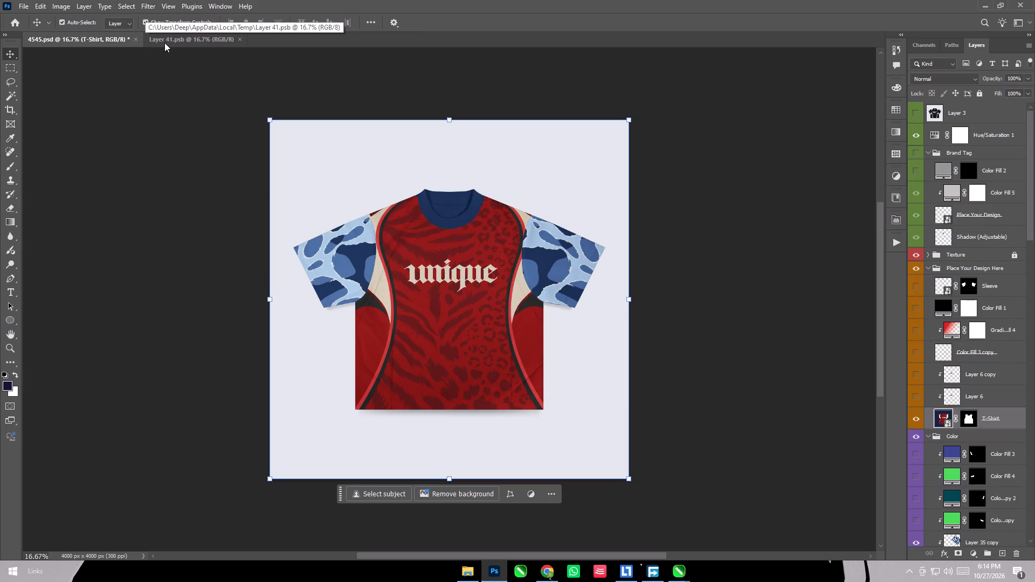
Sample the panel's red in Layer 41.psb, copy its hex code 931b1a, and return to the T-Shirt color group in 4545.psd.
click(181, 38)
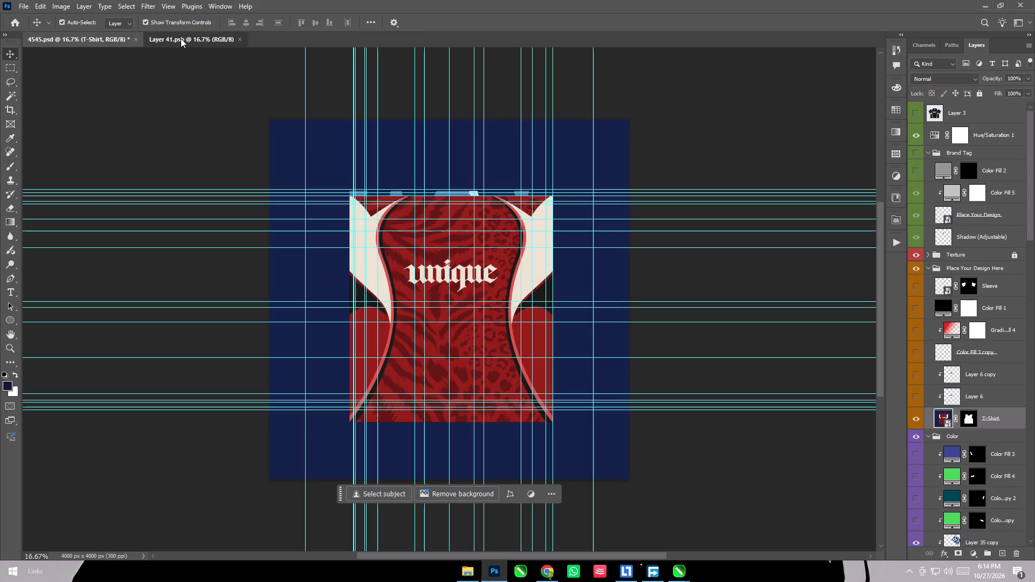
double_click(937, 421)
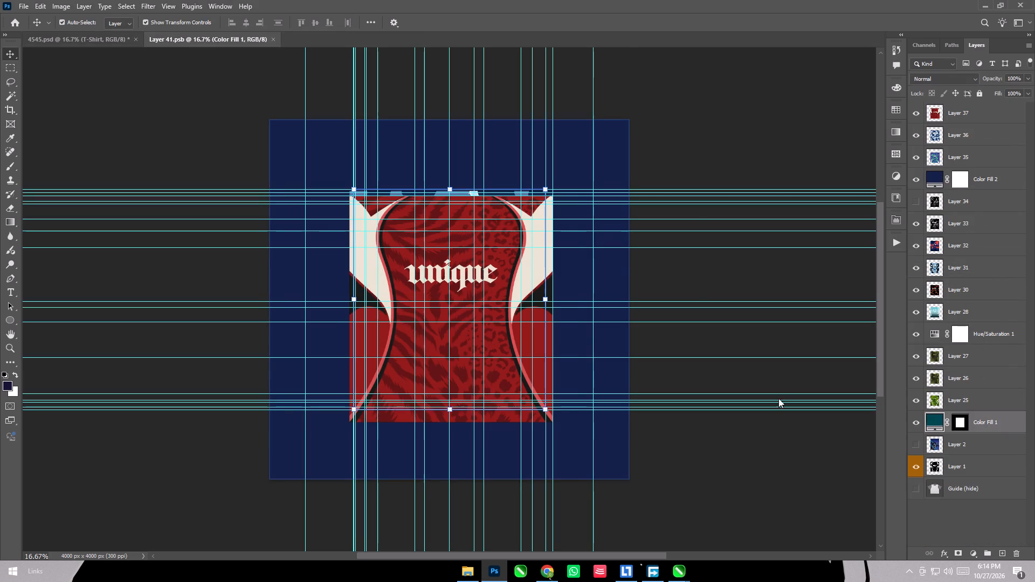
click(441, 365)
drag(915, 422, 872, 422)
key(ctrl+c)
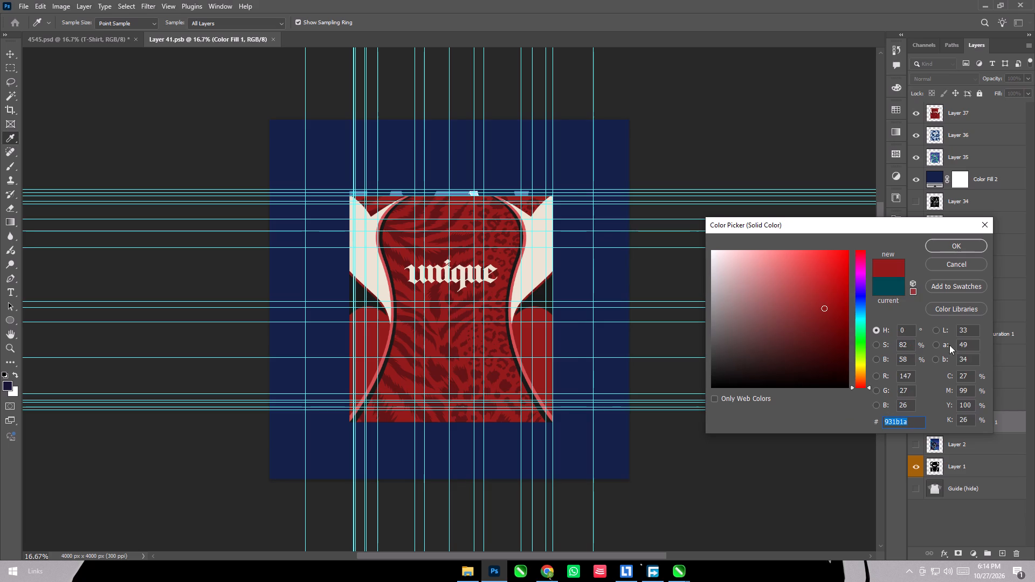
click(960, 263)
click(117, 36)
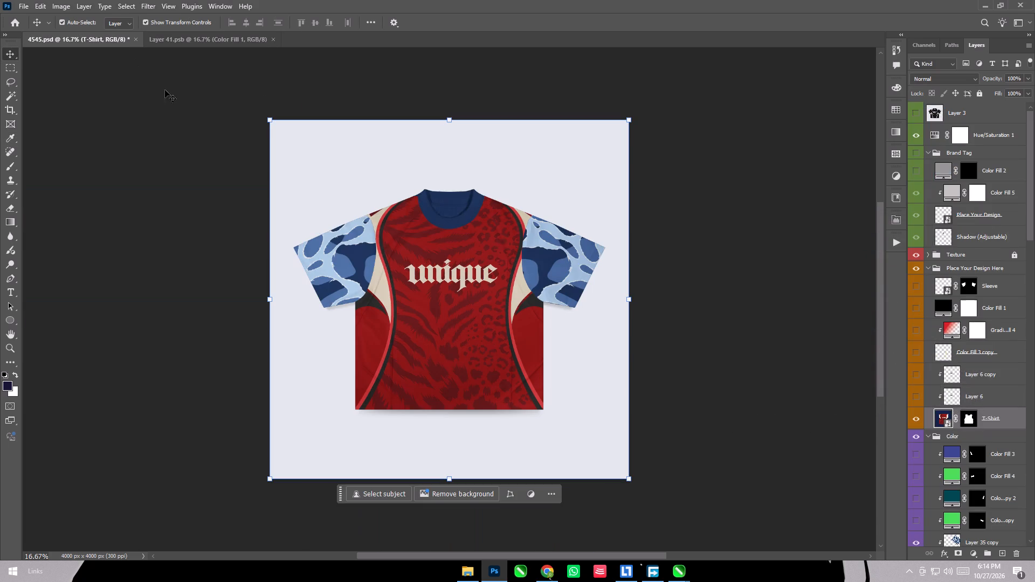
scroll(999, 412, down, 20)
scroll(999, 412, down, 2)
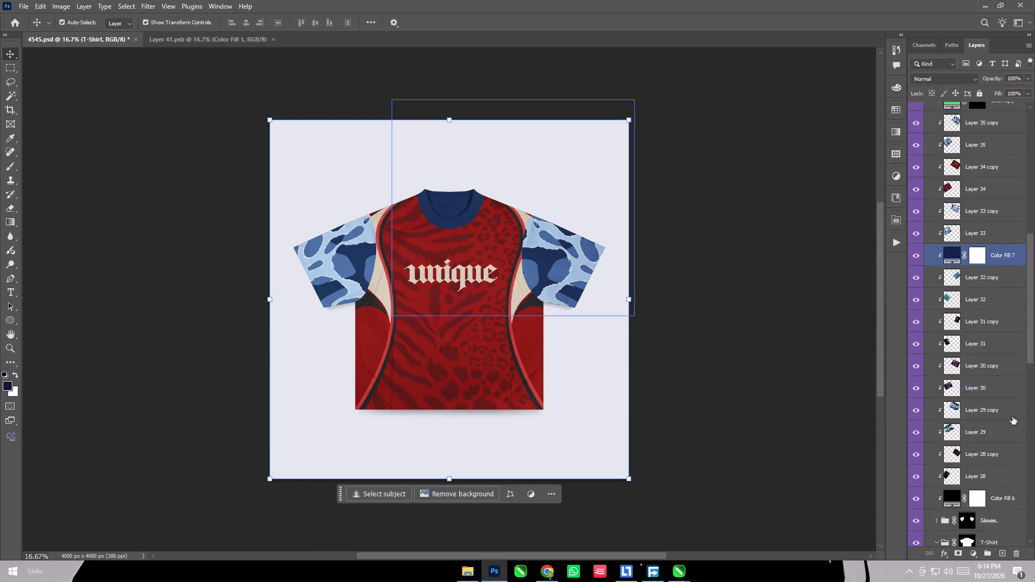
scroll(1012, 417, down, 8)
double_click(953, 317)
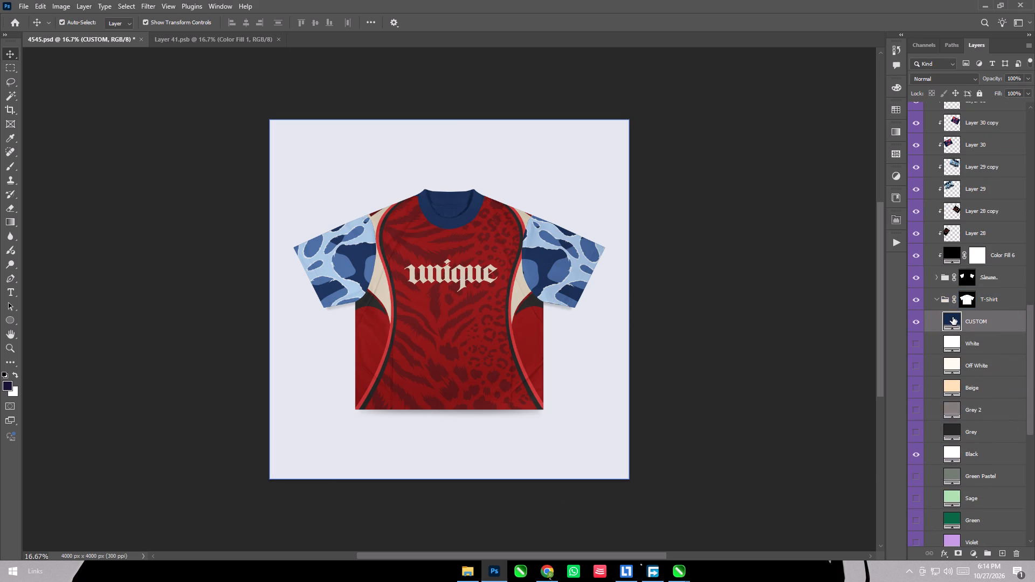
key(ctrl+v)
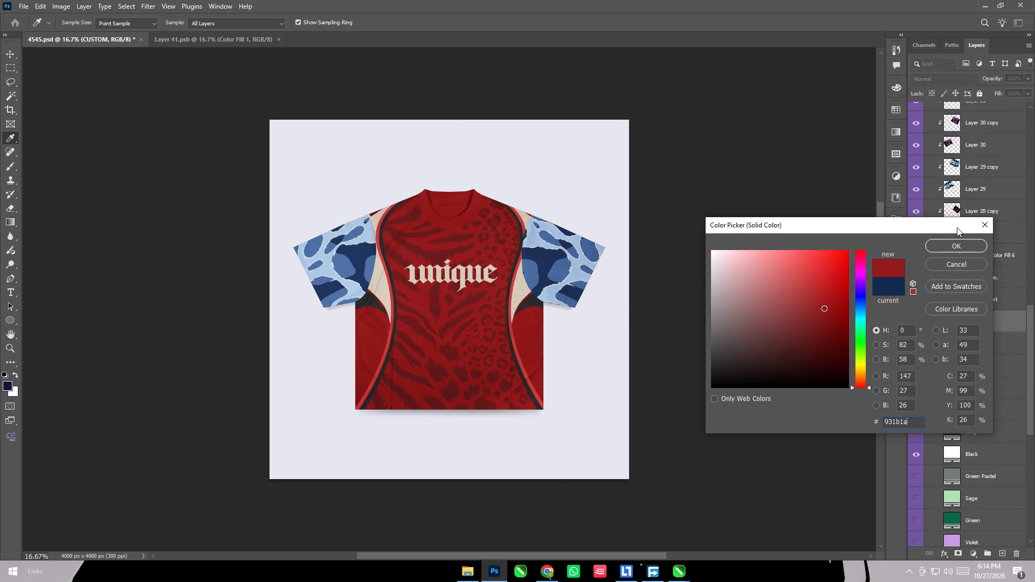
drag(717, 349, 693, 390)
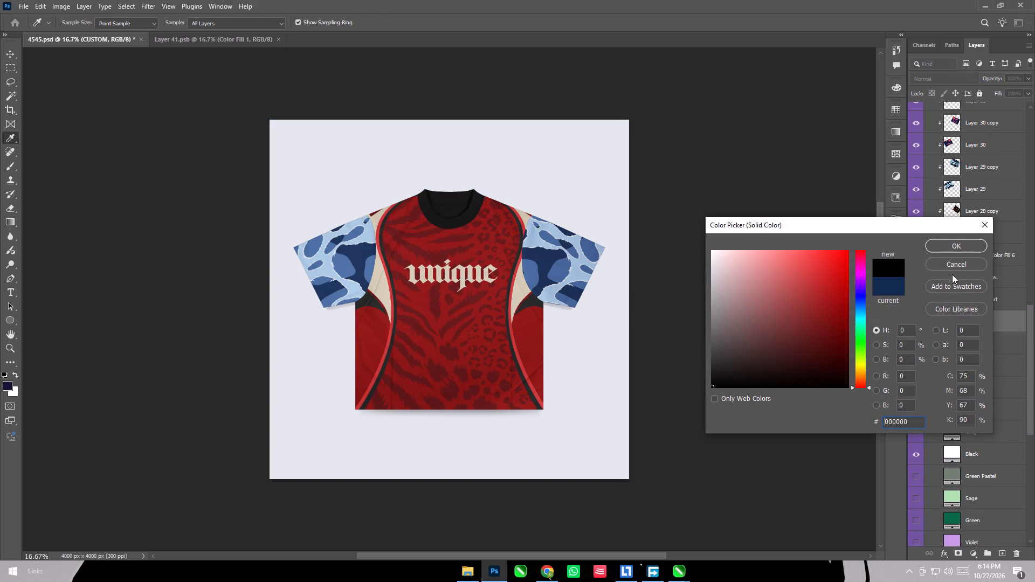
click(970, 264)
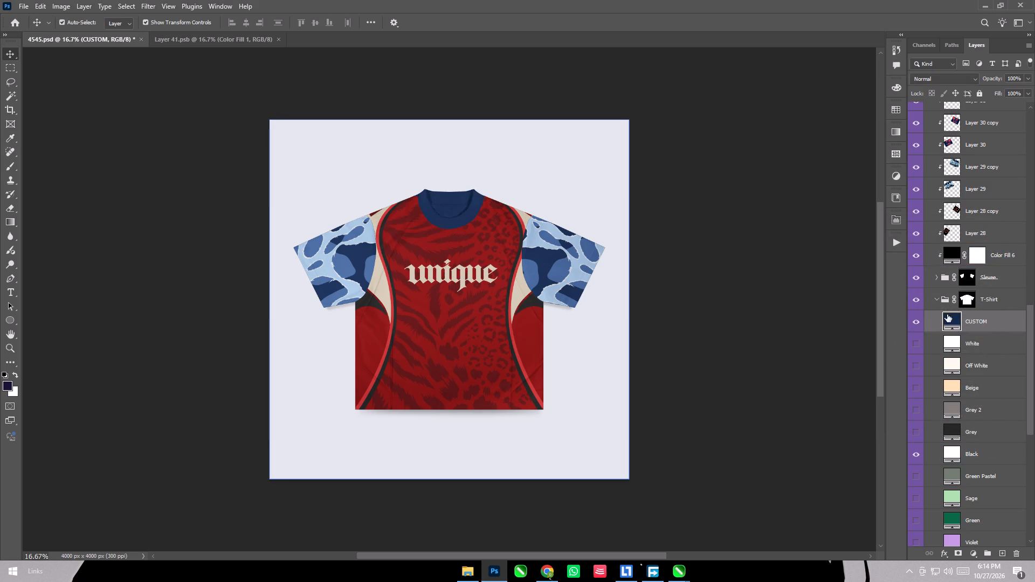
Set the CUSTOM color fill in the T-Shirt group to the copied red #931b1a.
double_click(947, 320)
key(ctrl+v)
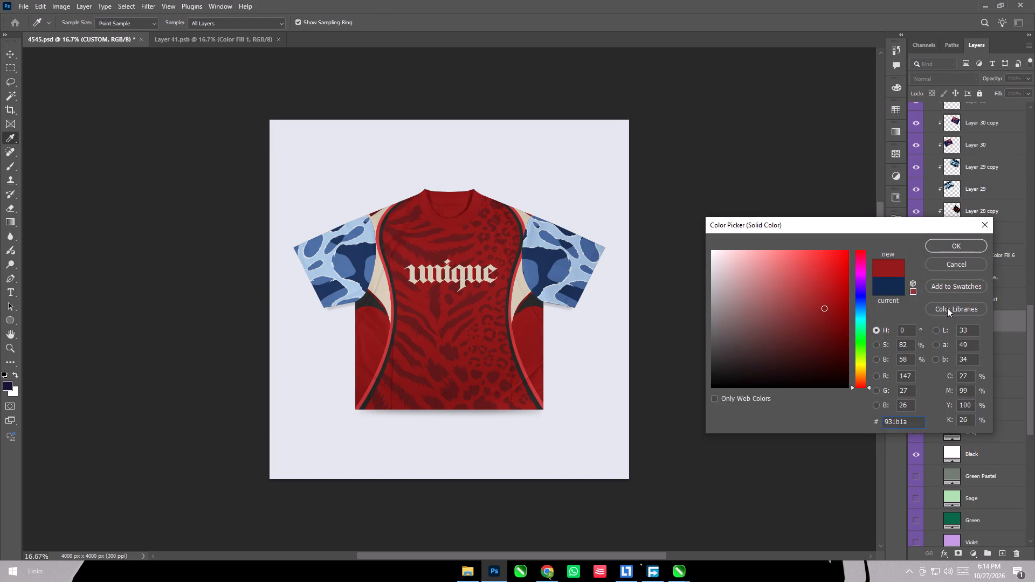
click(955, 245)
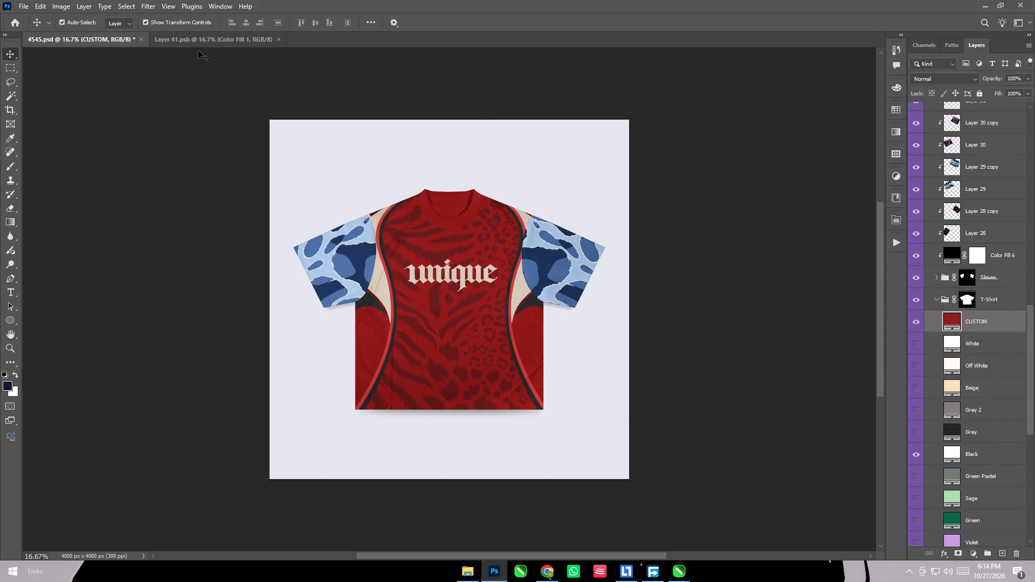
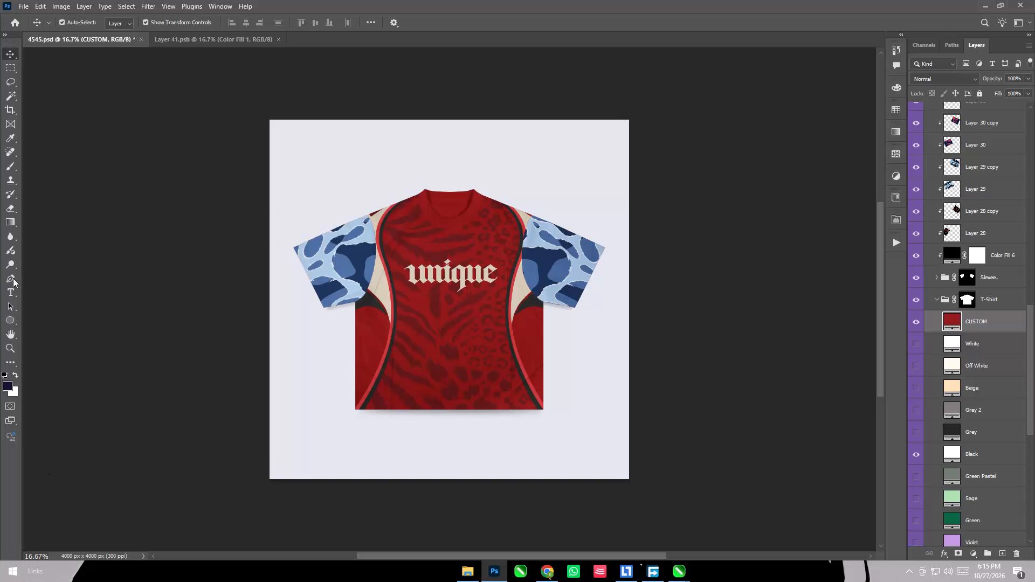
Switch to O10.cdr in CorelDRAW and copy the first red animal-print sleeve panel with the cream hem.
click(676, 576)
click(673, 535)
scroll(365, 240, up, 3)
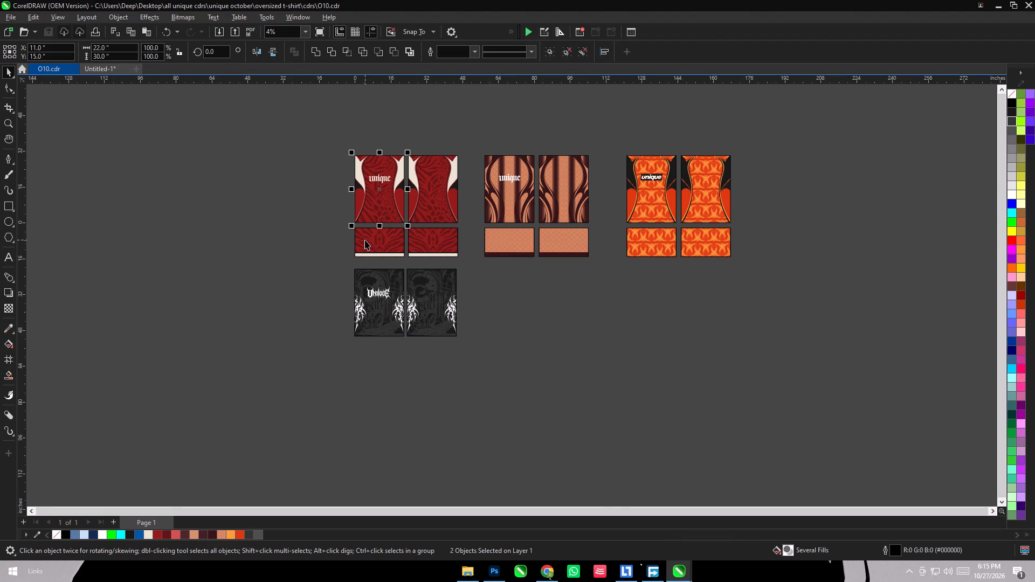
scroll(365, 240, up, 3)
drag(306, 290, 455, 207)
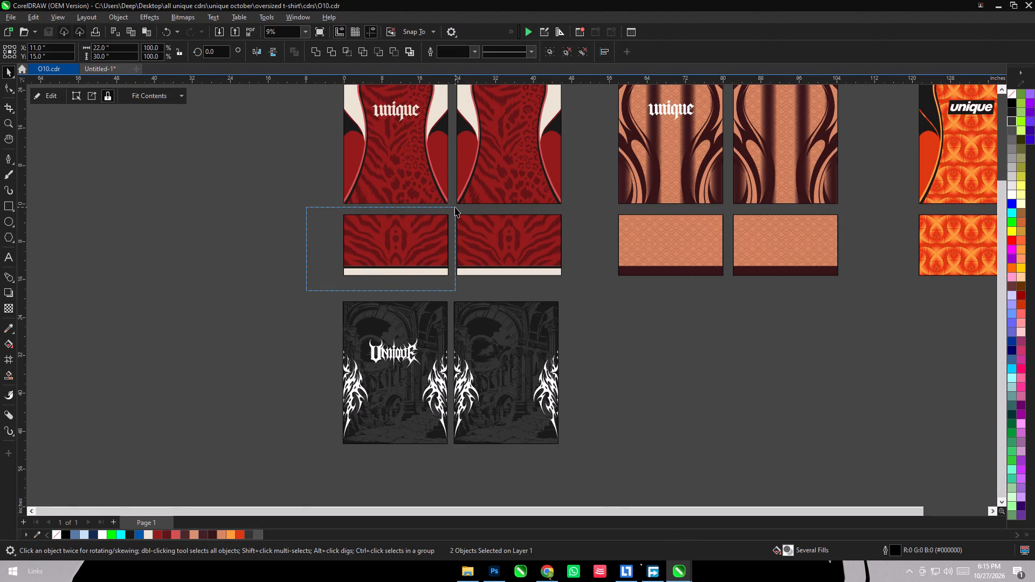
key(ctrl+c)
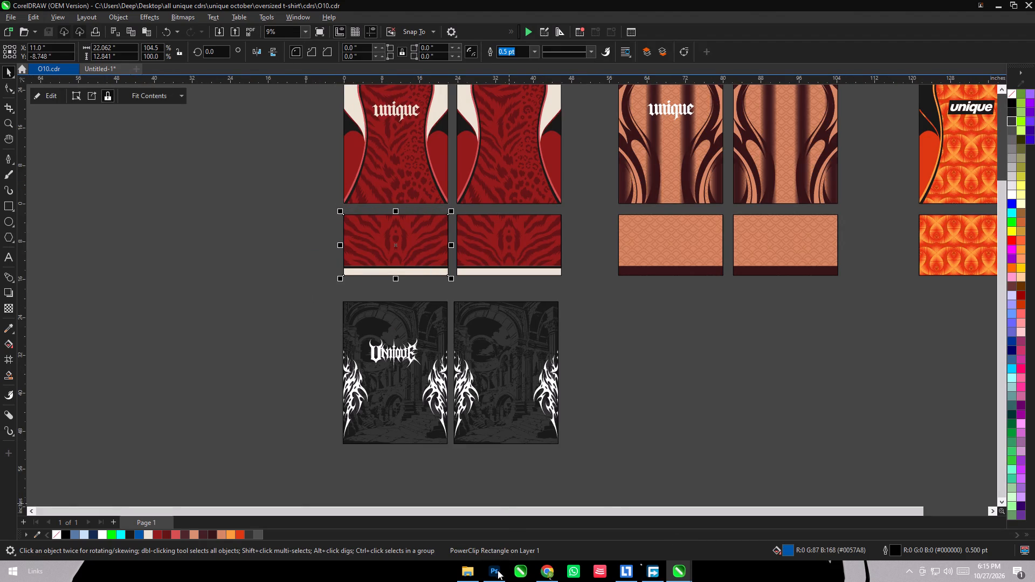
Return to 4545.psd in Photoshop and paste the sleeve panel above Layer 35 copy in the Color group.
click(498, 574)
scroll(997, 347, up, 7)
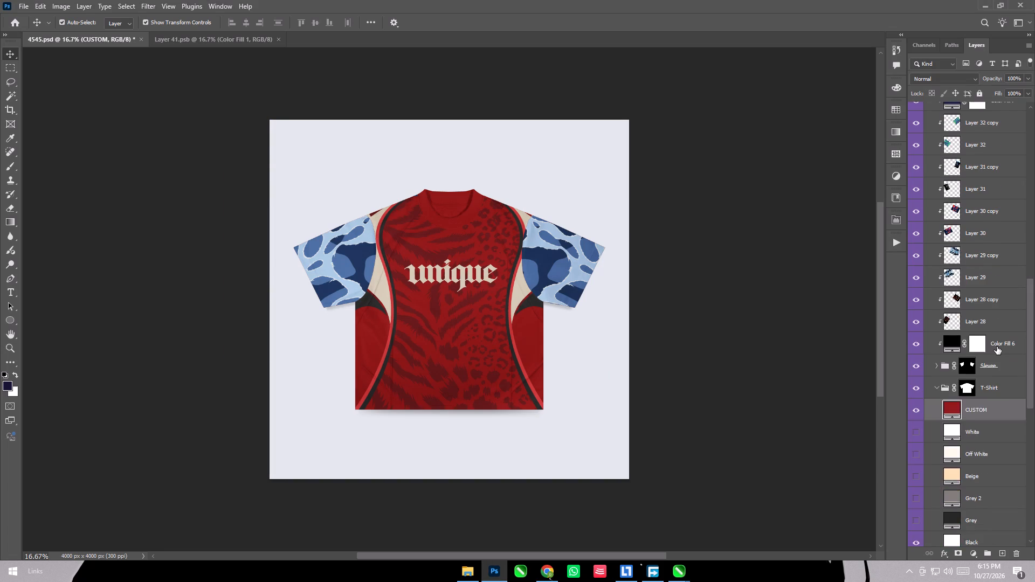
scroll(997, 347, up, 13)
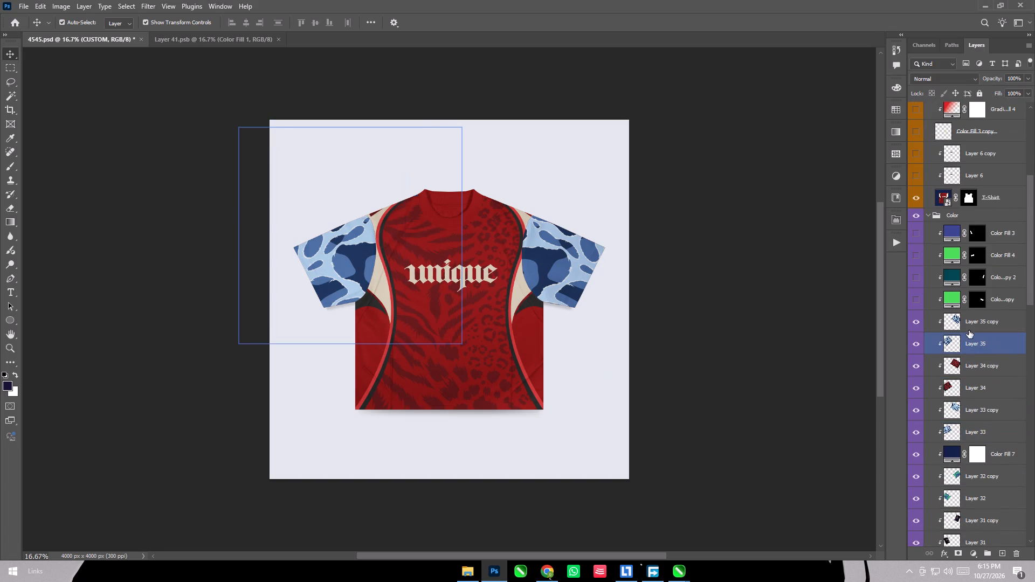
click(978, 325)
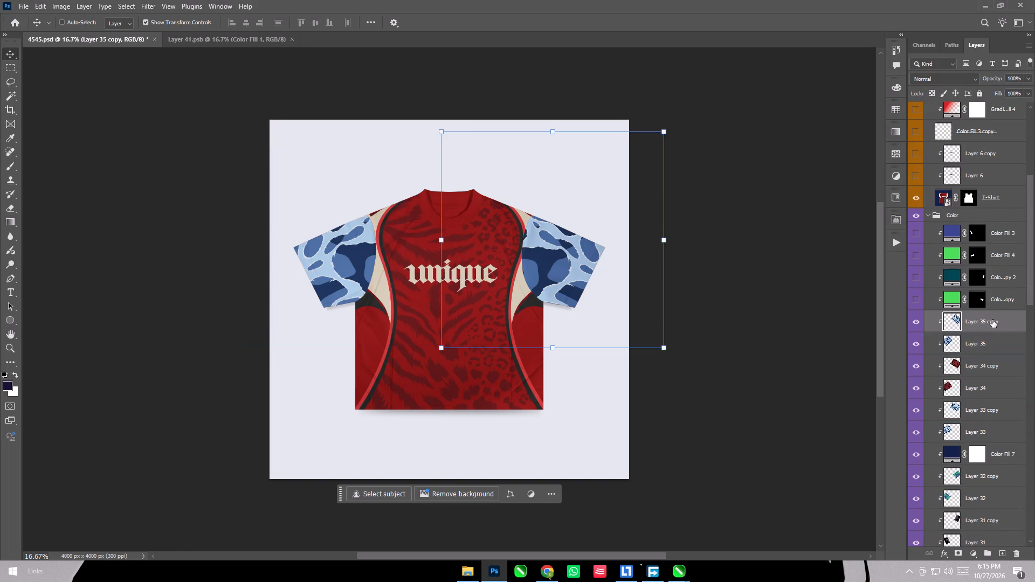
key(ctrl+v)
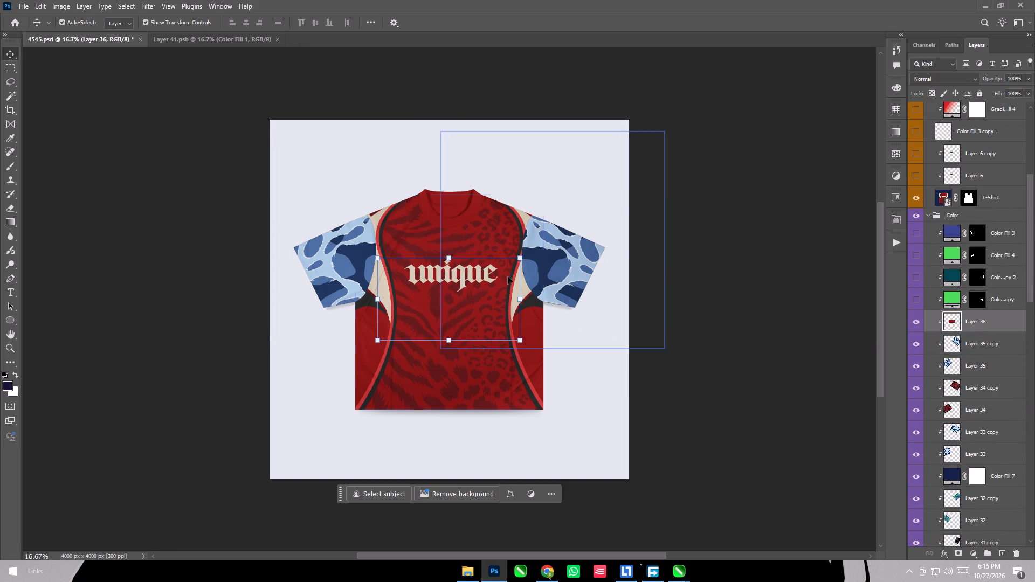
Scale the pasted panel to about 109.5%, rotating and placing it over the left sleeve with its cream band along the hem.
click(521, 259)
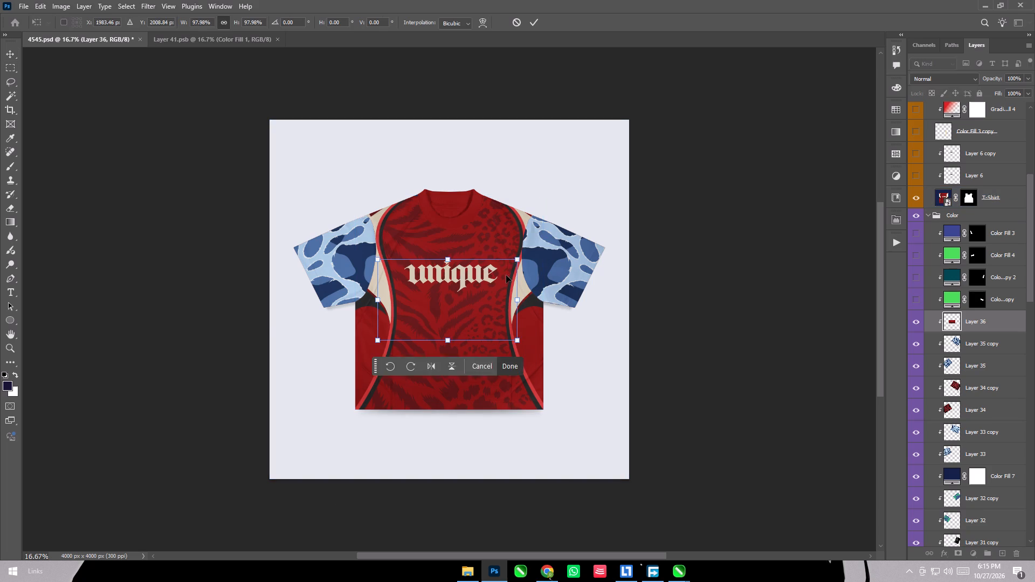
drag(506, 275, 386, 228)
drag(413, 205, 415, 282)
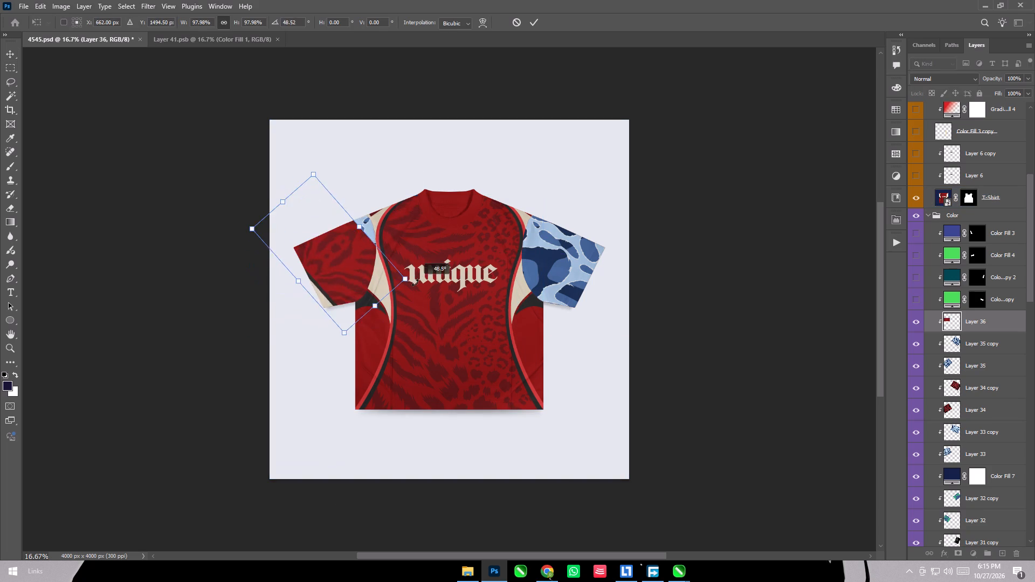
drag(415, 282, 399, 306)
drag(336, 171, 336, 171)
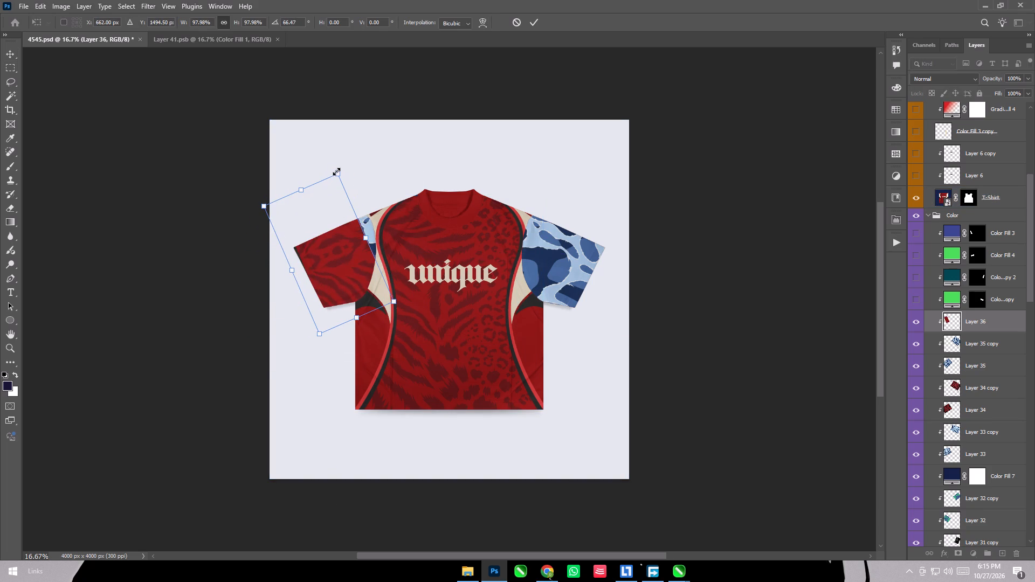
drag(336, 171, 352, 154)
drag(338, 227, 340, 214)
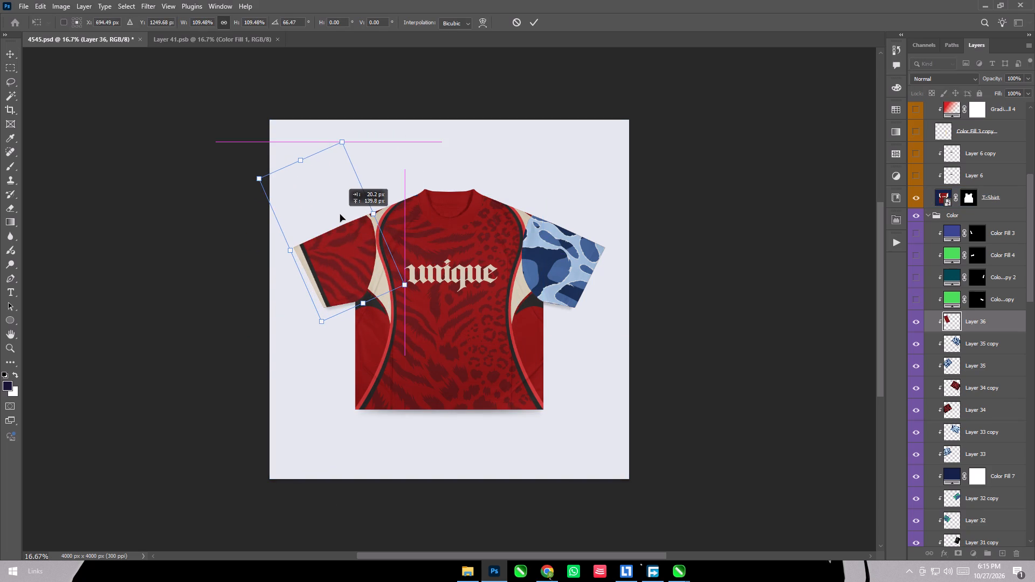
drag(340, 214, 340, 212)
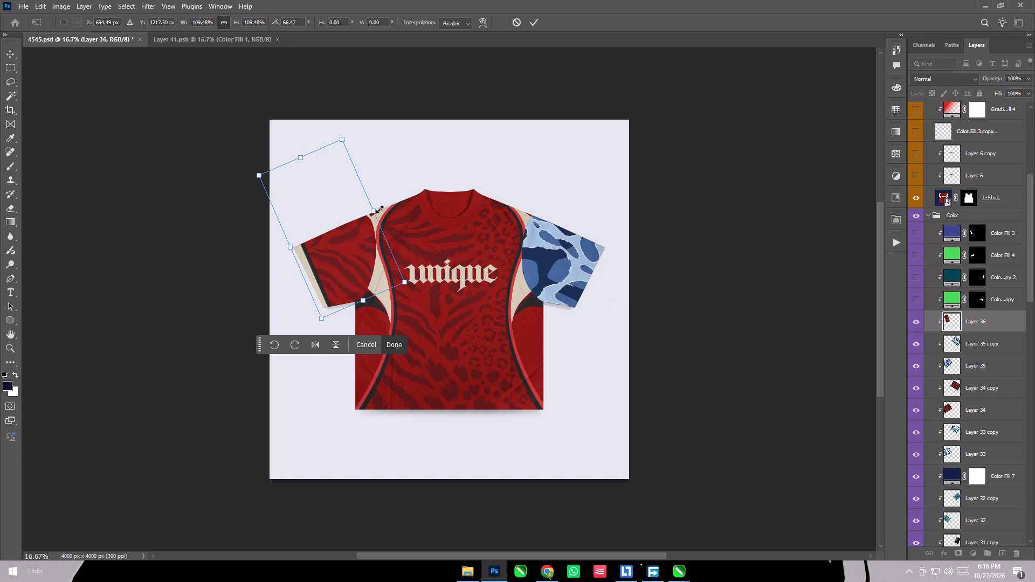
drag(353, 128, 344, 127)
click(535, 20)
click(748, 184)
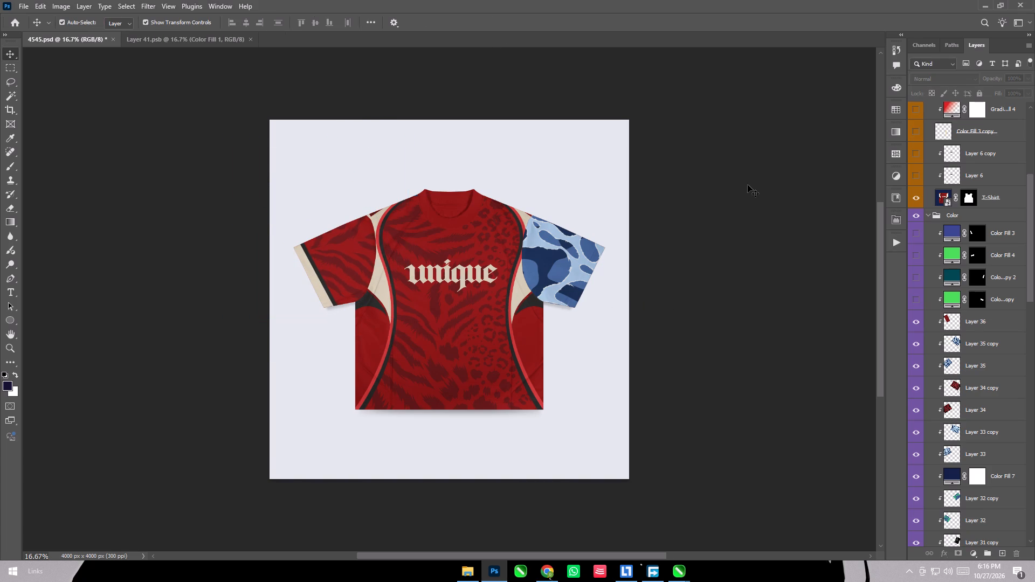
Examine the left sleeve up close, checking the panel's fit at the hem and shoulder seam.
alt+scroll(380, 227, up, 10)
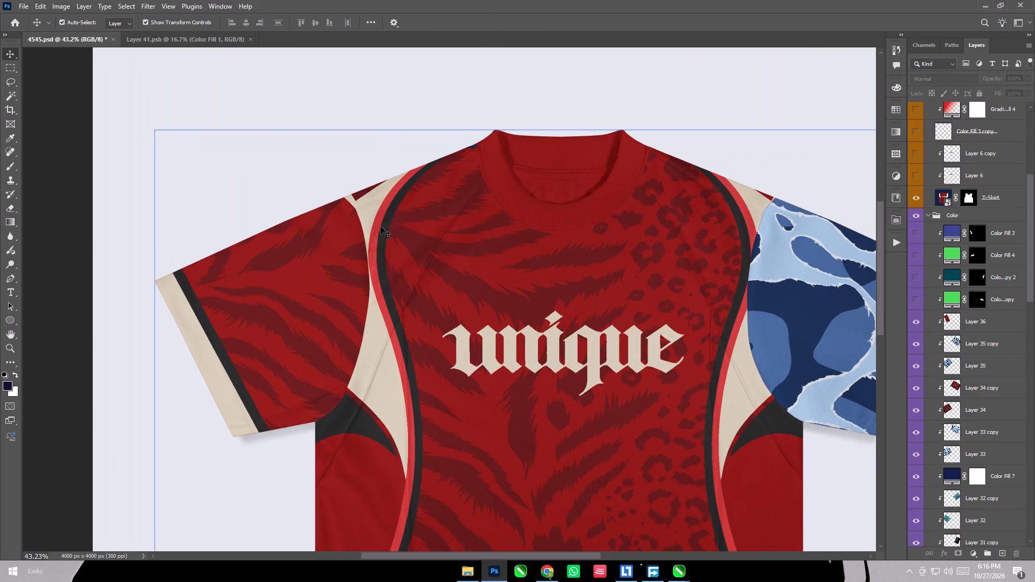
alt+scroll(320, 209, down, 6)
alt+scroll(313, 211, up, 10)
drag(326, 224, 327, 224)
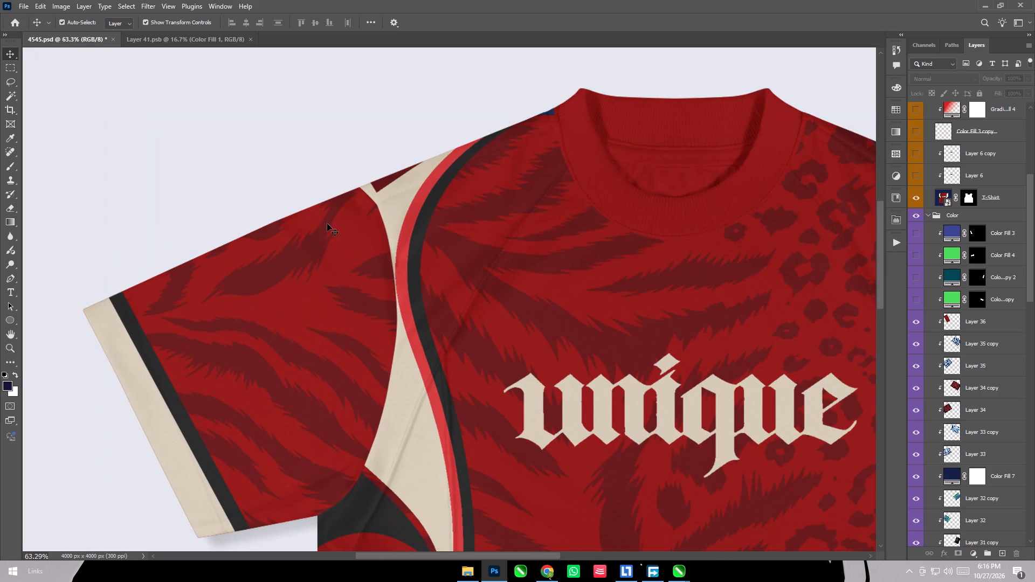
drag(327, 224, 287, 229)
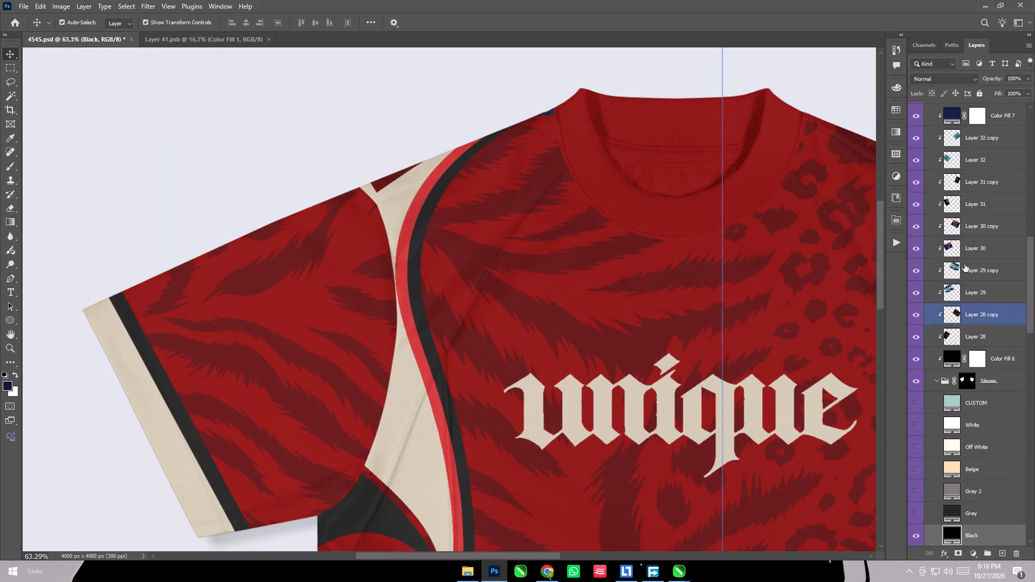
scroll(975, 221, up, 14)
click(975, 271)
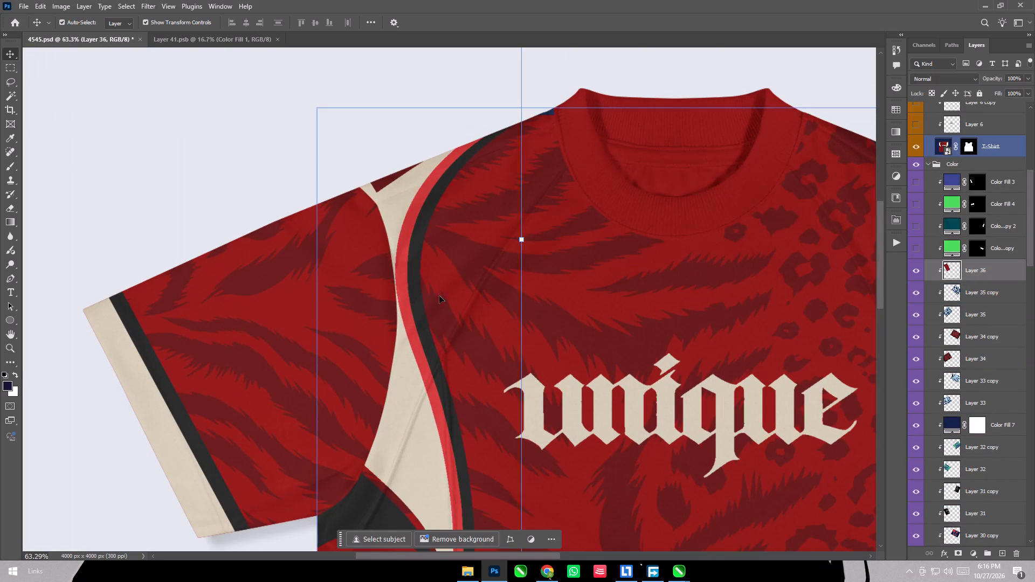
click(993, 280)
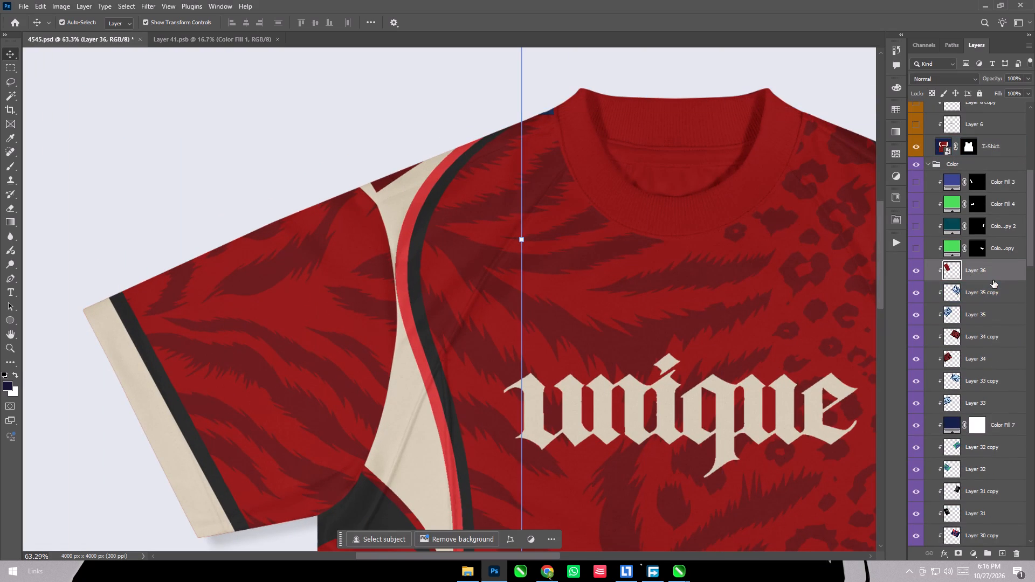
alt+scroll(501, 279, down, 14)
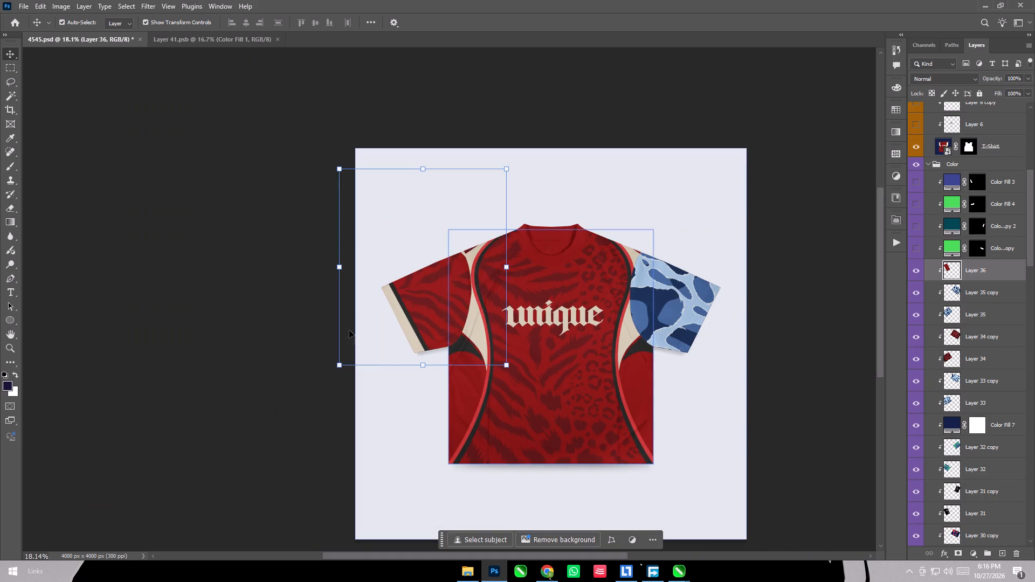
click(266, 325)
Duplicate the left sleeve panel, Layer 36, and flip the copy horizontally.
click(984, 270)
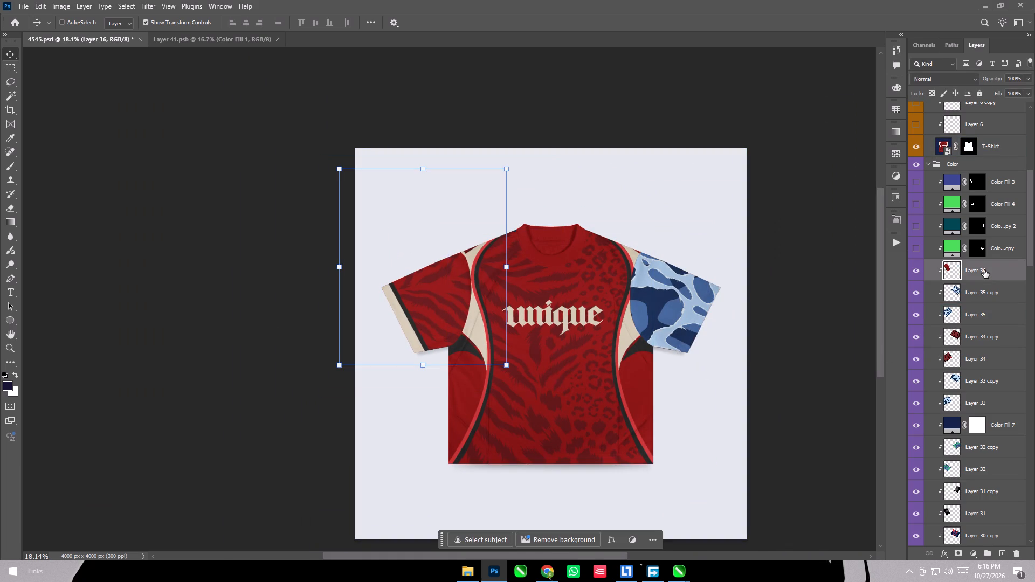
key(ctrl+j)
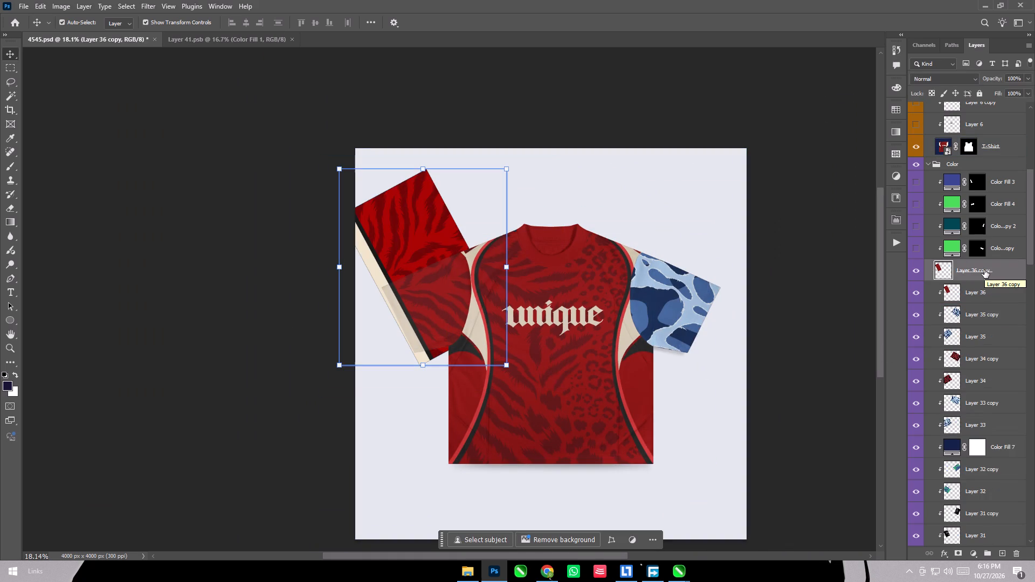
click(40, 8)
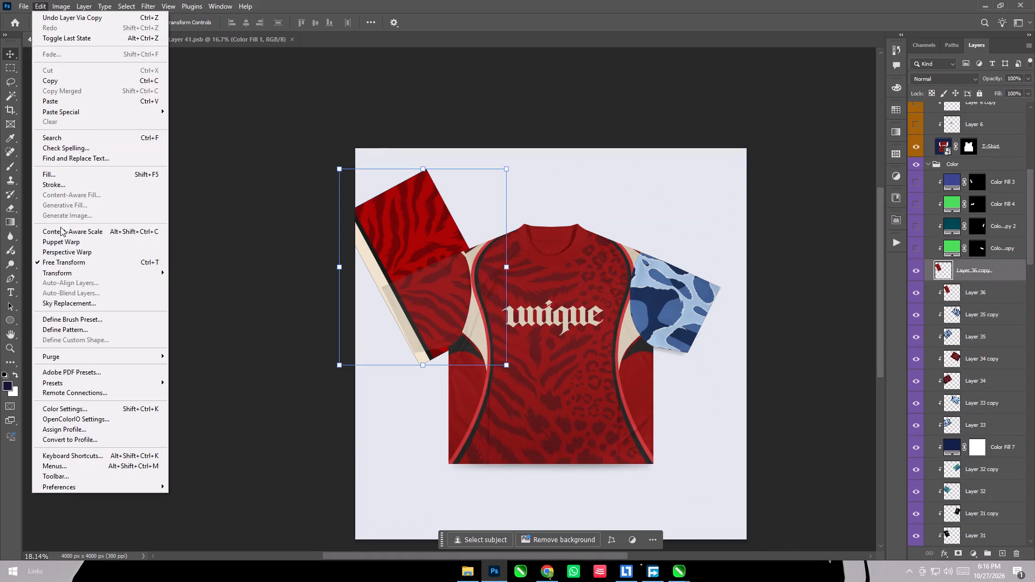
click(62, 271)
click(238, 475)
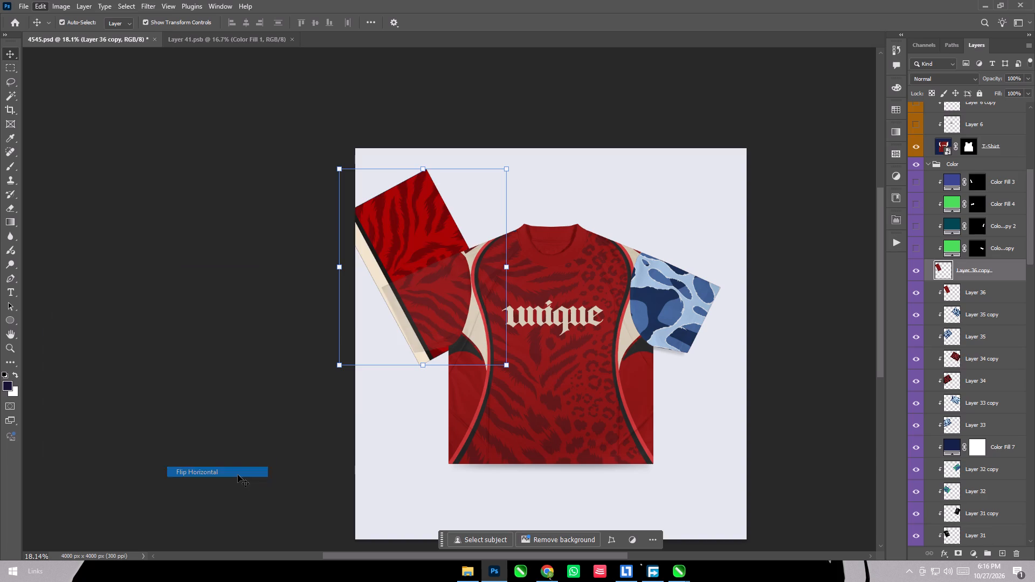
Move the flipped copy over the right sleeve and clip it to the shirt's Color layers with a clipping mask.
scroll(453, 267, up, 3)
drag(440, 242, 589, 246)
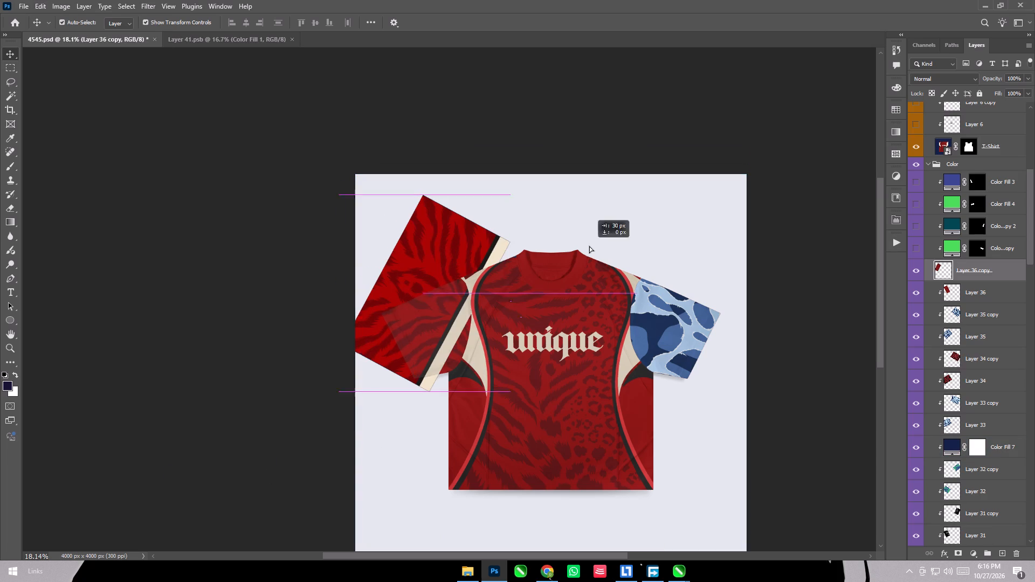
drag(602, 240, 715, 242)
right_click(1022, 272)
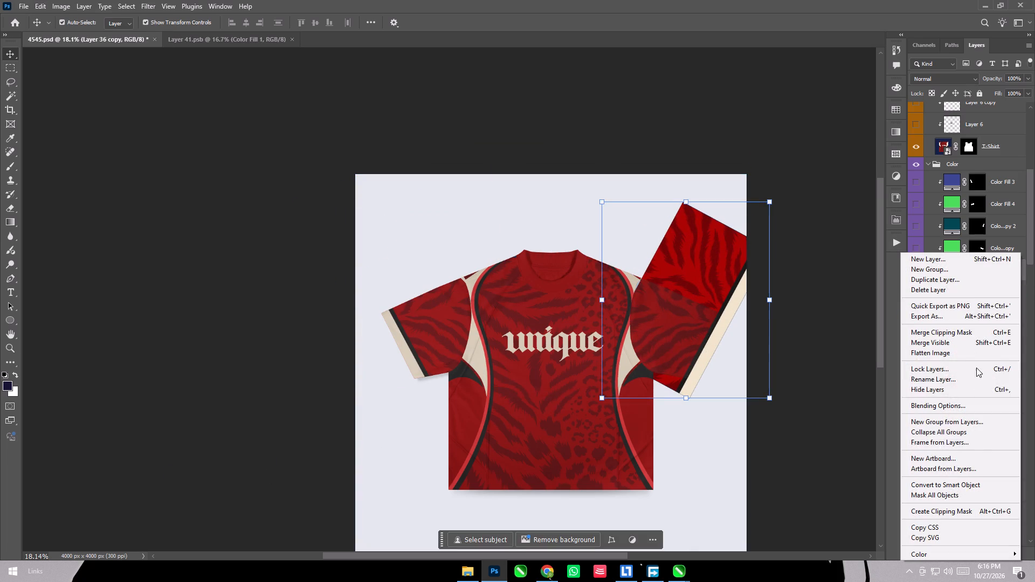
click(975, 510)
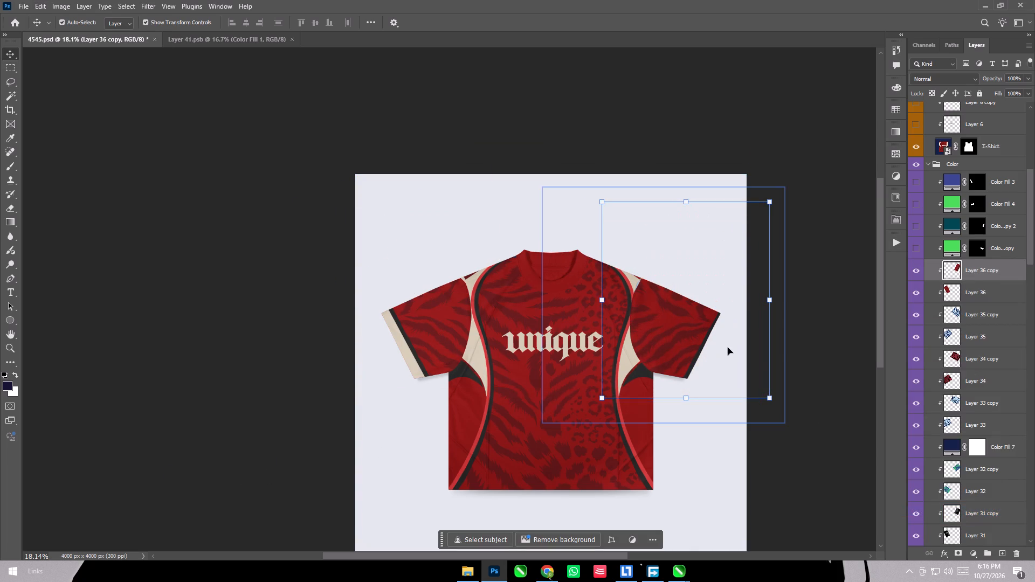
Nudge Layer 36 copy left so its cream band moves onto the right sleeve's hem.
alt+scroll(721, 343, up, 11)
key(Left)
key(Left)
key(Left)
key(Left)
key(Left)
key(Left)
key(Left)
key(Left)
key(Left)
key(Left)
key(Left)
key(Left)
key(Left)
key(Left)
key(Left)
key(Left)
key(Left)
key(Left)
key(Left)
key(Left)
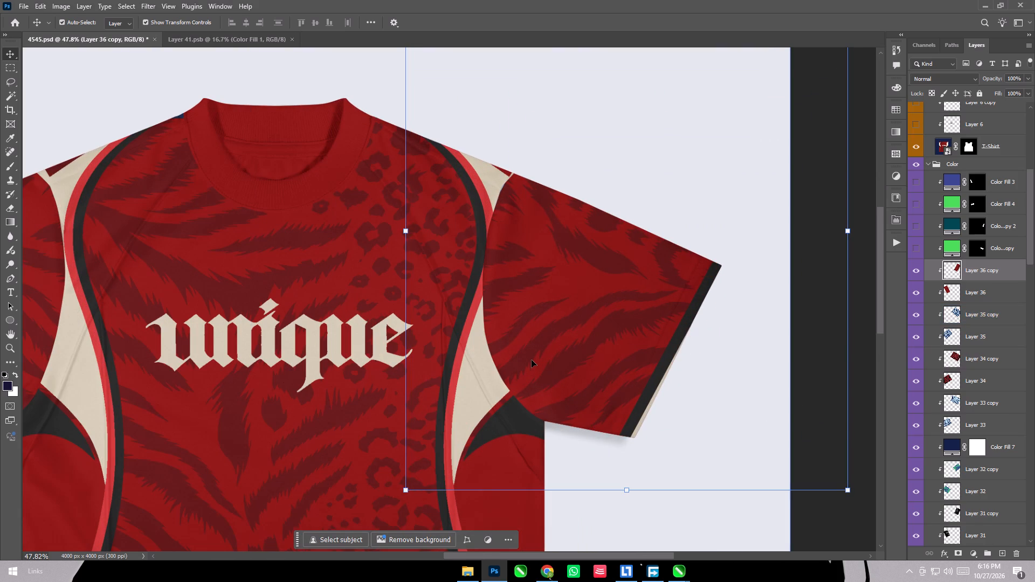
key(Left)
key(Left)
key(Left)
key(Left)
key(Left)
key(Left)
key(Left)
alt+scroll(532, 360, down, 2)
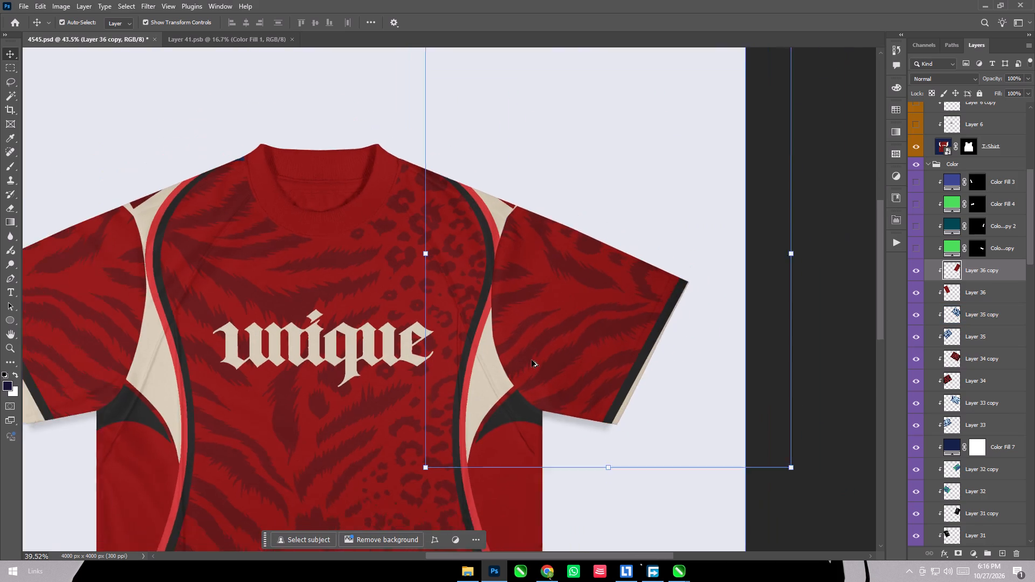
alt+scroll(532, 360, down, 3)
Scale Layer 36 copy to about 99.55%, rotate it about -1.8°, and align its cream band with the right sleeve's hem.
click(713, 142)
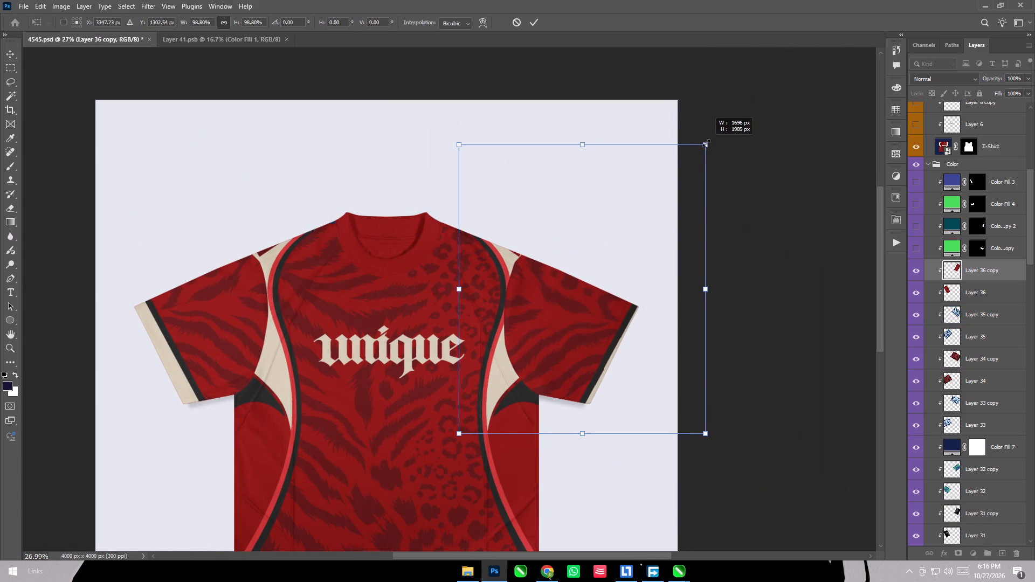
drag(692, 171, 675, 170)
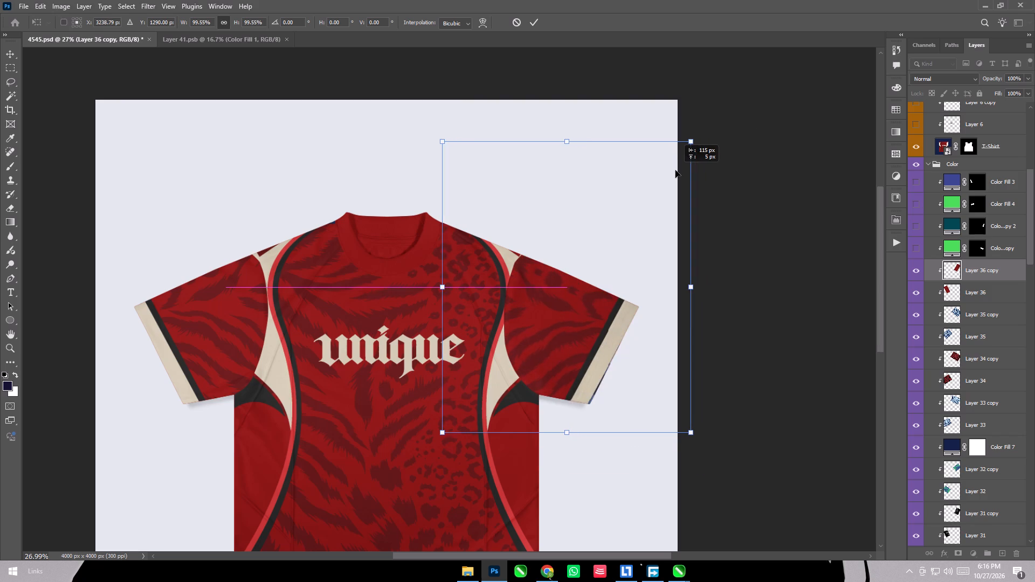
drag(675, 170, 679, 170)
drag(705, 131, 699, 131)
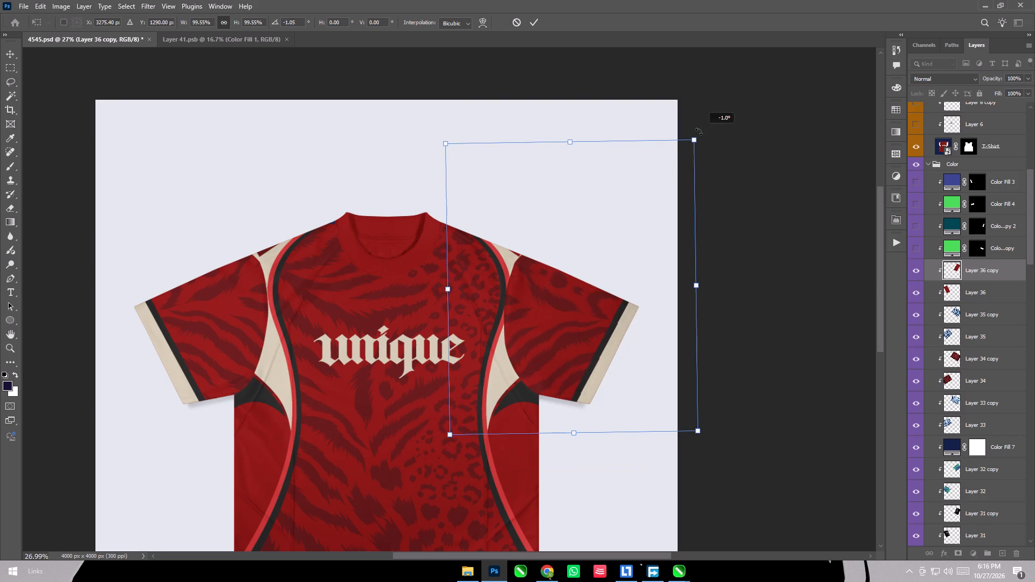
drag(699, 131, 694, 135)
drag(679, 169, 672, 169)
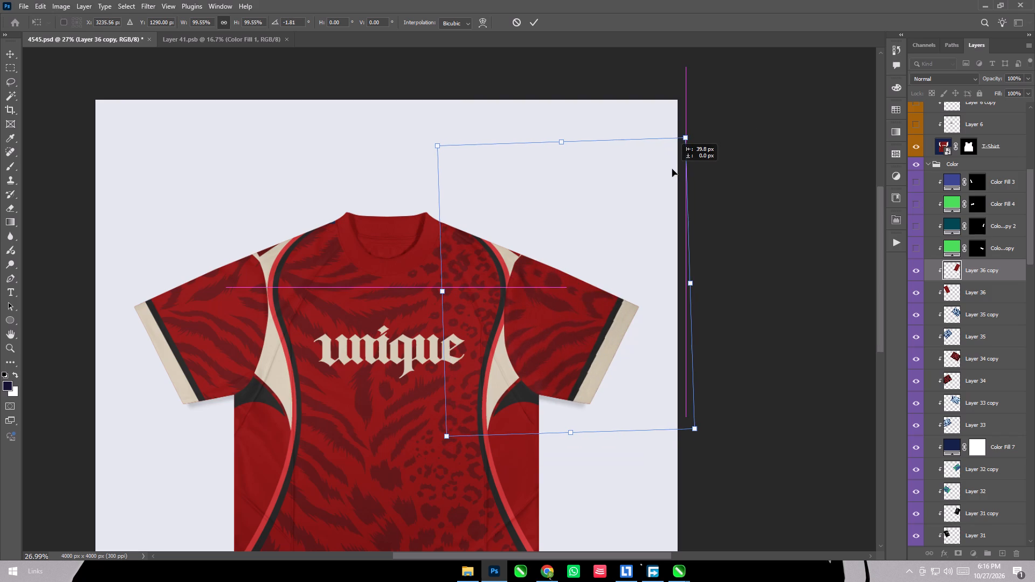
drag(672, 169, 668, 167)
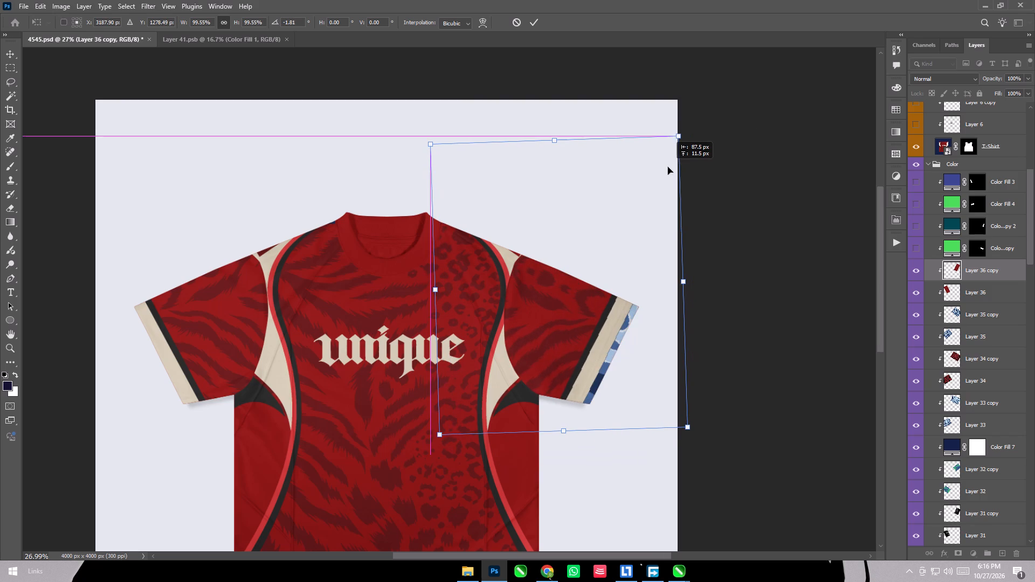
drag(668, 167, 672, 170)
click(535, 19)
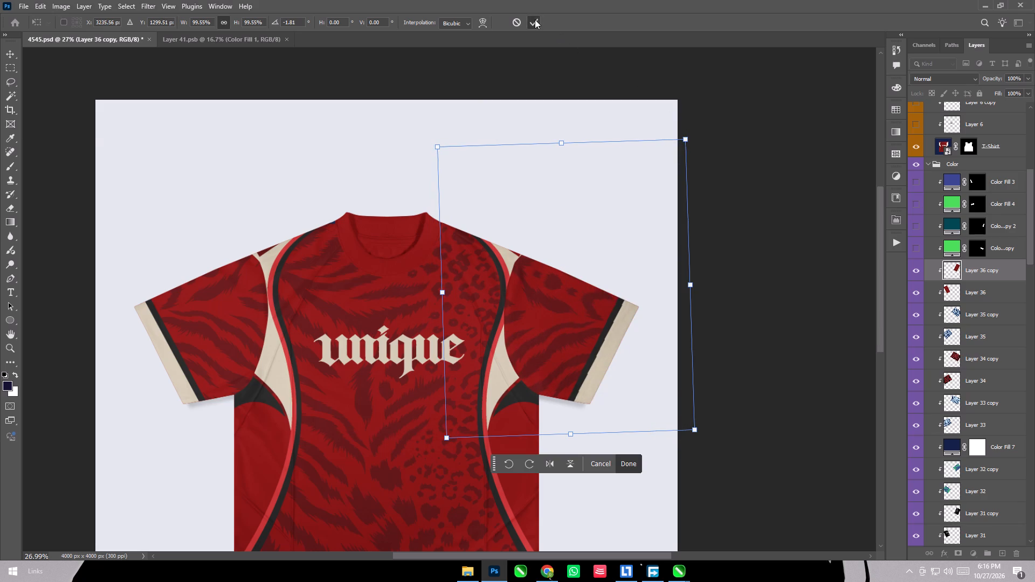
Rotate Layer 36 about 1.3° and shift it slightly up and right to align its cream band with the left sleeve's hem.
click(985, 285)
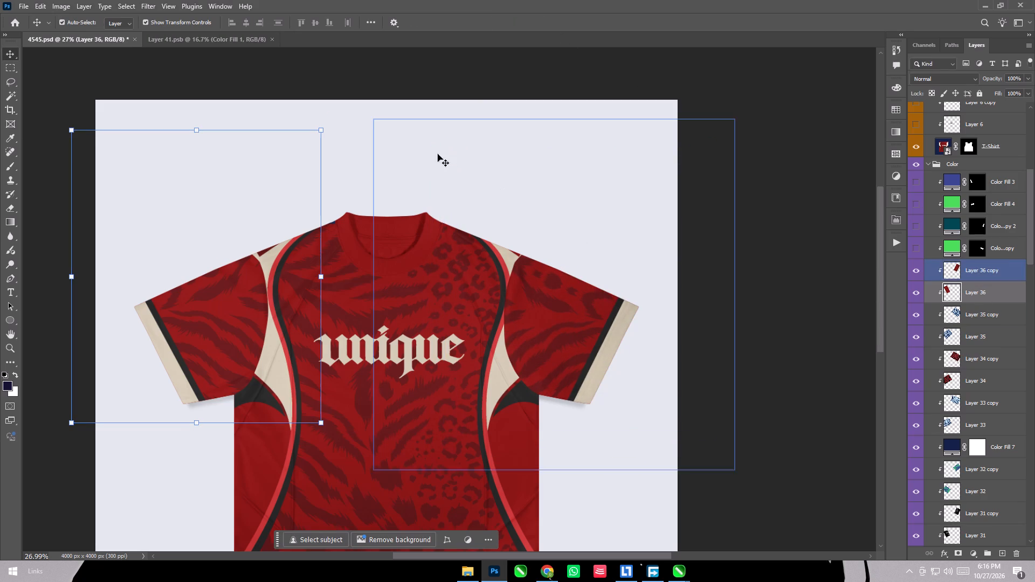
drag(329, 123, 334, 125)
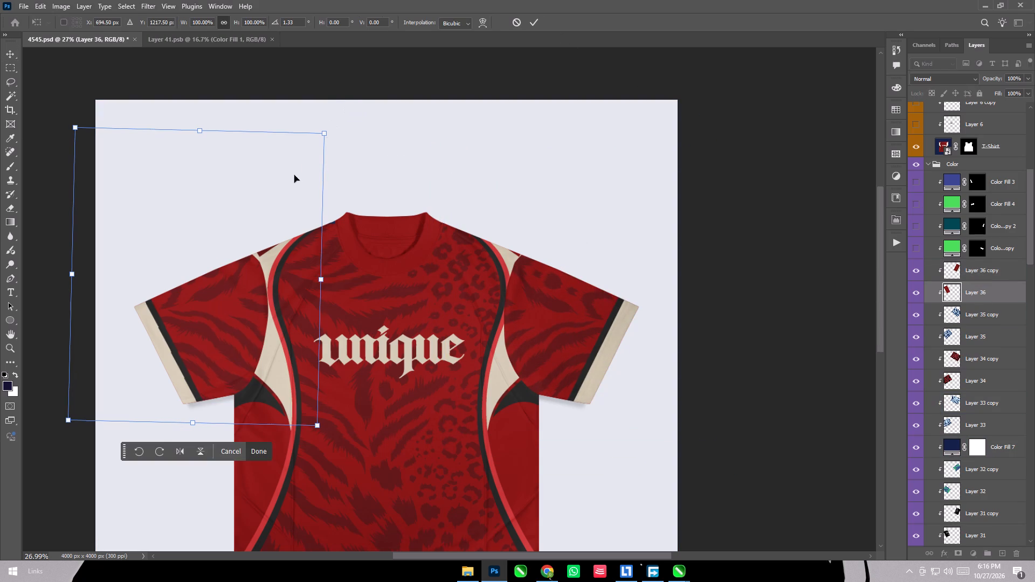
click(293, 162)
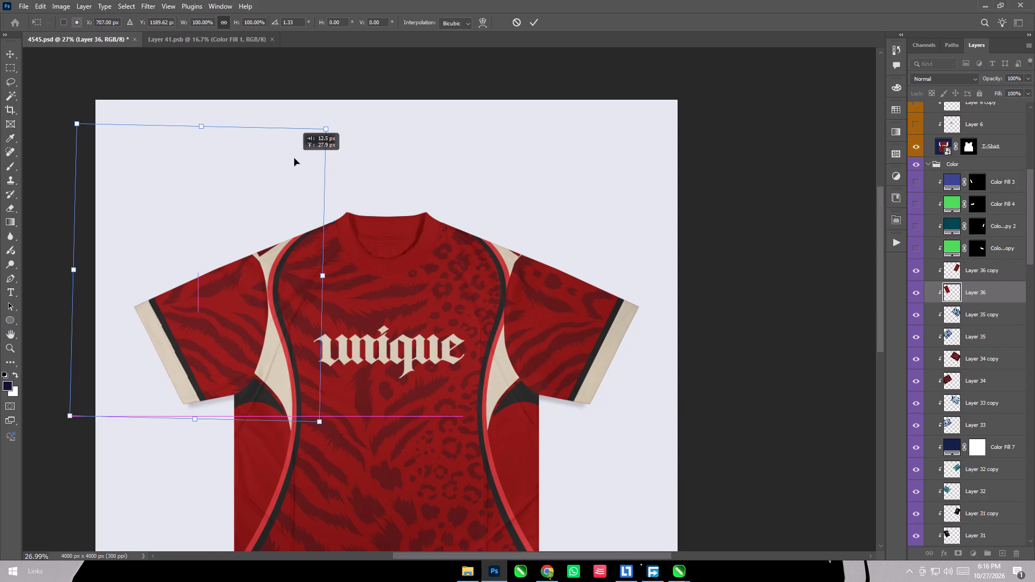
click(533, 23)
click(835, 206)
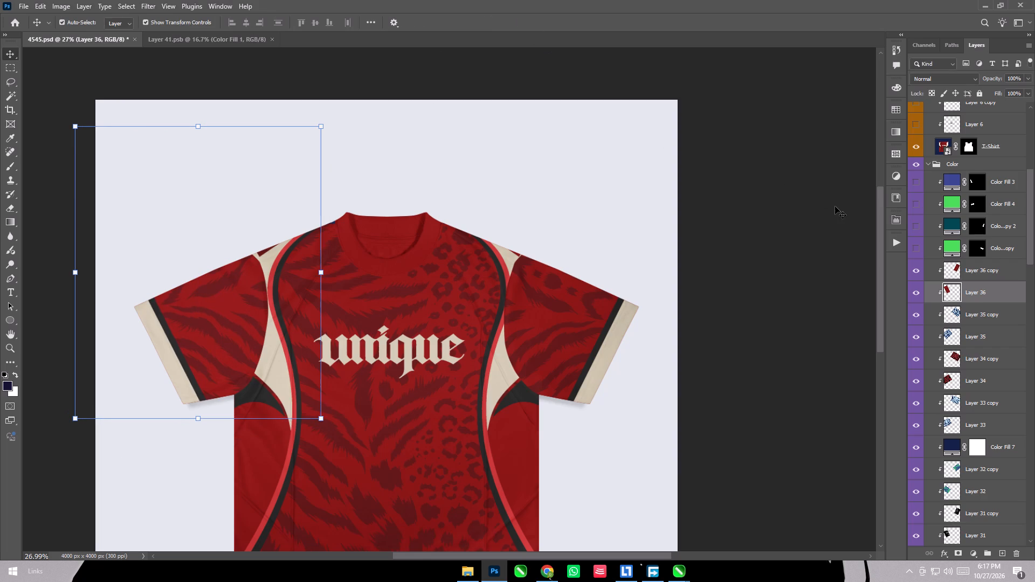
Deselect the layers and save the finished red animal-print mockup 4545.psd.
alt+scroll(663, 216, down, 6)
click(796, 287)
alt+scroll(624, 367, up, 4)
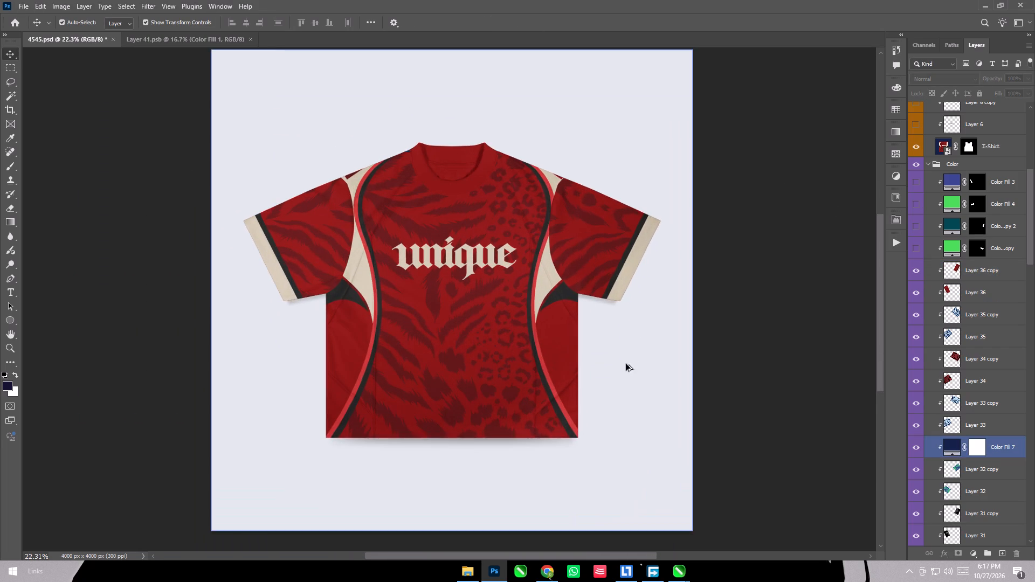
scroll(478, 268, down, 2)
click(736, 282)
key(ctrl+s)
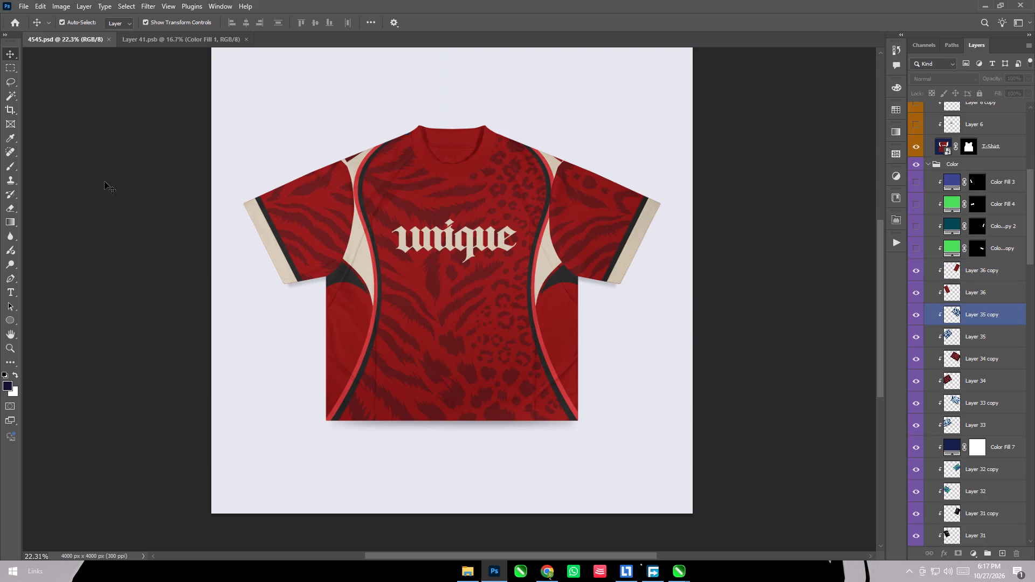
Export the red shirt mockup as 4545.png in the Downloads folder.
scroll(459, 238, up, 4)
click(24, 6)
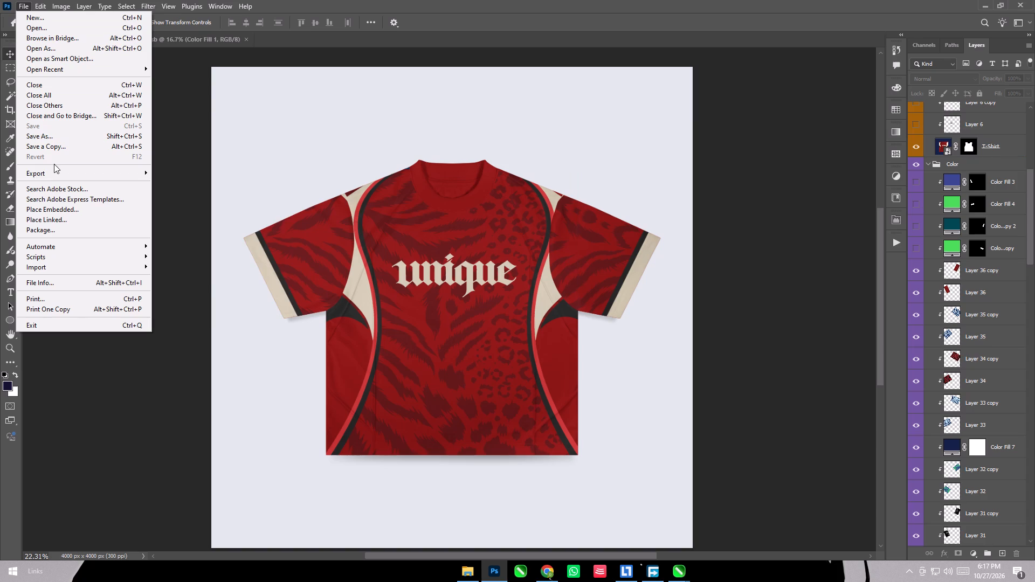
click(55, 172)
click(201, 167)
click(200, 175)
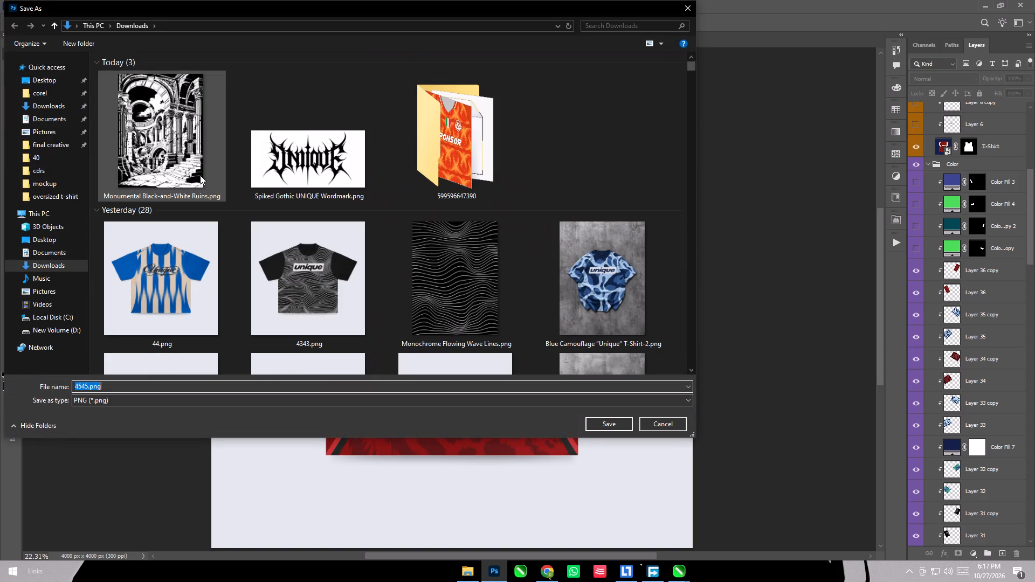
key(Return)
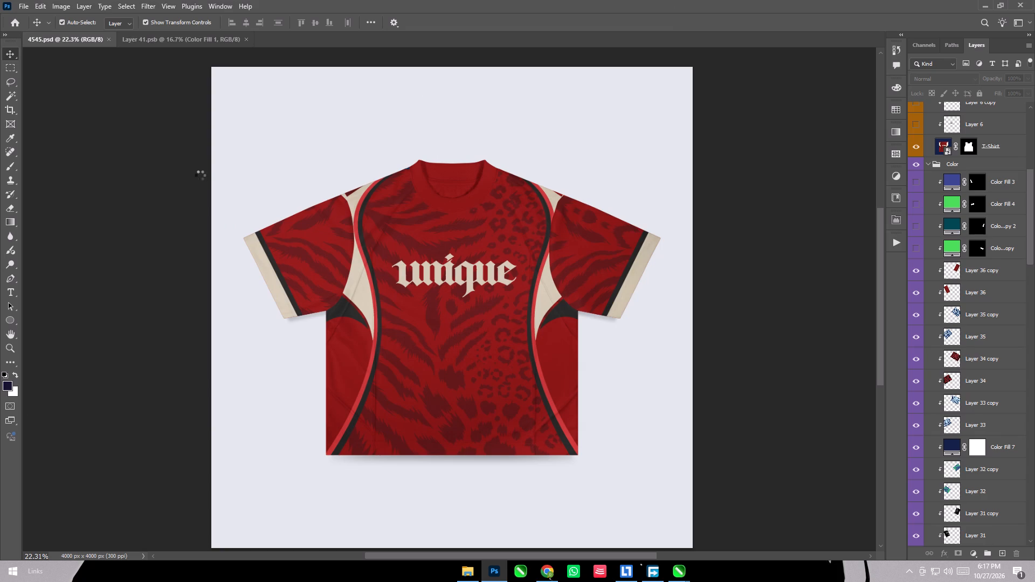
Save the mockup under the new name 4646 as a Photoshop file in the mockup folder.
click(792, 226)
key(ctrl+shift+s)
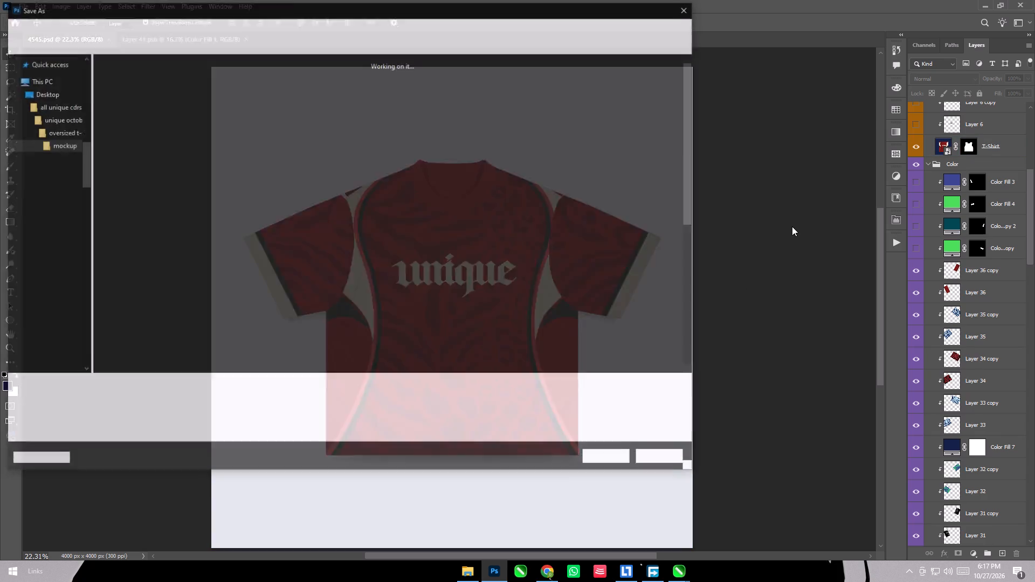
text(4646)
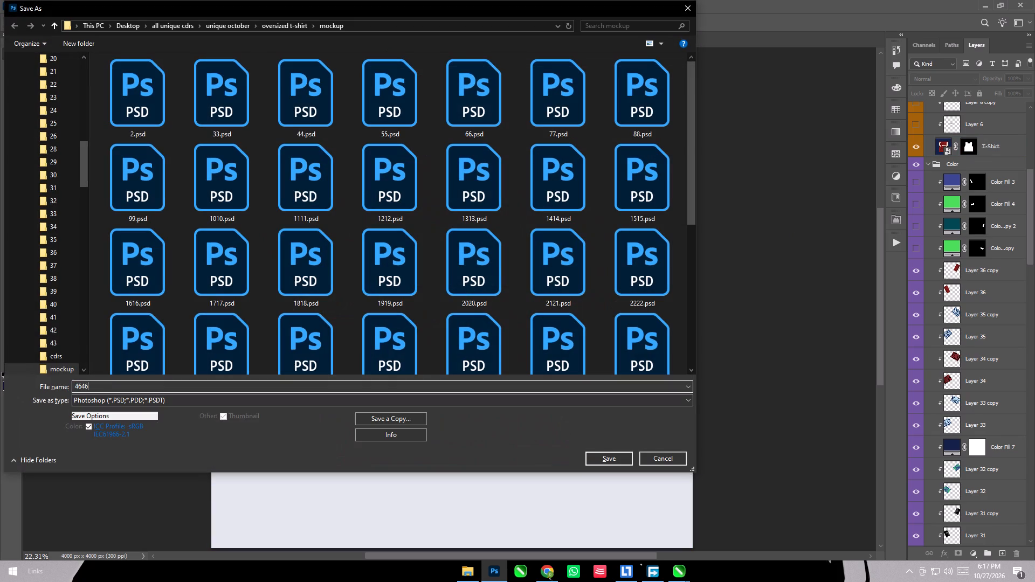
key(Return)
key(Return)
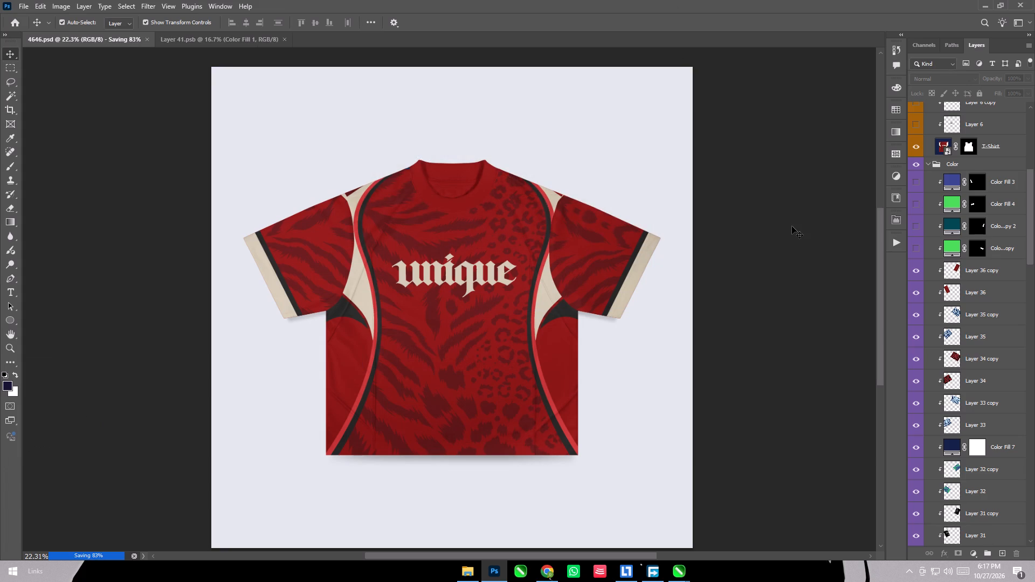
Switch to O10.cdr in CorelDRAW and copy the peach-and-maroon front panel with its "unique" lettering.
click(688, 578)
click(623, 537)
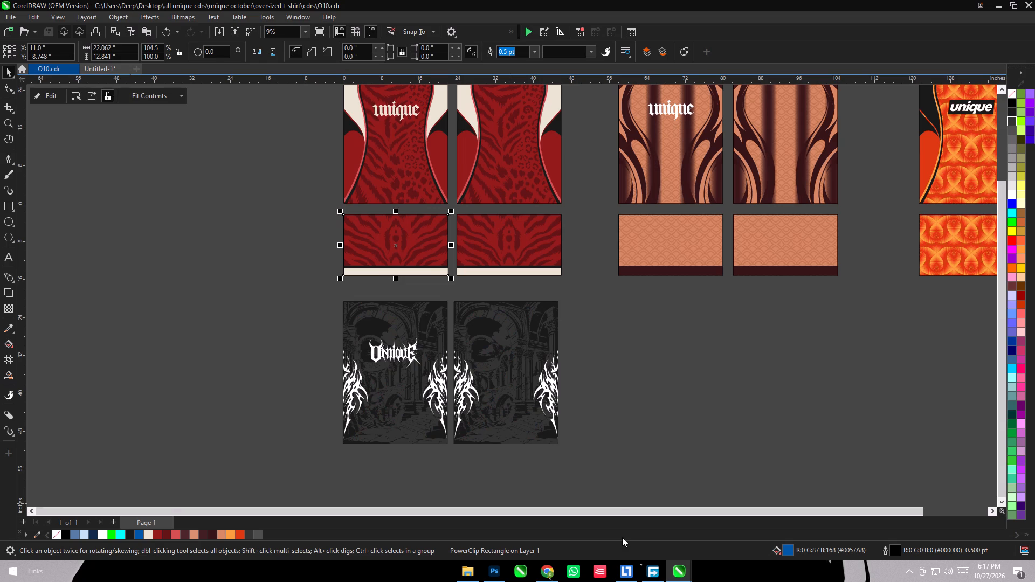
click(220, 390)
scroll(220, 390, down, 4)
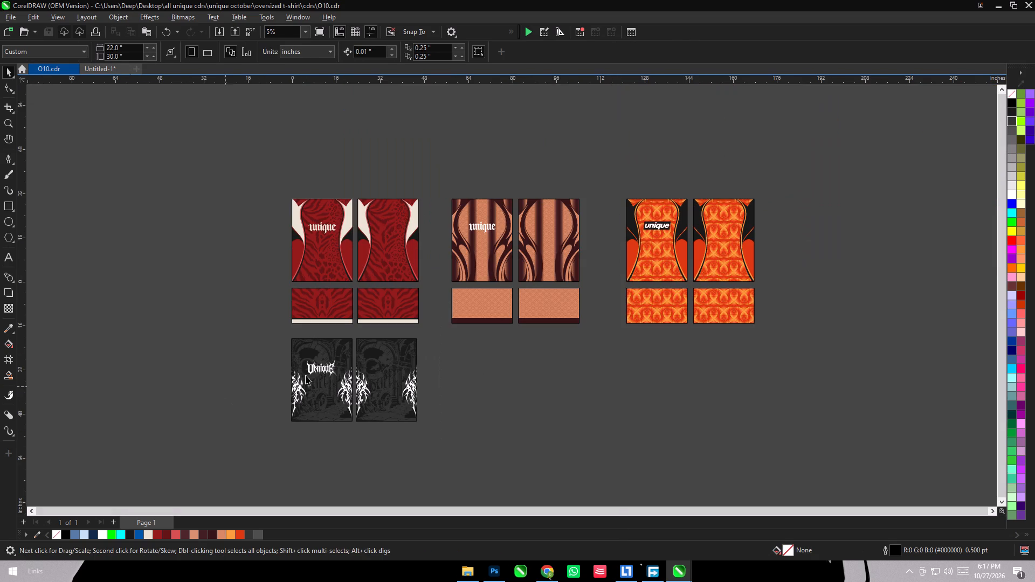
drag(440, 170, 522, 287)
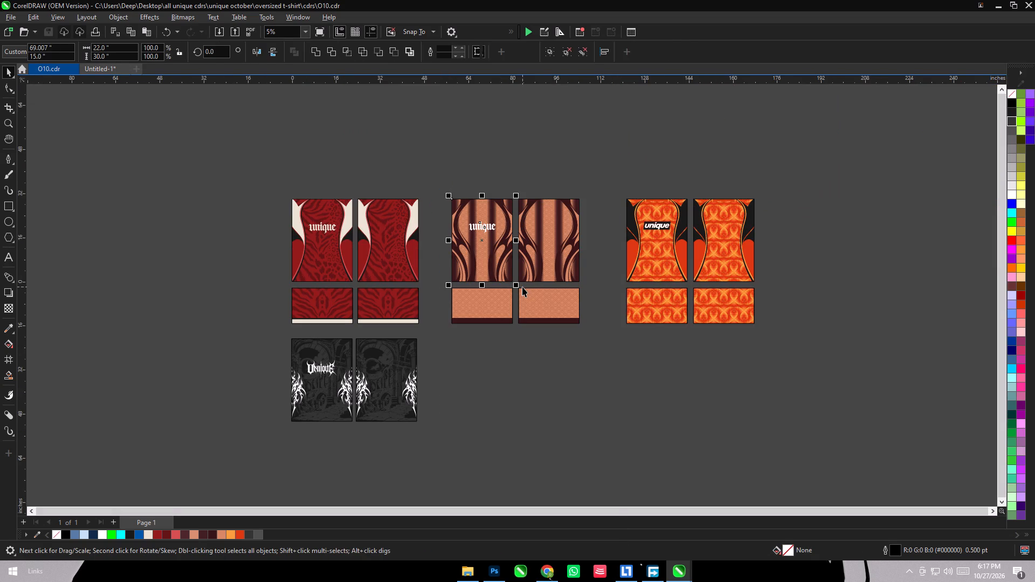
key(ctrl+c)
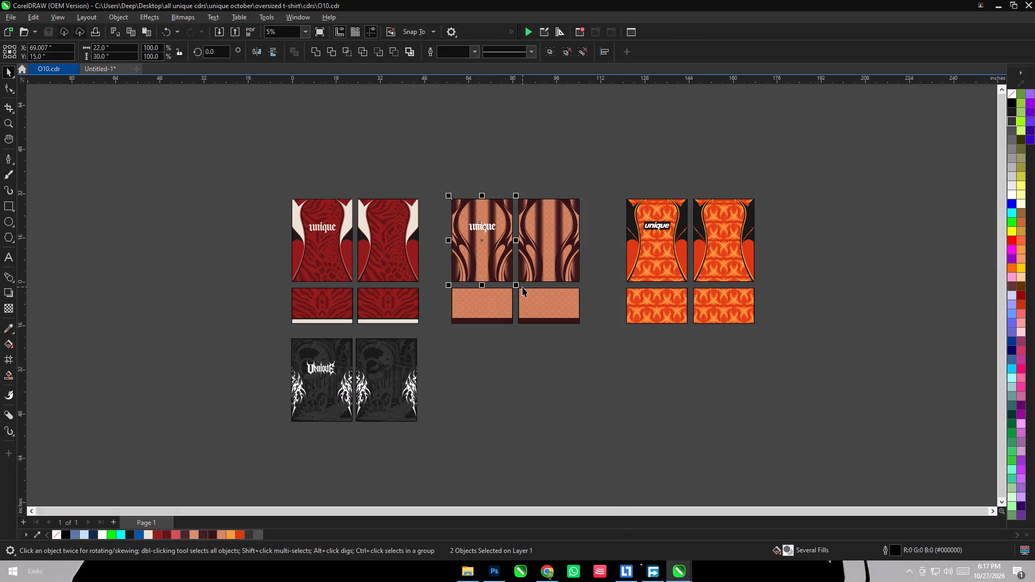
Return to Photoshop, open the T-Shirt smart object, Layer 41.psb, and paste the copied panel above Layer 37.
click(495, 568)
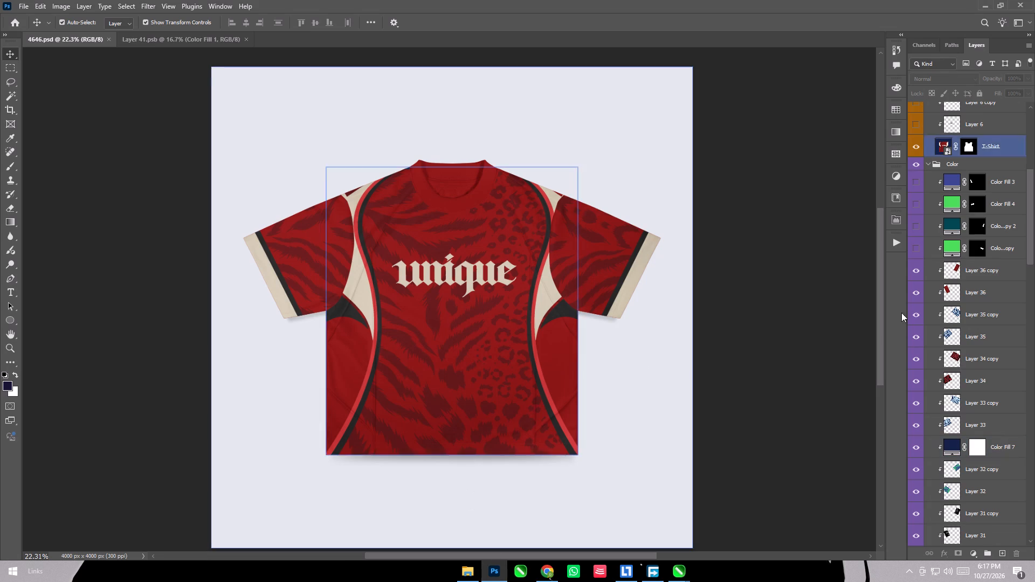
double_click(949, 151)
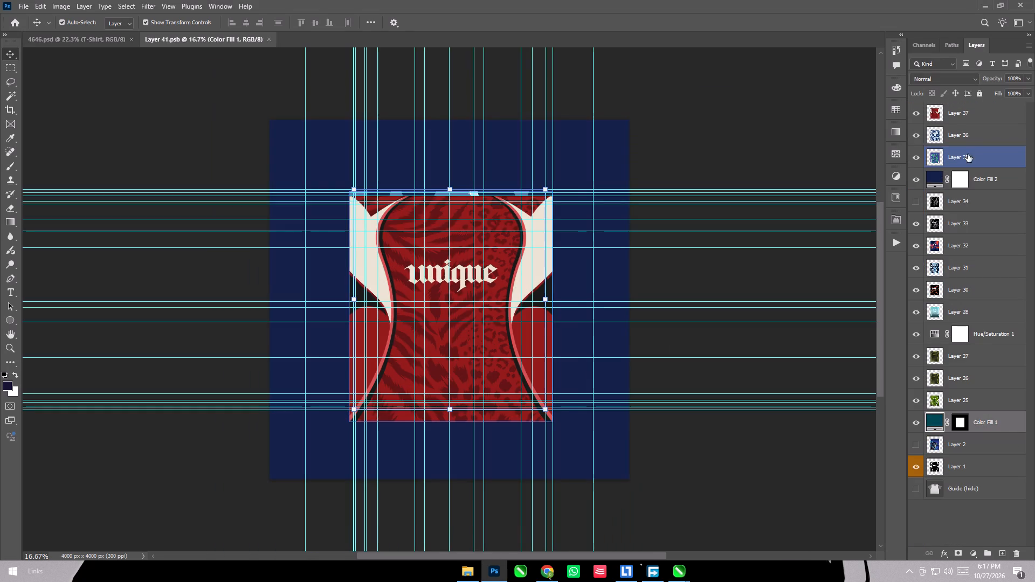
click(957, 124)
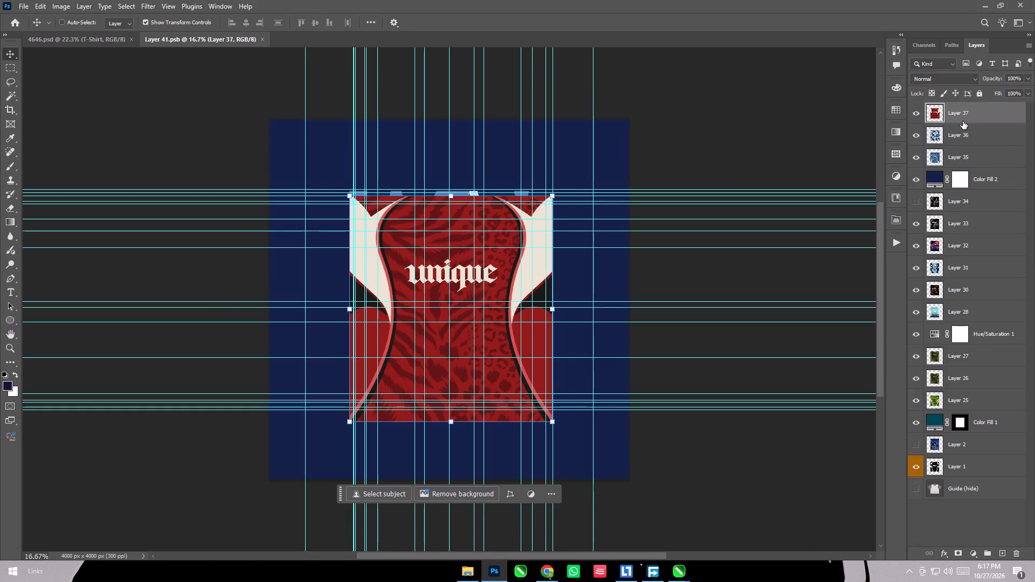
key(ctrl+v)
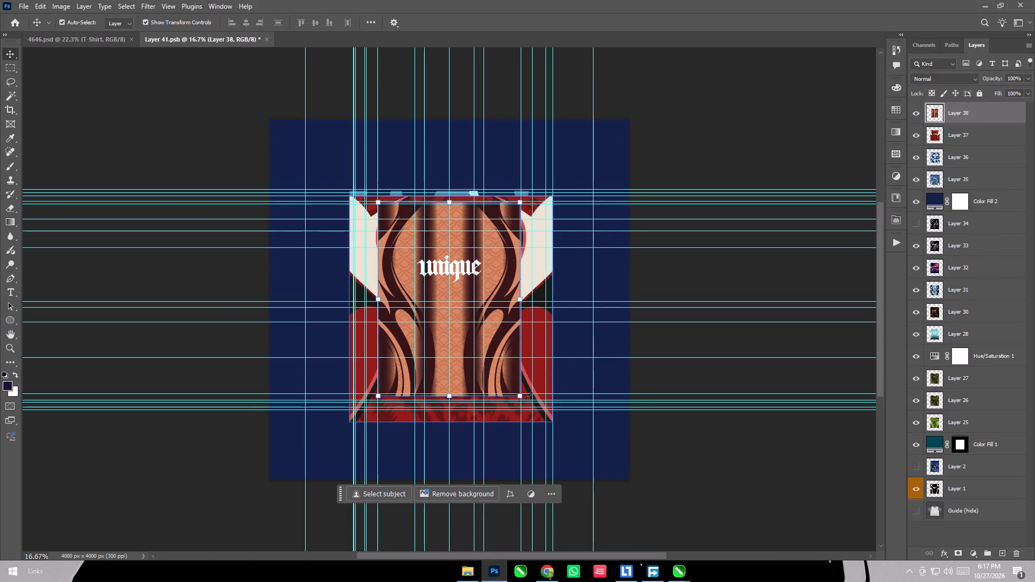
Scale the pasted panel to about 117% height and stretch its width to cover the red animal-print panel.
shift+drag(522, 399, 534, 413)
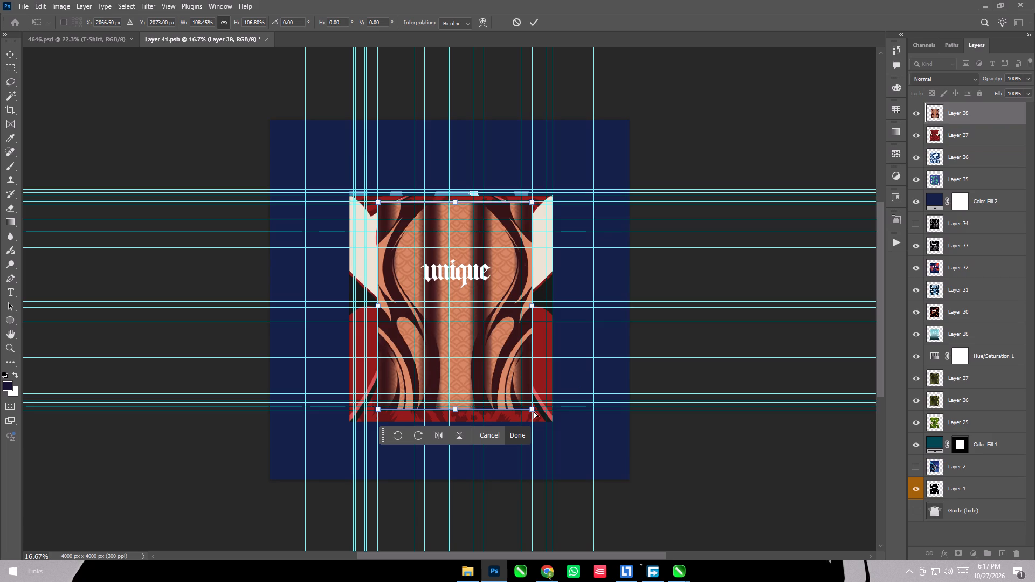
key(ctrl+z)
click(519, 398)
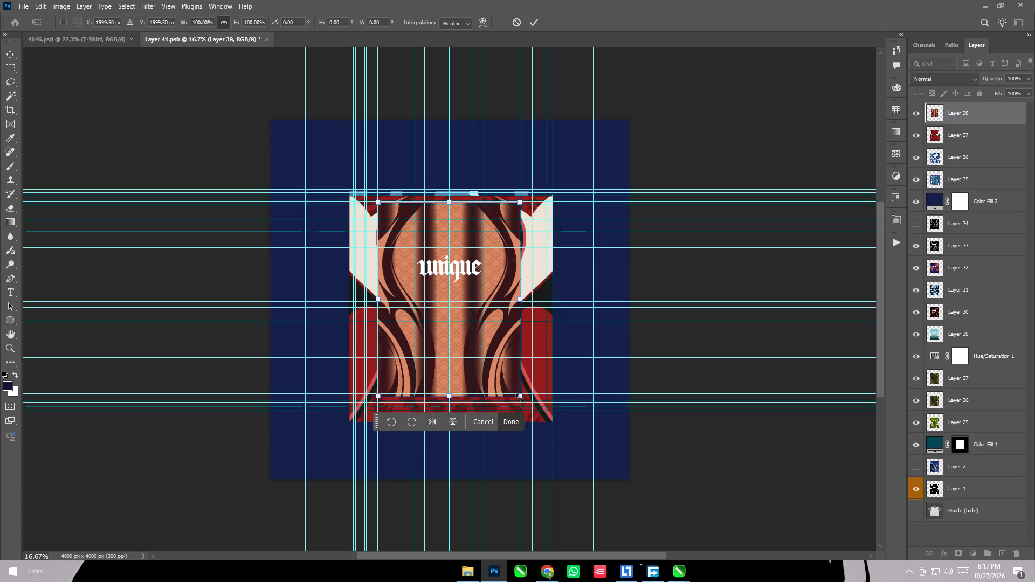
drag(519, 398, 534, 427)
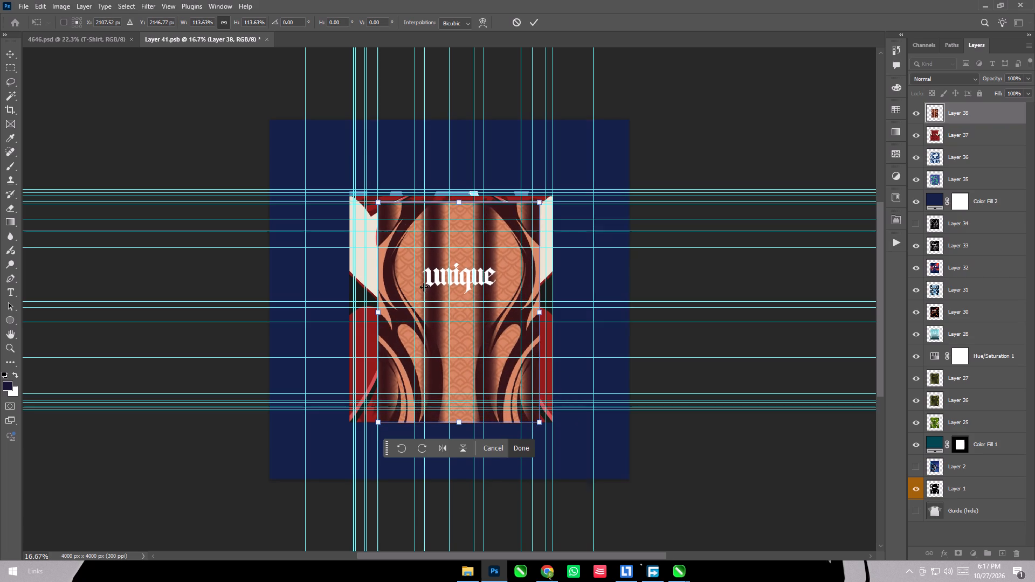
drag(379, 201, 368, 199)
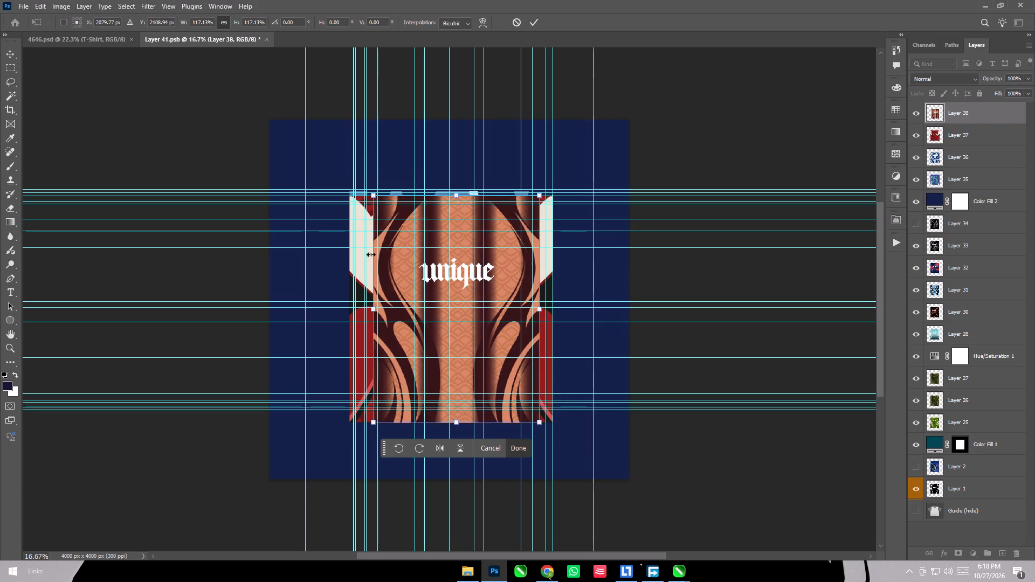
shift+drag(367, 310, 341, 311)
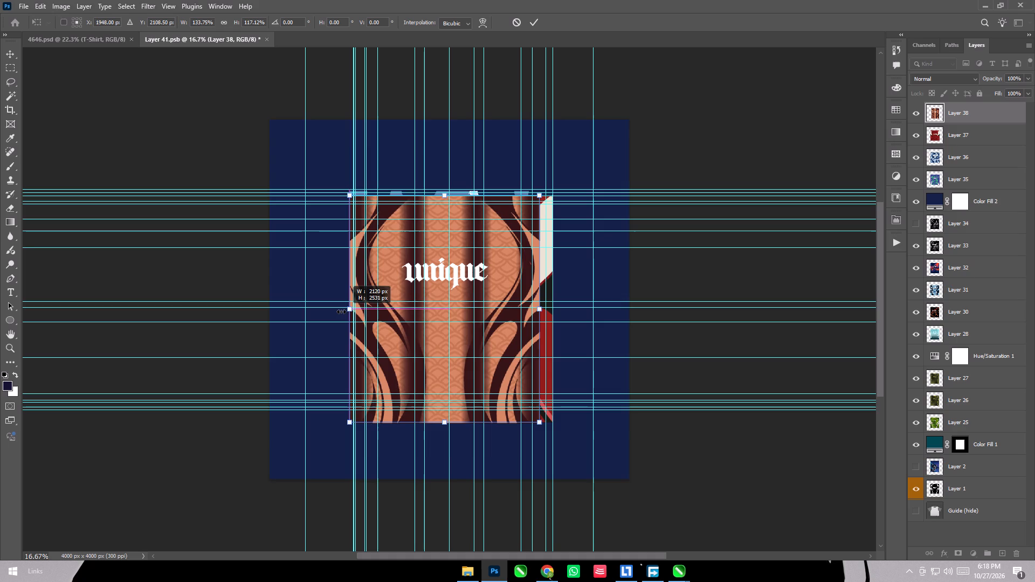
shift+drag(341, 311, 342, 314)
shift+drag(537, 311, 547, 311)
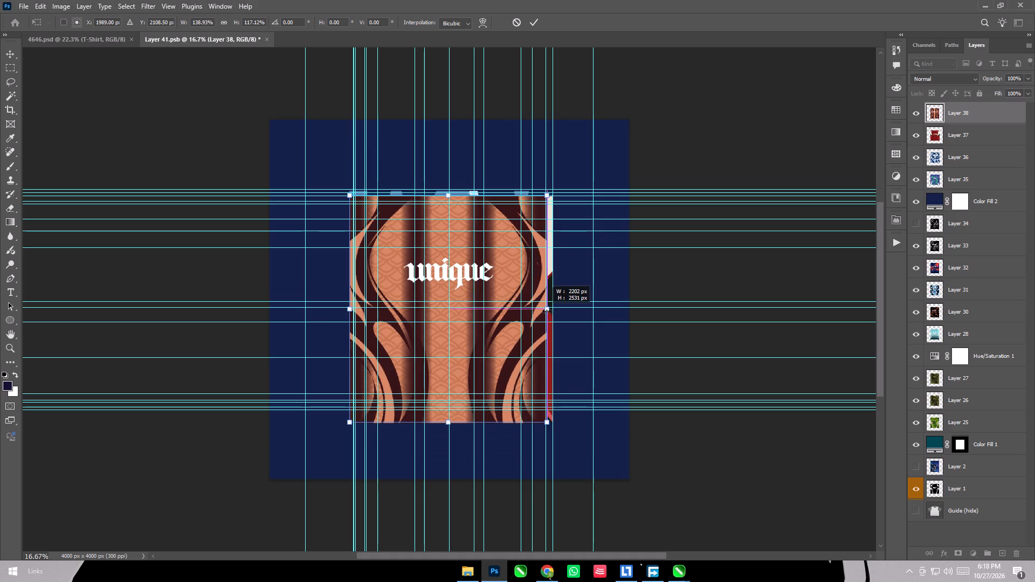
shift+drag(547, 311, 548, 311)
click(530, 21)
click(687, 98)
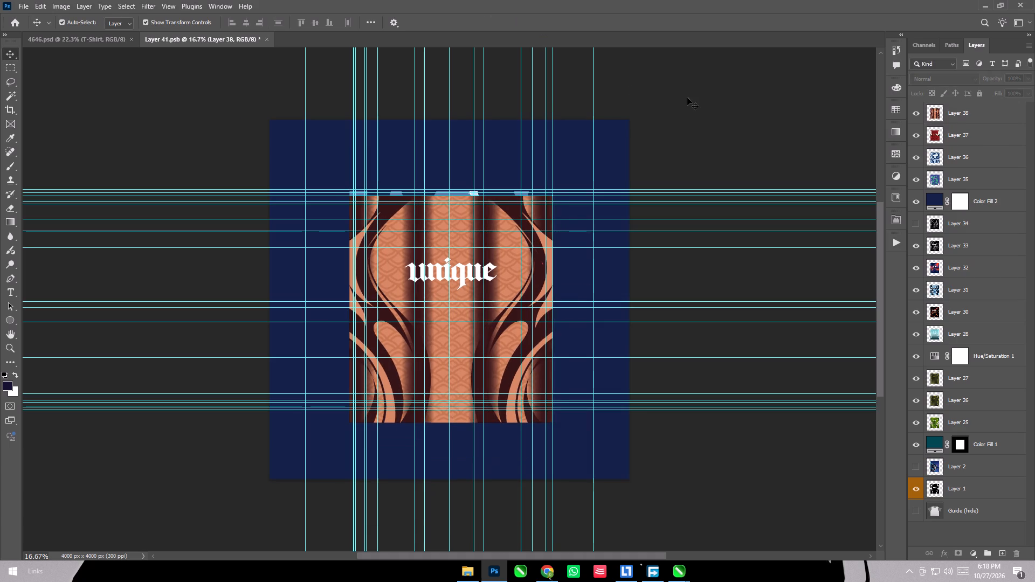
Save the Layer 41.psb smart object and return to the 4646.psd mockup.
key(ctrl+s)
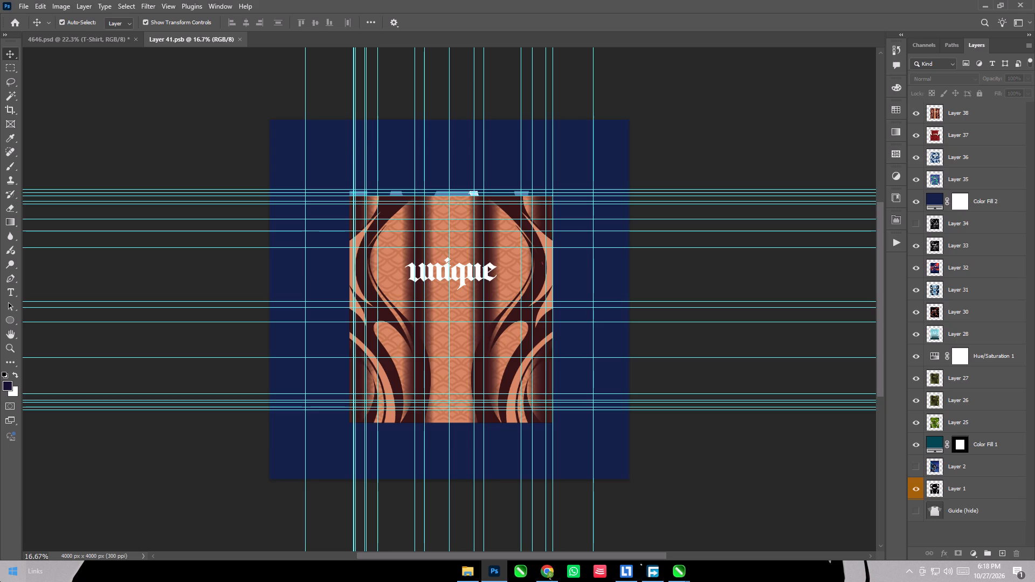
click(103, 43)
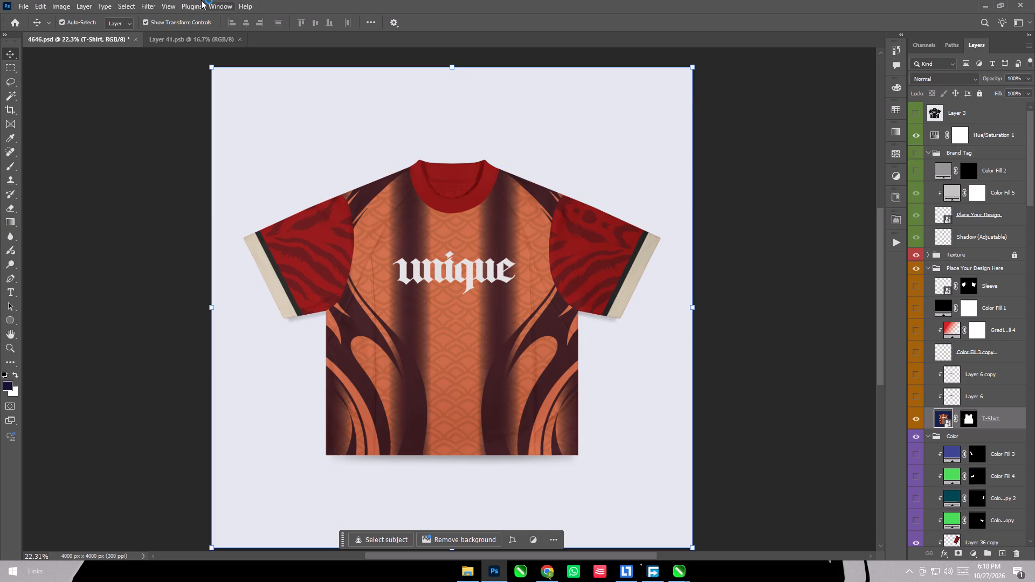
In Layer 41.psb, recolor Color Fill 2 to the panel's dark maroon, 361418, and copy that hex code.
click(167, 42)
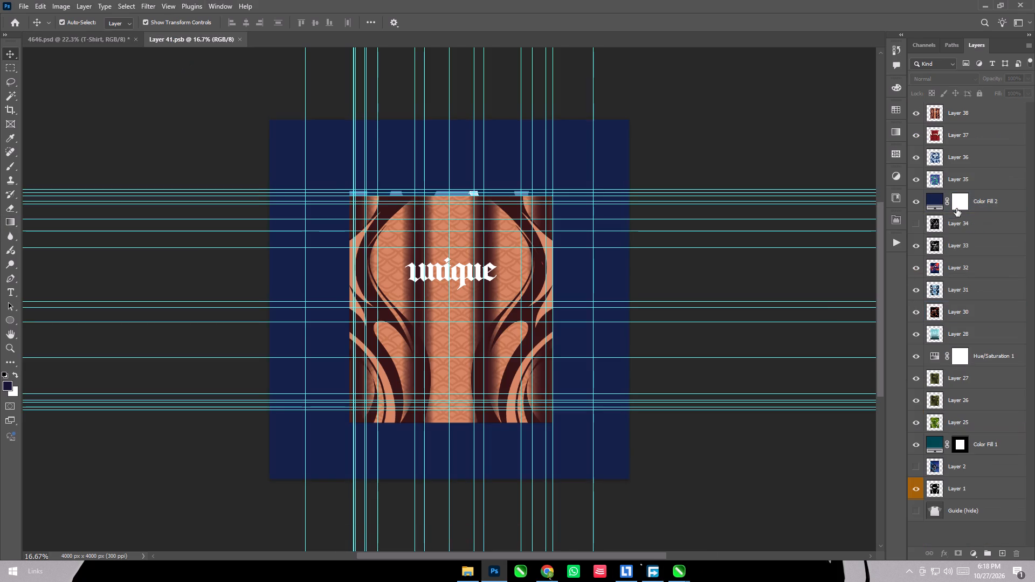
double_click(937, 200)
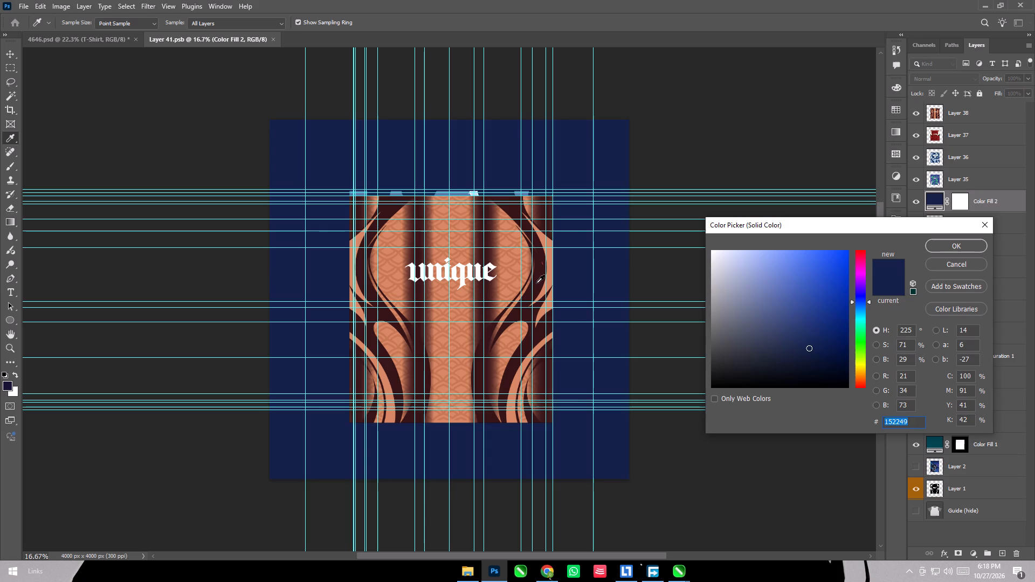
click(536, 283)
drag(923, 425, 841, 431)
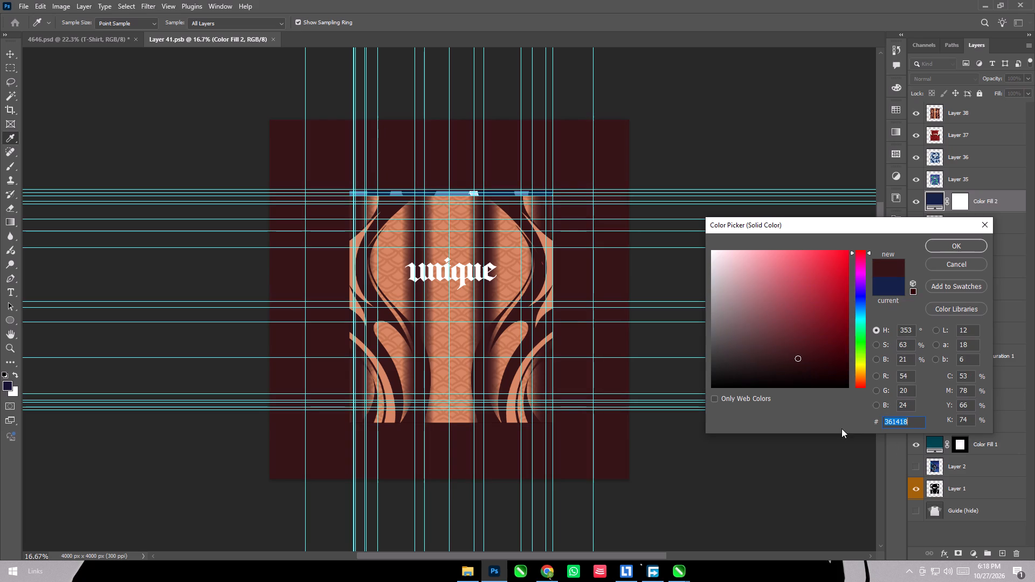
key(ctrl+c)
click(966, 259)
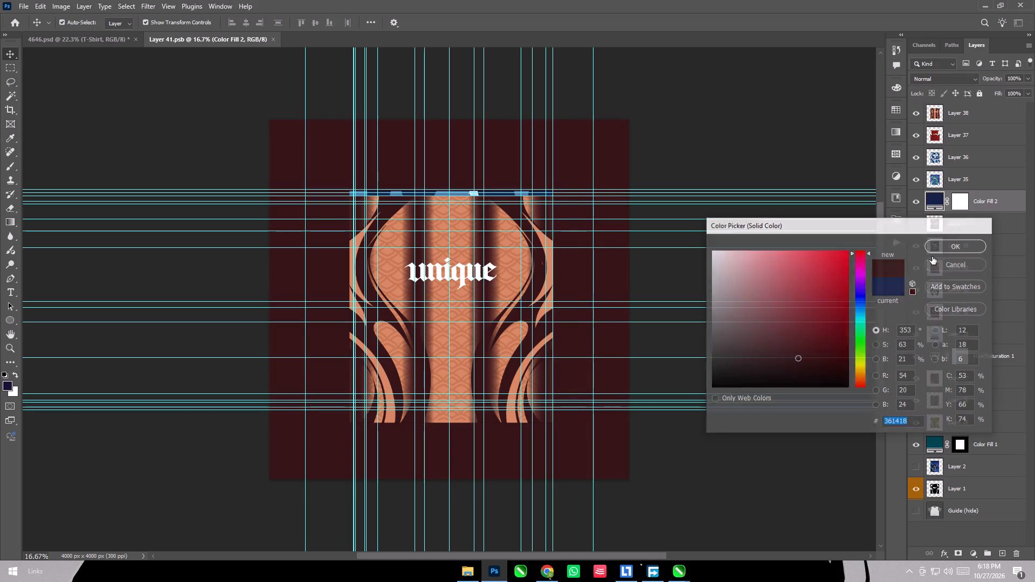
Return to the 4646.psd mockup and set the Hue/Saturation 1 adjustment's saturation to +10.
click(89, 42)
scroll(933, 358, down, 3)
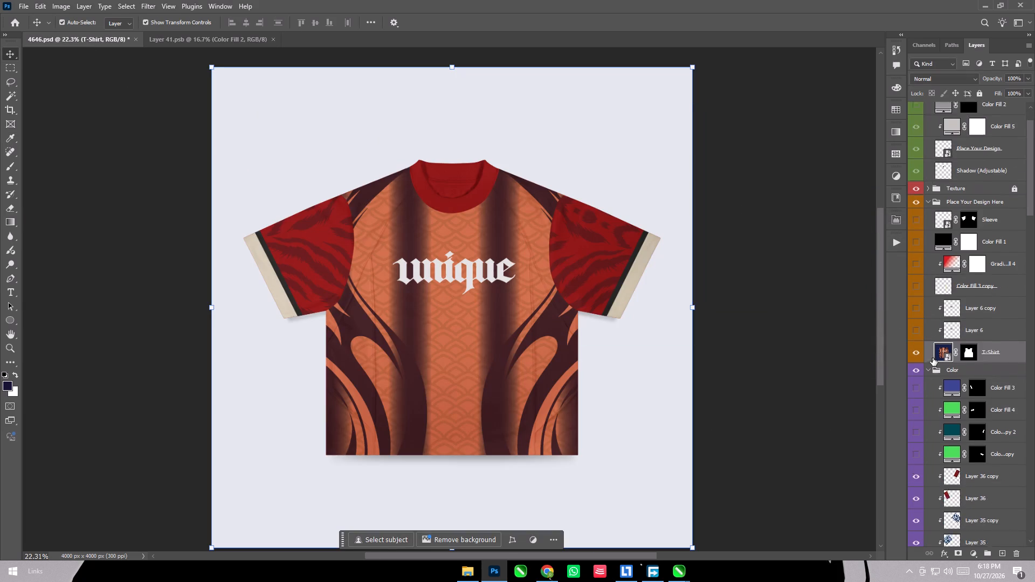
scroll(933, 358, down, 2)
scroll(933, 358, up, 6)
scroll(933, 358, down, 20)
scroll(933, 358, down, 1)
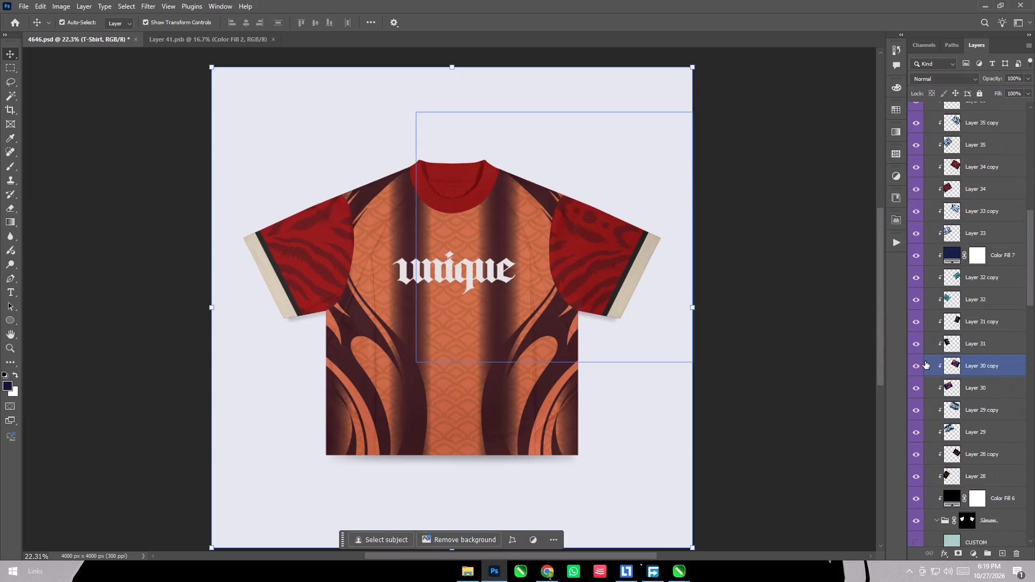
scroll(925, 361, up, 16)
scroll(922, 363, up, 5)
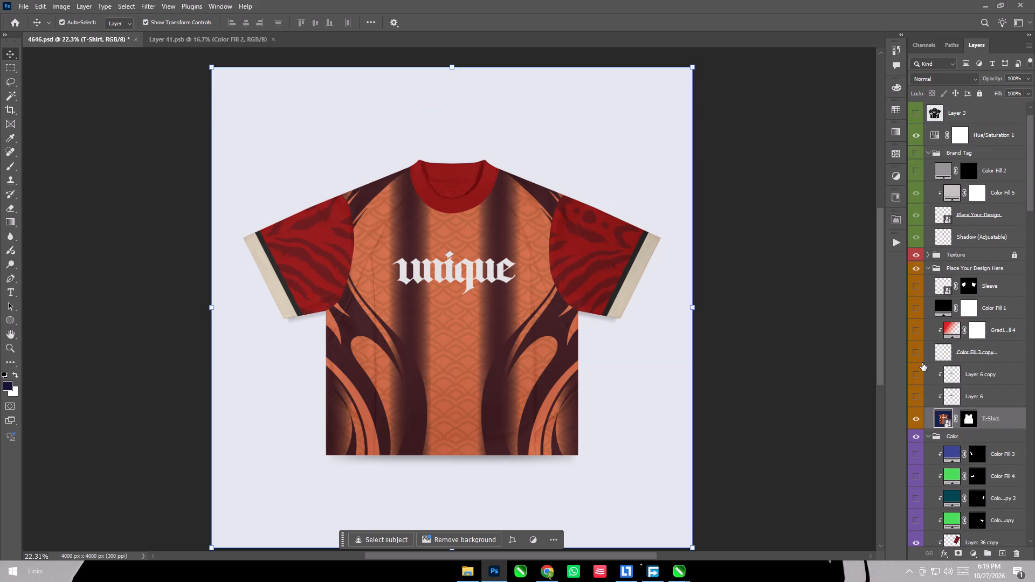
click(916, 134)
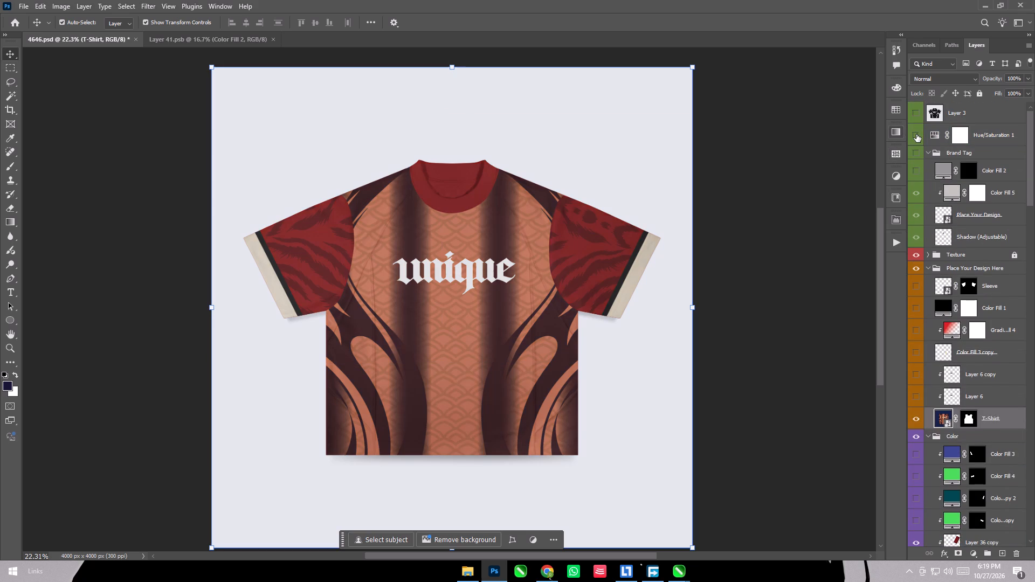
click(916, 134)
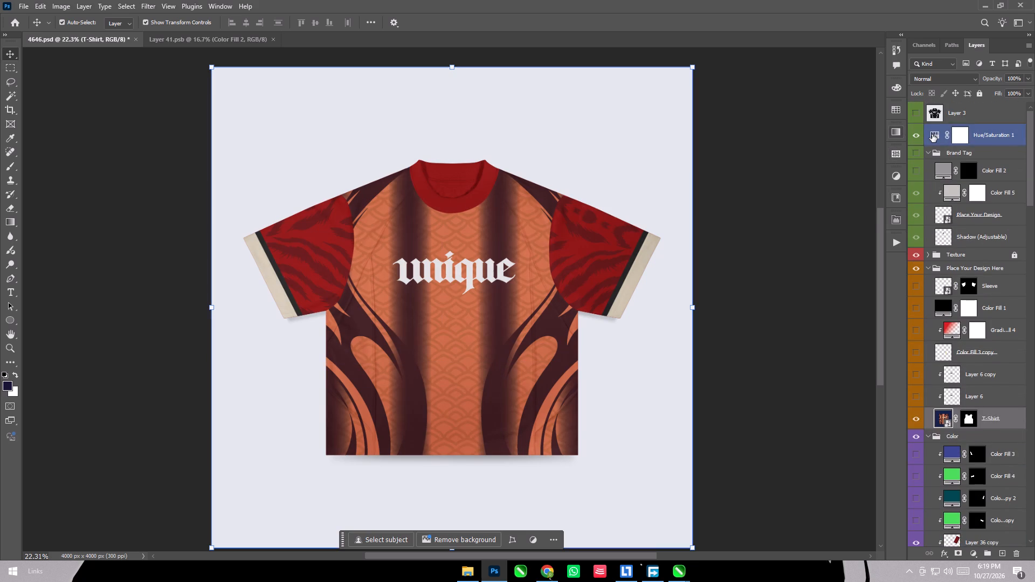
double_click(932, 134)
drag(863, 302, 847, 306)
text(10)
key(Return)
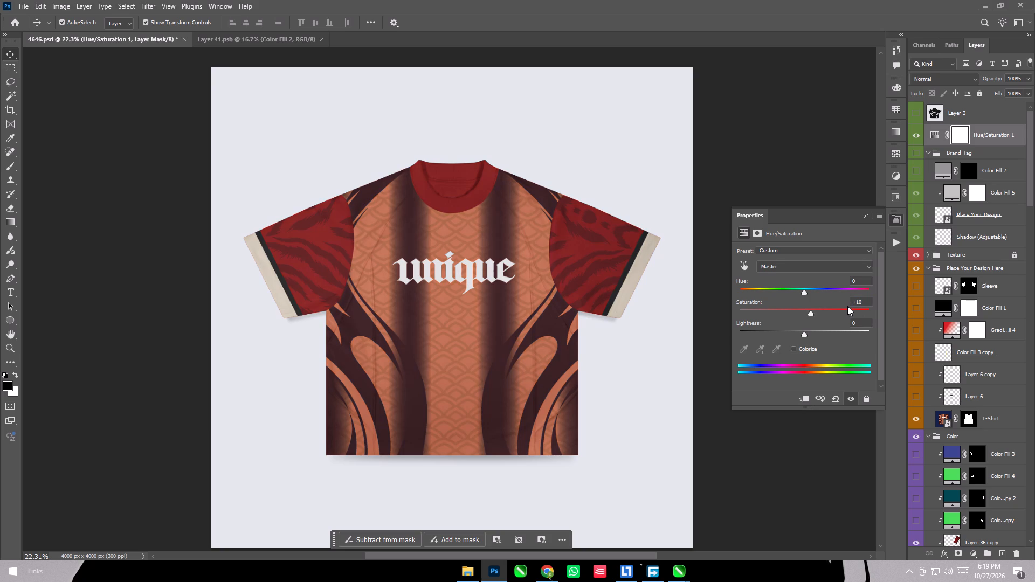
click(866, 217)
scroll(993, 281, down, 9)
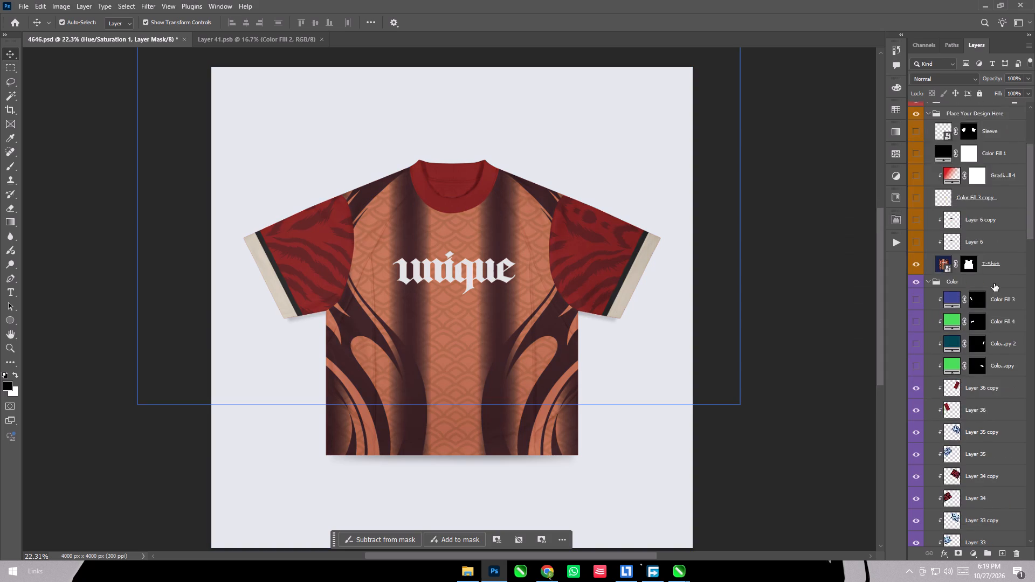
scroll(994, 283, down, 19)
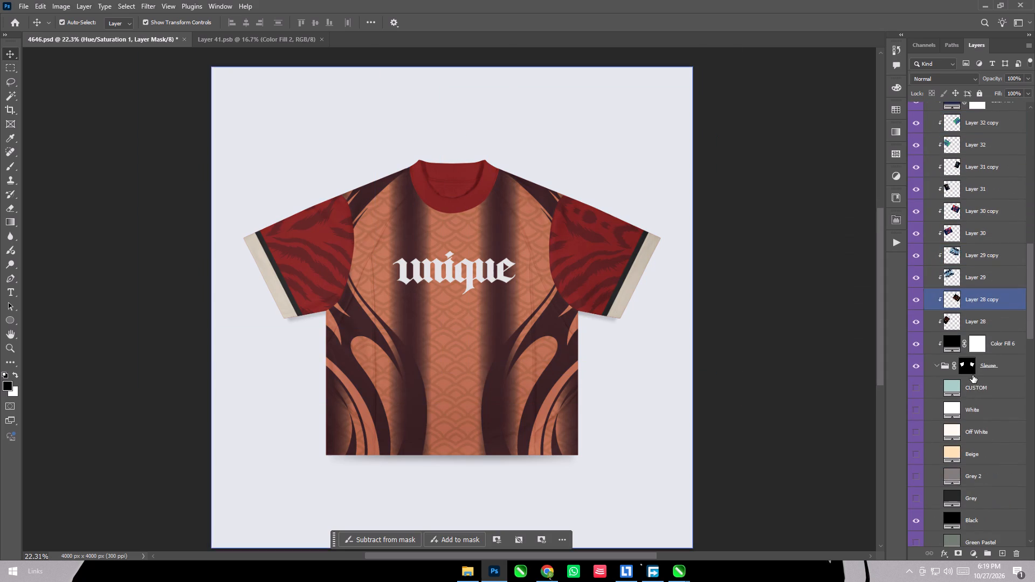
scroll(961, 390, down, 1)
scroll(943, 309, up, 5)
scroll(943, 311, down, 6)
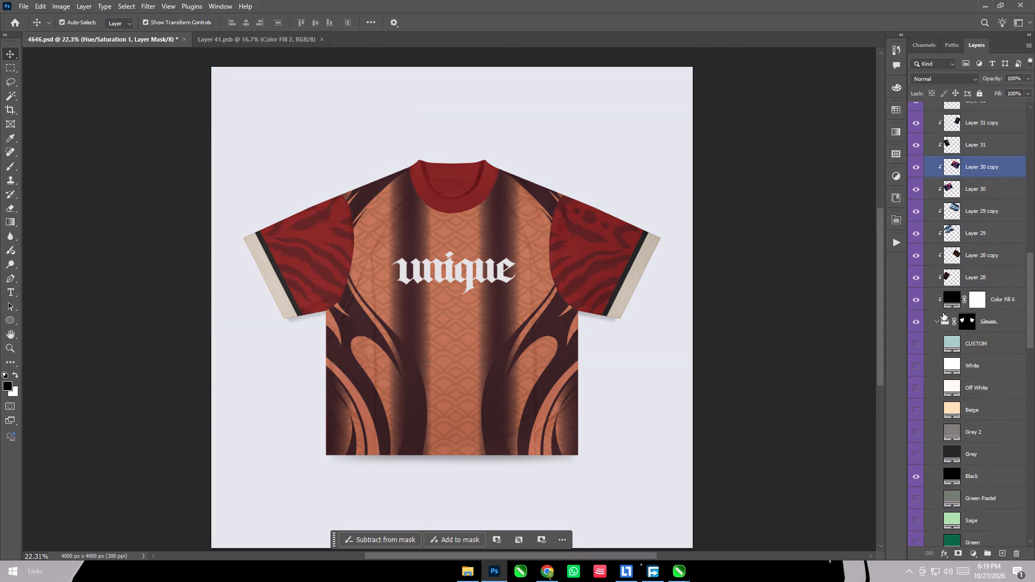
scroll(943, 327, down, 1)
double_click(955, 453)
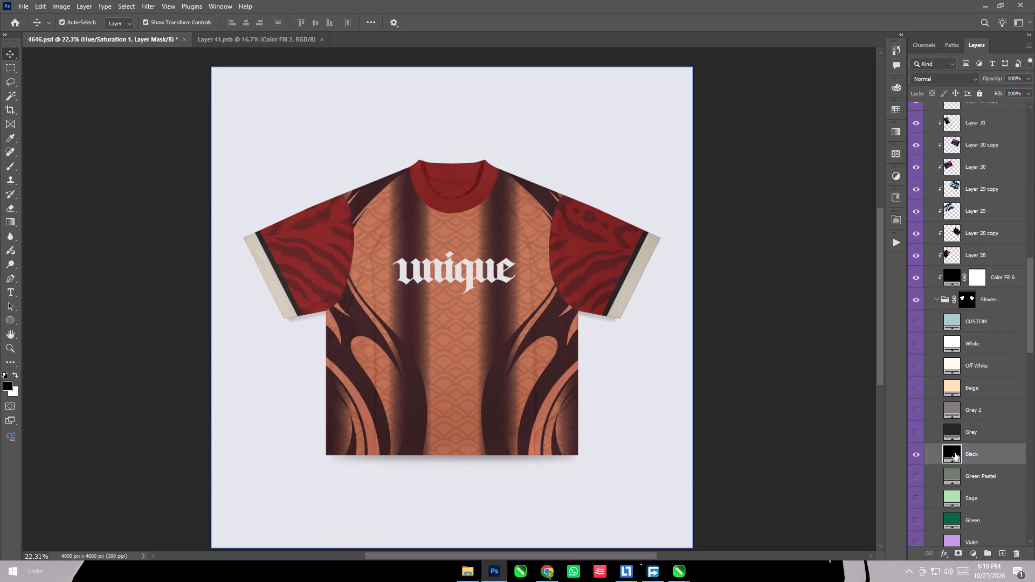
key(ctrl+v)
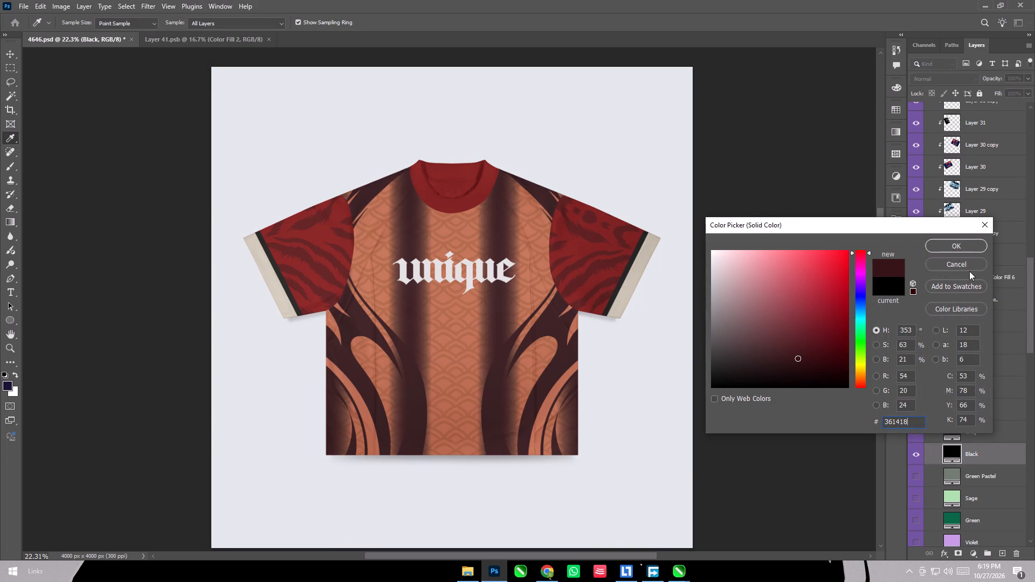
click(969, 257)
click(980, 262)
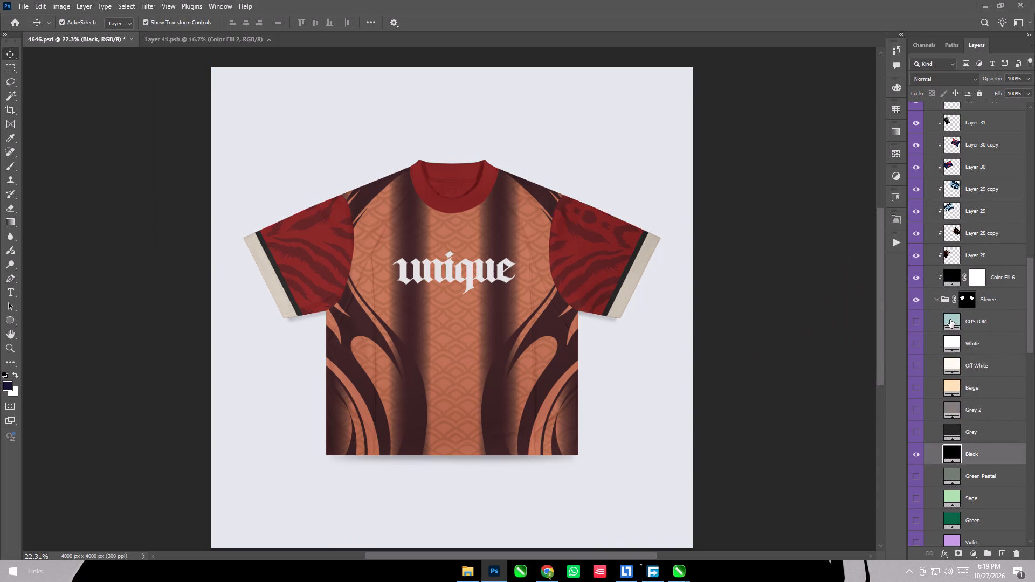
Recolor the CUSTOM fill in the T-Shirt color group to the copied dark maroon, 361418.
scroll(950, 320, down, 17)
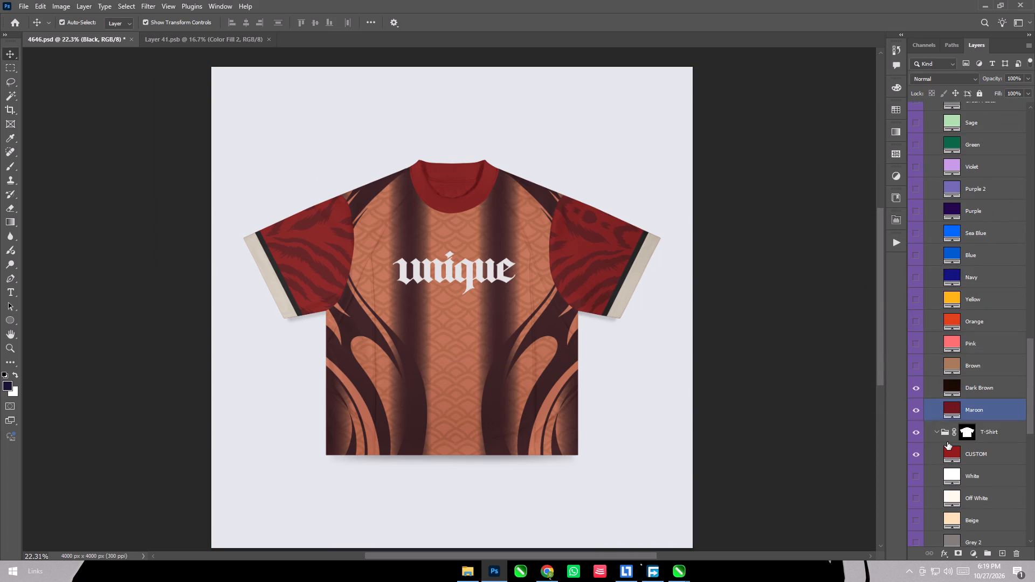
double_click(948, 446)
key(ctrl+v)
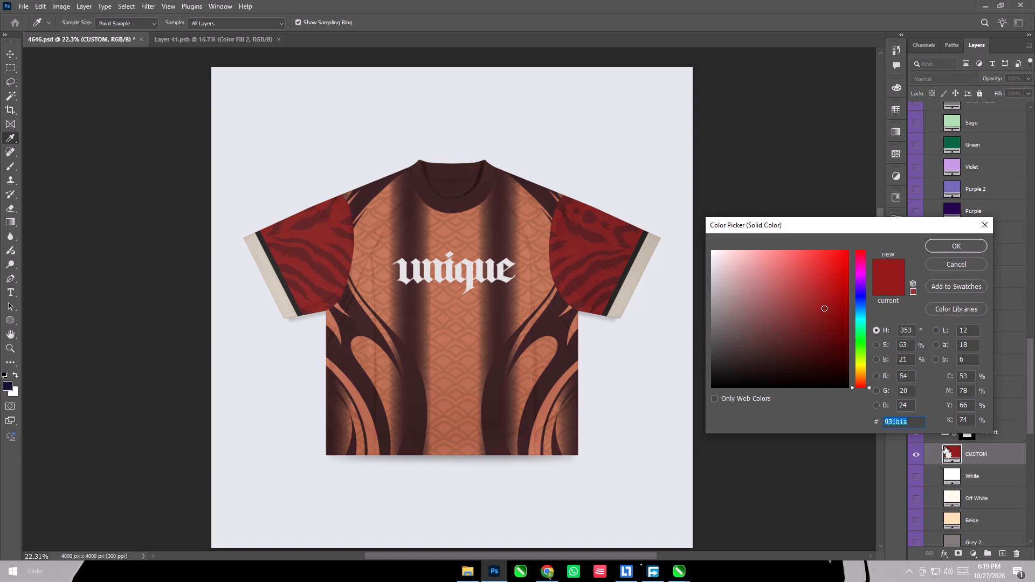
click(956, 247)
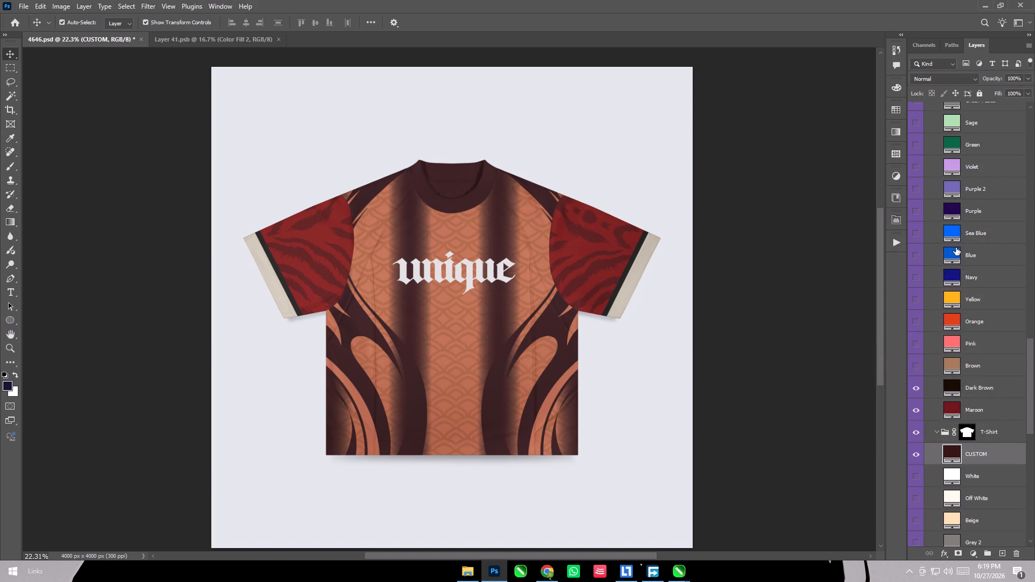
Switch to O10.cdr in CorelDRAW and place a copy of the peach-and-maroon back panel below its sleeve panels.
scroll(956, 247, up, 11)
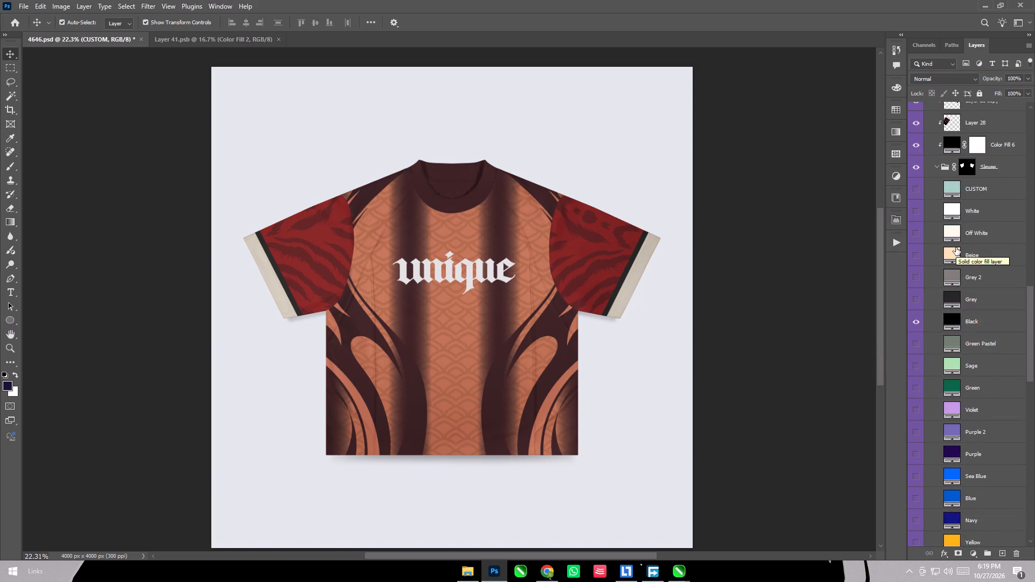
click(679, 572)
click(657, 527)
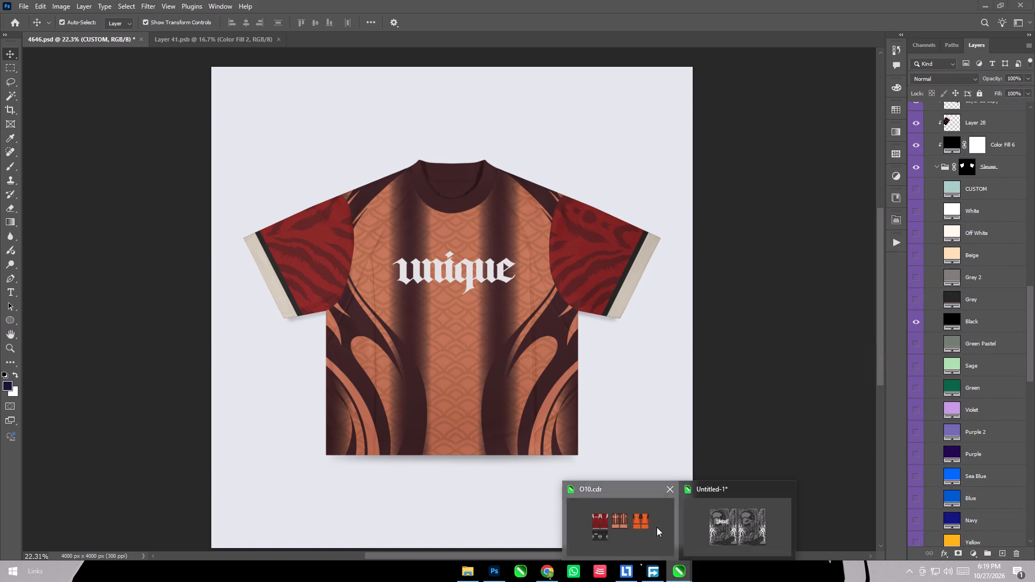
click(550, 420)
click(579, 301)
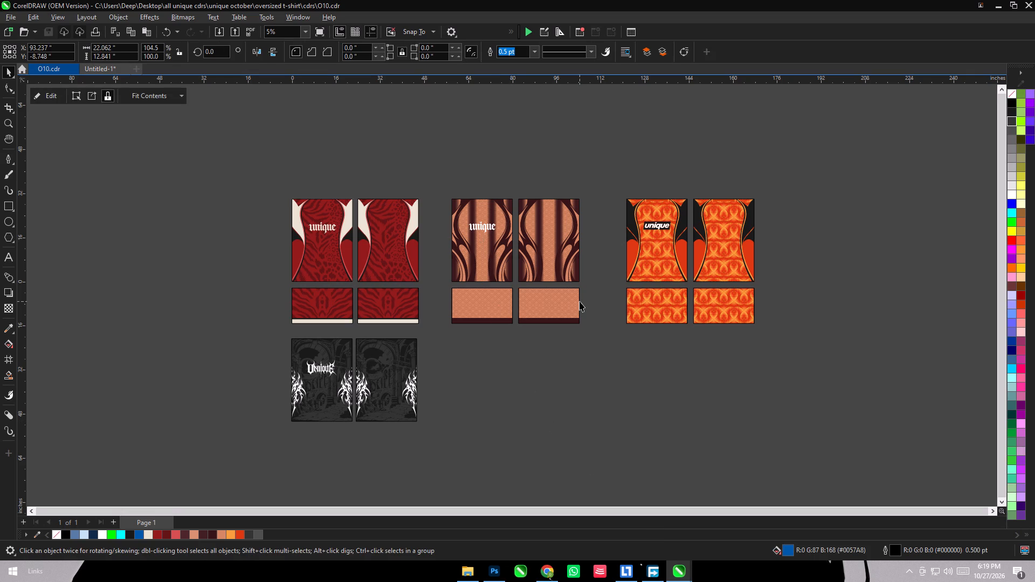
key(ctrl+z)
click(604, 364)
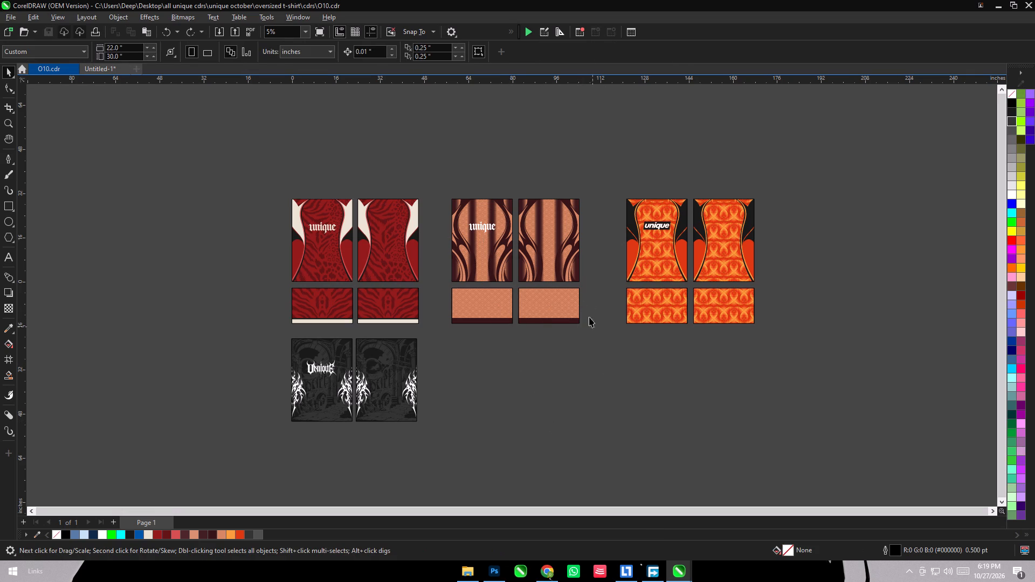
drag(568, 249, 624, 449)
right_click(624, 449)
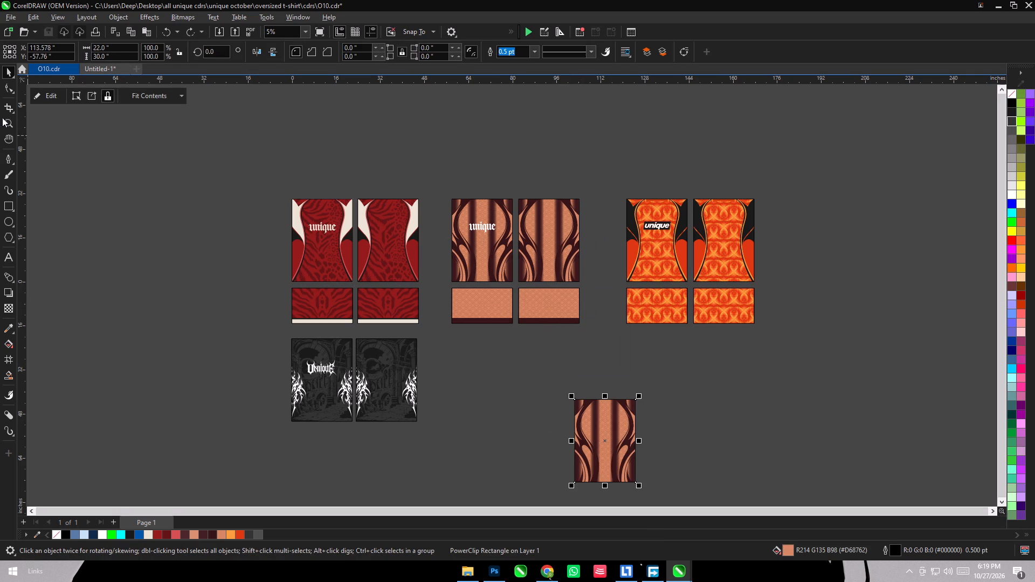
click(56, 87)
drag(577, 427, 500, 362)
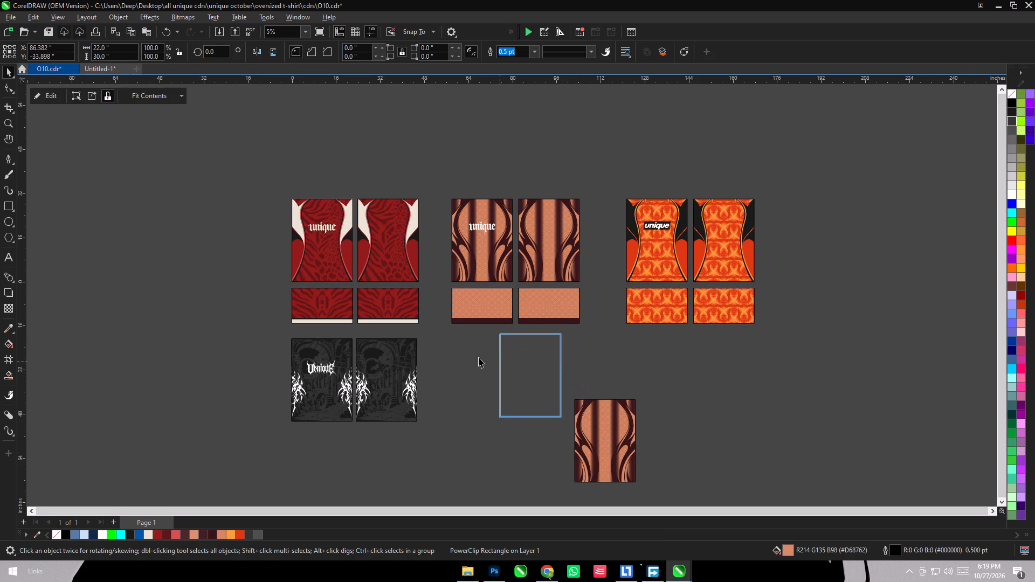
Edit the copied panel's PowerClip contents, delete the maroon stripe artwork, keep only the scale pattern, and finish editing.
click(33, 94)
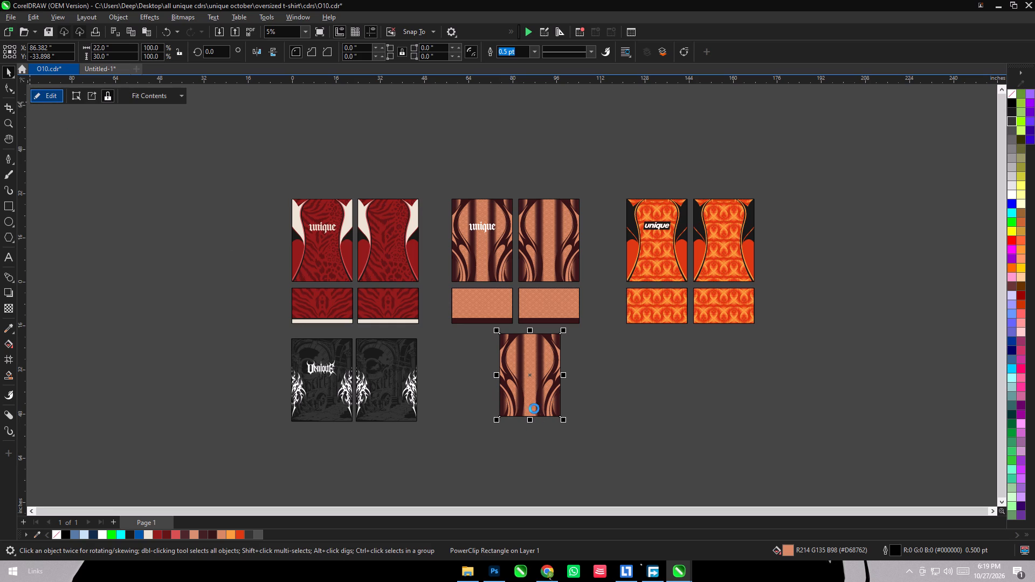
click(554, 443)
scroll(548, 393, up, 9)
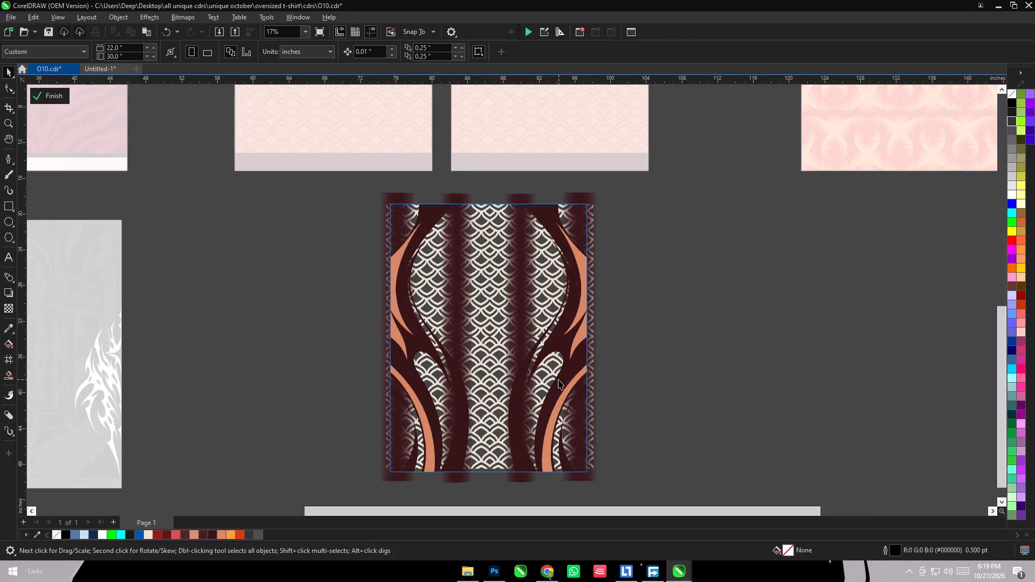
click(567, 369)
key(Delete)
scroll(292, 205, down, 4)
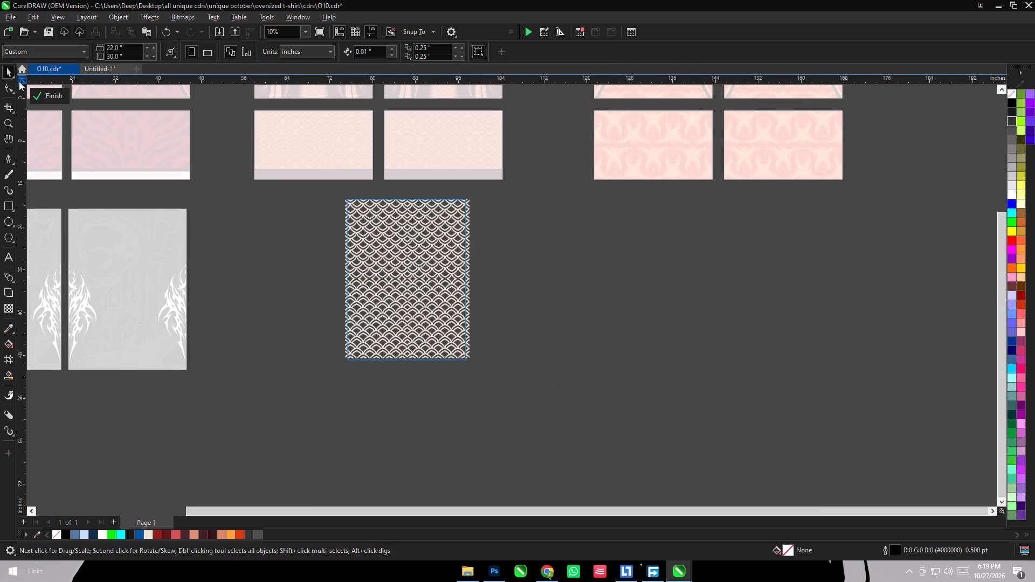
click(46, 87)
click(51, 99)
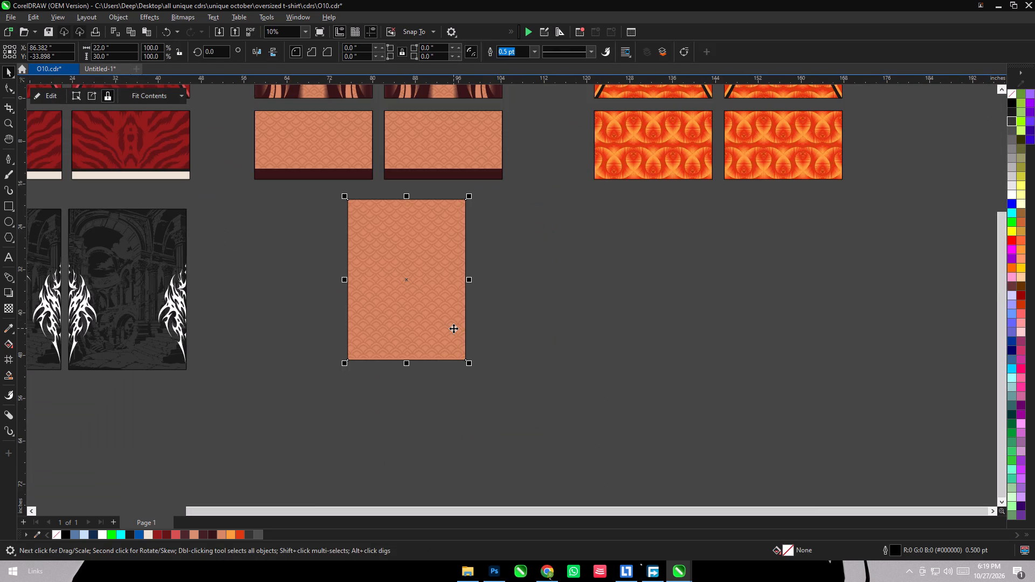
Copy the plain patterned panel and paste it into Photoshop's 4646.psd mockup above Layer 36 copy.
key(ctrl+c)
click(497, 581)
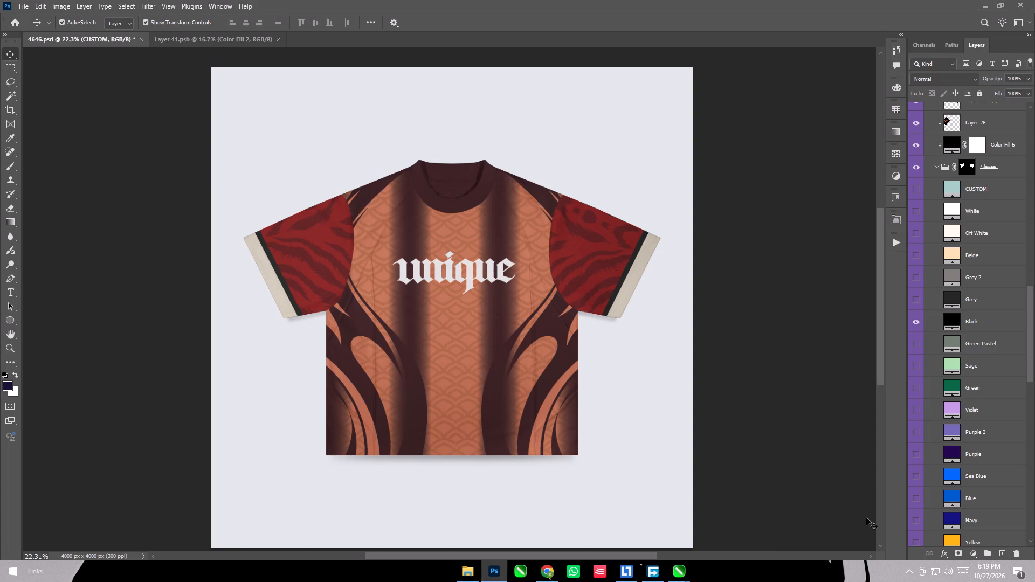
scroll(986, 287, up, 13)
scroll(968, 247, up, 15)
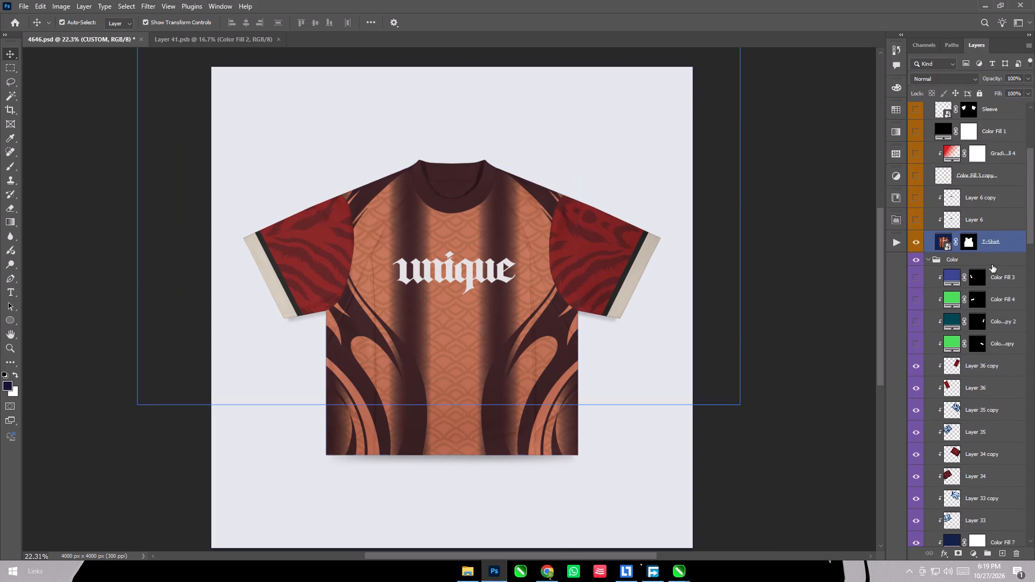
click(1005, 370)
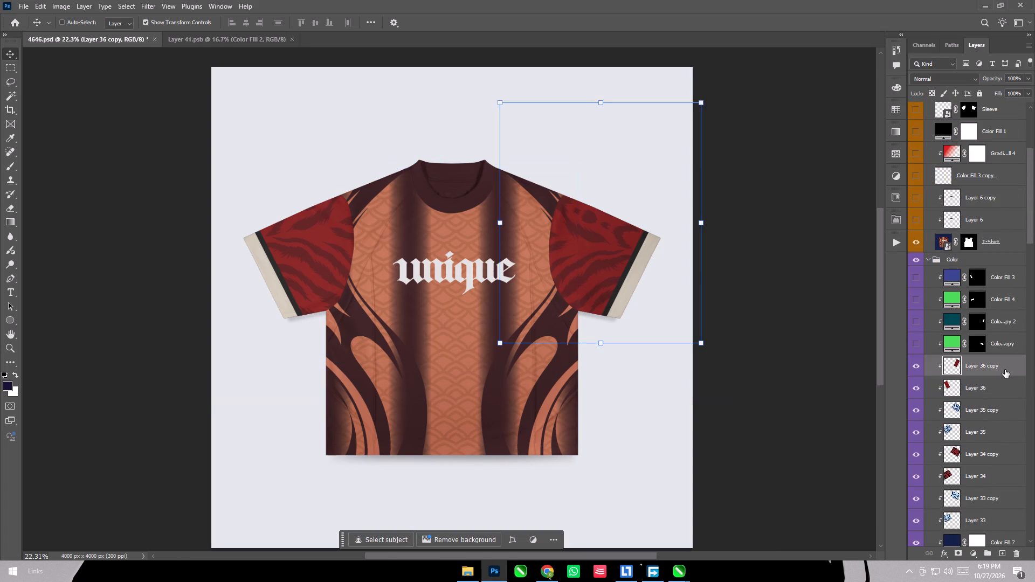
key(ctrl+v)
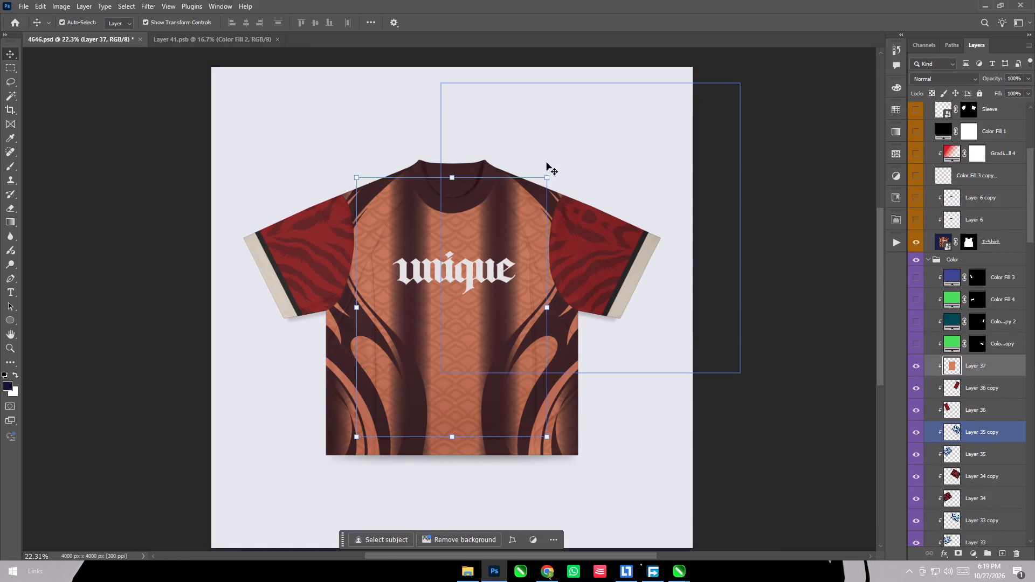
Rotate the pasted Layer 37 about 41°, enlarge it slightly, and position it to cover the shirt's left sleeve.
drag(550, 177, 539, 181)
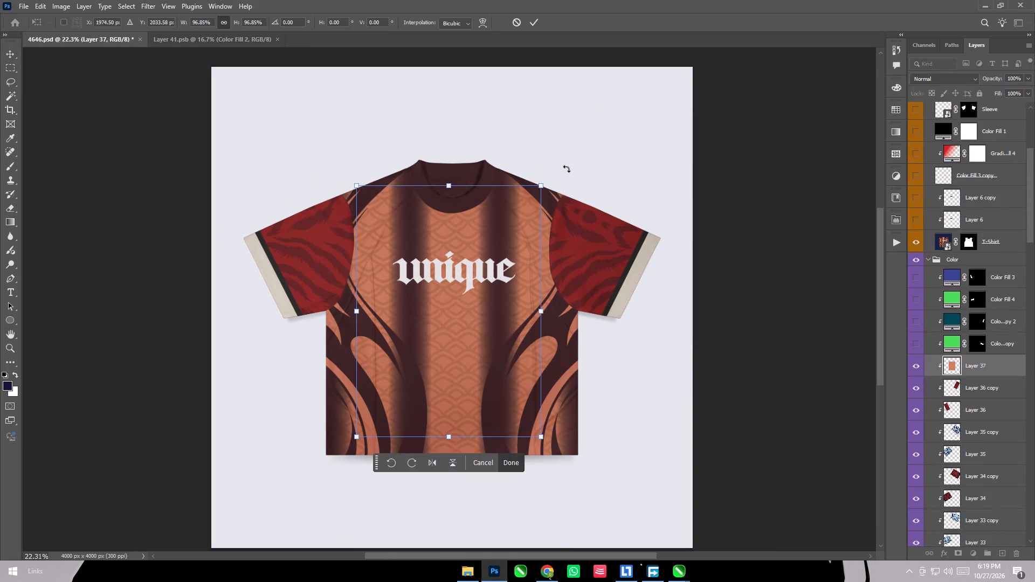
drag(567, 169, 568, 242)
drag(541, 242, 406, 193)
drag(467, 167, 477, 221)
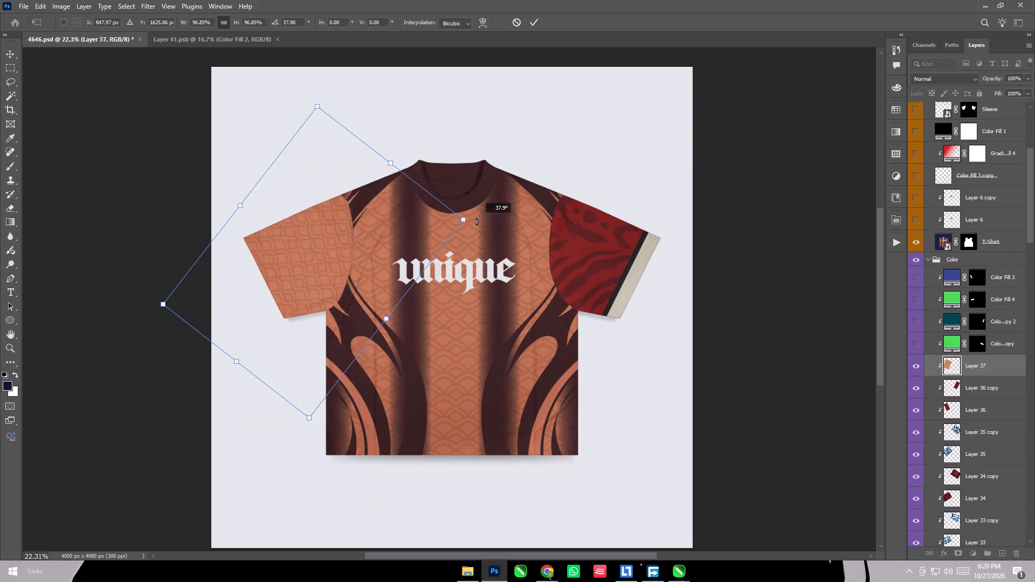
drag(477, 221, 478, 231)
drag(464, 227, 516, 231)
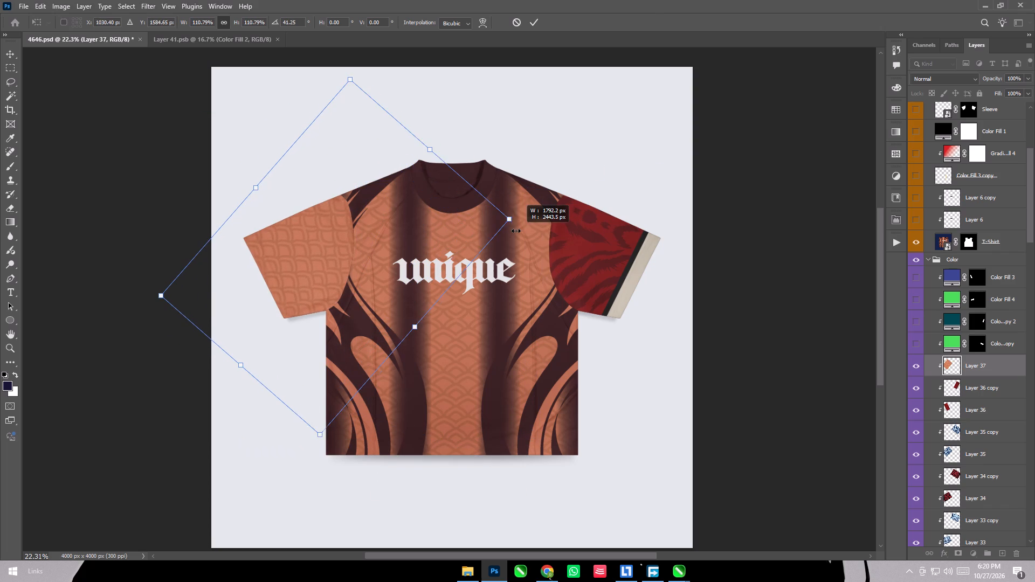
drag(516, 231, 506, 233)
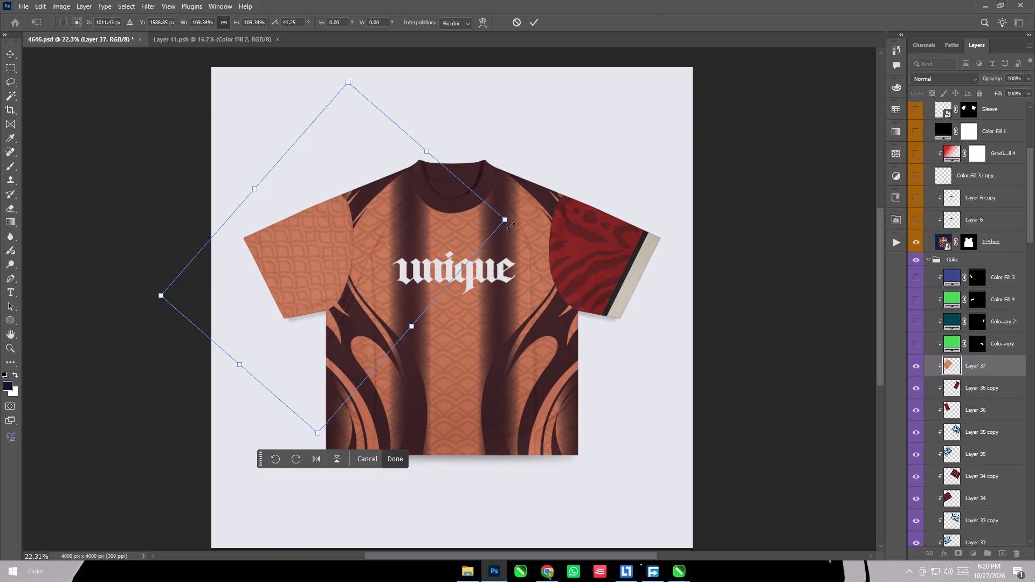
drag(509, 219, 498, 221)
click(535, 23)
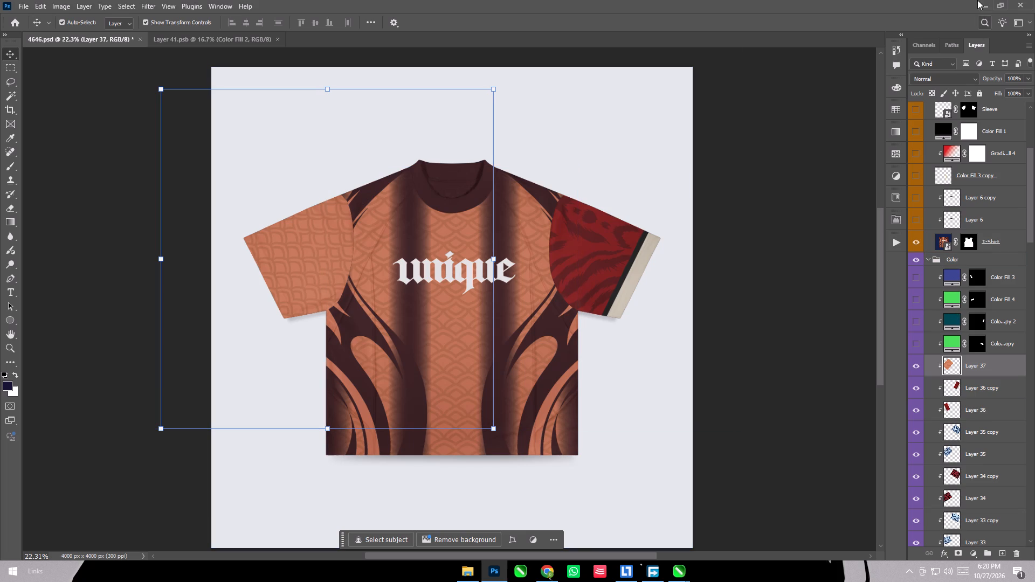
Flip Layer 37 horizontally and scale it down to about 99.3%, keeping it over the shirt's left sleeve.
click(41, 2)
click(123, 275)
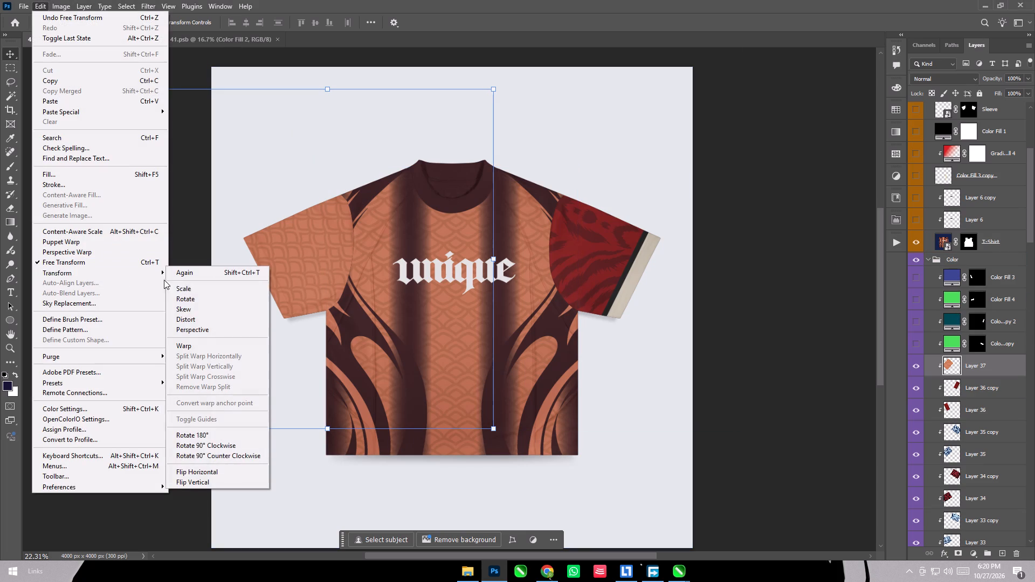
click(222, 471)
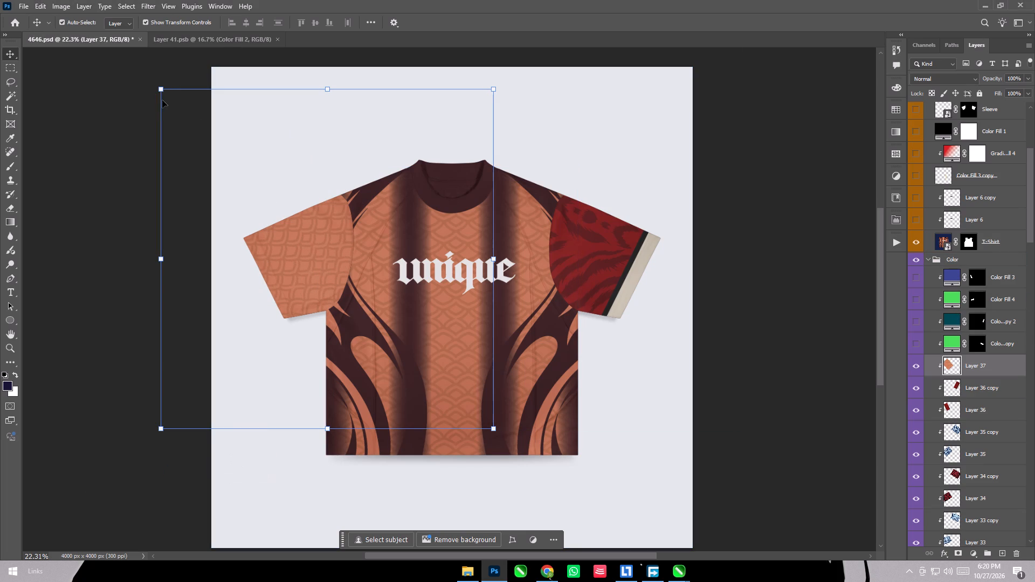
drag(159, 89, 164, 89)
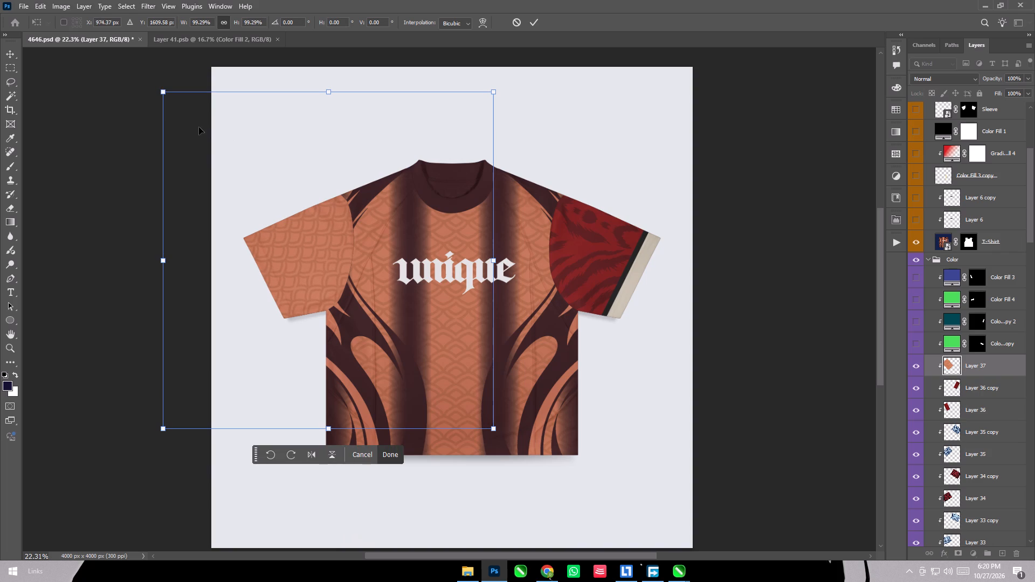
drag(195, 126, 436, 139)
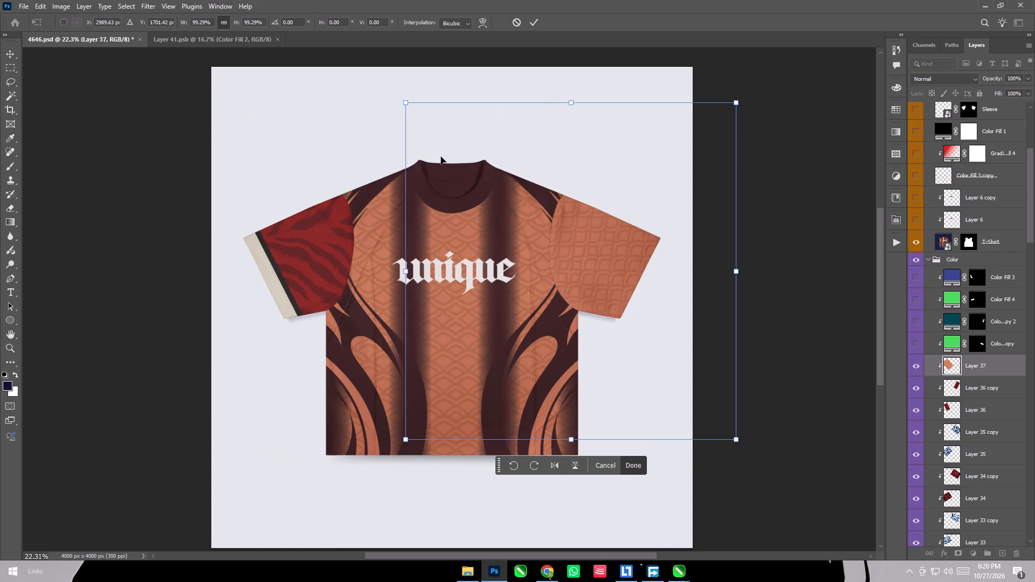
key(ctrl+z)
key(ctrl+j)
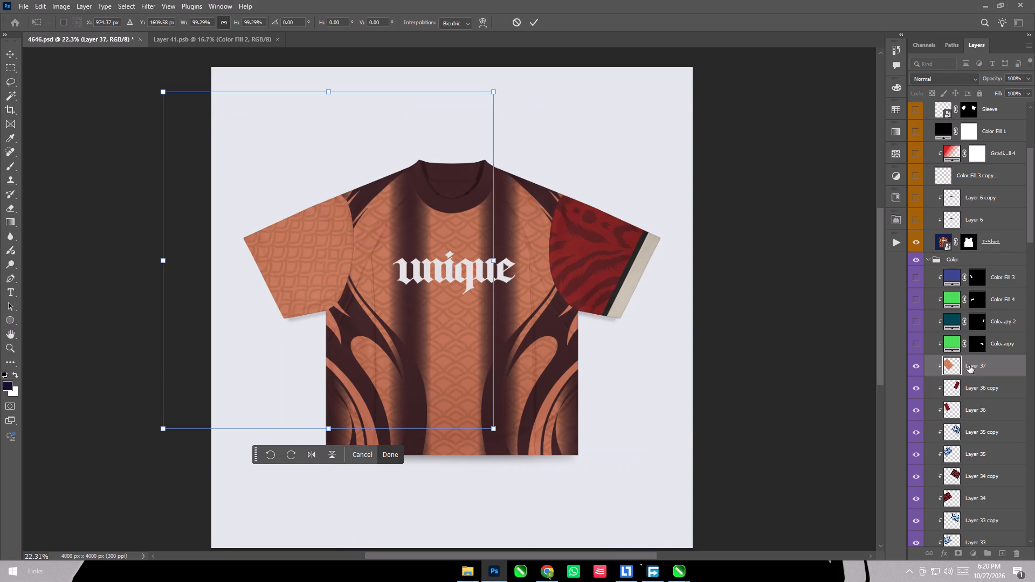
click(832, 382)
Duplicate Layer 37, move the copy over the shirt's right sleeve, and clip it to the shirt with a clipping mask.
click(989, 370)
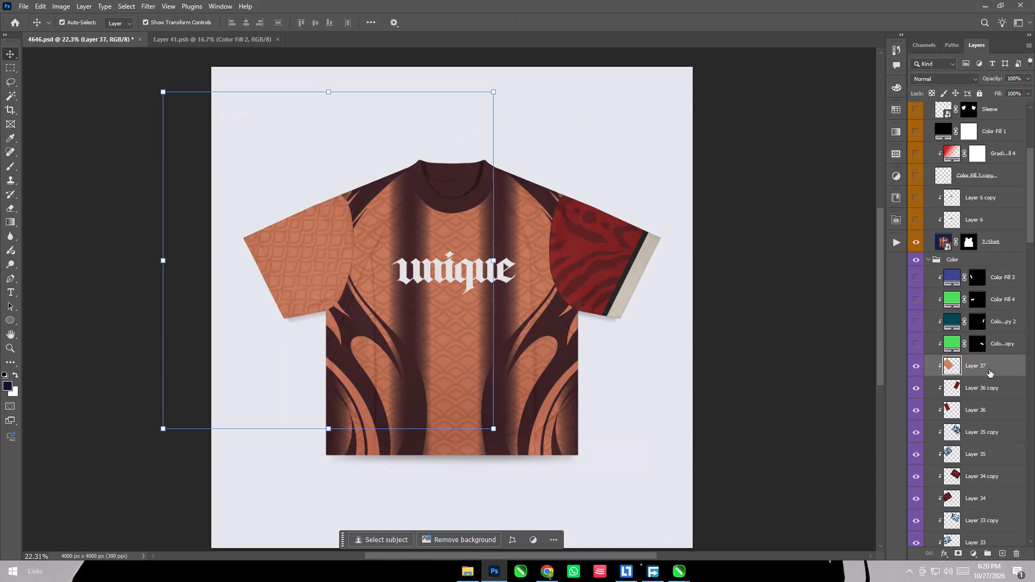
key(ctrl+j)
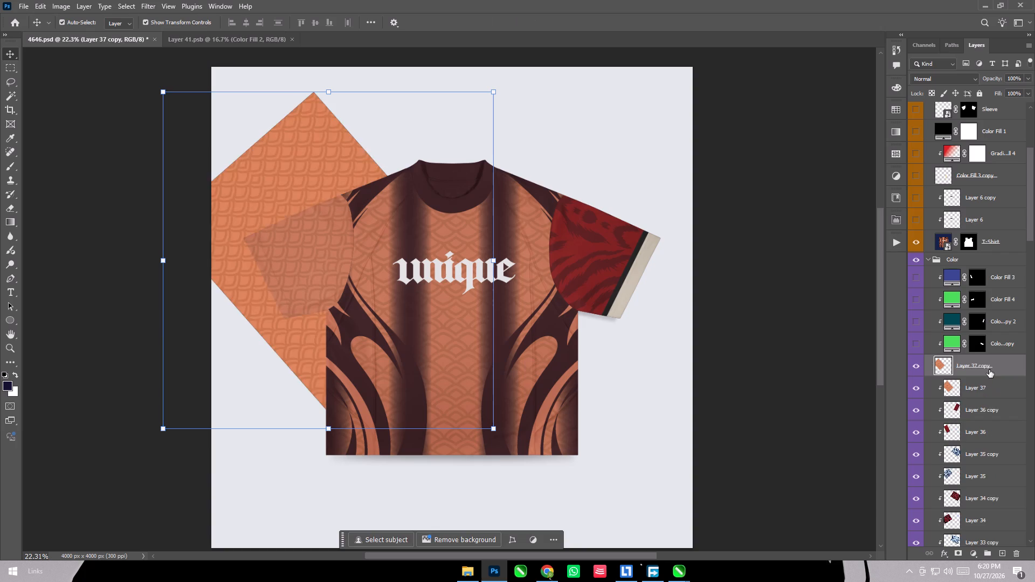
drag(295, 160, 528, 142)
right_click(1022, 372)
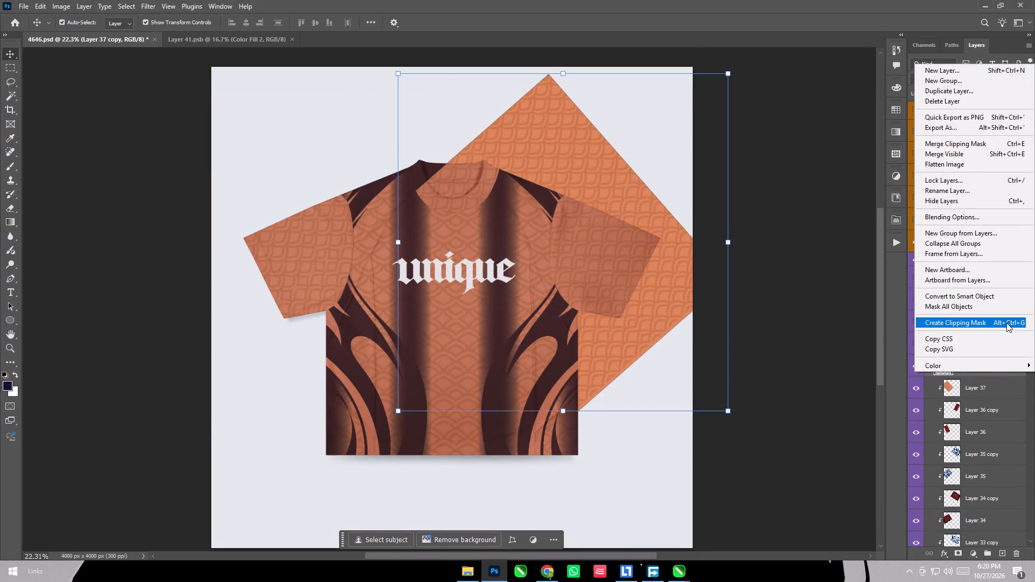
click(1006, 323)
Flip the original Layer 37 horizontally so its pattern mirrors the copy, and deselect it.
click(976, 391)
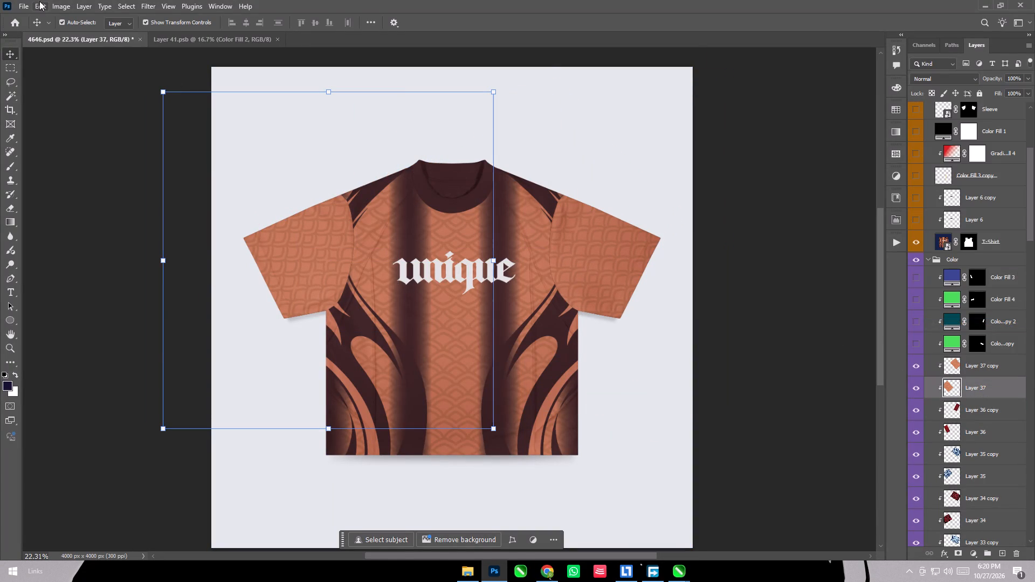
click(36, 2)
click(79, 273)
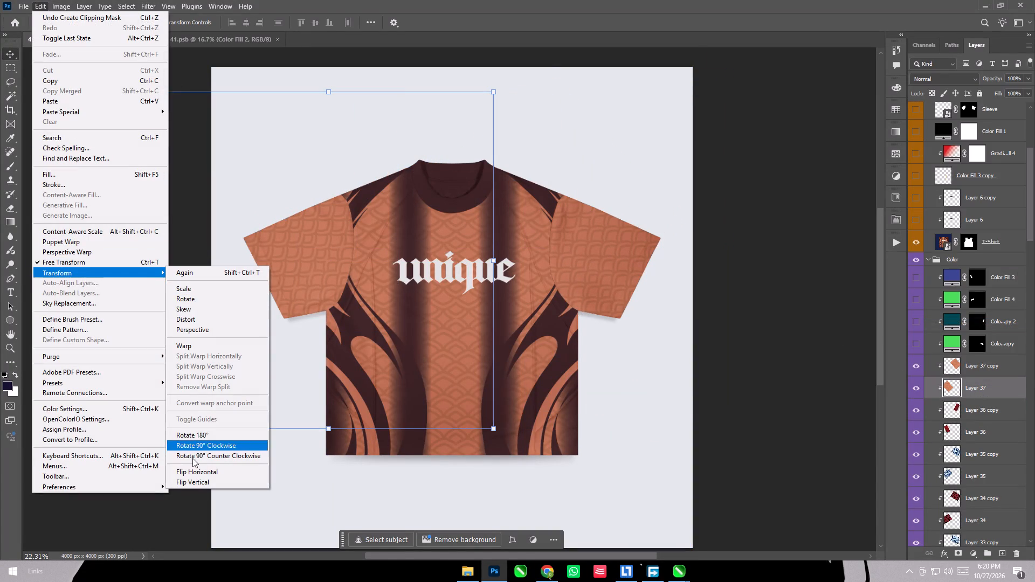
click(192, 473)
click(81, 169)
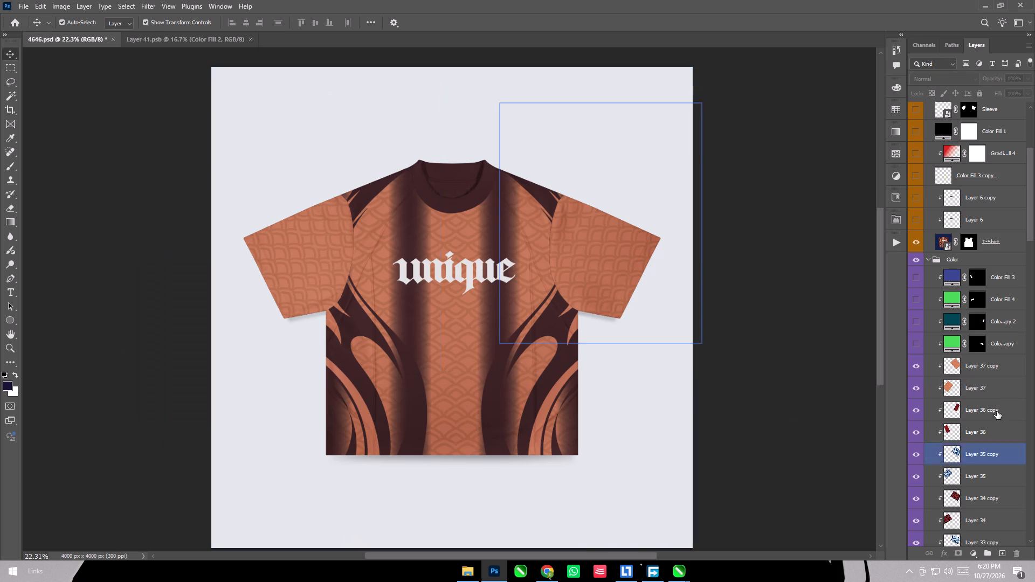
Show the two sleeve cuff fill layers, Color Fill 3 and Color Fill 3 copy 2, leaving Color Fill 4 hidden.
click(916, 295)
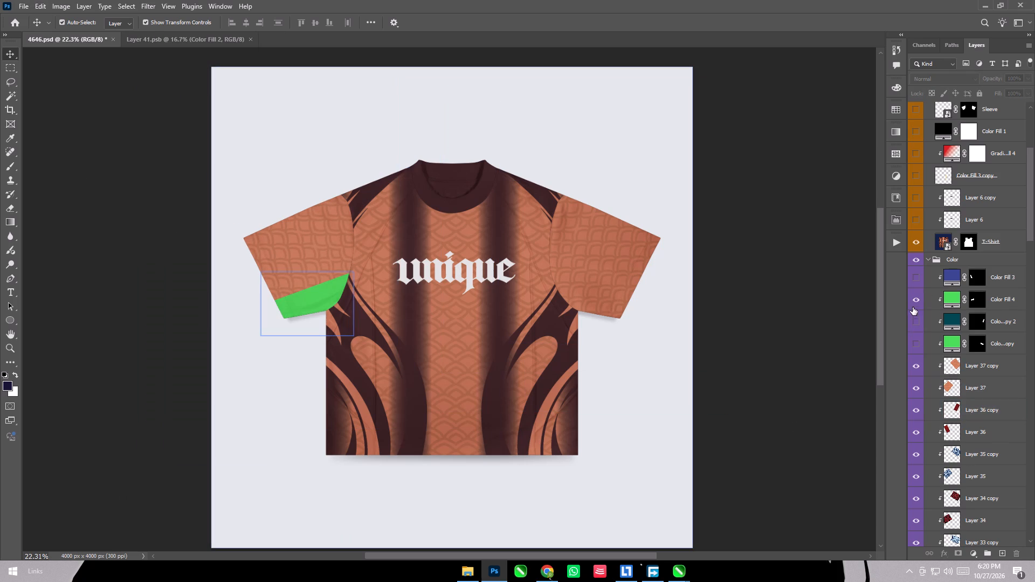
click(913, 298)
click(915, 320)
click(916, 277)
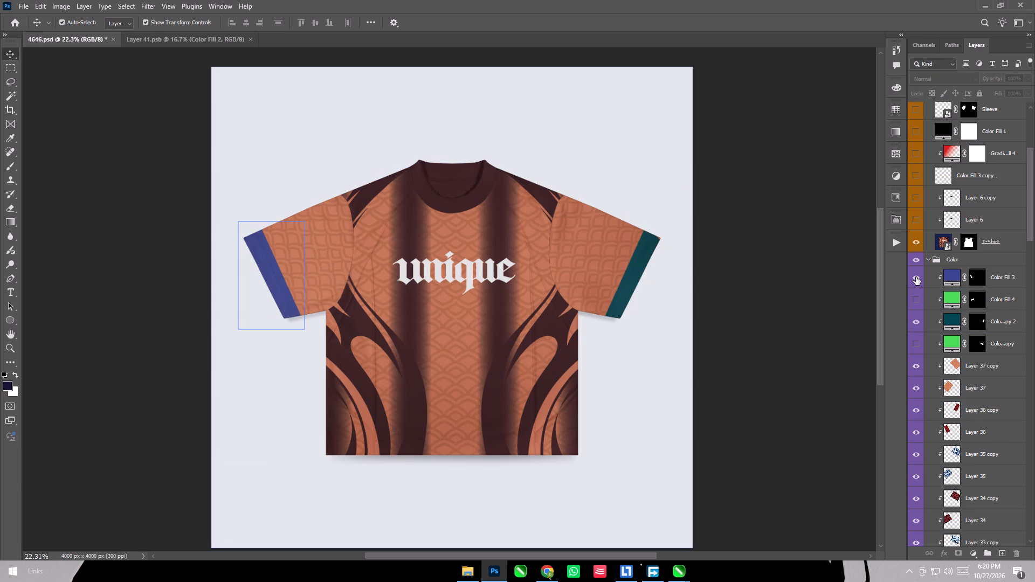
Set the left cuff's Color Fill 3 to the collar's maroon, hex 361418, from the clipboard history.
double_click(950, 274)
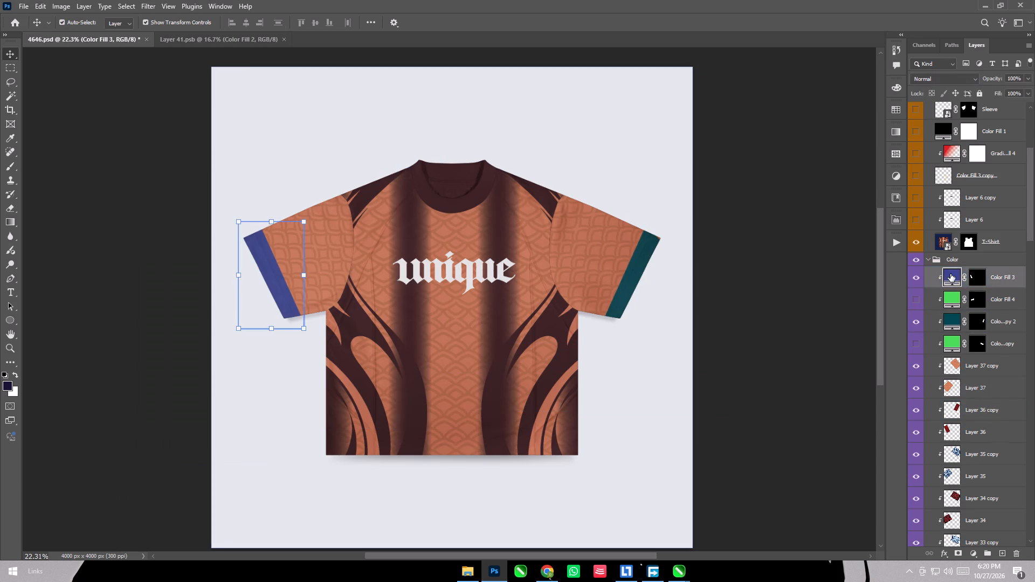
key(ctrl+v)
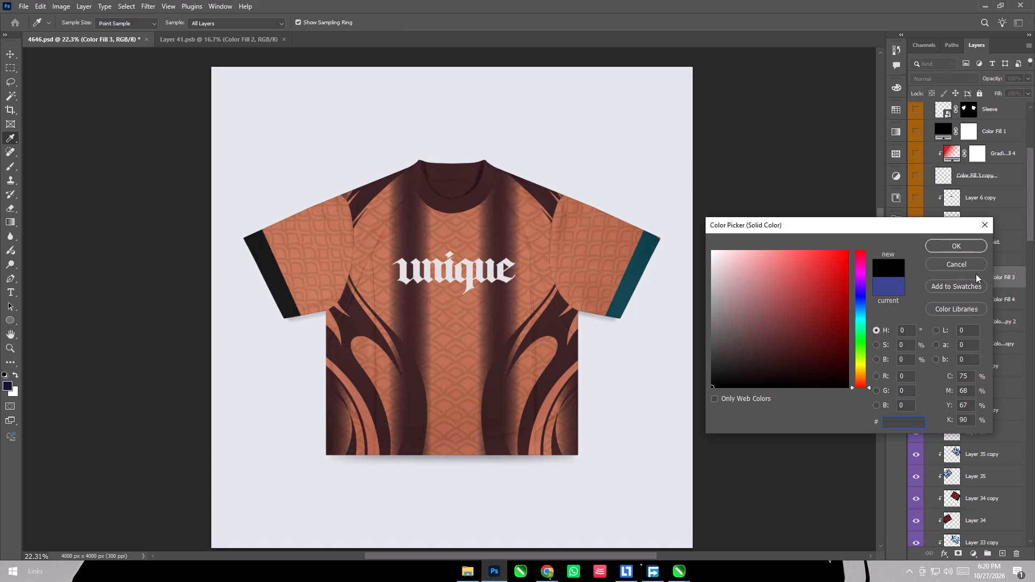
key(super+v)
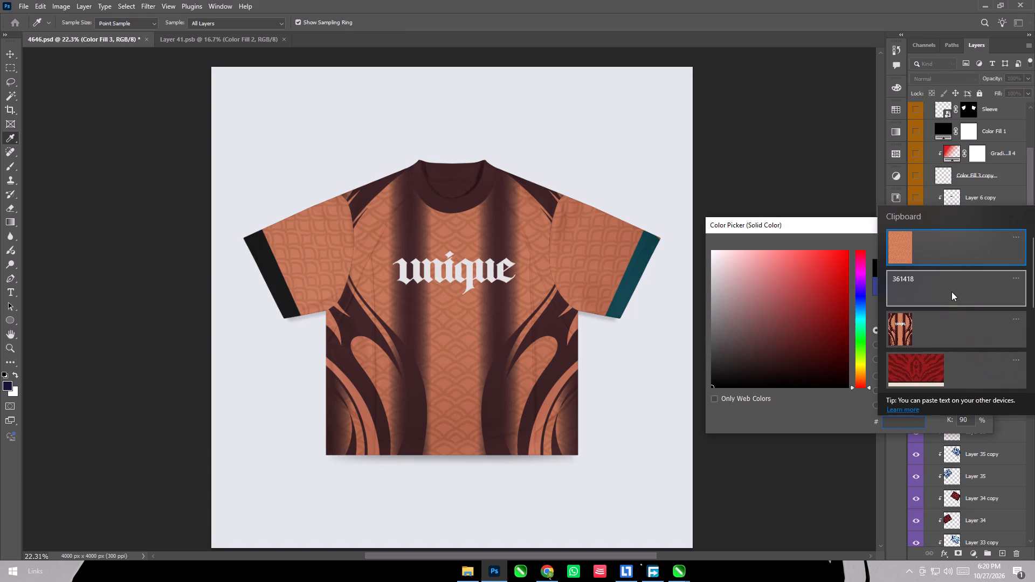
click(951, 292)
key(ctrl+v)
click(969, 238)
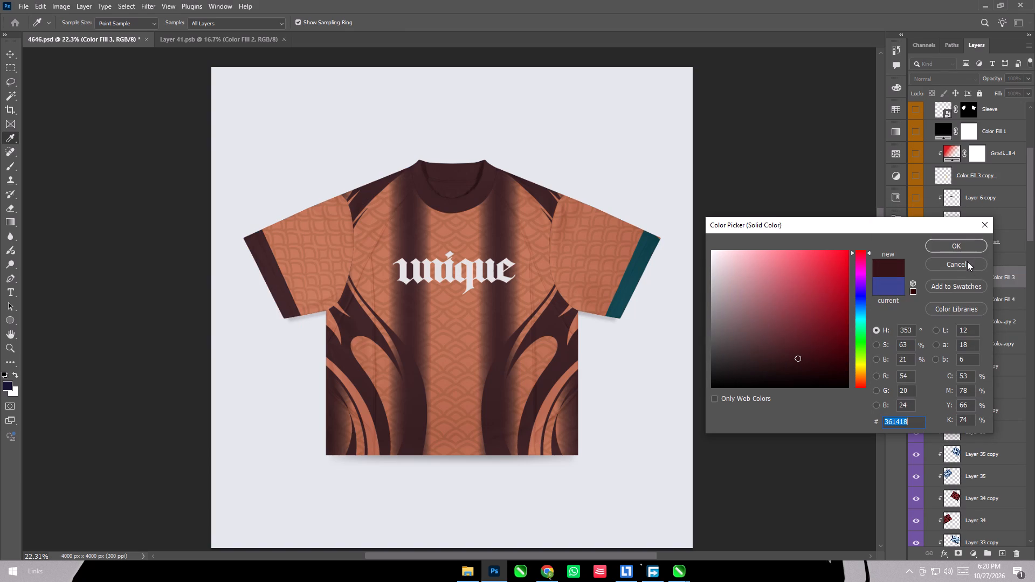
click(964, 245)
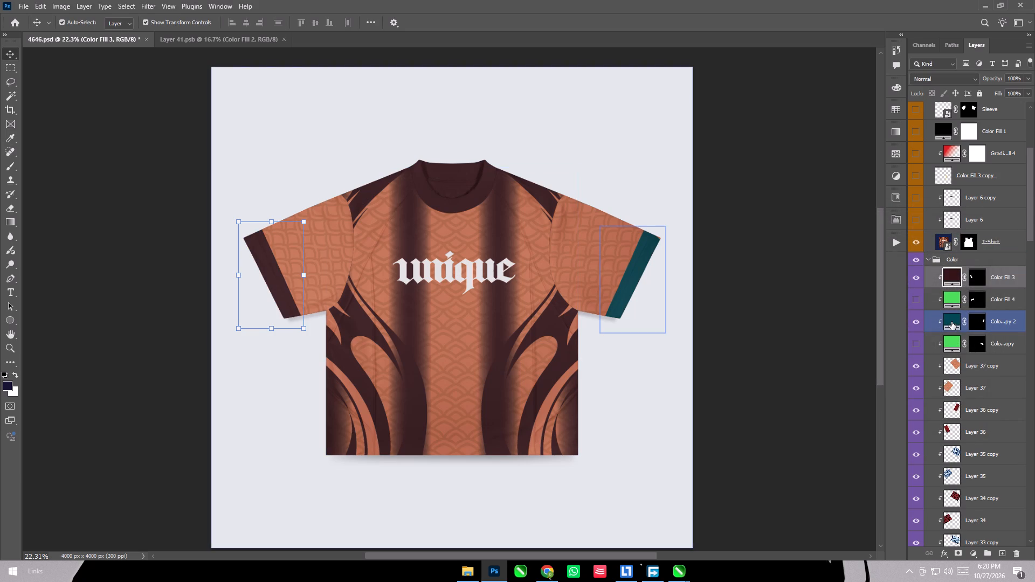
Set the right cuff's Color Fill 3 copy 2 to the same maroon, hex 361418, and deselect the layer.
double_click(951, 322)
key(ctrl+v)
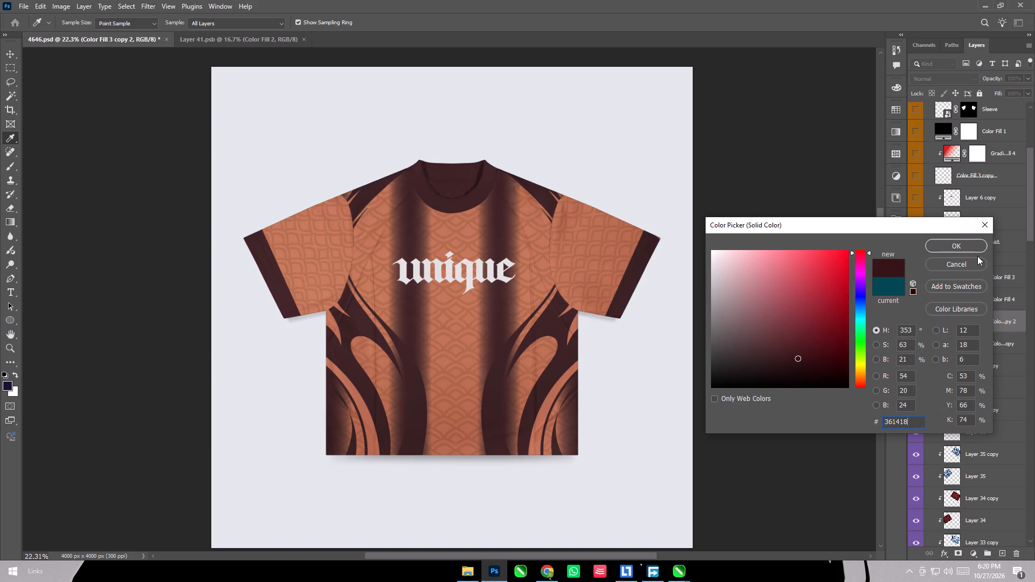
click(968, 245)
click(804, 207)
Save the finished peach-and-maroon shirt mockup in 4646.psd.
scroll(668, 186, down, 3)
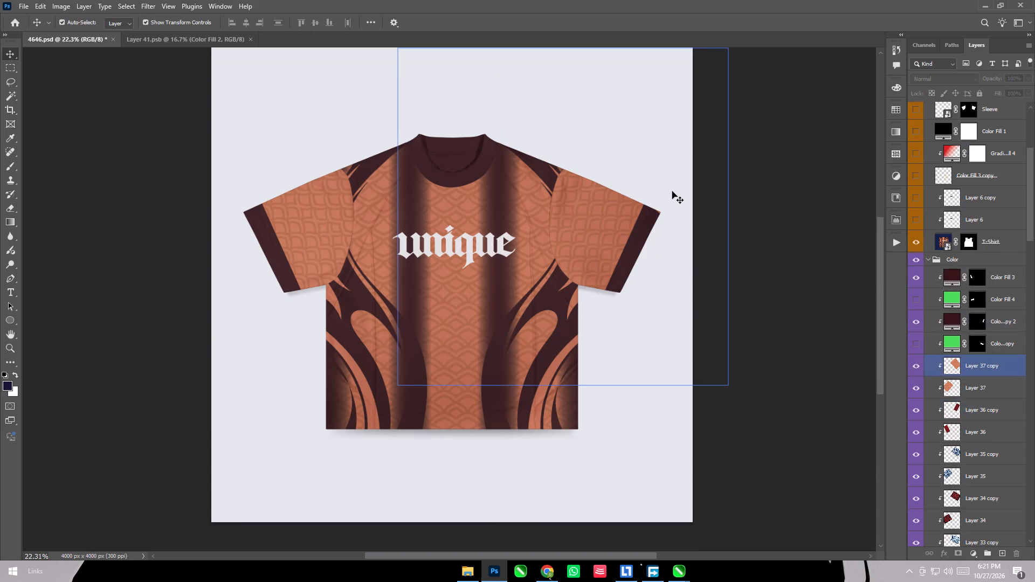
alt+scroll(728, 264, down, 1)
click(743, 266)
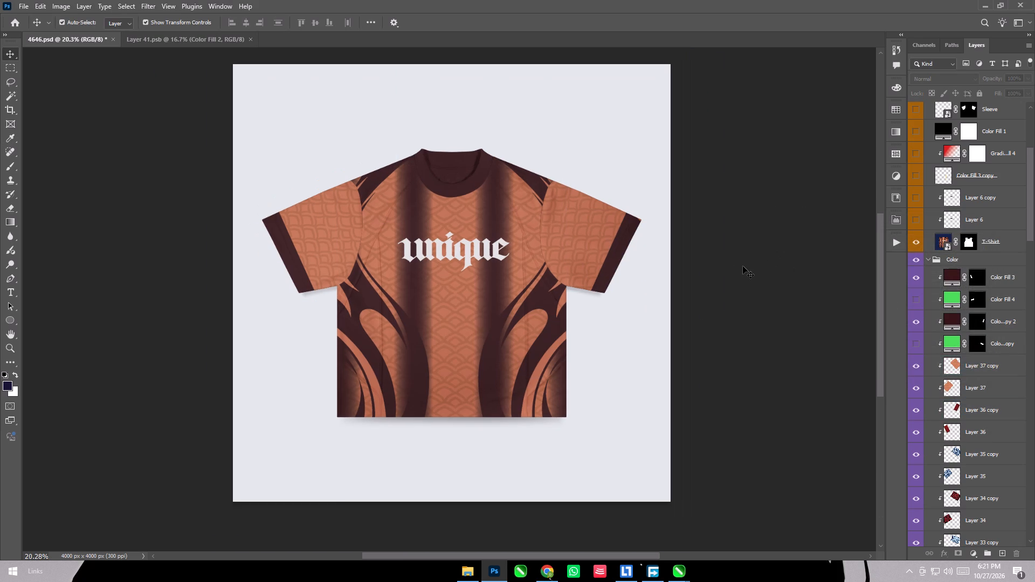
key(ctrl+s)
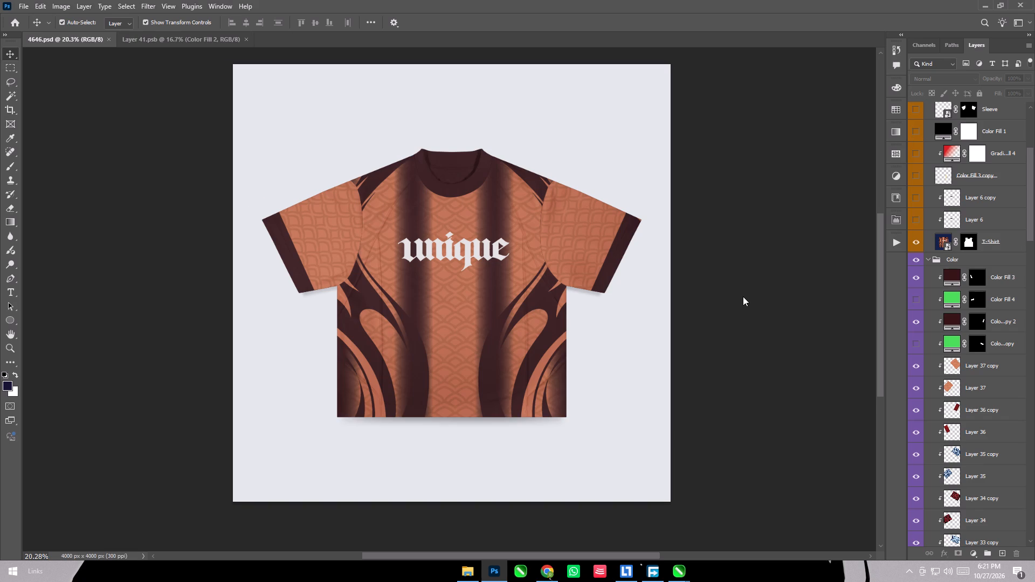
Quick-export the 4646 mockup as a PNG under the suggested file name.
click(20, 0)
click(58, 170)
click(180, 172)
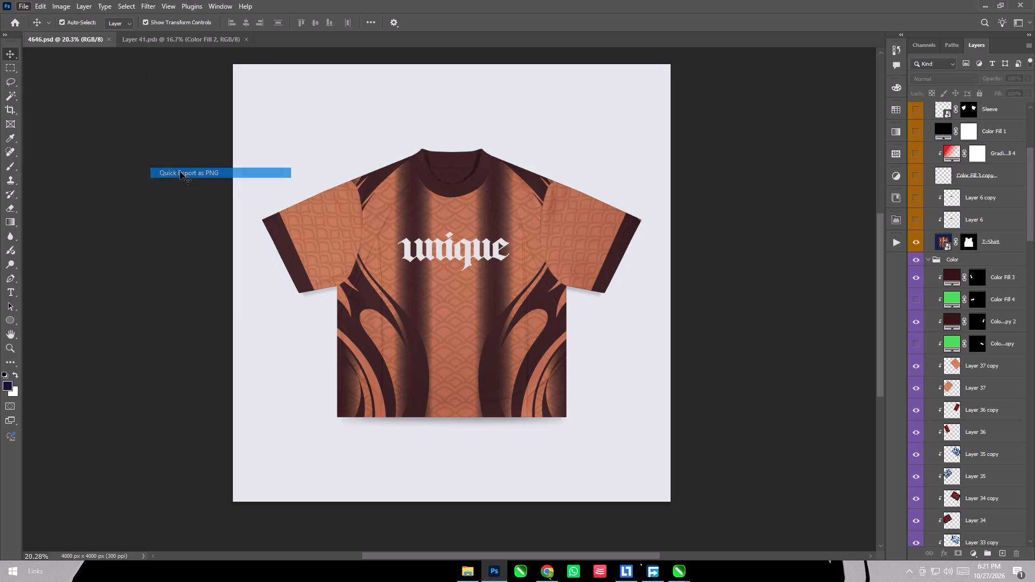
key(Return)
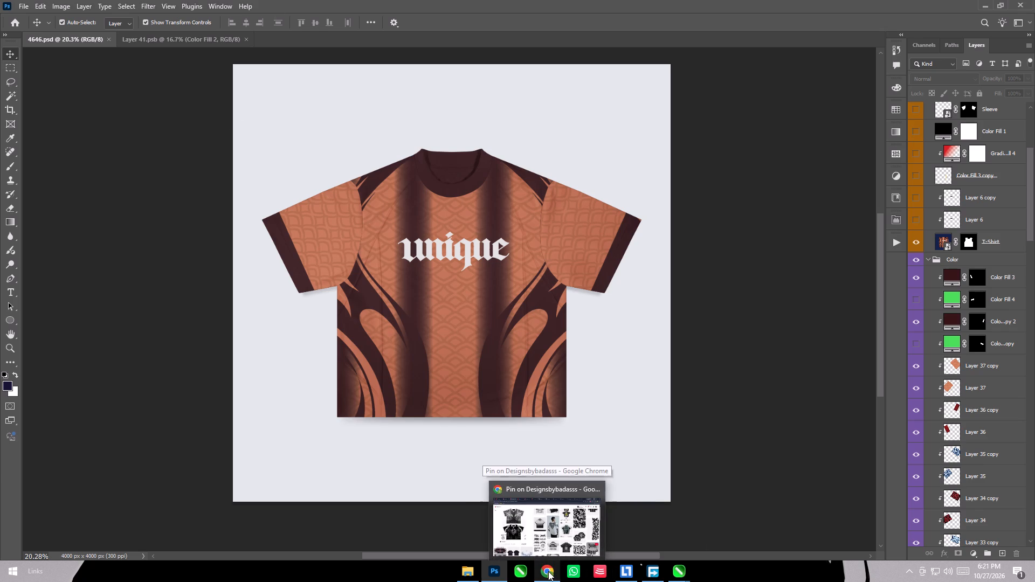
Switch to O10.cdr in CorelDRAW and copy the orange front panel together with its "unique" lettering.
click(689, 576)
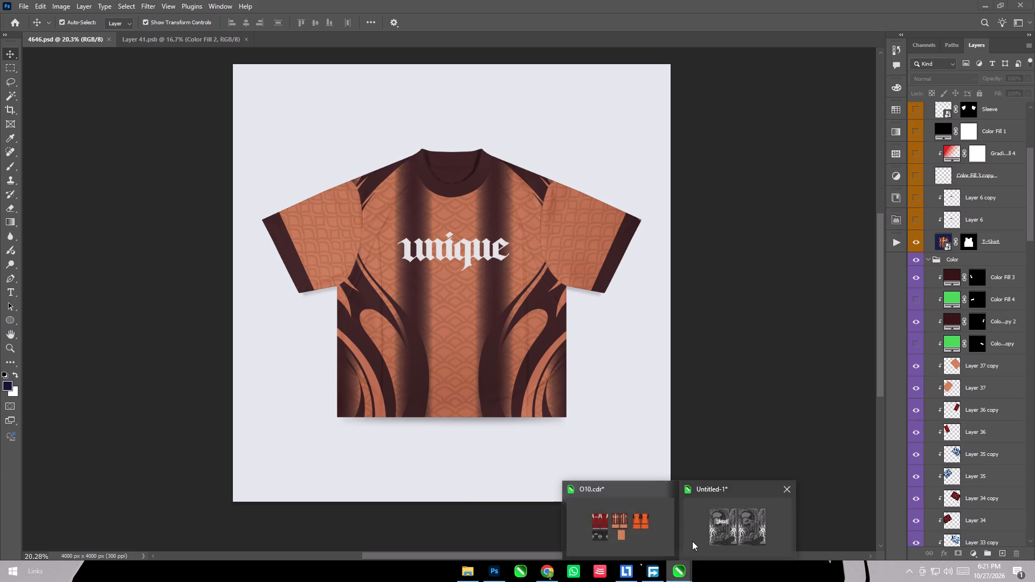
click(592, 514)
scroll(524, 383, down, 5)
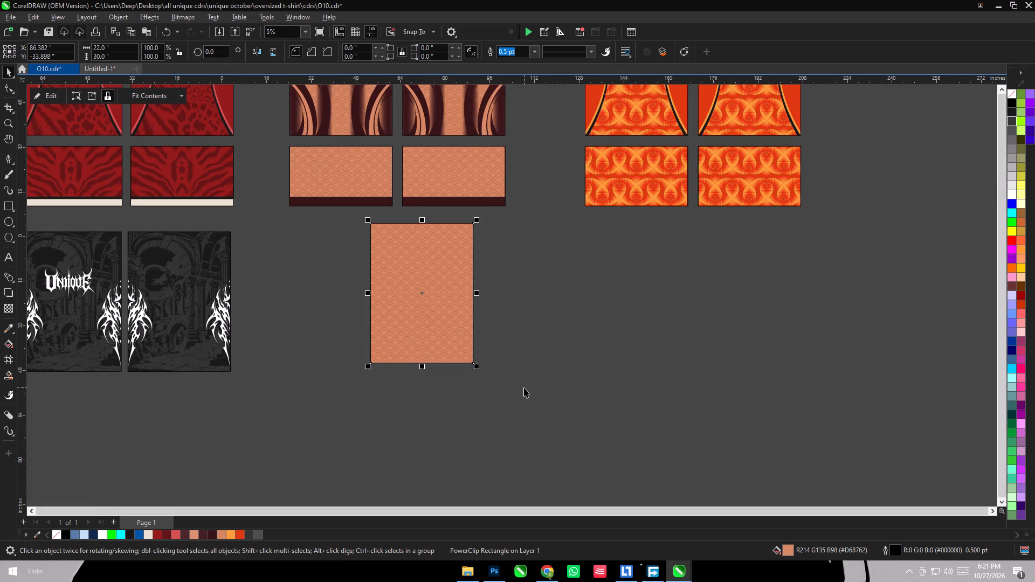
click(596, 406)
drag(538, 110, 644, 248)
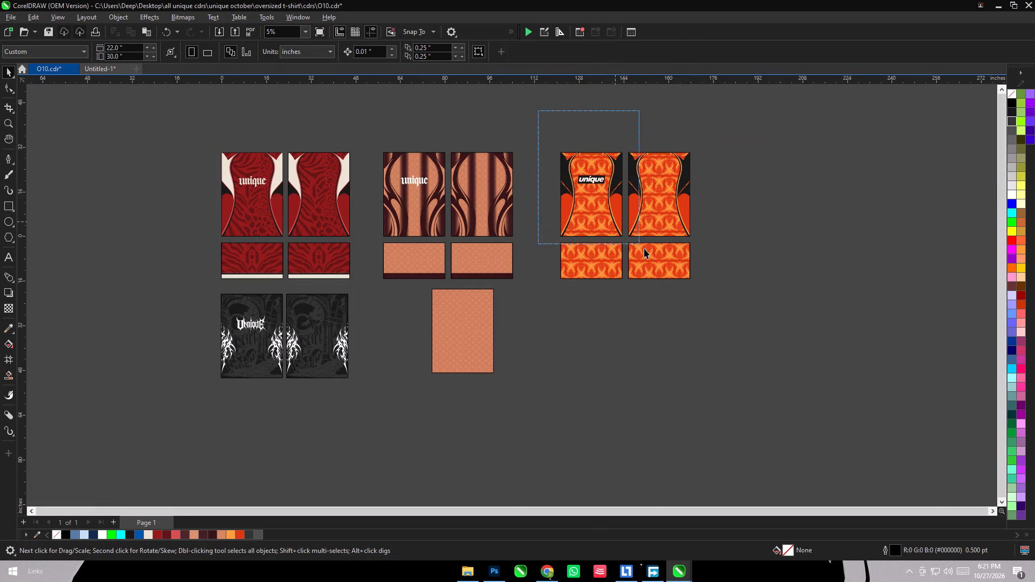
drag(644, 248, 637, 240)
key(ctrl+c)
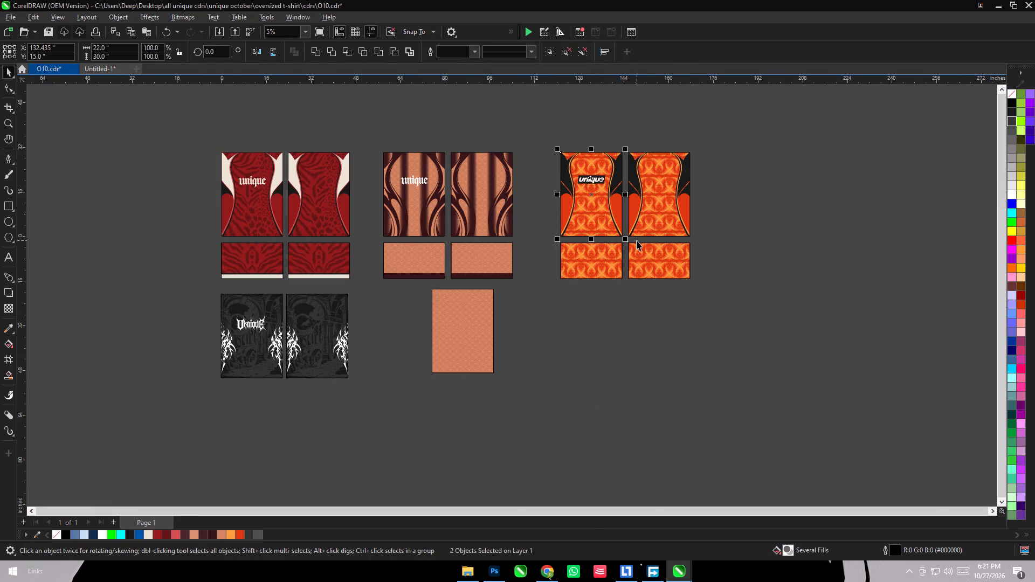
Switch to Photoshop and save the mockup as a new file named 4747, keeping Maximize Compatibility on.
click(496, 579)
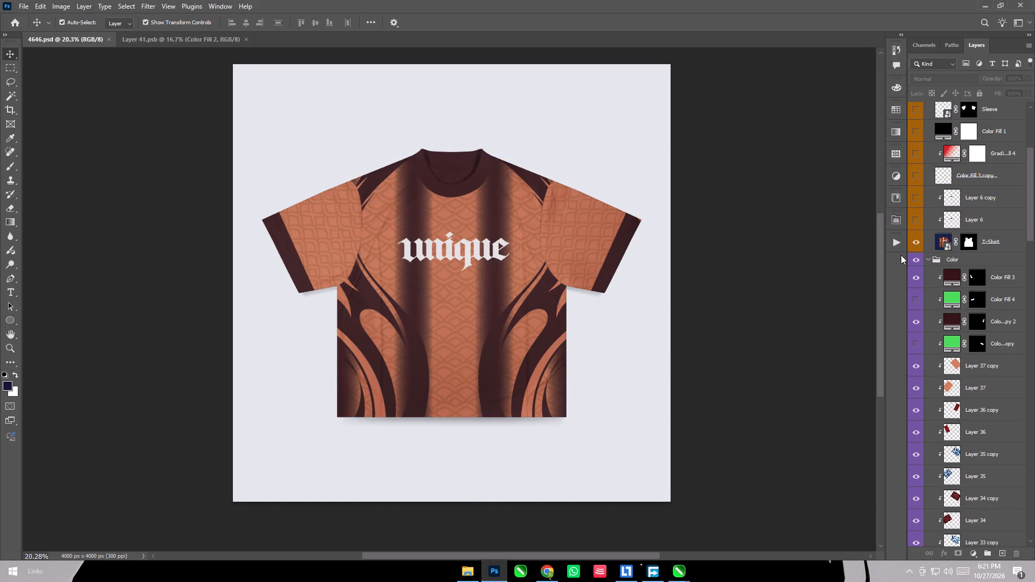
key(ctrl+shift+s)
text(4747)
key(Return)
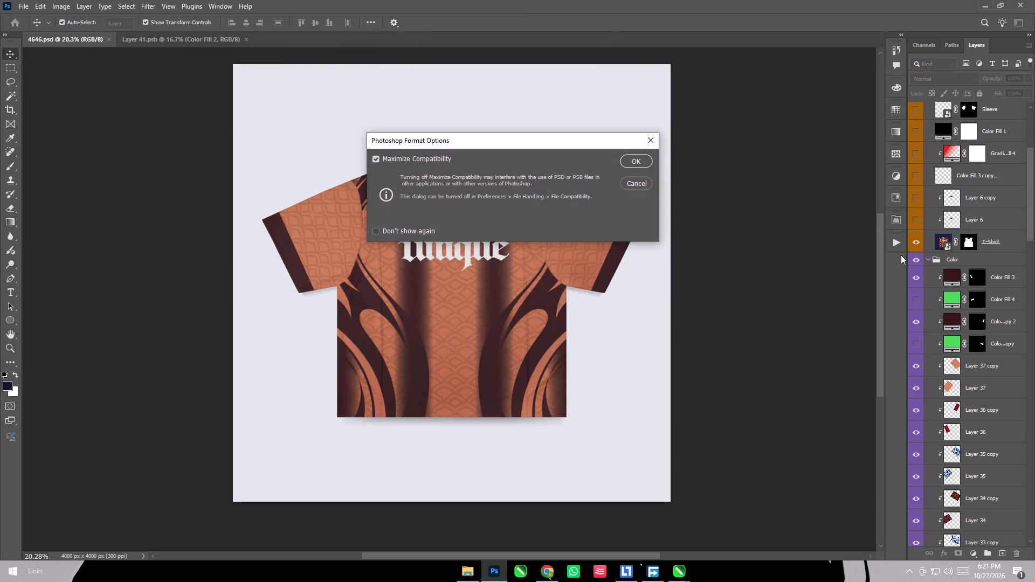
key(Return)
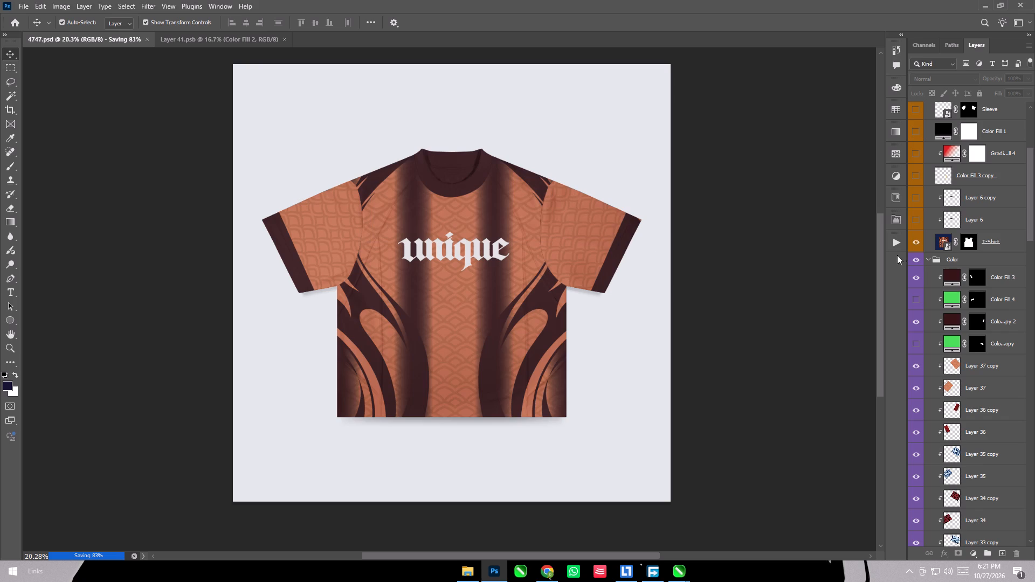
Open the T-Shirt smart object and paste the orange front panel, stretching it to cover the previous peach-and-maroon panel exactly.
double_click(949, 246)
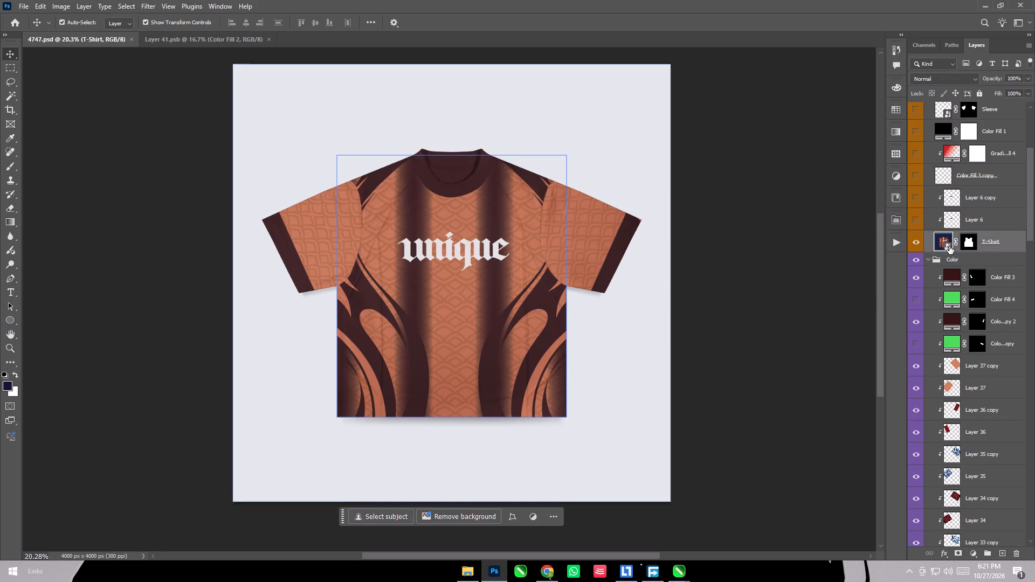
click(961, 122)
key(ctrl+v)
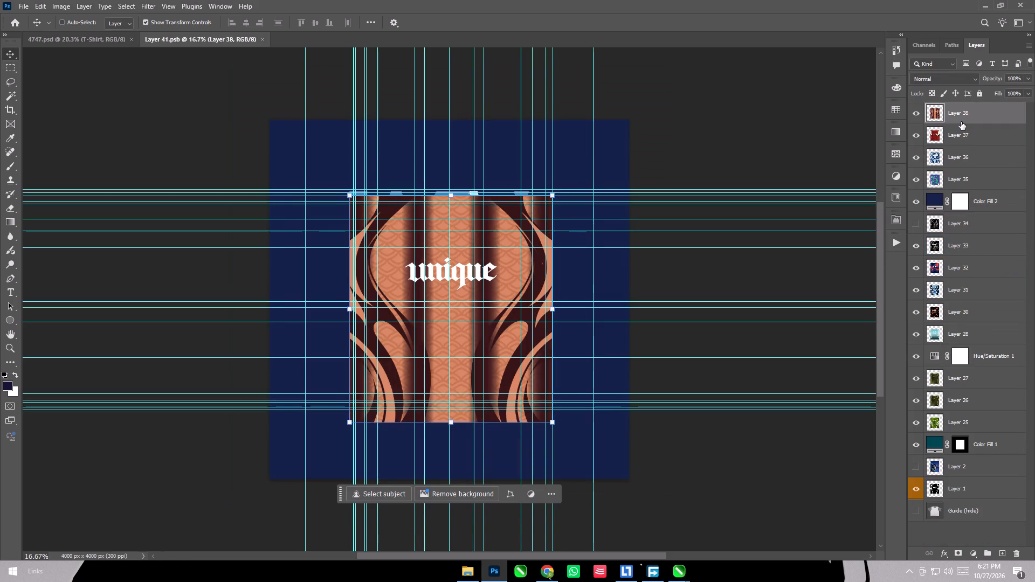
drag(518, 398, 526, 403)
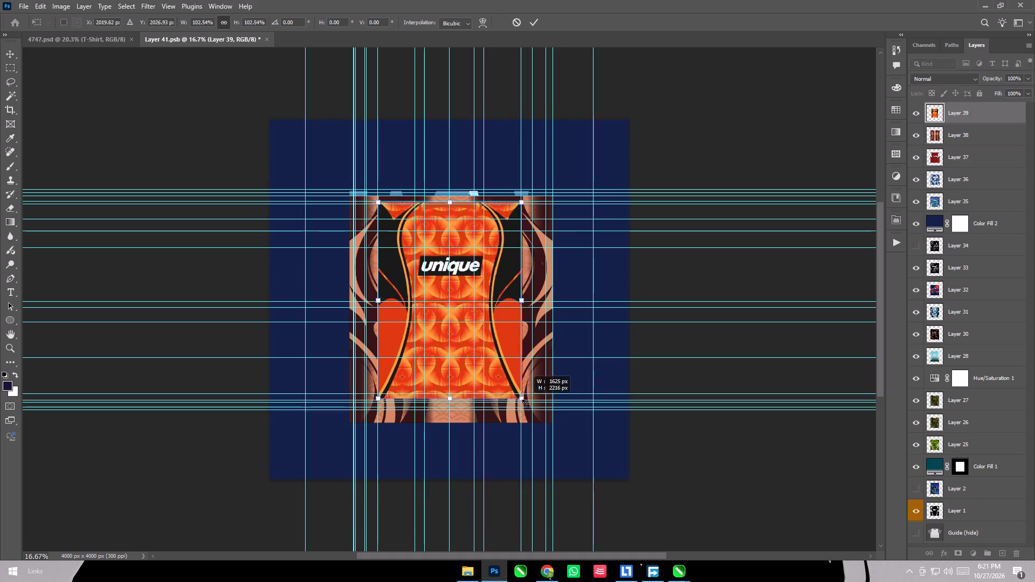
drag(526, 403, 539, 425)
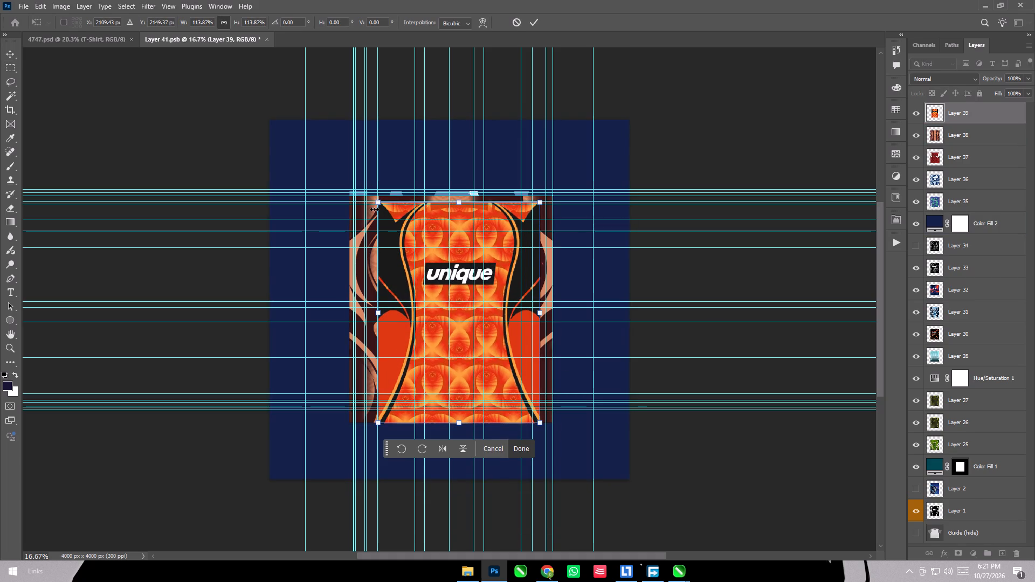
drag(377, 203, 363, 202)
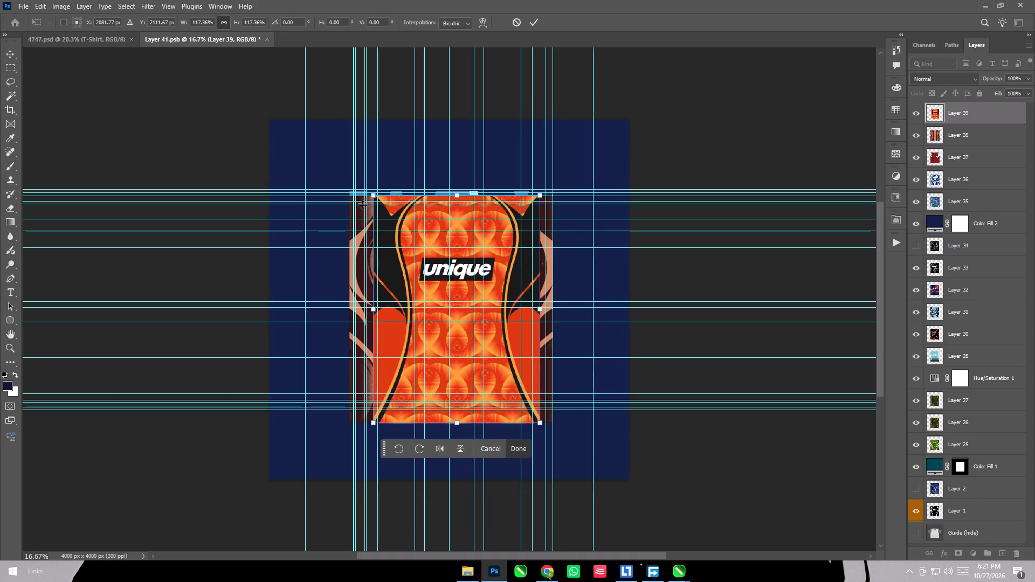
shift+drag(371, 310, 346, 316)
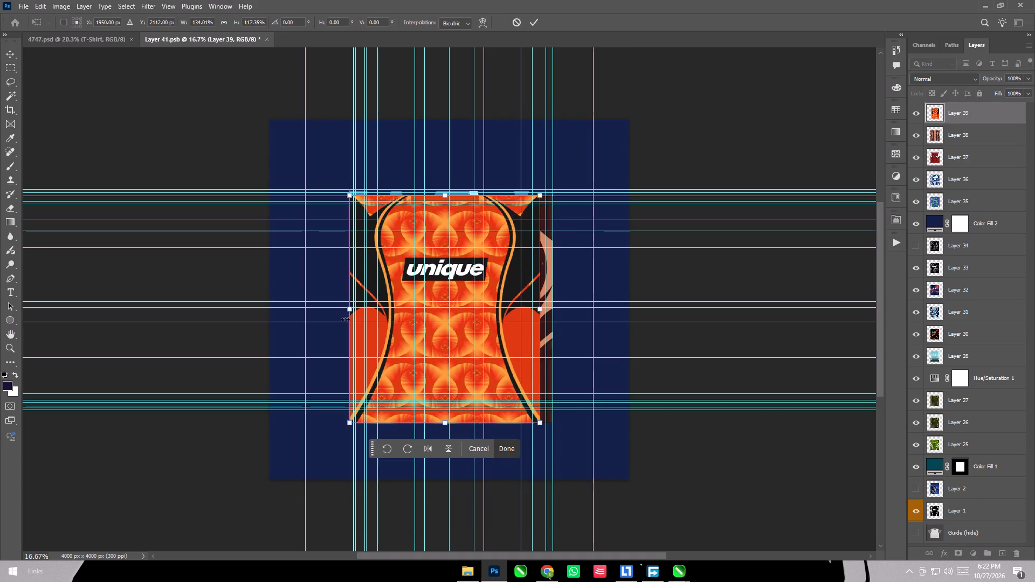
shift+drag(540, 311, 551, 309)
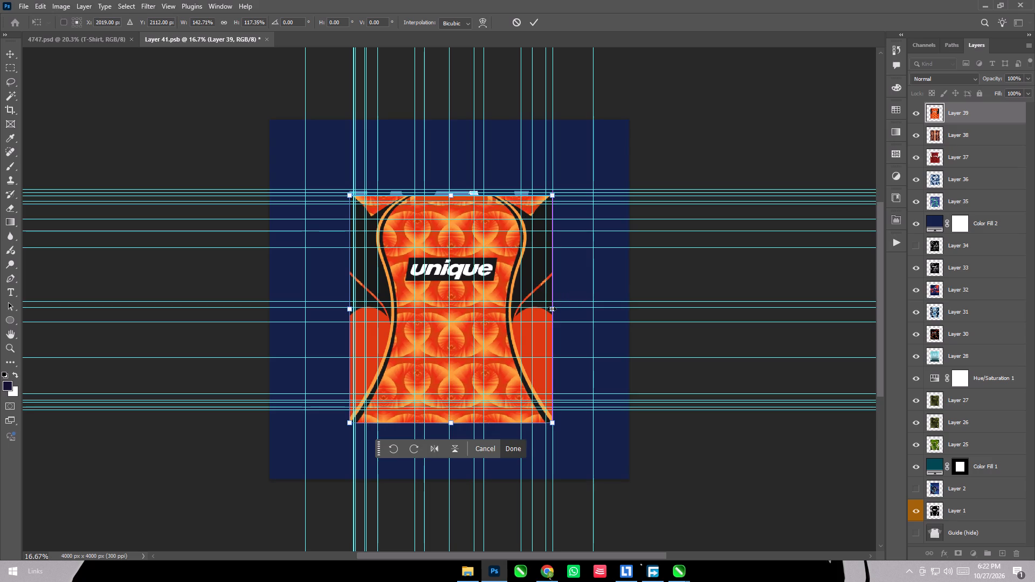
click(532, 26)
Align the orange panel's horizontal centre with Layer 38, save the smart object and return to 4747.psd.
shift+click(943, 140)
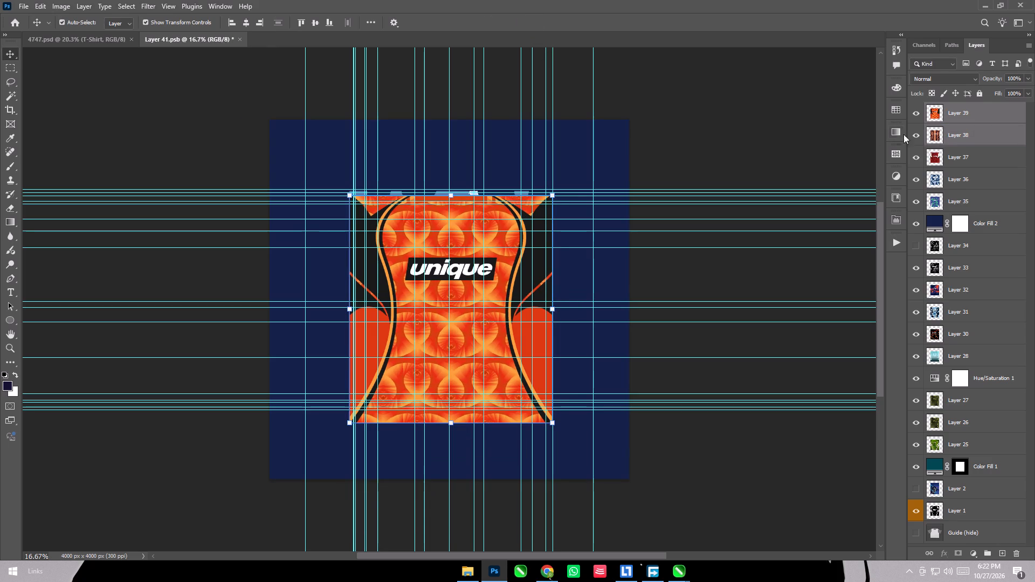
click(246, 22)
click(184, 103)
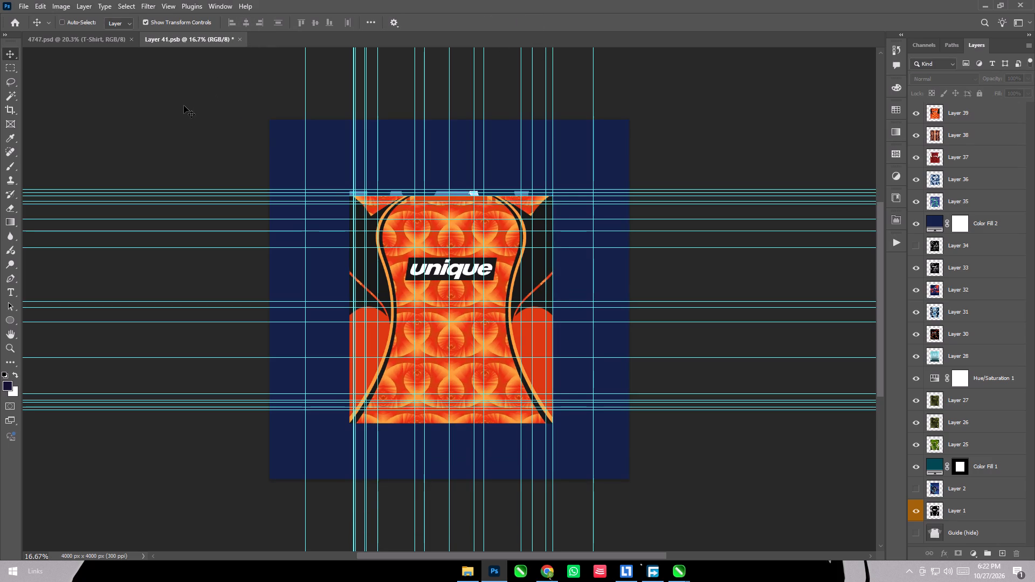
key(ctrl+s)
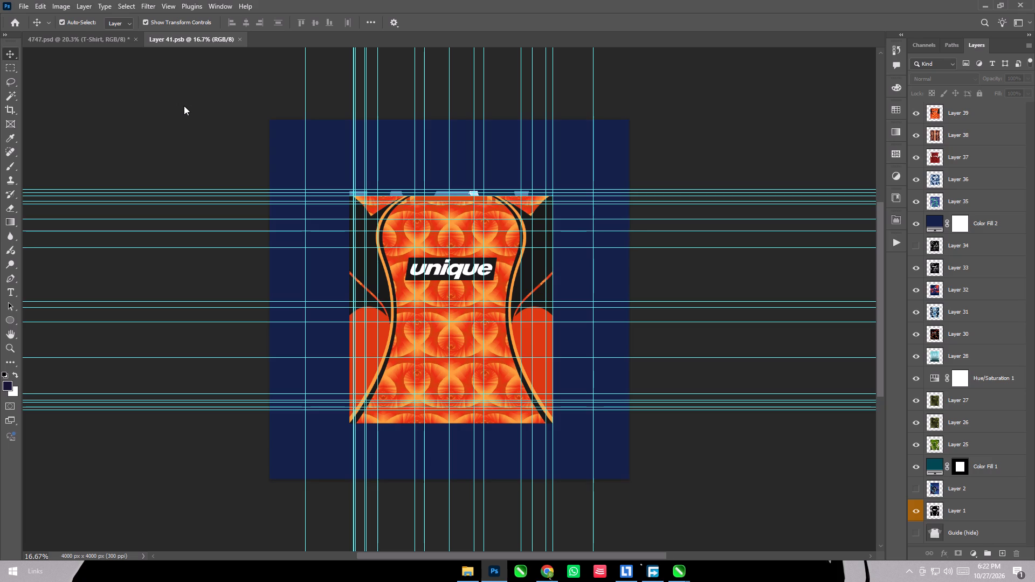
click(74, 44)
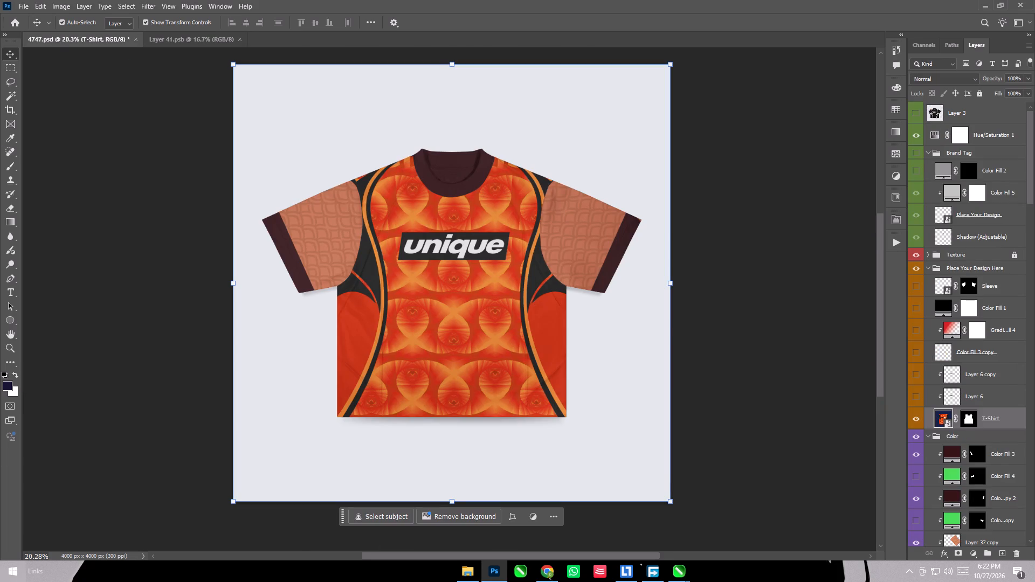
Compare the orange shirt with the Hue/Saturation 1 adjustment hidden and shown, inspecting the chest print up close.
scroll(971, 199, up, 7)
click(918, 137)
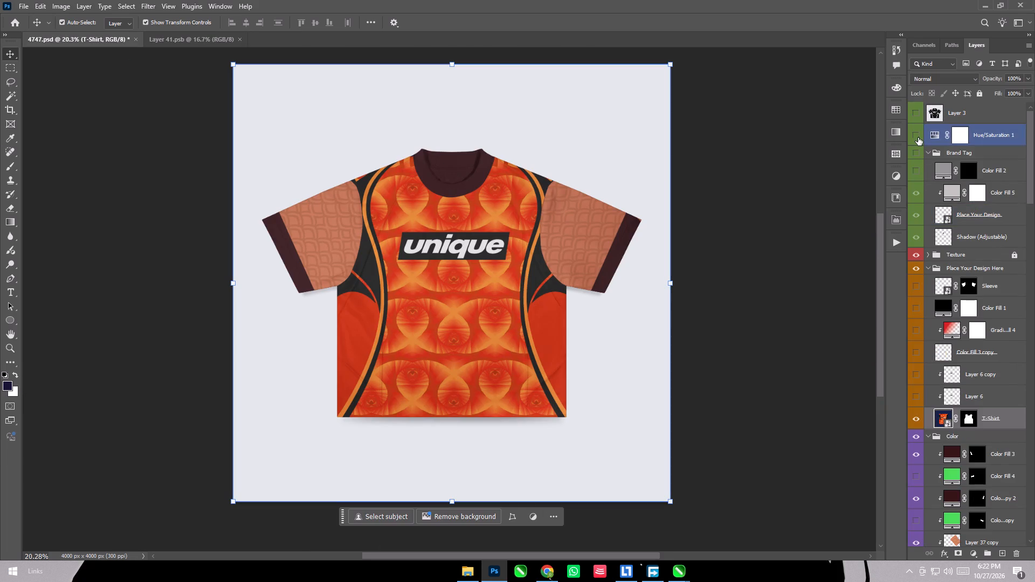
click(918, 137)
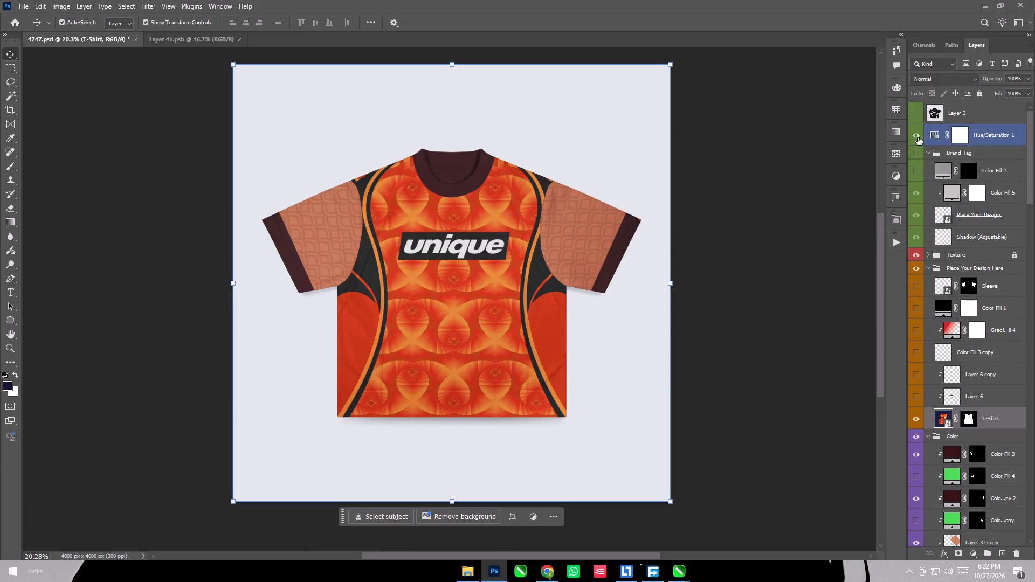
click(918, 137)
alt+scroll(463, 232, up, 12)
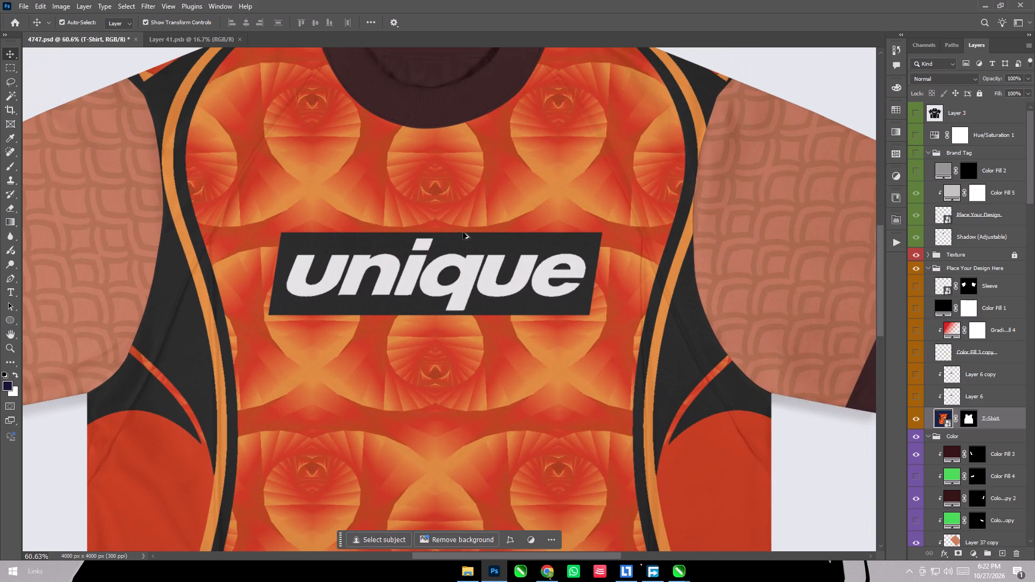
alt+scroll(463, 232, down, 11)
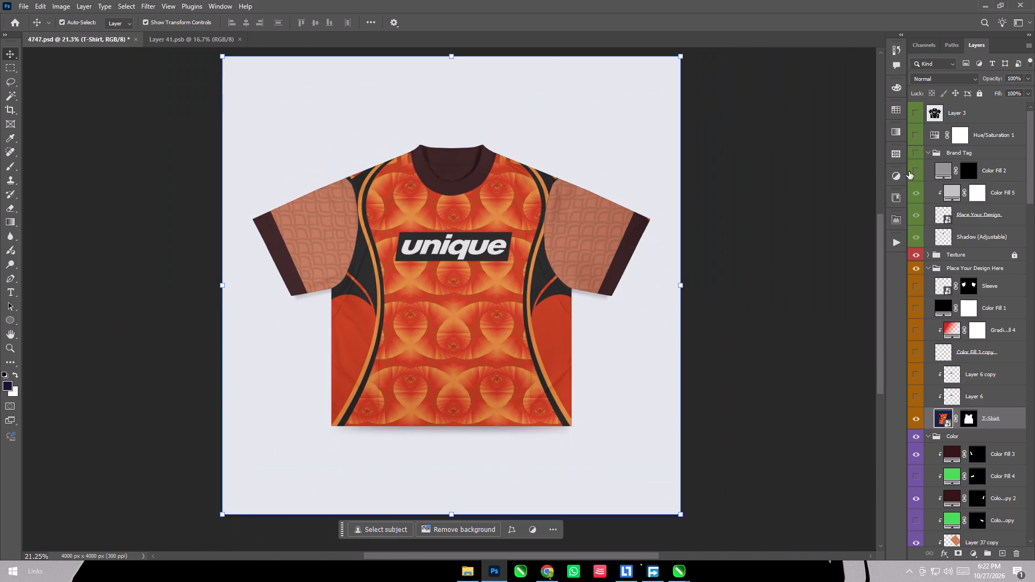
click(918, 141)
Sample the panel's near-black side colour in Layer 41.psb and set the T-Shirt group's CUSTOM fill in 4747.psd to 1a1a1a.
click(194, 42)
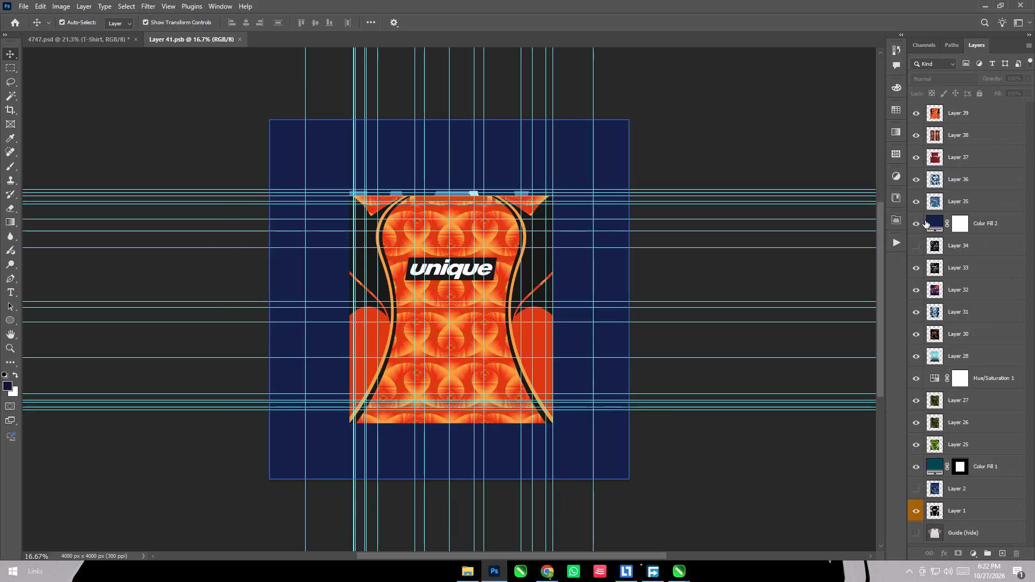
double_click(934, 224)
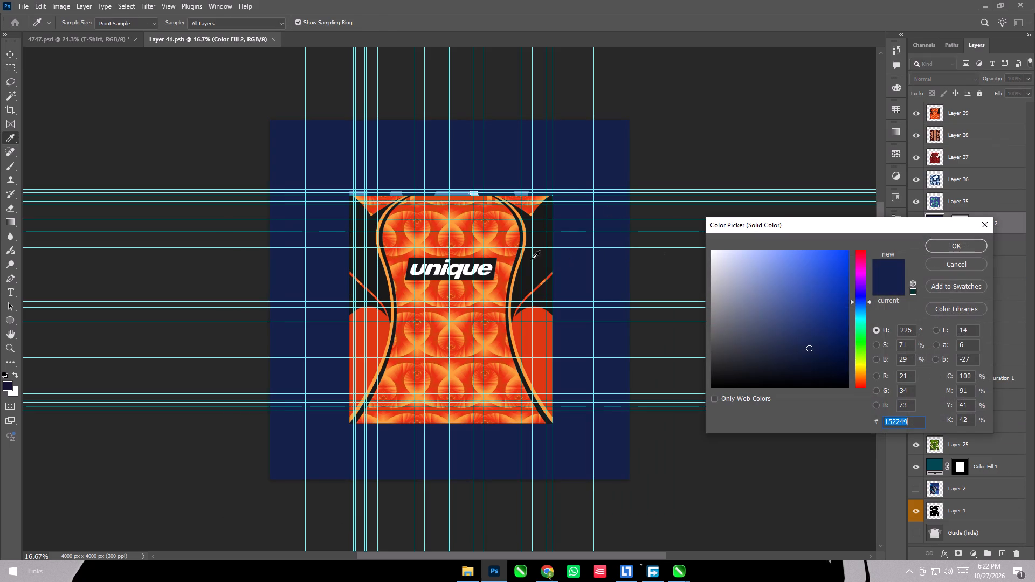
click(533, 254)
drag(914, 419, 851, 420)
key(ctrl+c)
click(938, 266)
click(73, 36)
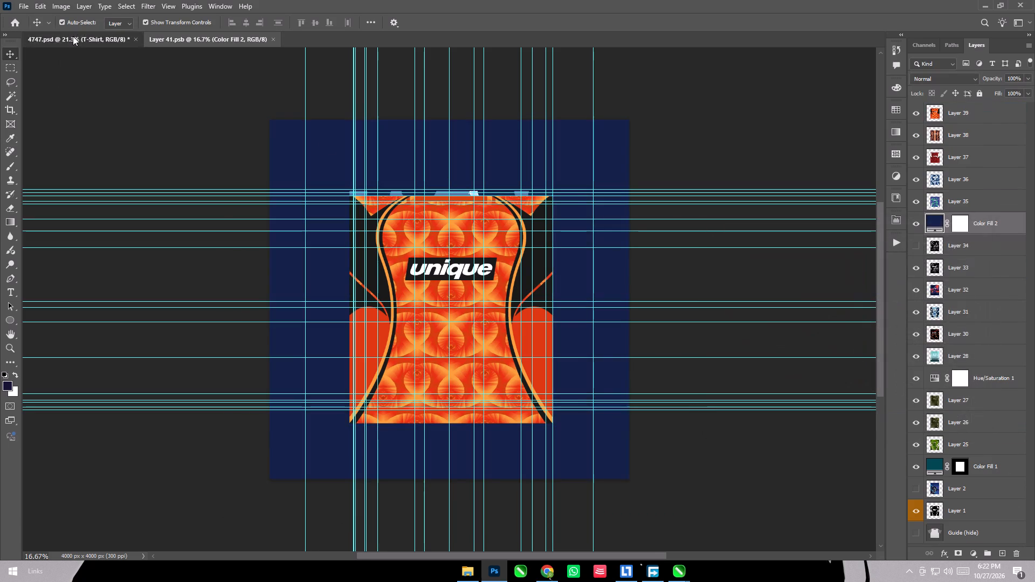
drag(1029, 160, 1030, 299)
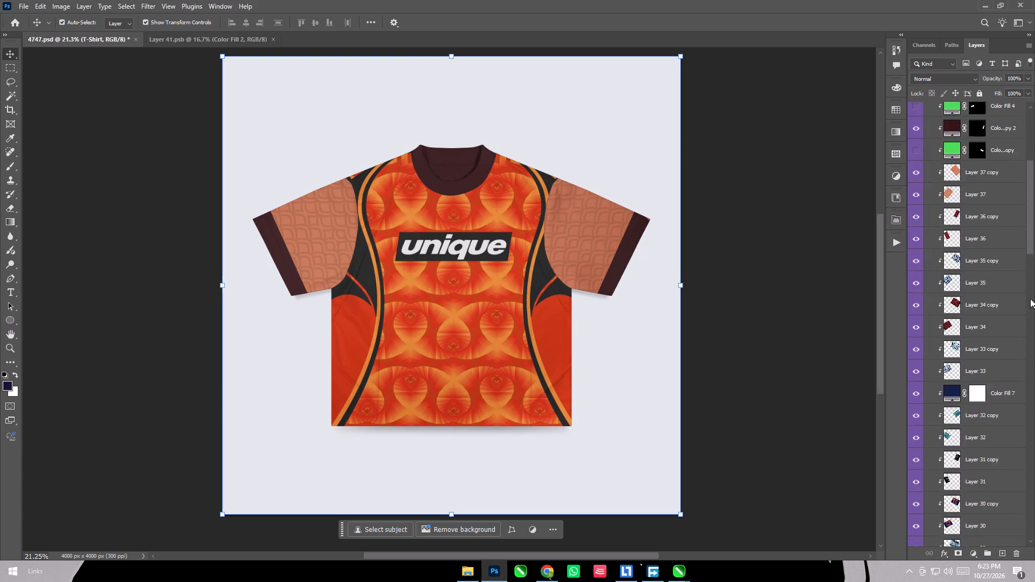
drag(1030, 299, 1031, 419)
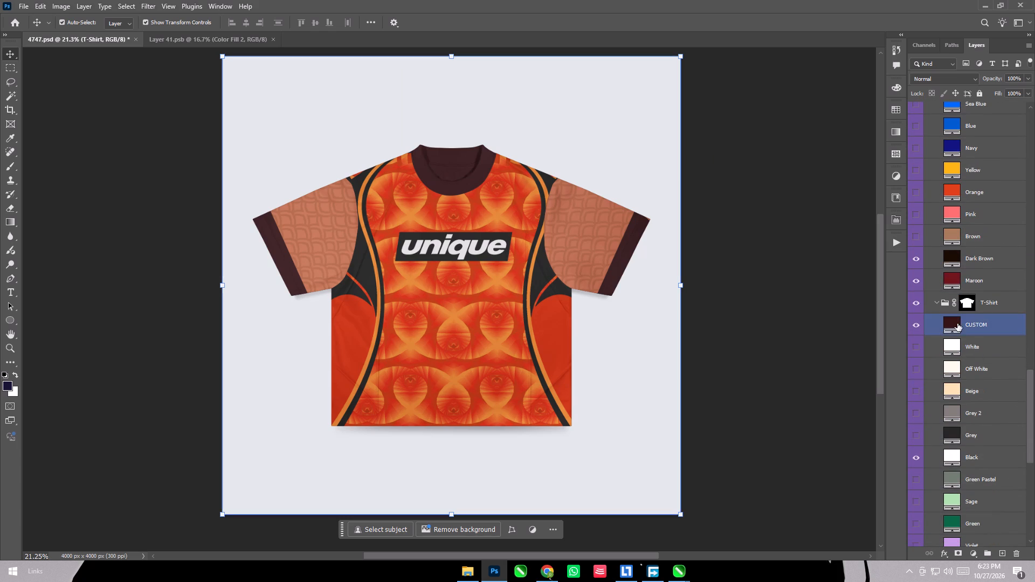
double_click(954, 317)
key(ctrl+v)
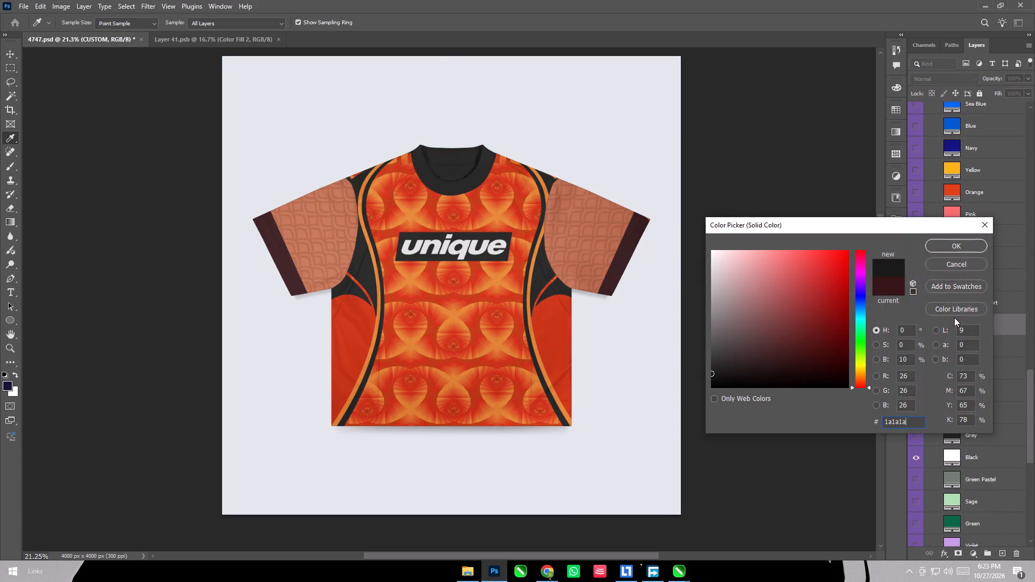
click(976, 241)
Hide the two maroon colour fills that form the cuff bands on both sleeves.
drag(1029, 385, 1034, 212)
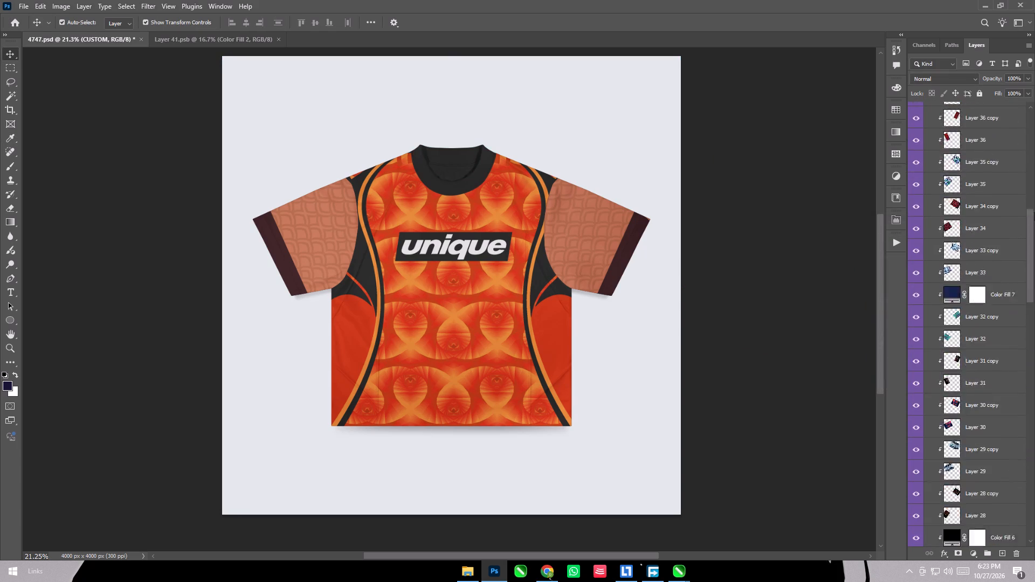
drag(1034, 212, 1034, 167)
click(921, 260)
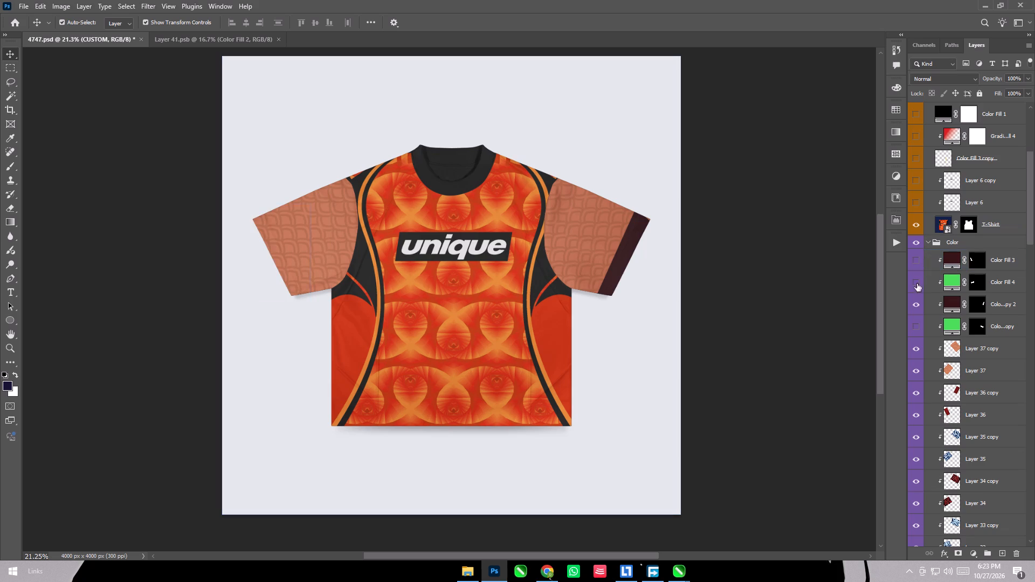
click(915, 306)
Switch to O10.cdr in CorelDRAW and duplicate the orange back panel into the empty area beside the designs.
click(682, 573)
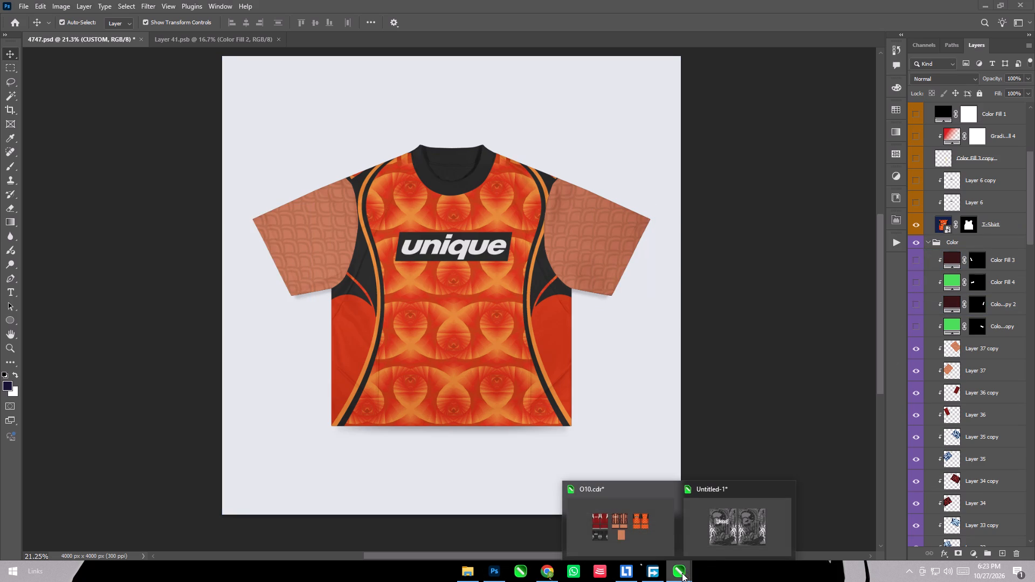
click(647, 540)
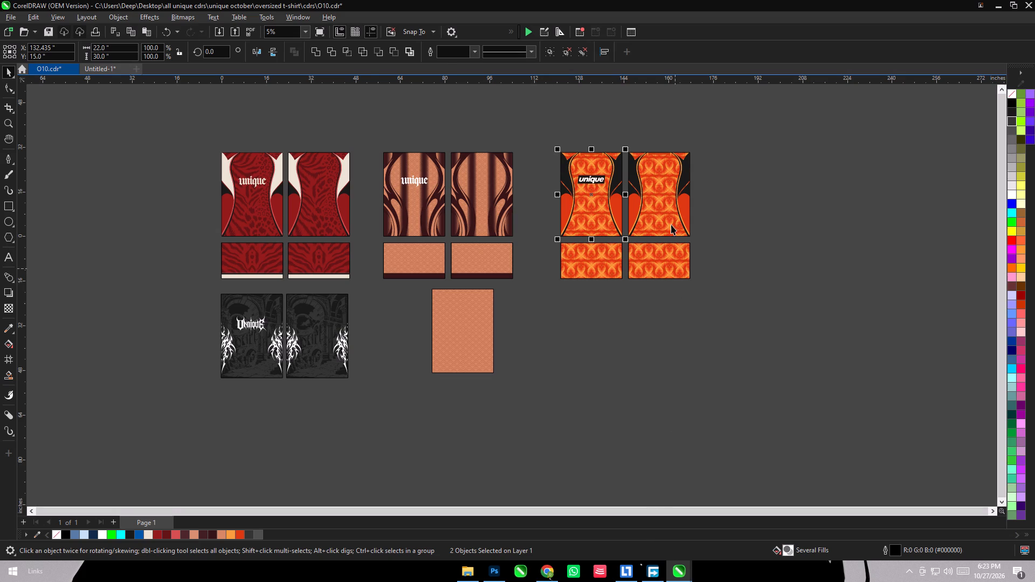
drag(670, 218, 824, 357)
right_click(824, 357)
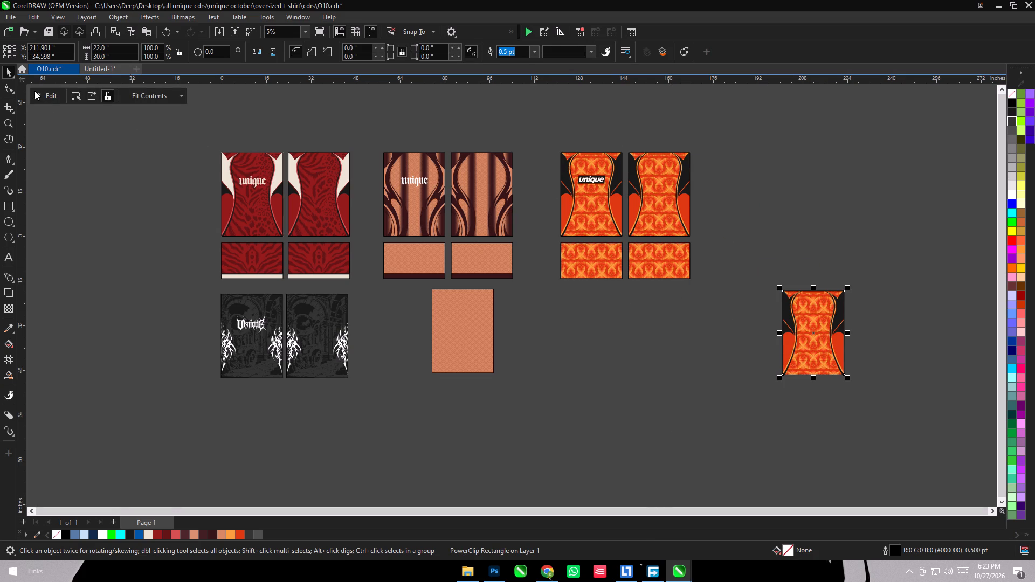
Delete the black-and-red side shapes from the duplicate's PowerClip contents and copy the remaining plain orange pattern panel.
click(37, 91)
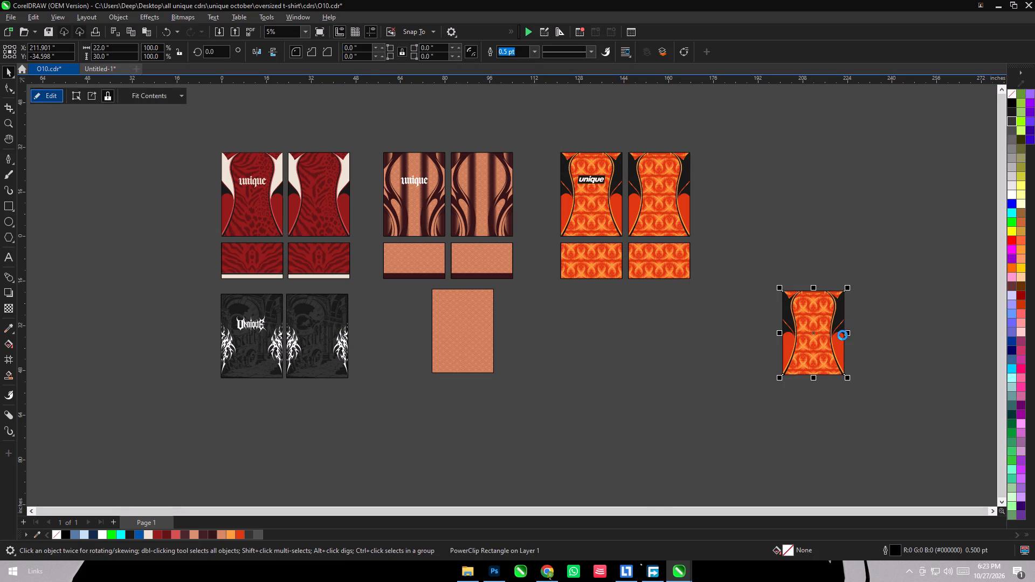
click(841, 335)
key(Delete)
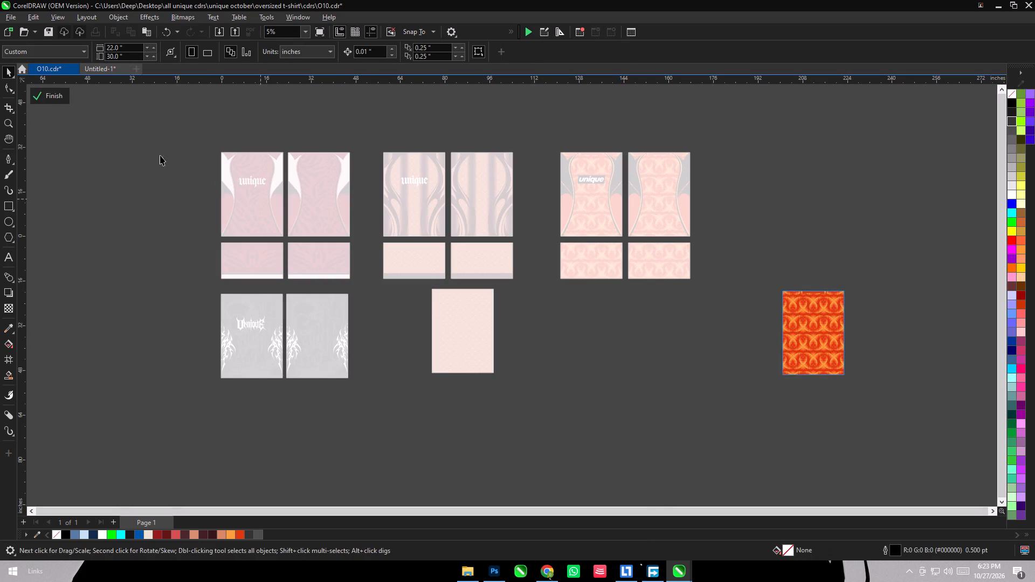
click(34, 94)
click(122, 222)
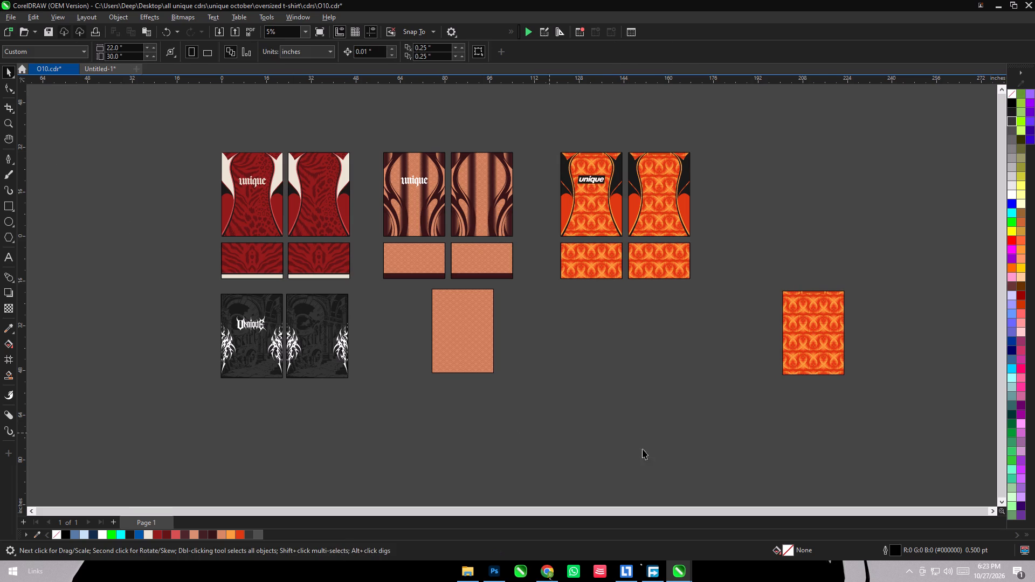
drag(903, 269, 724, 416)
key(ctrl+c)
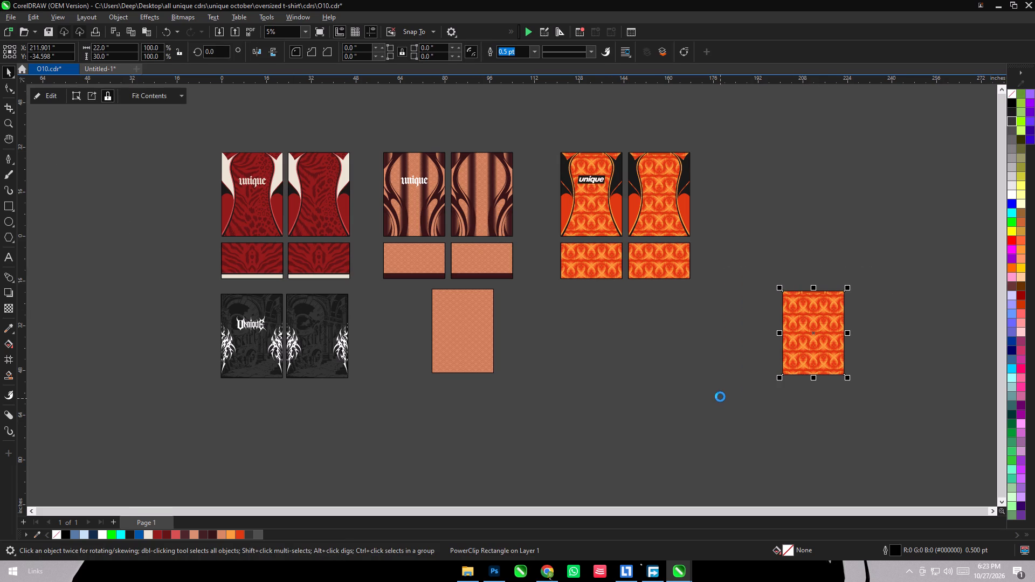
Switch to Photoshop, paste the orange pattern above Layer 37 copy, and fit it over the left sleeve at 97.25% scale, rotated about 64°.
click(491, 579)
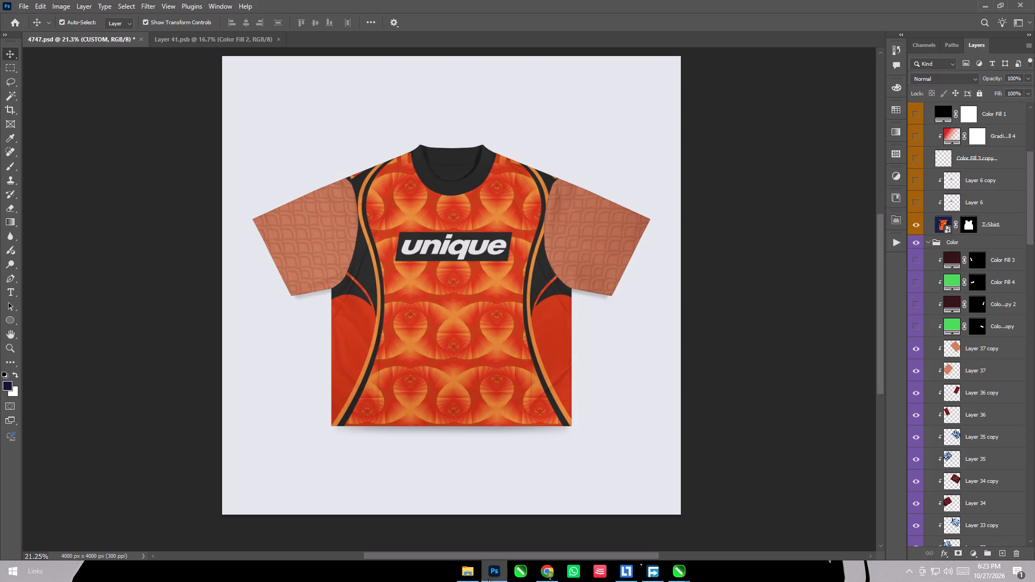
click(1012, 358)
key(ctrl+v)
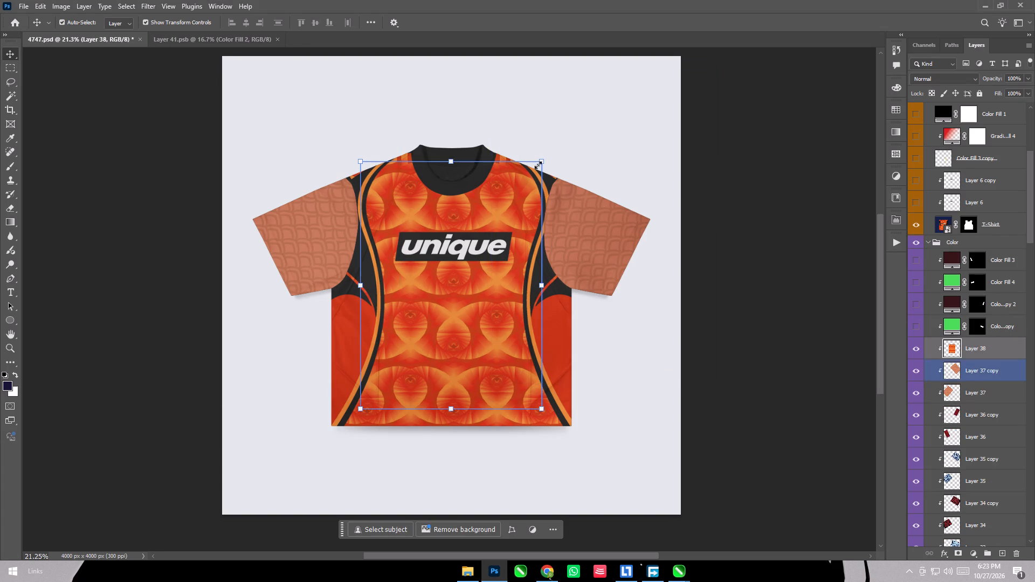
click(542, 161)
drag(546, 158, 554, 161)
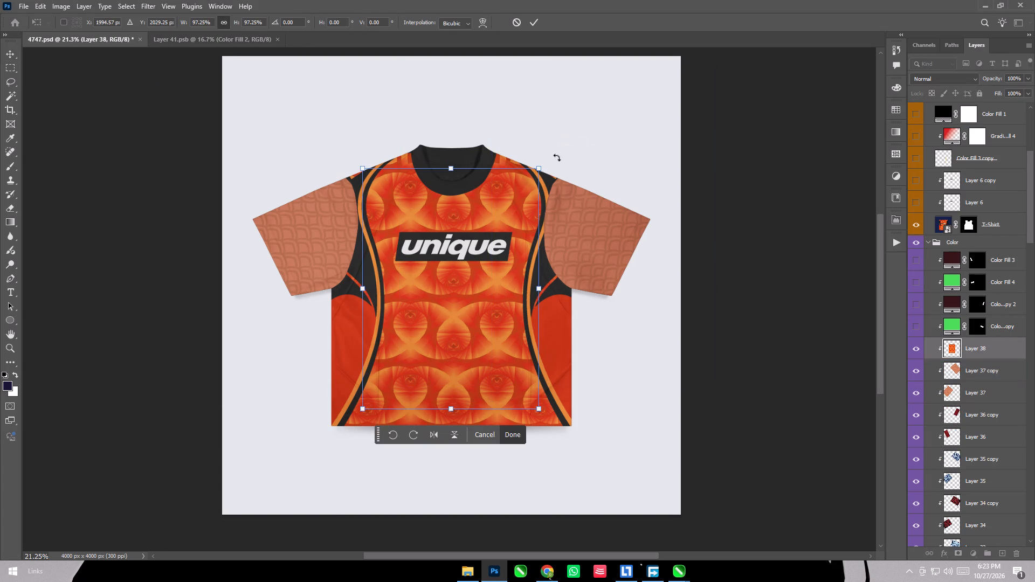
drag(557, 157, 545, 281)
drag(521, 266, 410, 204)
drag(499, 206, 506, 256)
click(537, 27)
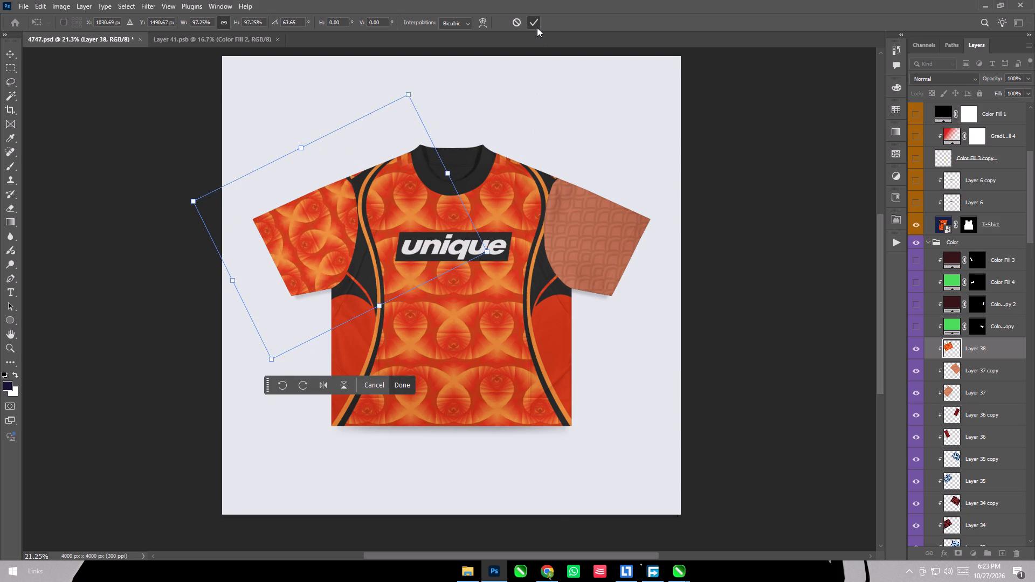
Duplicate the orange left-sleeve pattern layer, flip it horizontally, move it over the right sleeve, and clip it to the layers below.
key(ctrl+j)
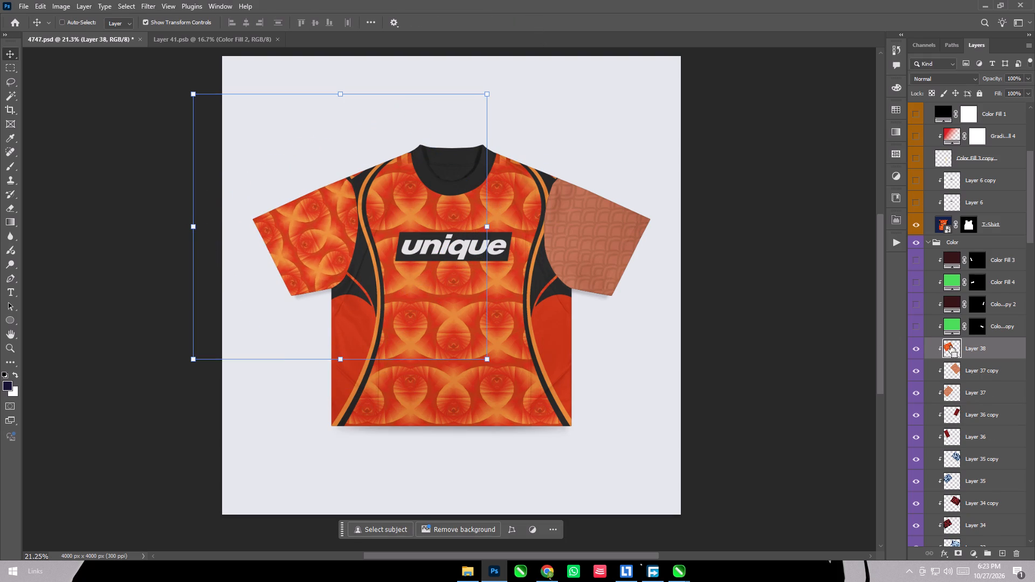
click(37, 2)
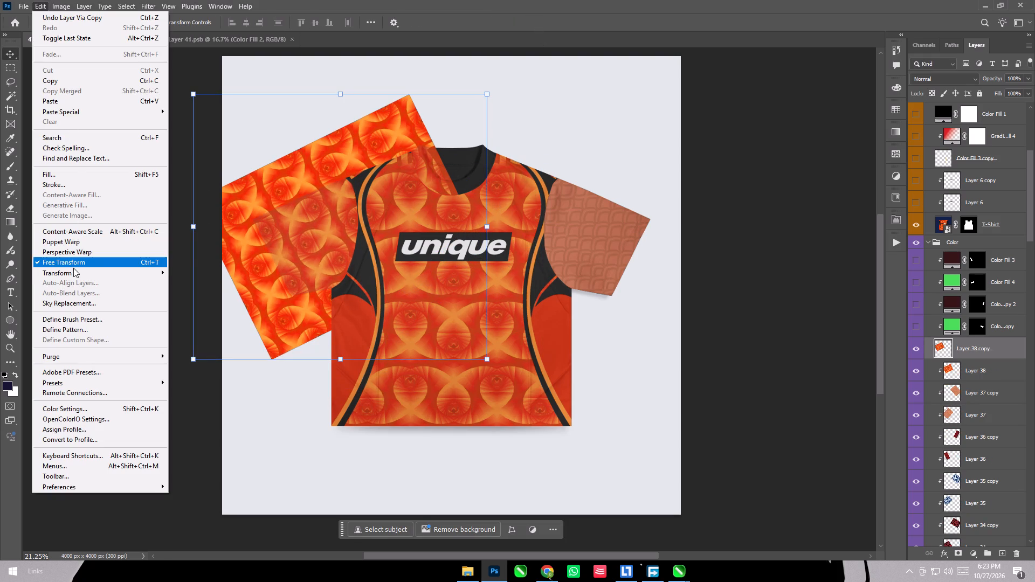
click(75, 272)
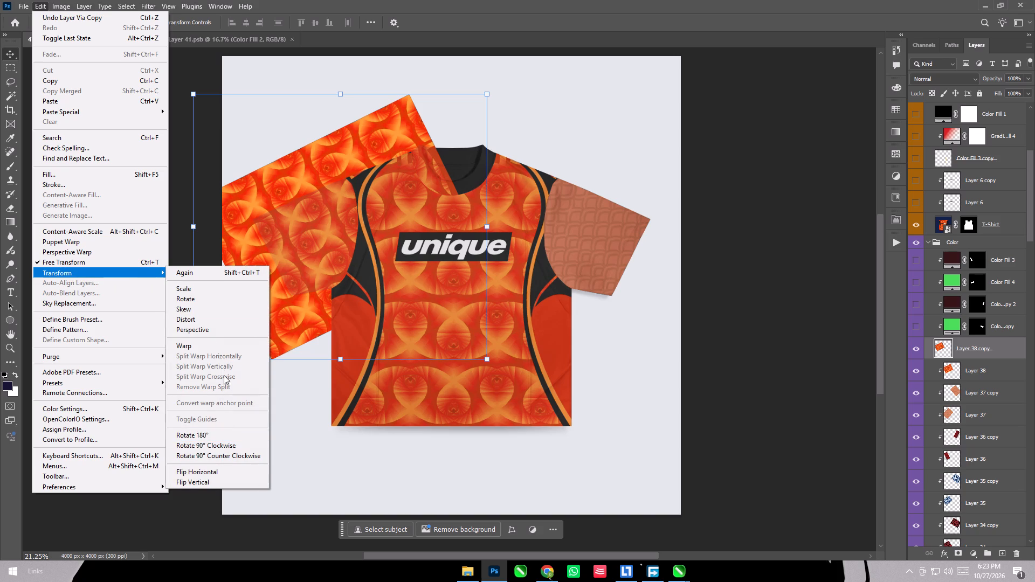
click(216, 469)
drag(294, 144, 512, 150)
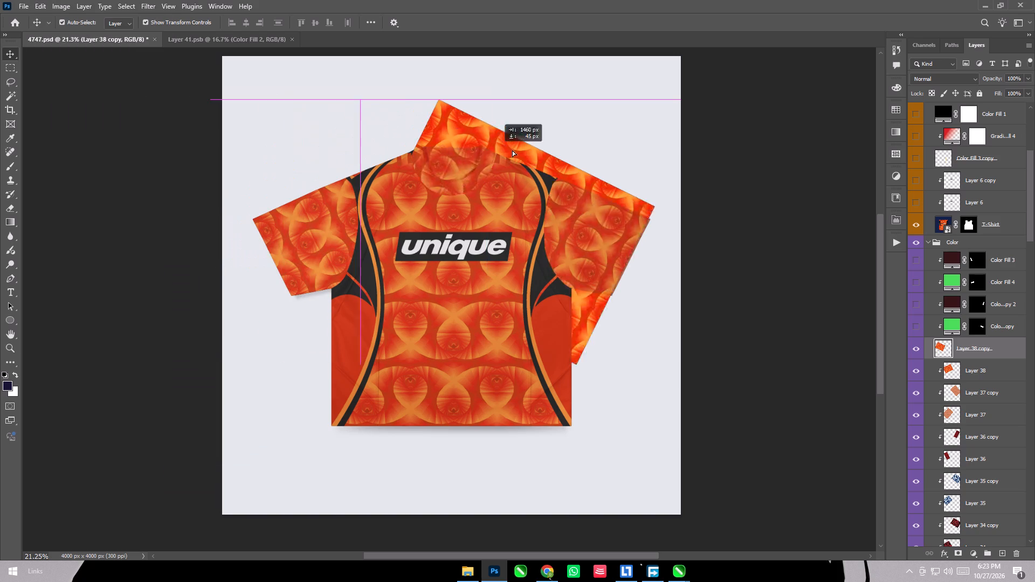
drag(512, 150, 522, 144)
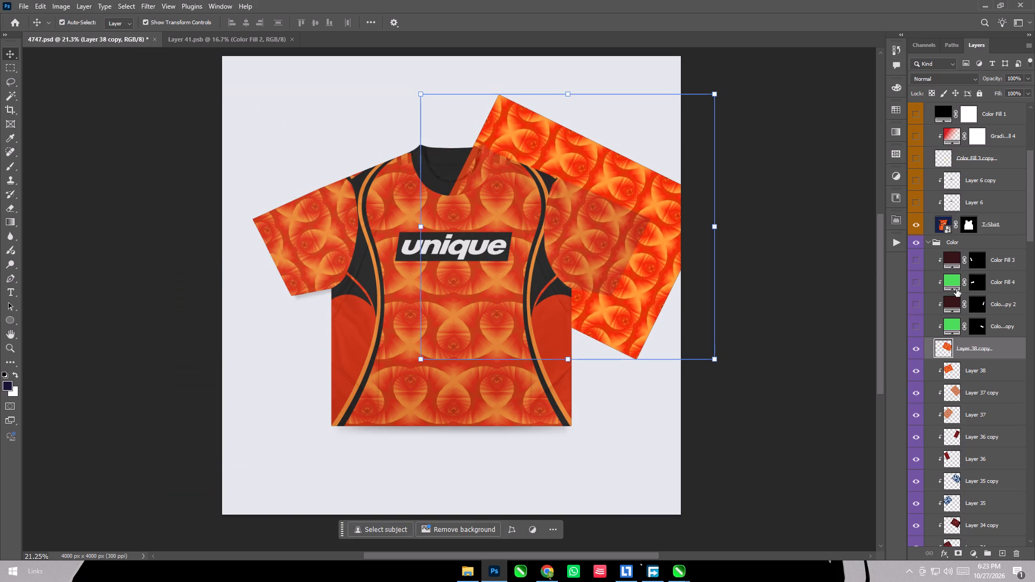
right_click(1018, 345)
click(1003, 291)
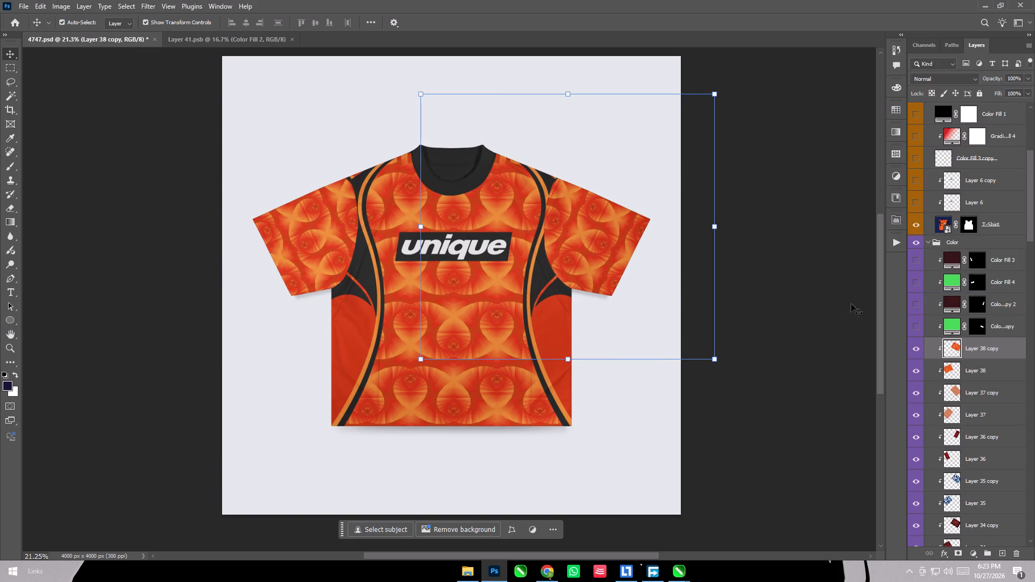
click(812, 290)
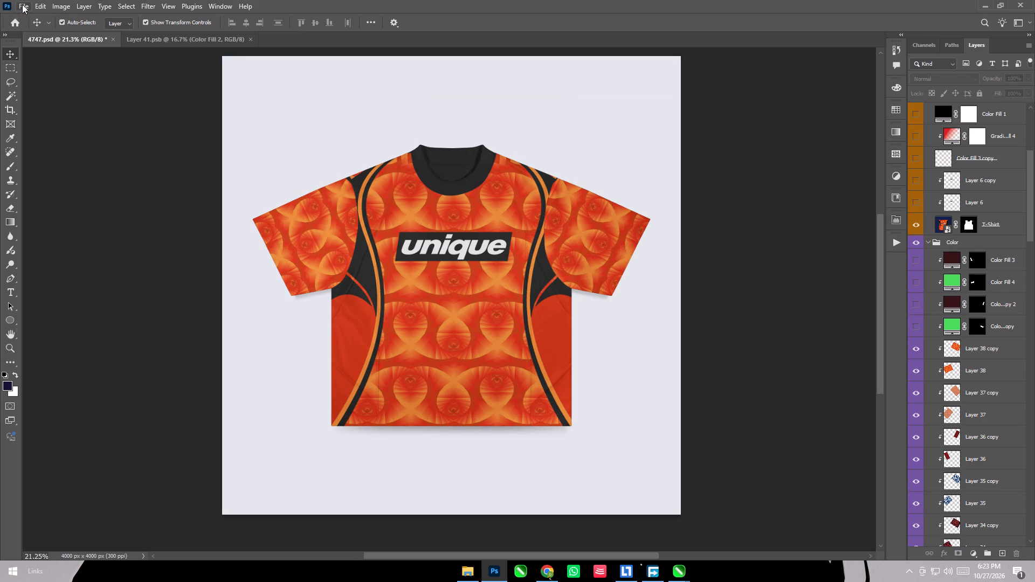
Export the finished orange mockup as 4747.png in Downloads and save 4747.psd.
click(22, 4)
click(43, 175)
click(198, 176)
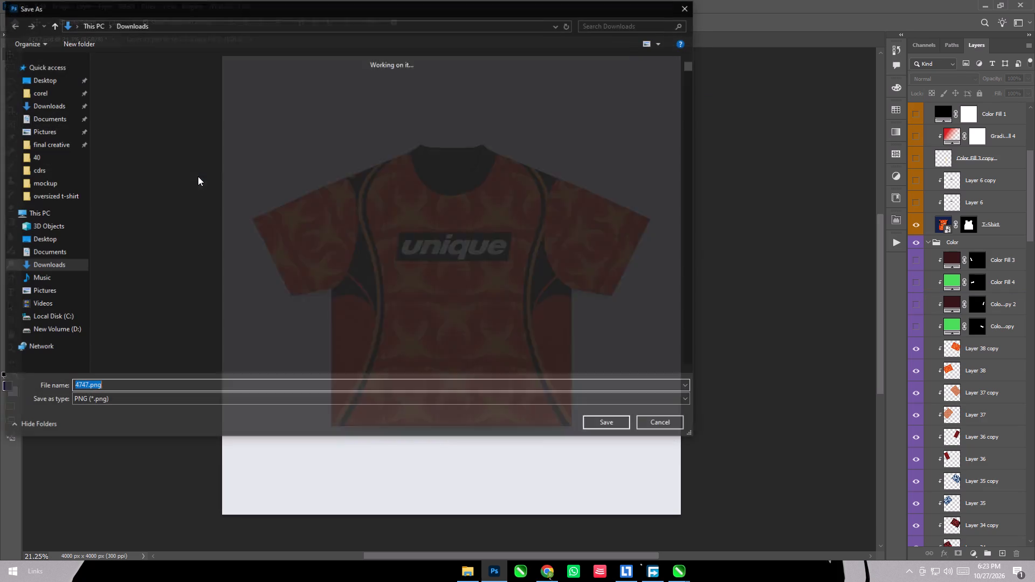
key(Return)
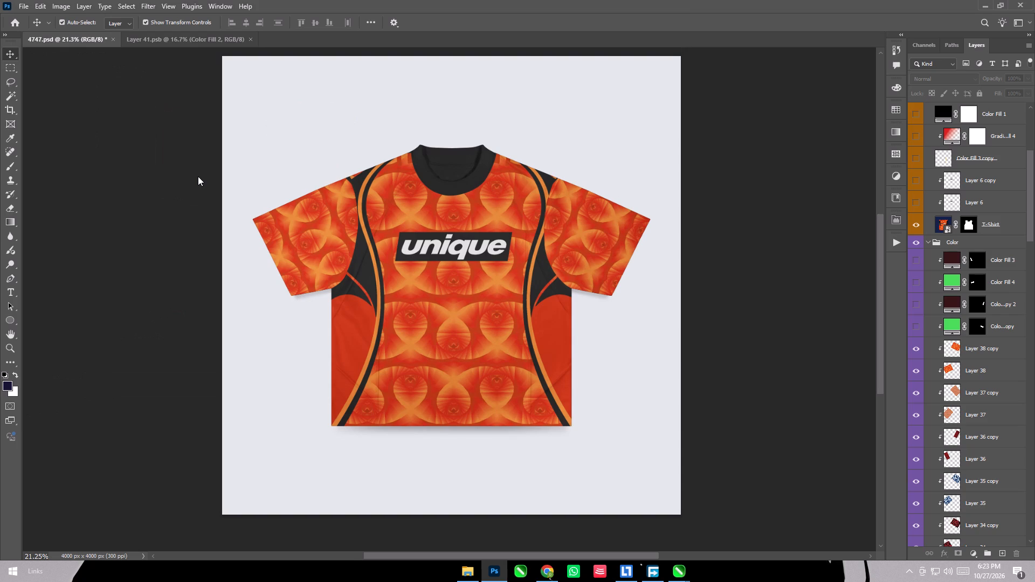
key(ctrl+s)
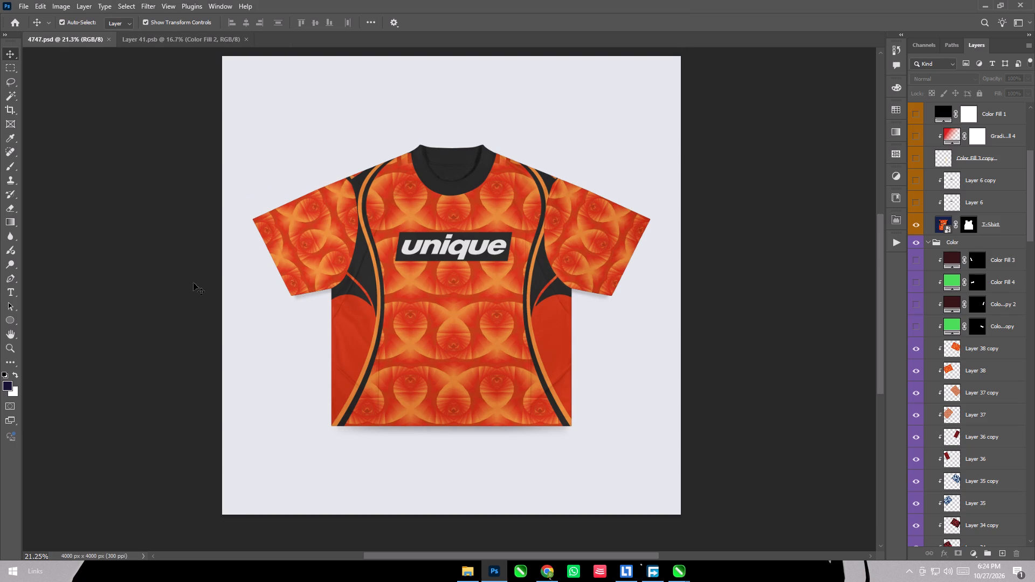
Switch to O10.cdr in CorelDRAW and copy the dark grey front panel with its white Unique lettering and tribal side graphics.
click(679, 567)
click(653, 533)
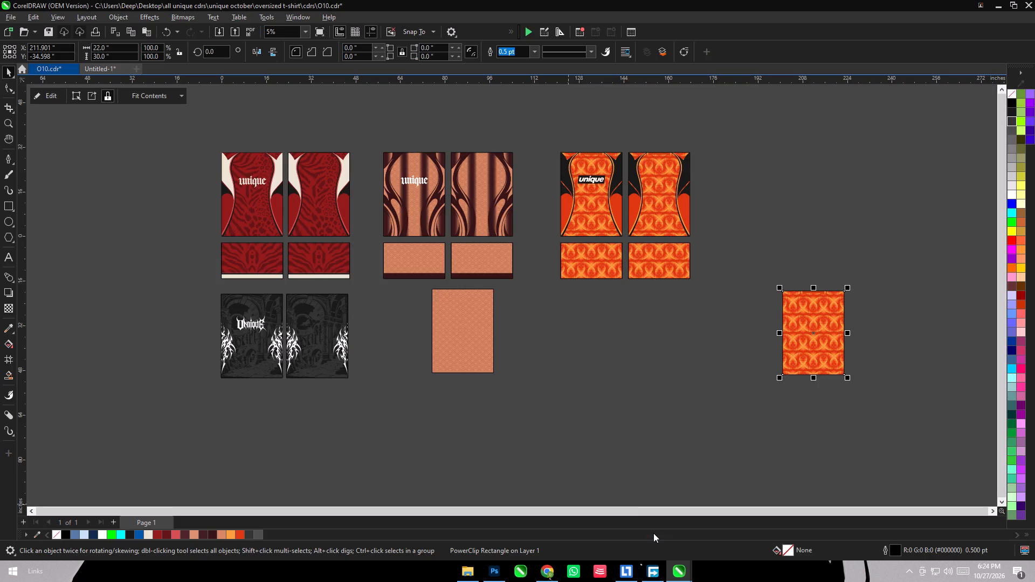
click(199, 284)
drag(199, 284, 286, 399)
key(ctrl+c)
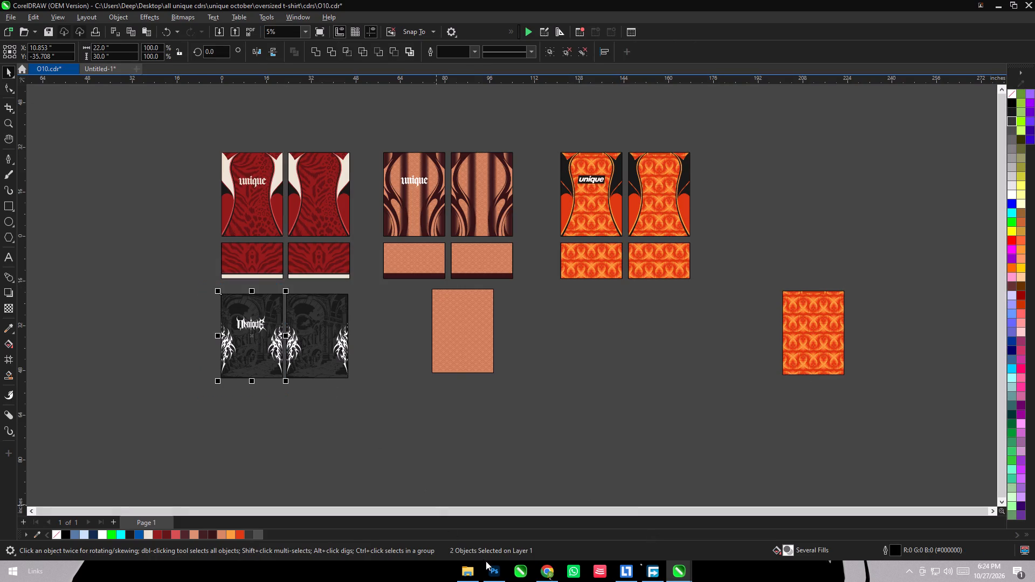
Switch to Photoshop, open the T-Shirt smart object, paste the dark grey panel, and move it above all other layers.
click(491, 569)
scroll(984, 241, up, 5)
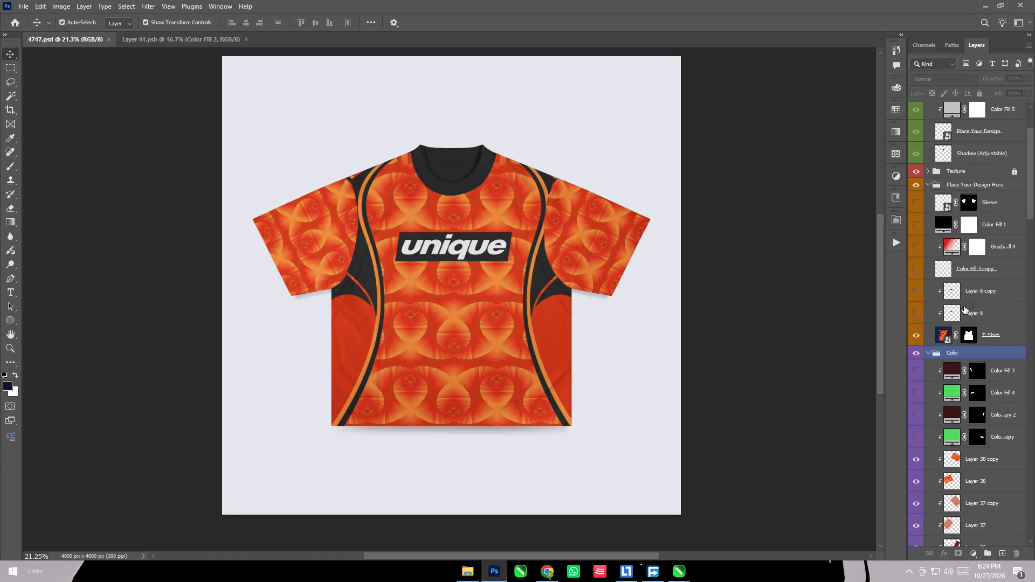
double_click(945, 341)
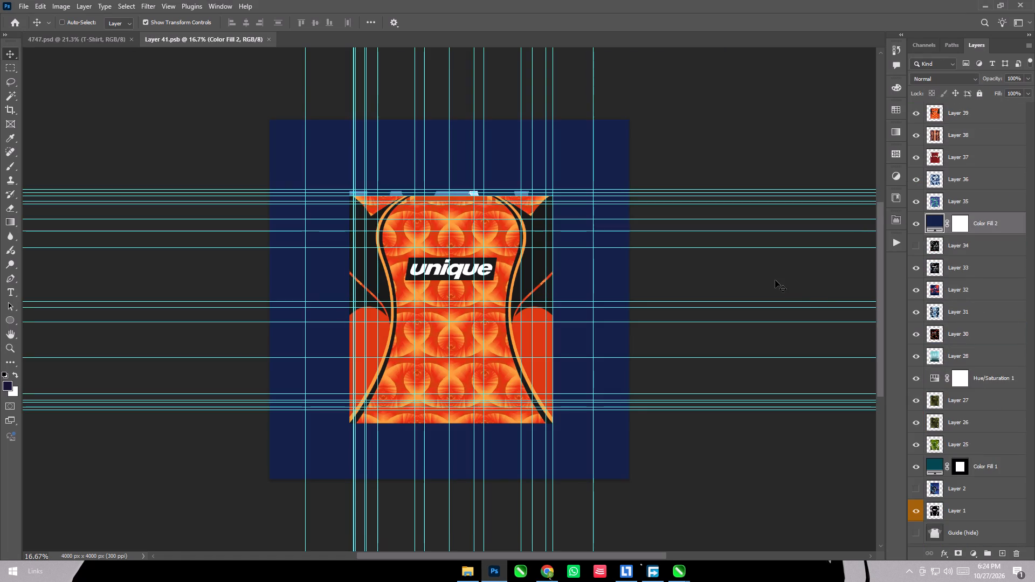
key(ctrl+v)
drag(993, 232, 987, 112)
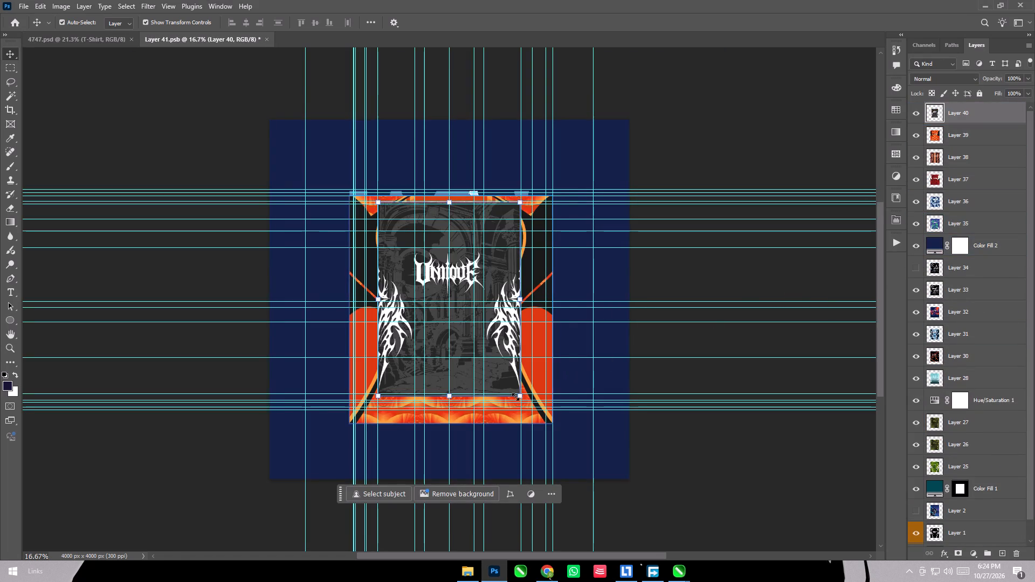
Enlarge the dark grey panel proportionally to about 119%, with its top edge reaching the top of the orange panel.
drag(517, 397, 534, 427)
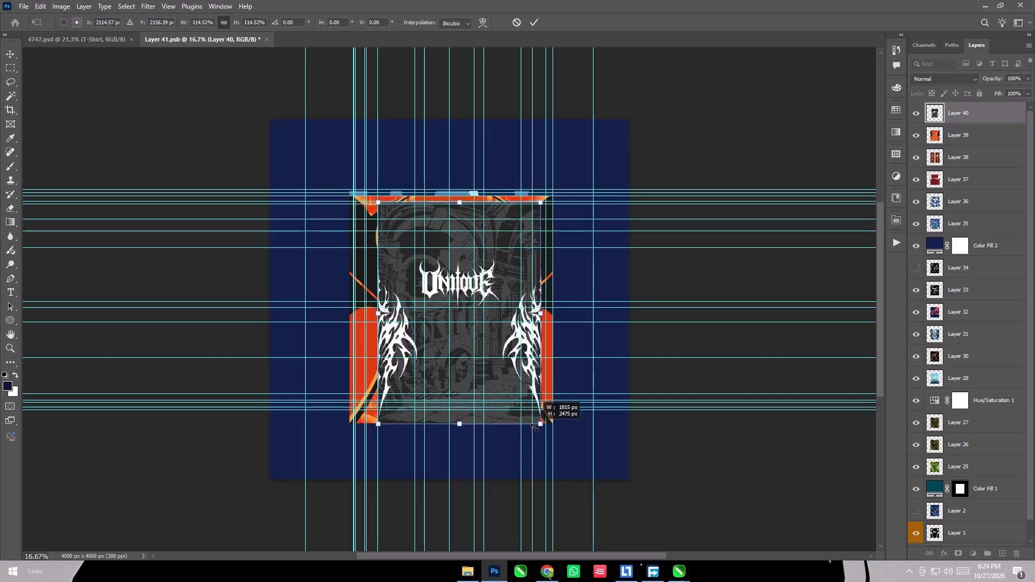
drag(534, 427, 535, 428)
alt+scroll(367, 219, up, 11)
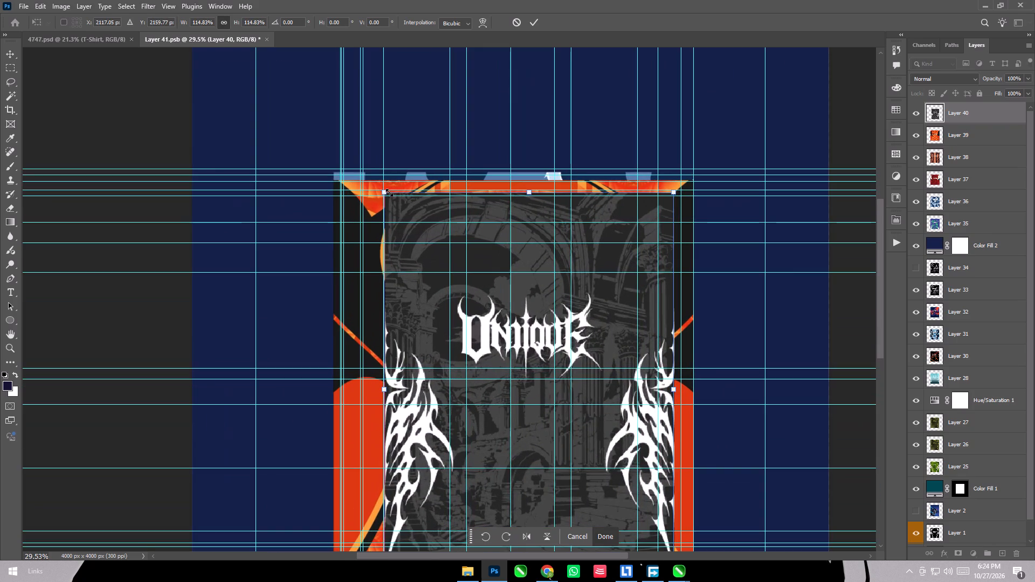
drag(389, 192, 377, 189)
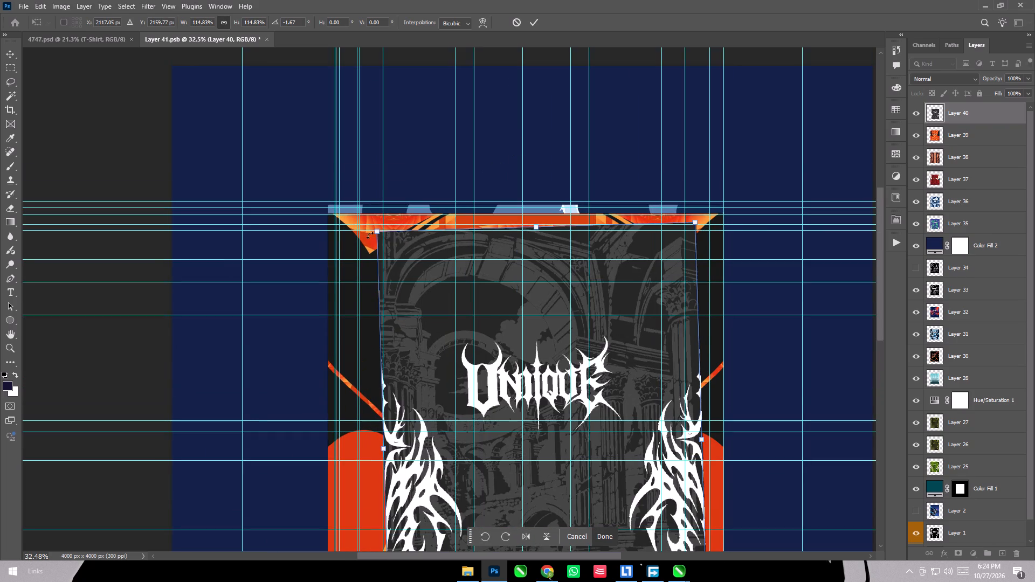
drag(377, 231, 363, 217)
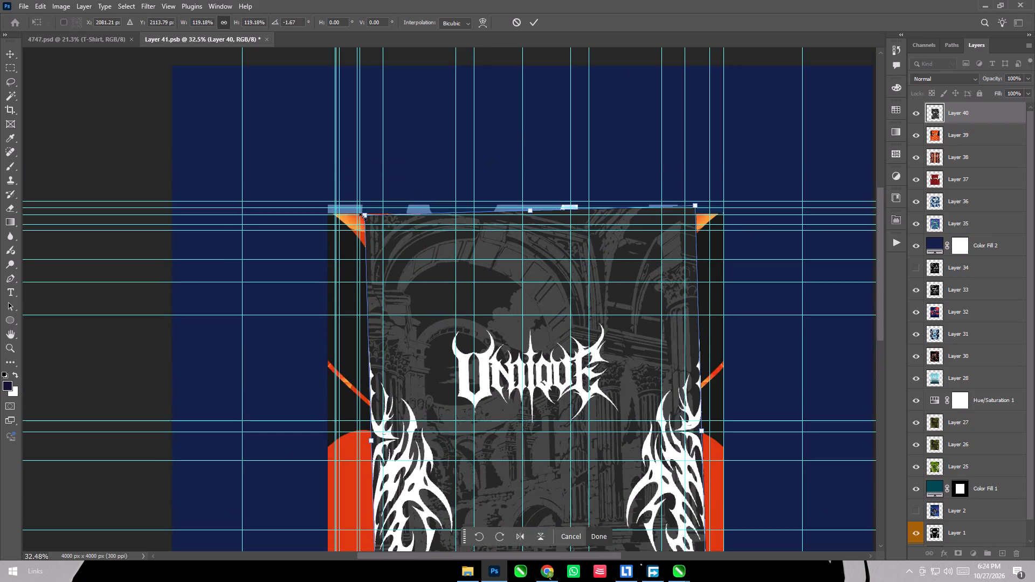
click(363, 217)
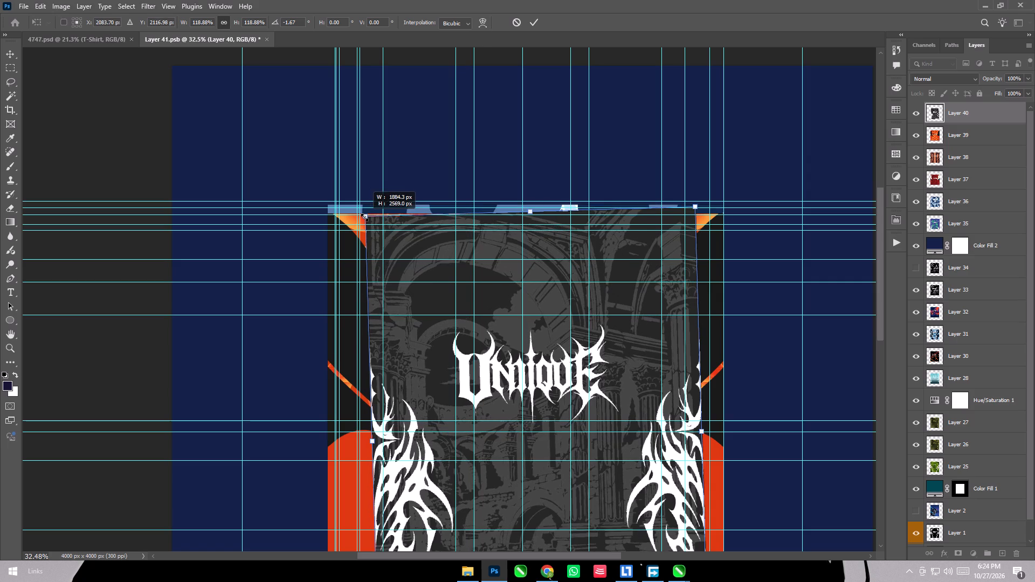
alt+scroll(423, 200, down, 6)
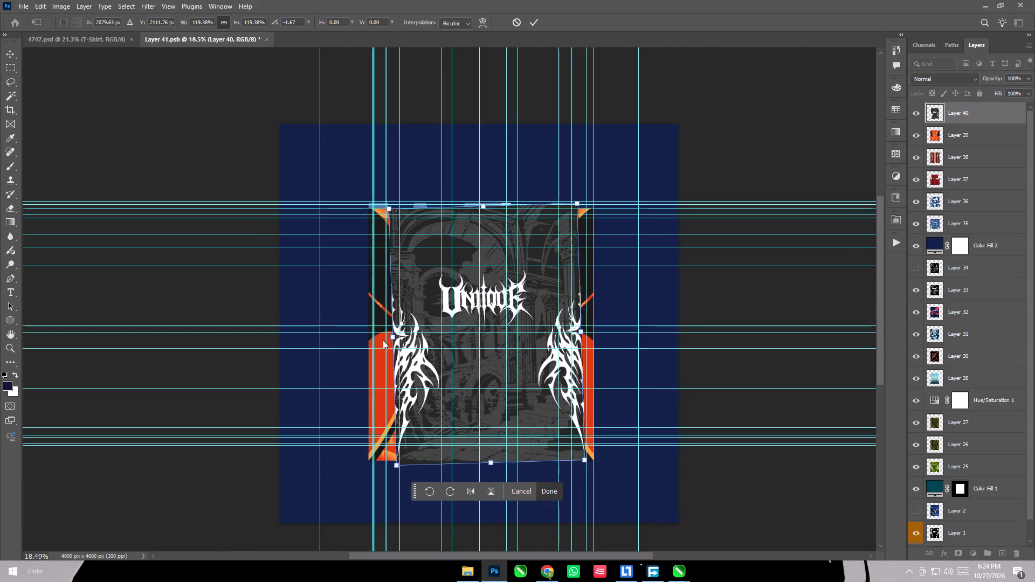
Stretch the dark grey panel to about 145% width so it covers both sides of the orange panel.
click(389, 335)
shift+drag(392, 335, 363, 337)
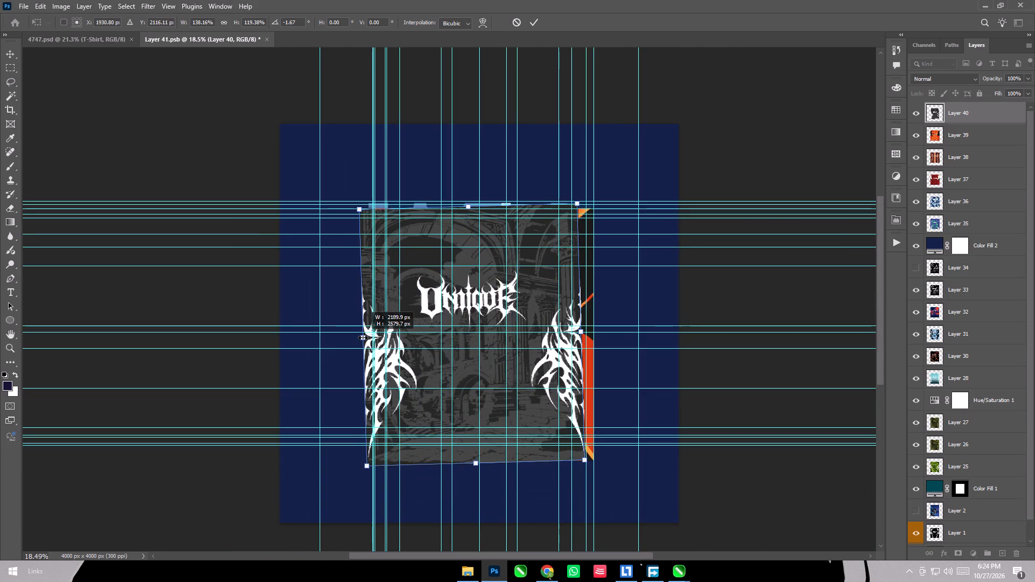
shift+drag(363, 337, 364, 337)
shift+drag(583, 330, 596, 332)
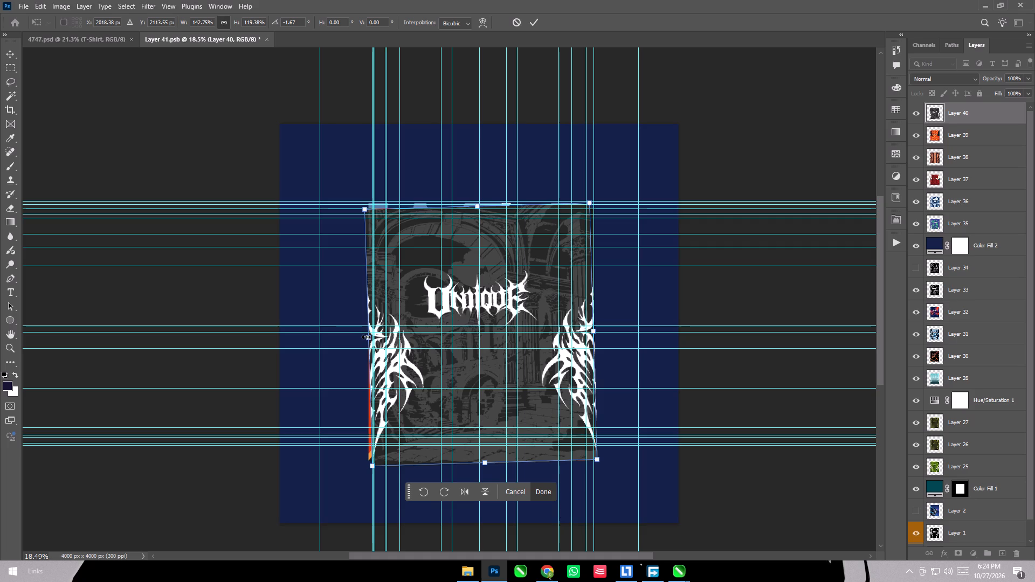
shift+drag(366, 338, 360, 337)
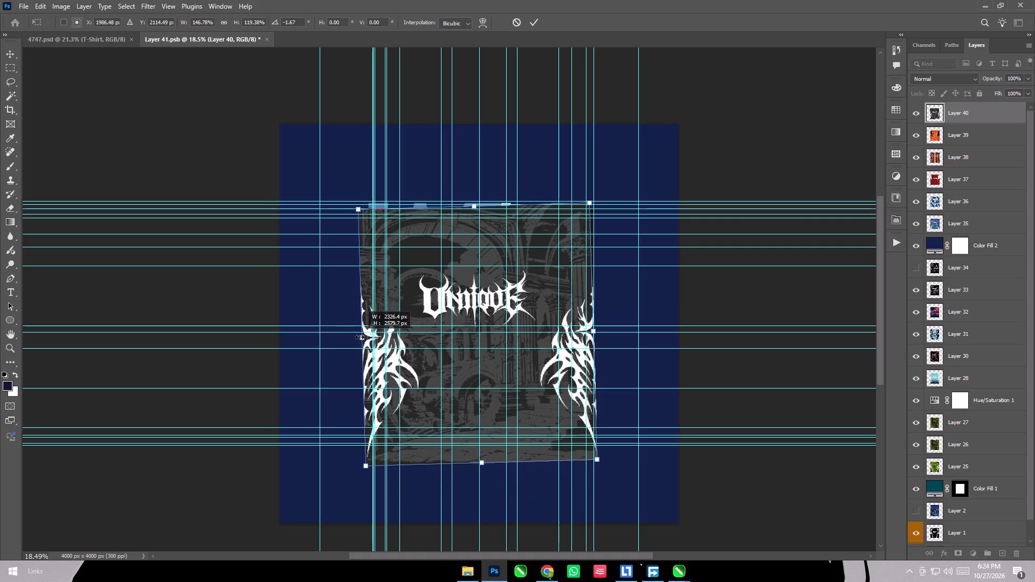
shift+drag(360, 337, 362, 333)
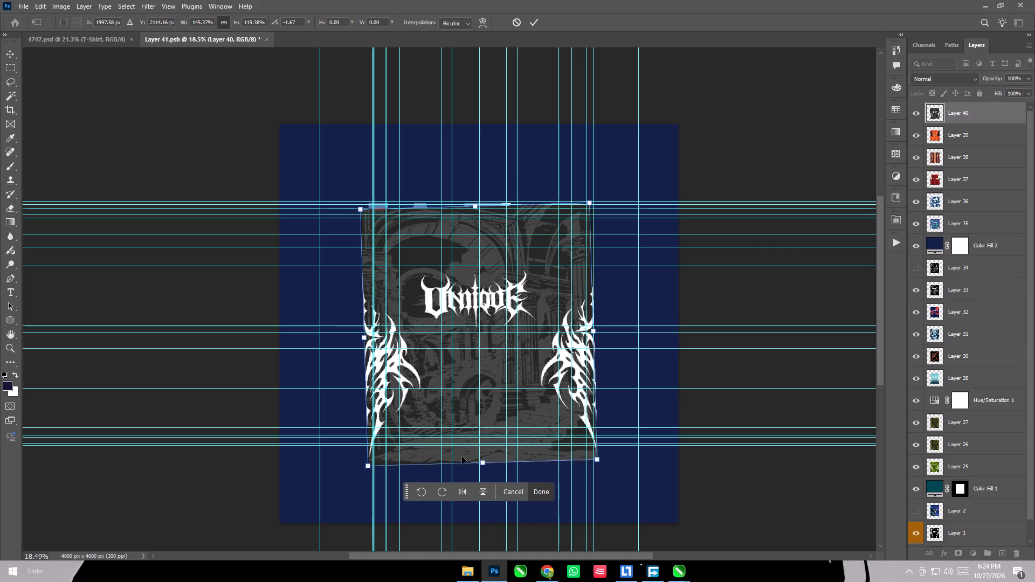
Straighten the dark grey panel to about -0.2° rotation, stretch its height to about 121%, and apply the transform.
shift+drag(482, 466, 474, 460)
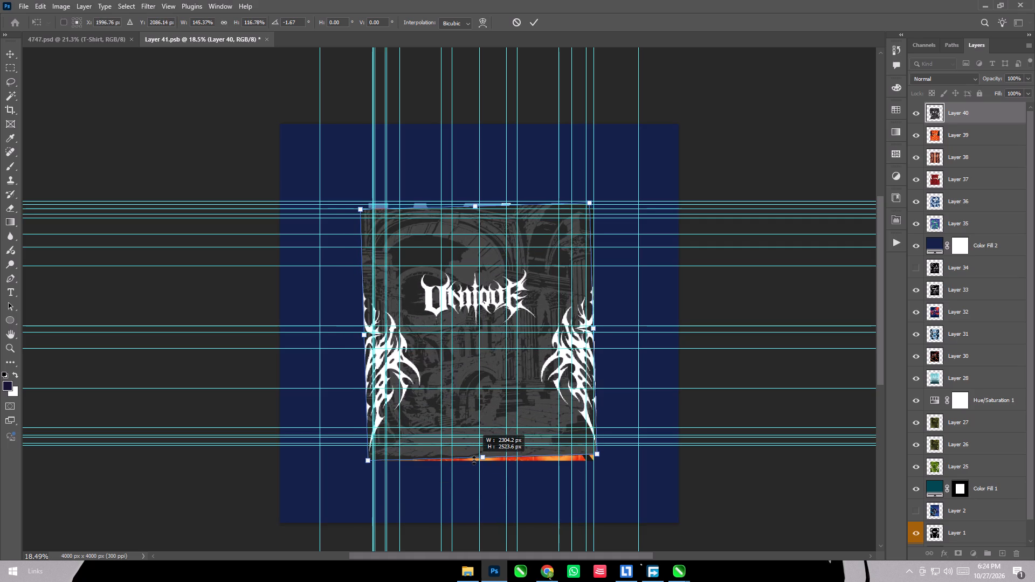
shift+drag(474, 460, 470, 462)
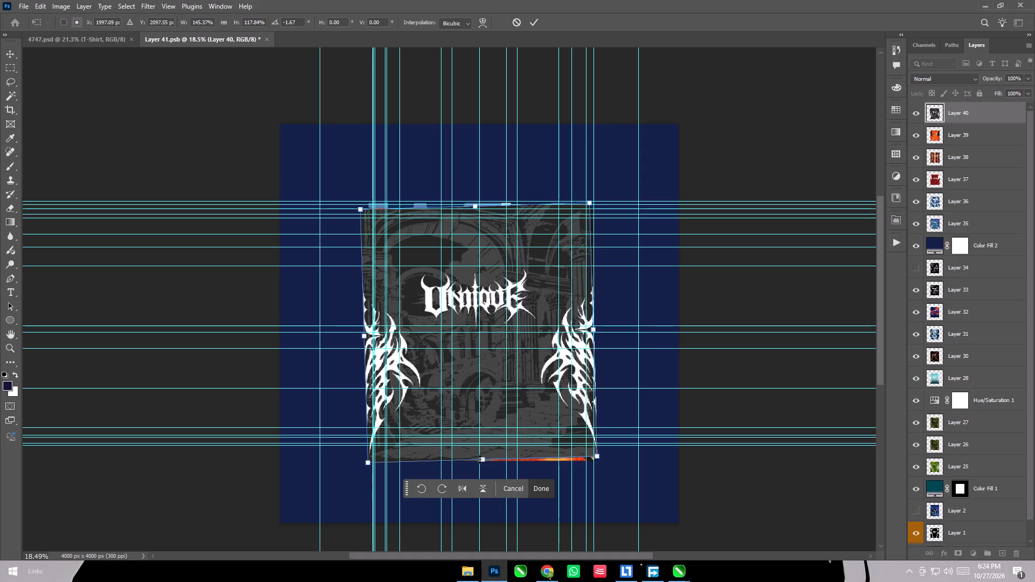
click(599, 203)
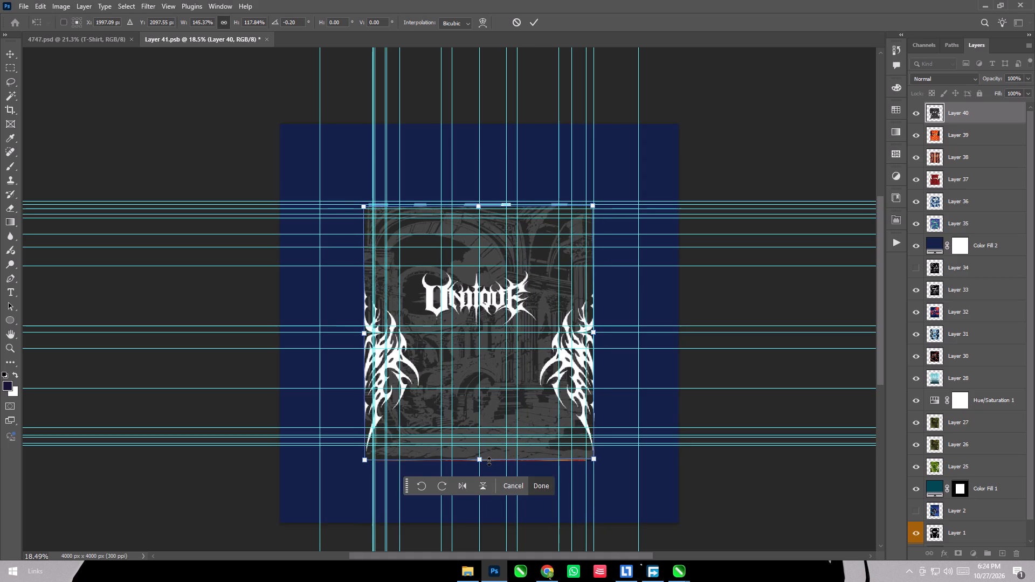
shift+drag(482, 463, 479, 465)
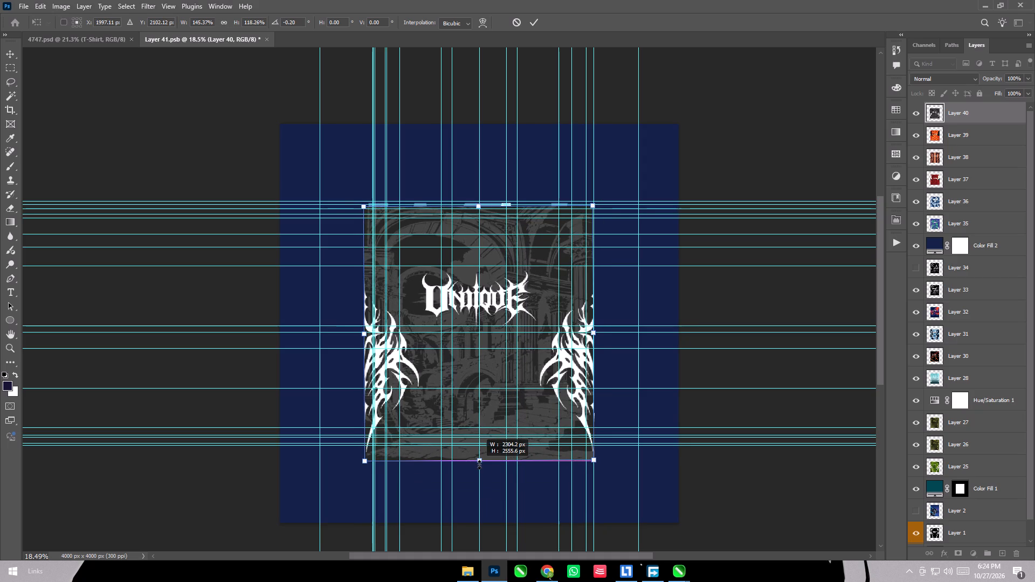
shift+drag(479, 465, 479, 469)
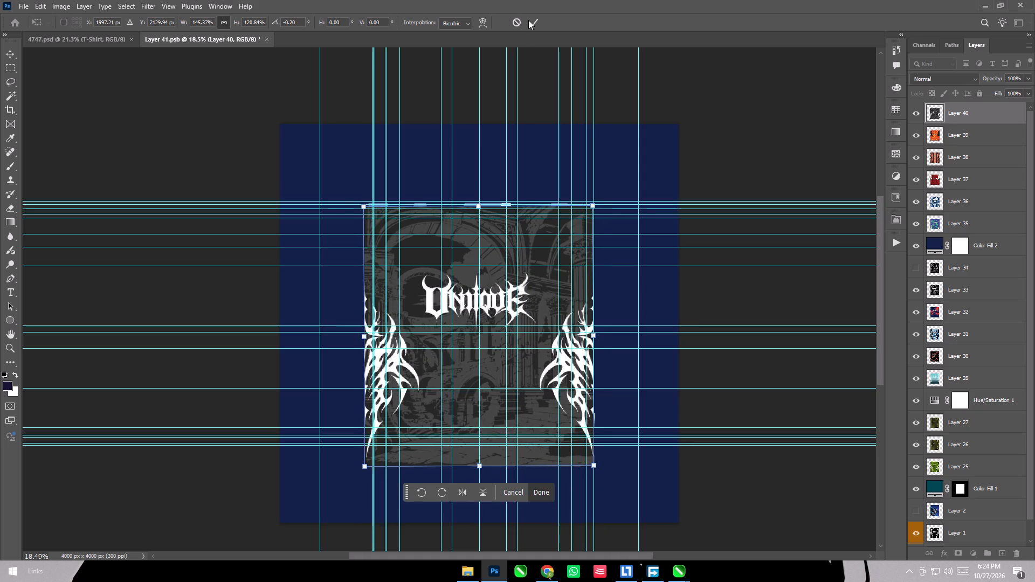
click(529, 20)
Deselect the layer and save the Layer 41.psb smart object contents.
click(210, 178)
key(ctrl+s)
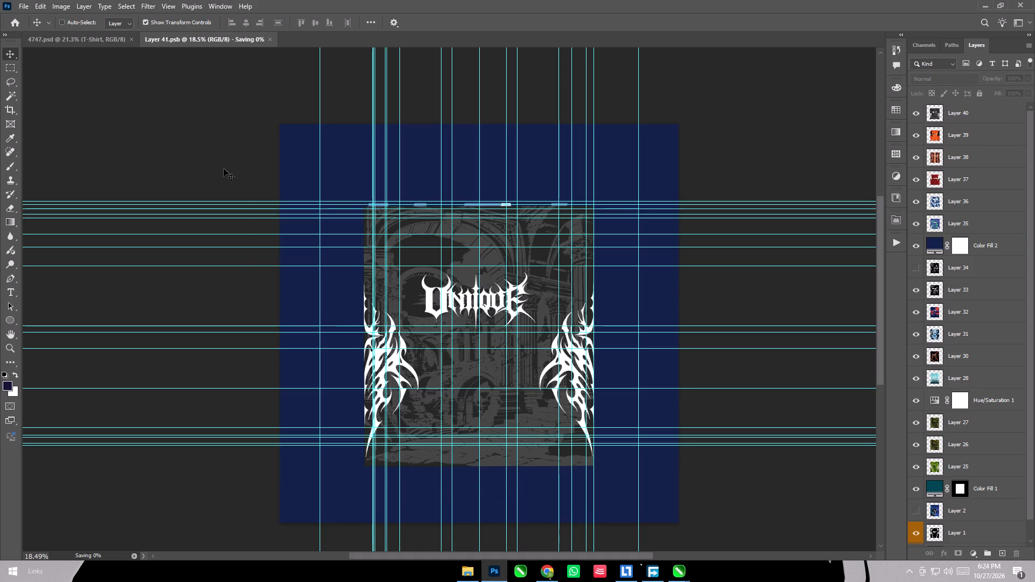
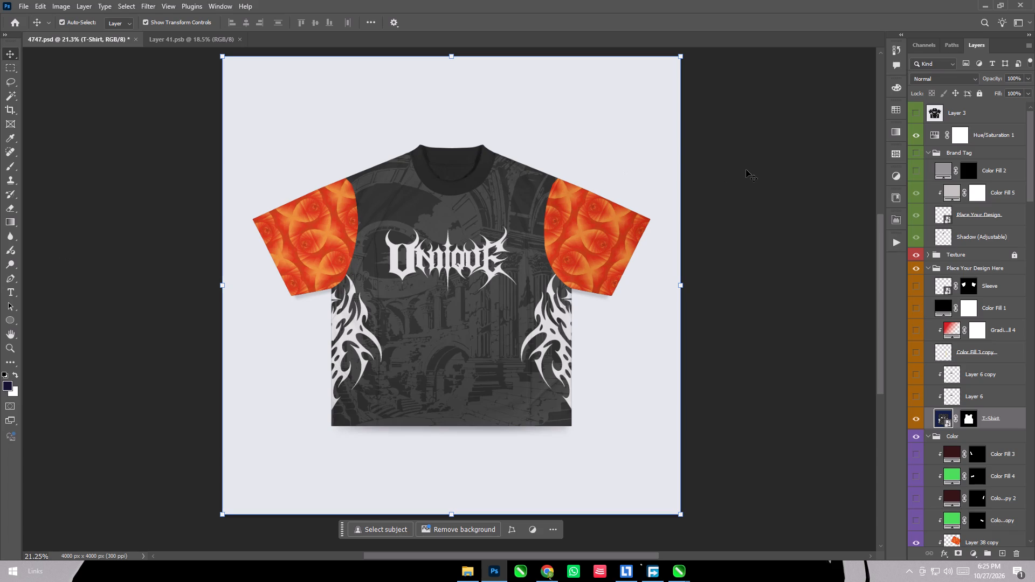
click(985, 0)
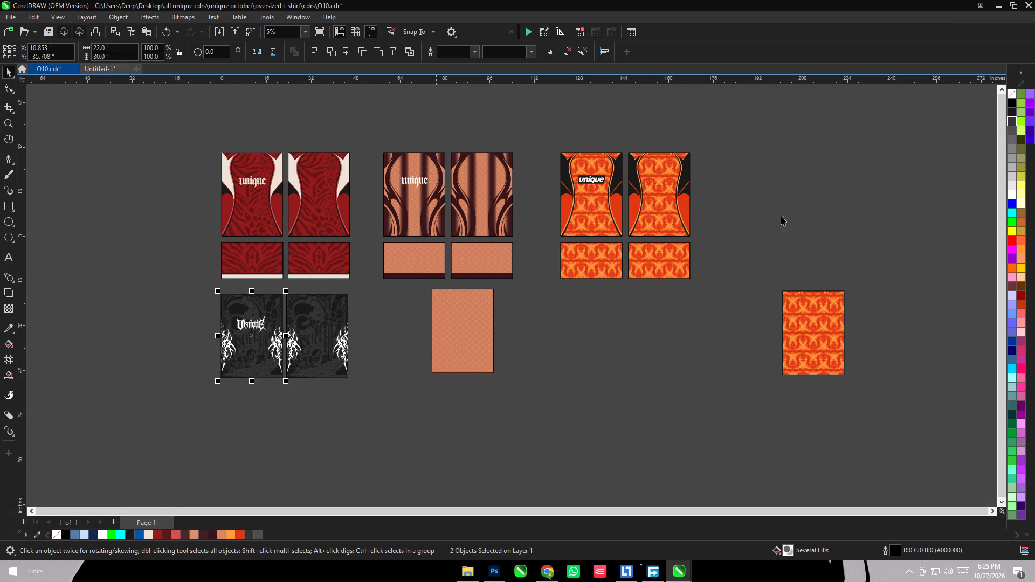
click(653, 323)
click(557, 571)
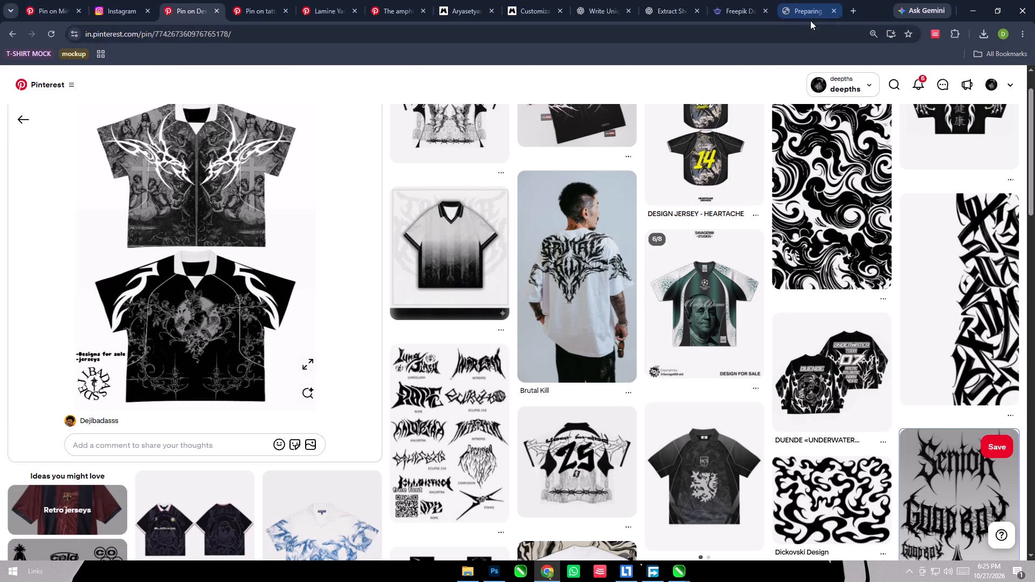
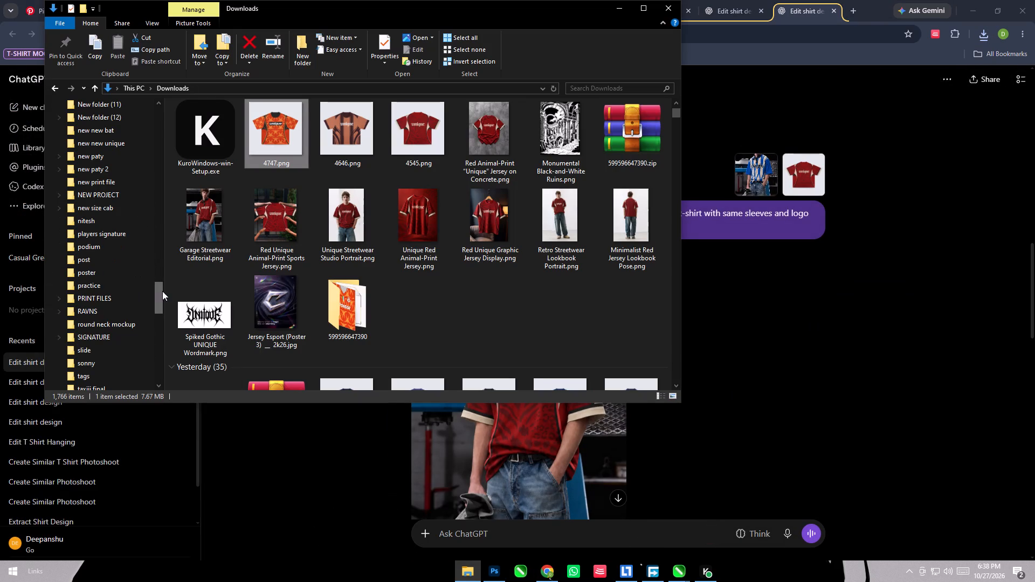
drag(162, 291, 176, 176)
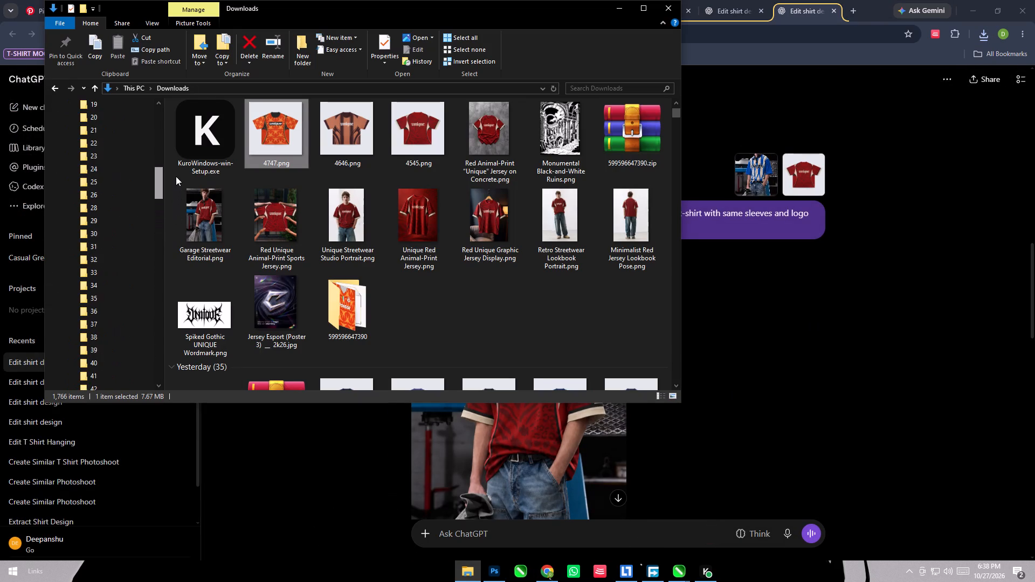
drag(176, 176, 177, 192)
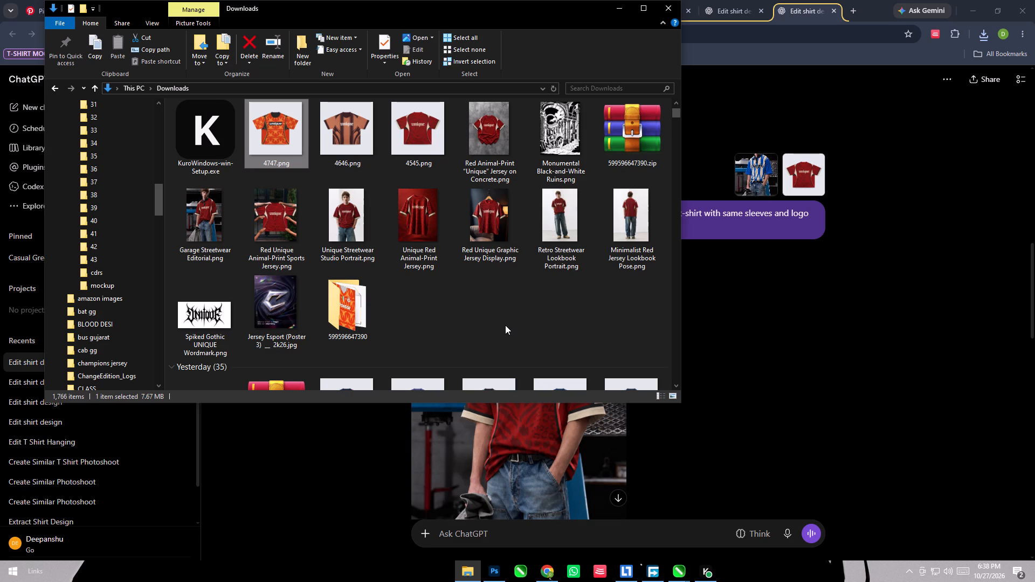
click(641, 5)
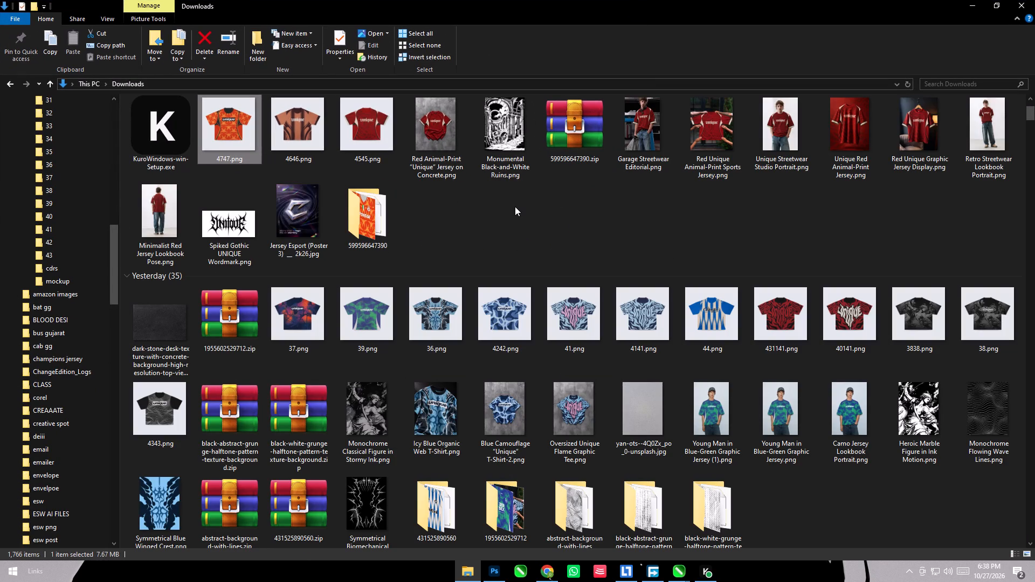
key(ctrl+shift+n)
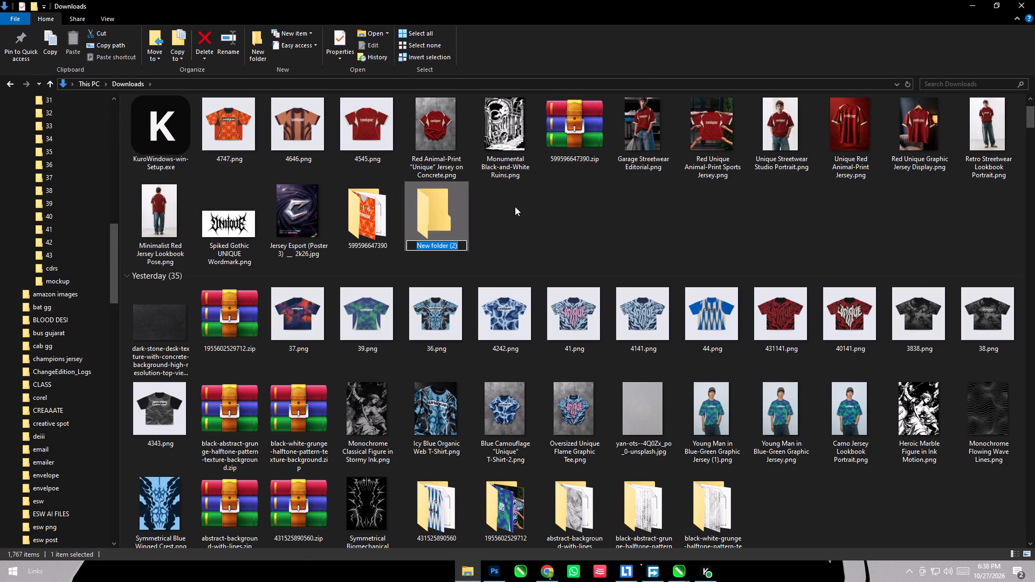
text(44)
click(515, 206)
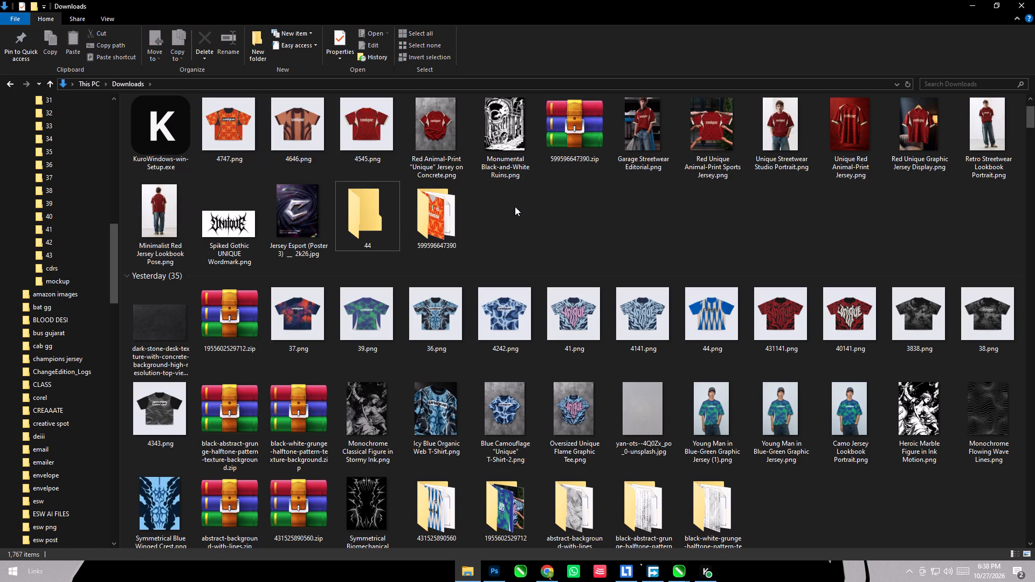
key(ctrl+shift+n)
text(45)
click(588, 219)
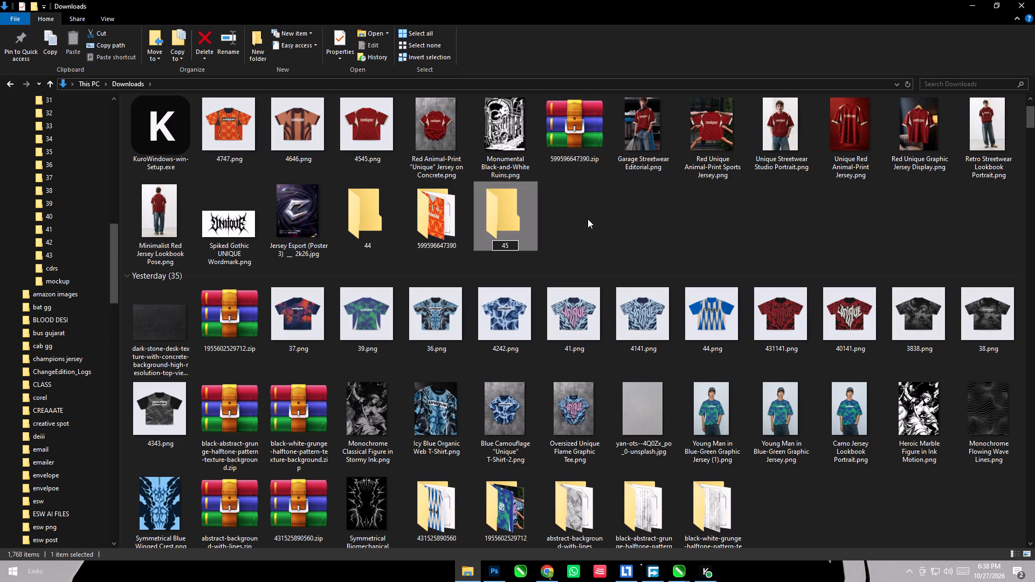
key(ctrl+shift+n)
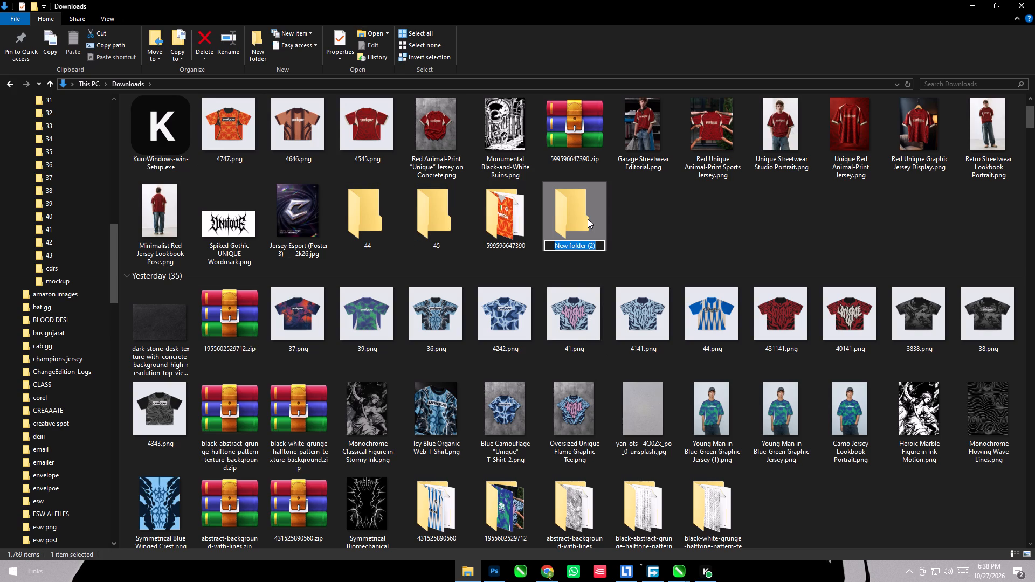
text(46)
click(673, 237)
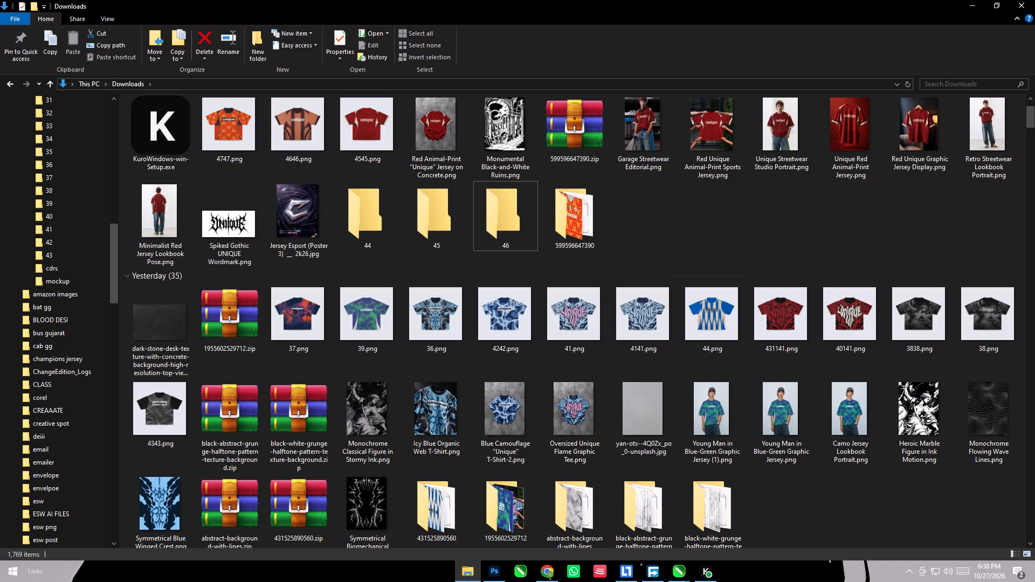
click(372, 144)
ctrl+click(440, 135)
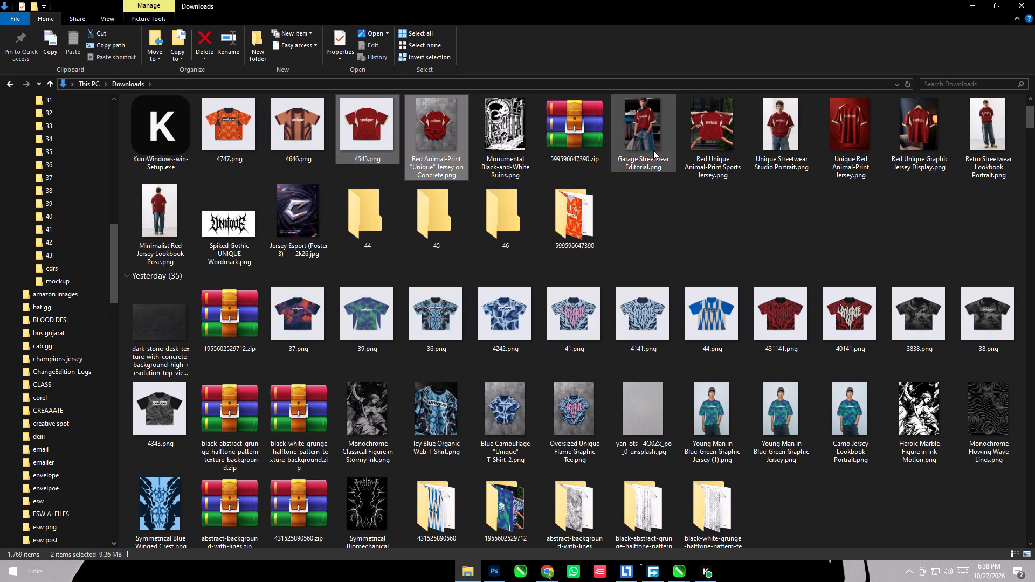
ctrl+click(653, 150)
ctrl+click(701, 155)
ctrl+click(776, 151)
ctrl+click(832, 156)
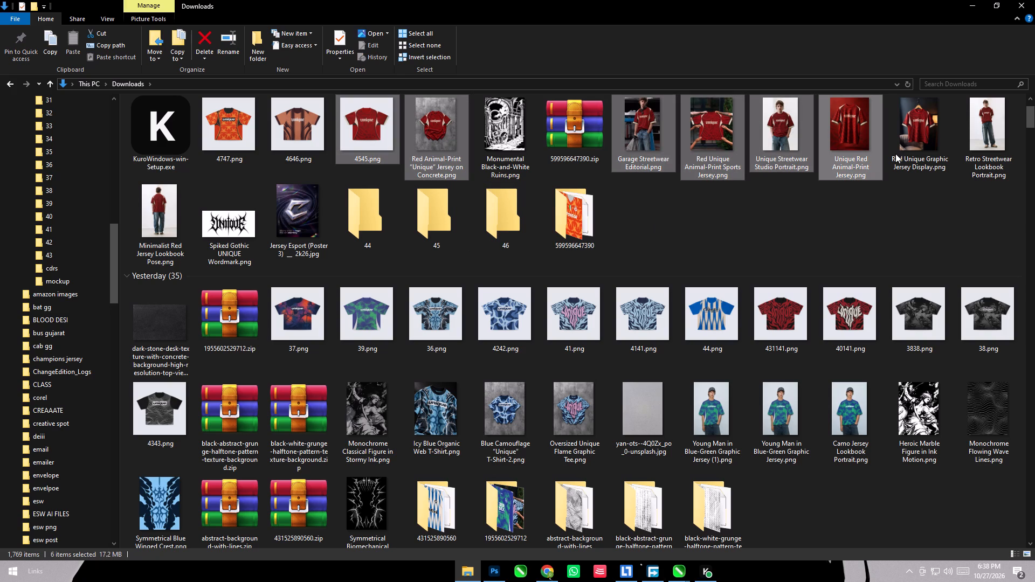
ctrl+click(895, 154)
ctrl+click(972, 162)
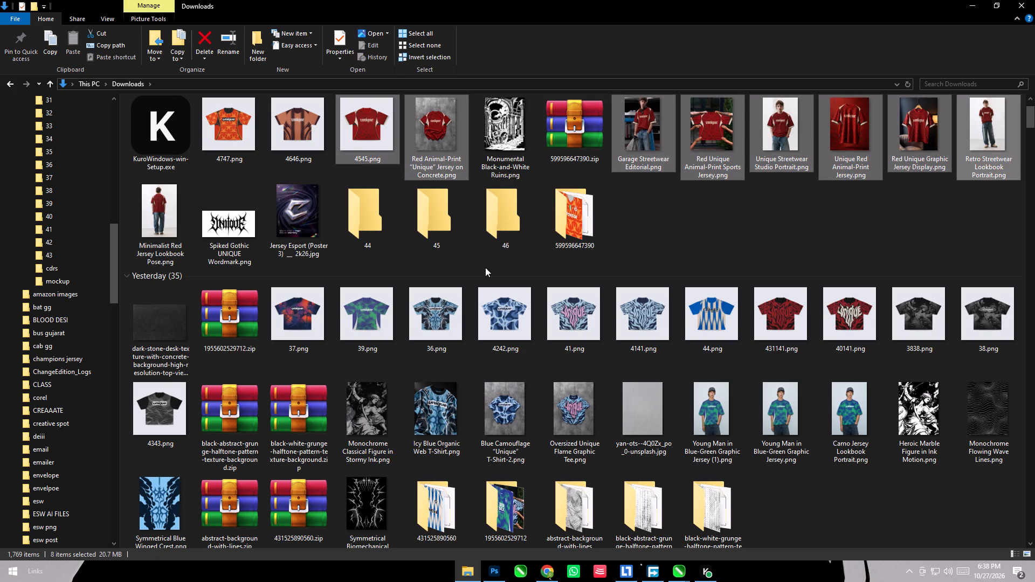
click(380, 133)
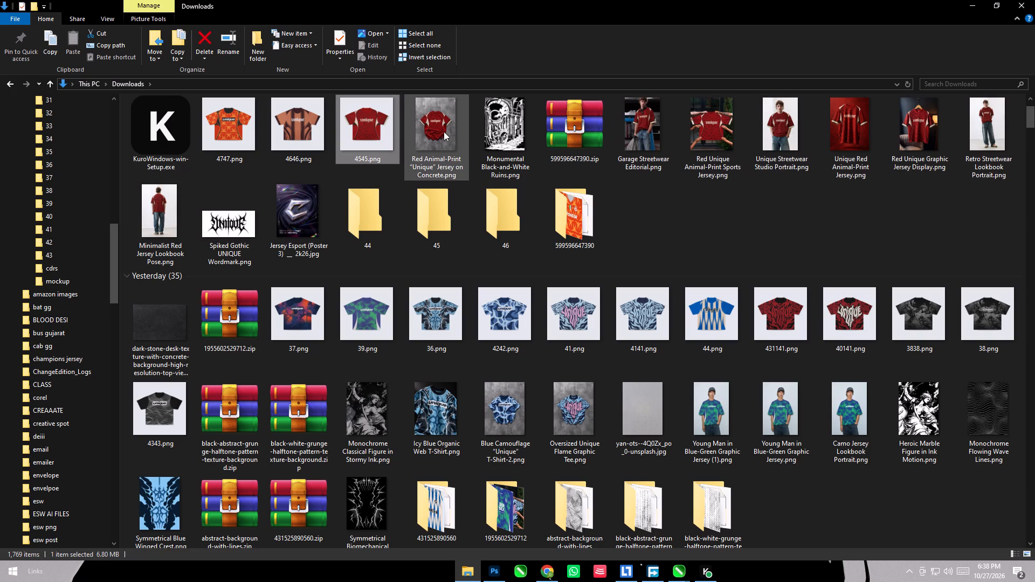
Move the eight downloaded red t-shirt mockup photos, without 4545.png, into folder 44, check the folder and return to Downloads.
click(444, 131)
ctrl+click(650, 141)
ctrl+click(695, 144)
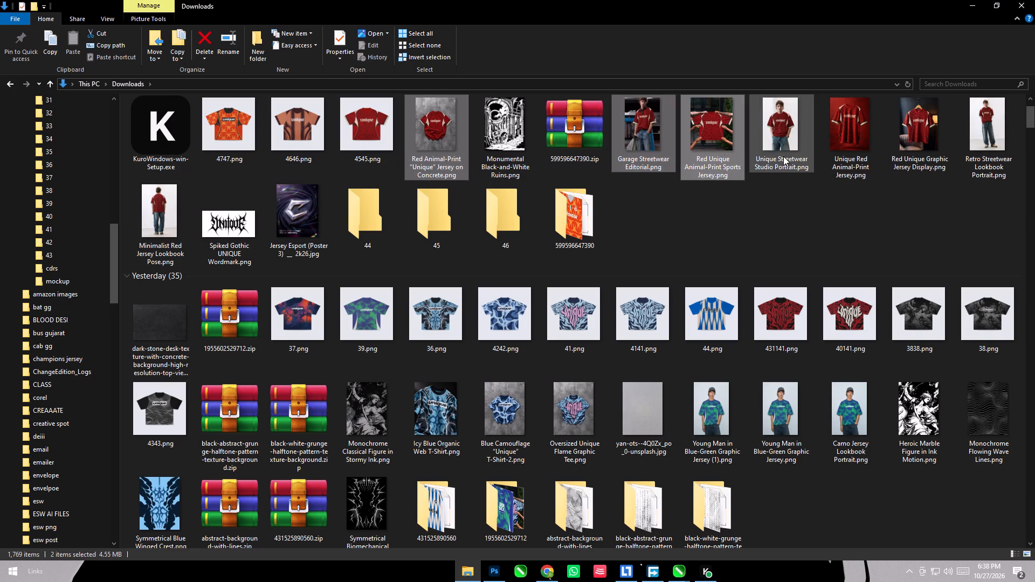
ctrl+click(788, 150)
ctrl+click(834, 147)
ctrl+click(900, 144)
ctrl+click(979, 148)
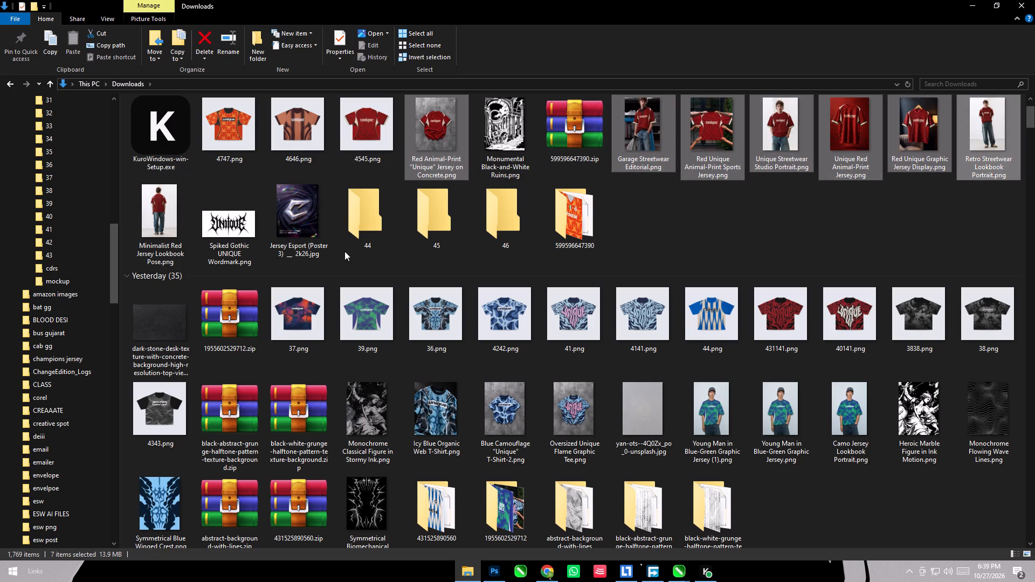
ctrl+click(158, 217)
drag(439, 124, 344, 243)
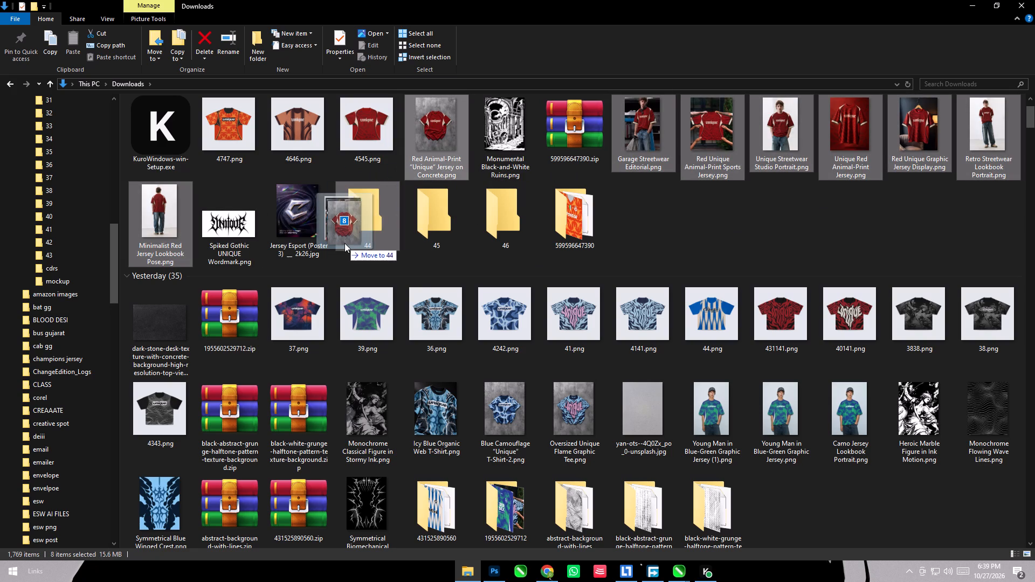
drag(344, 243, 358, 242)
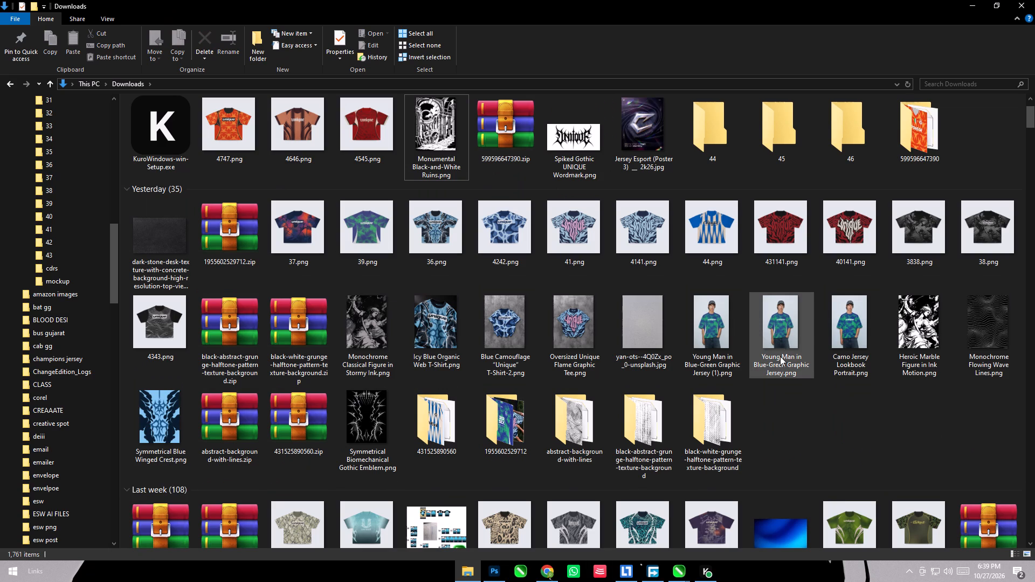
double_click(712, 163)
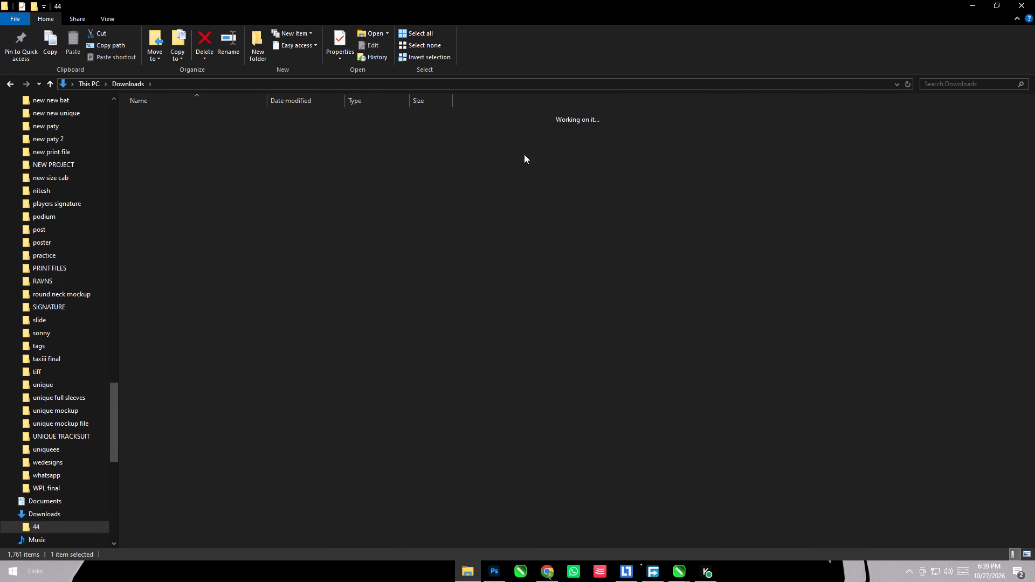
click(136, 82)
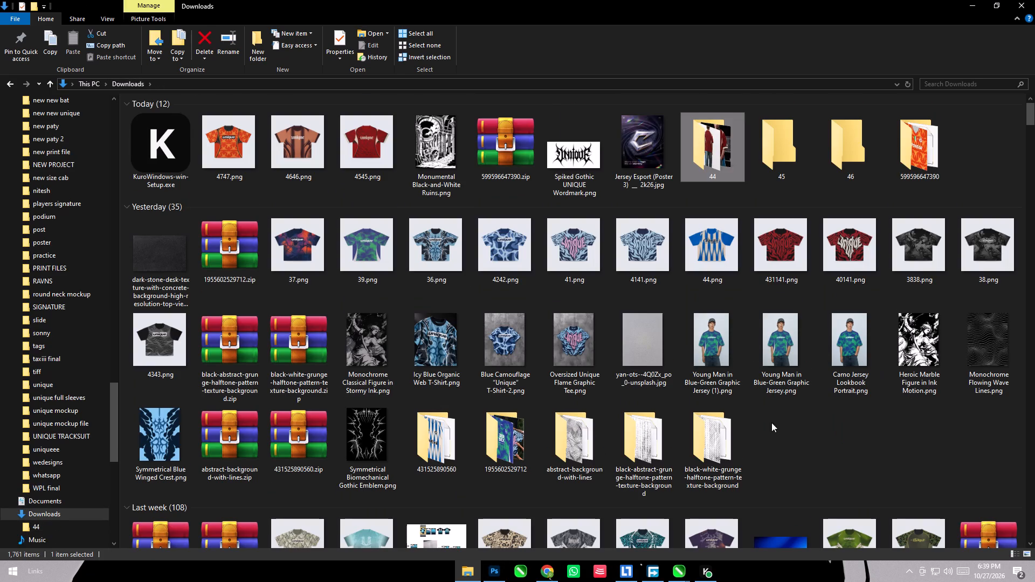
Switch to Chrome and, from the T-SHIRT MOCK group's first chat, download the brown t-shirt photo with the matching terracotta background.
click(550, 571)
scroll(534, 206, down, 6)
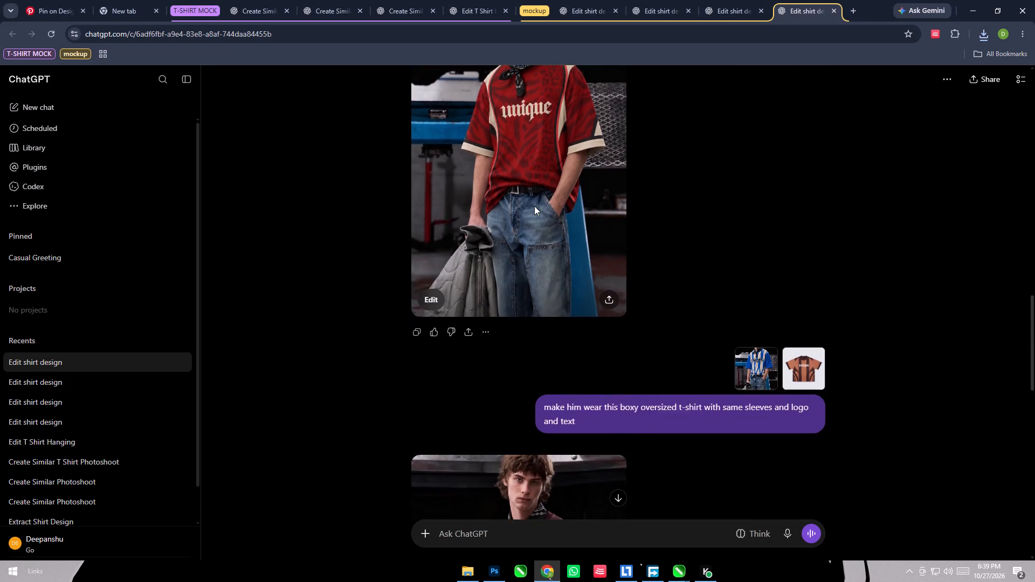
scroll(534, 206, down, 4)
click(260, 0)
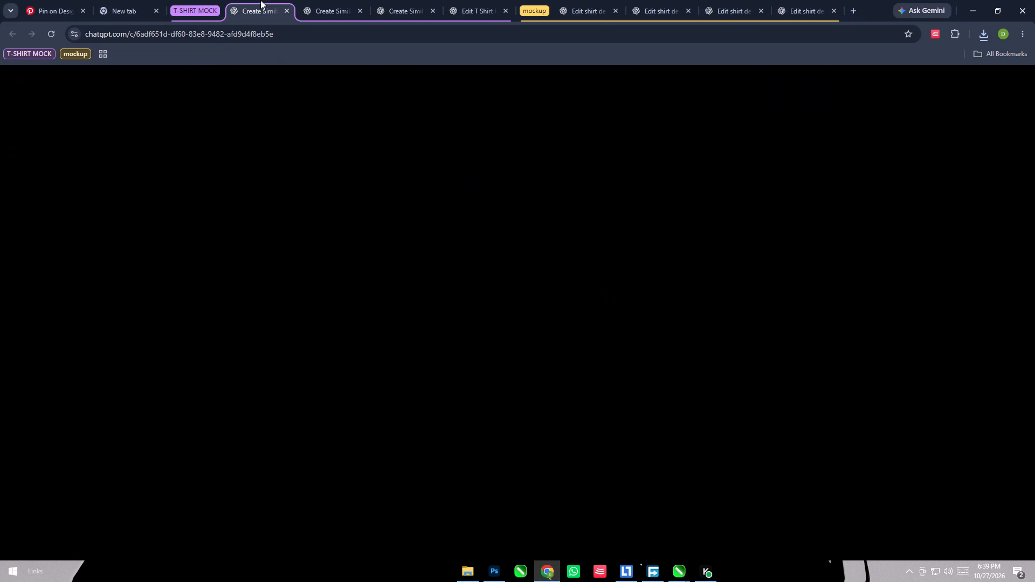
click(833, 303)
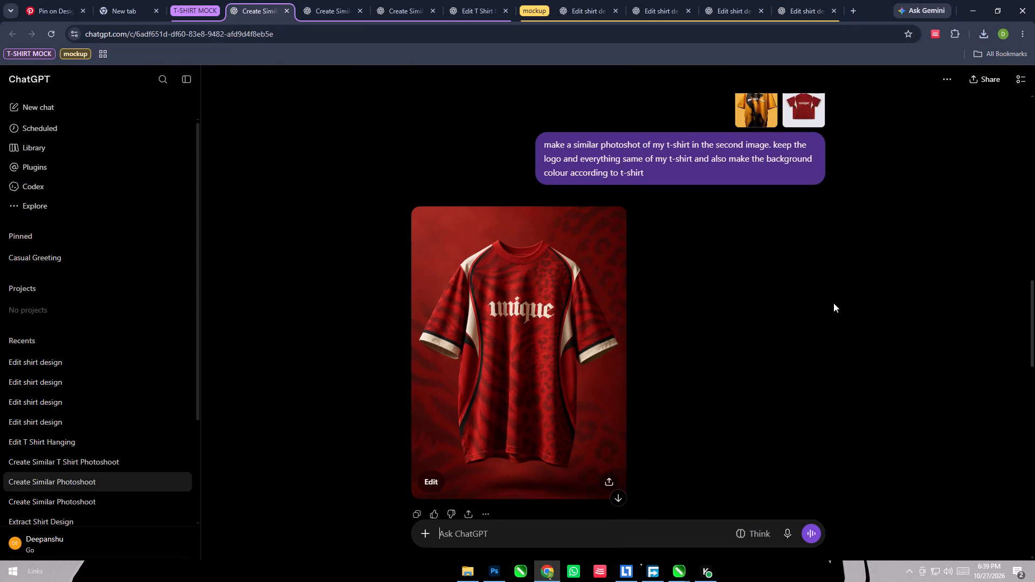
scroll(548, 305, down, 6)
click(517, 364)
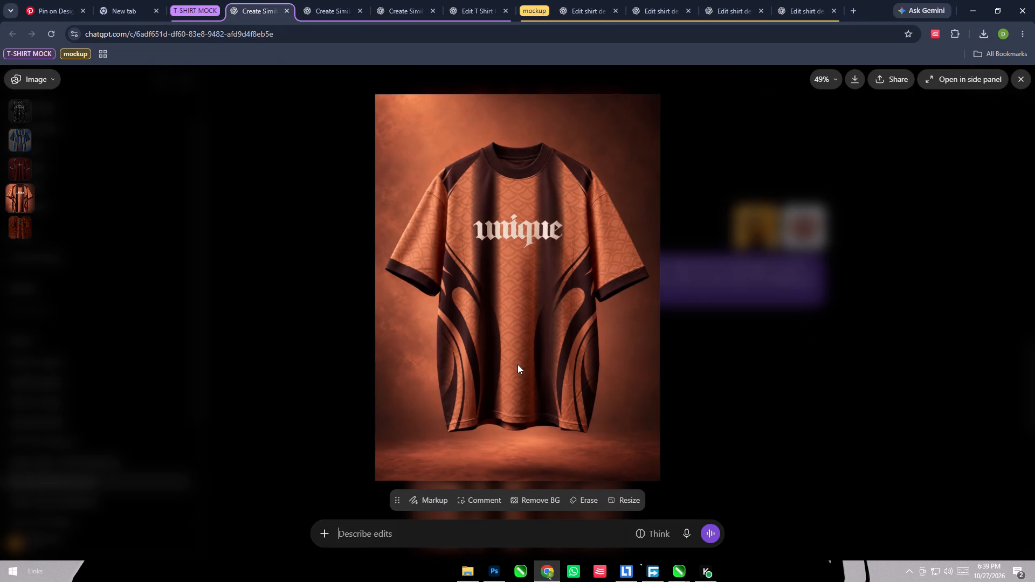
click(859, 80)
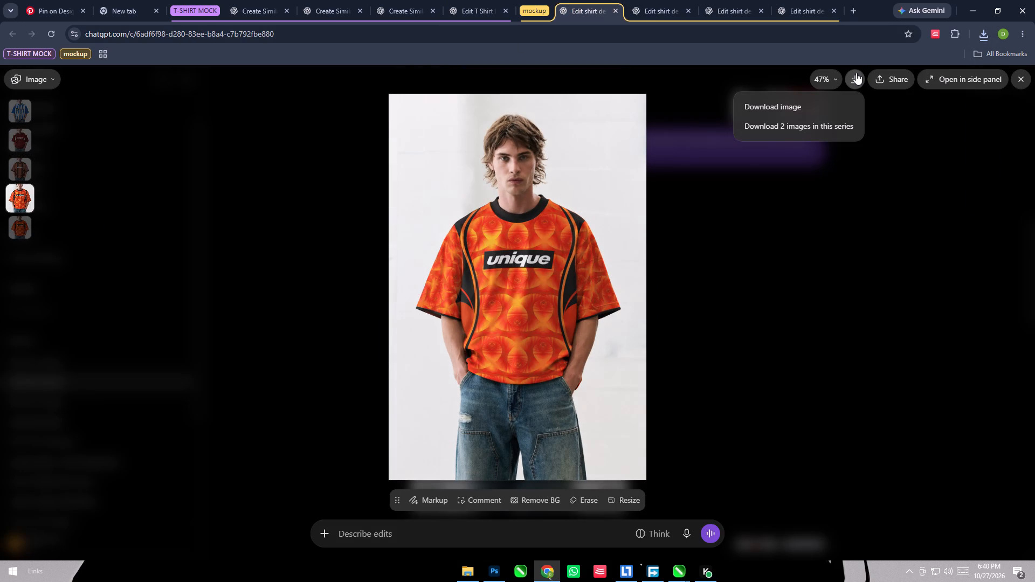
click(814, 107)
From the mockup group's second chat, download the full-length front photo of the man wearing the orange t-shirt.
click(651, 0)
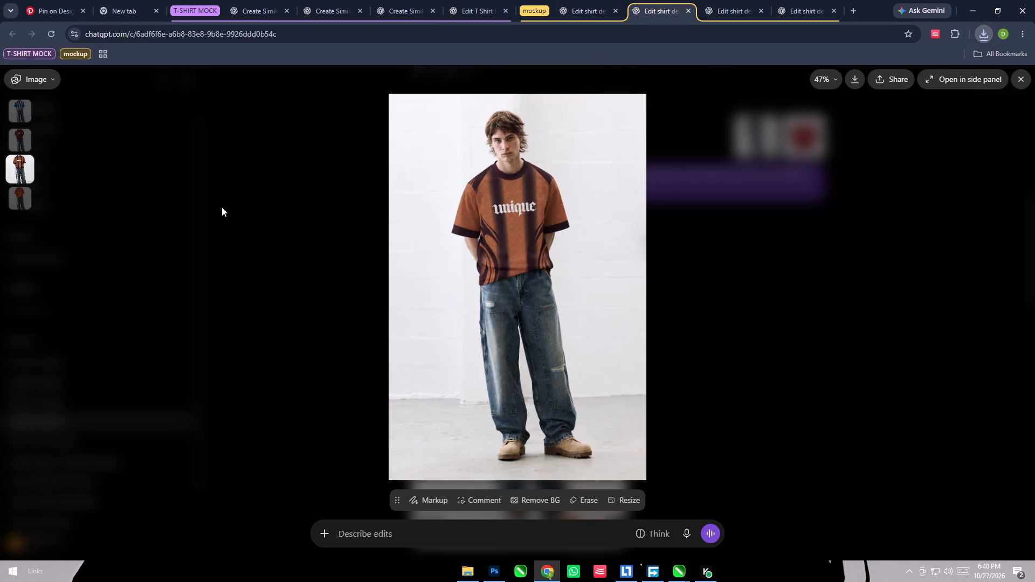
click(17, 199)
click(857, 79)
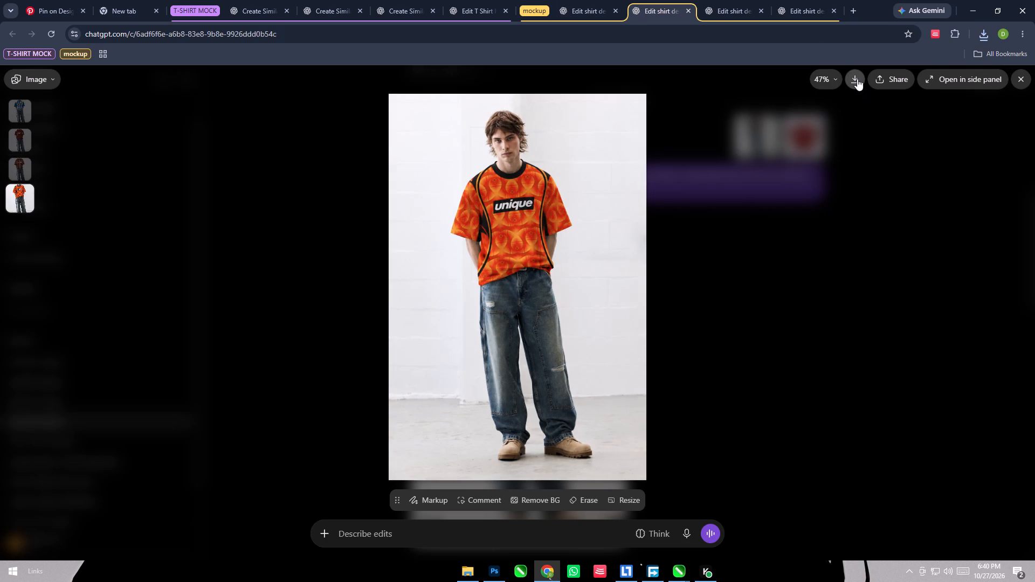
From the mockup group's third chat, download the full-length back view of the man wearing the orange t-shirt.
click(725, 0)
click(20, 205)
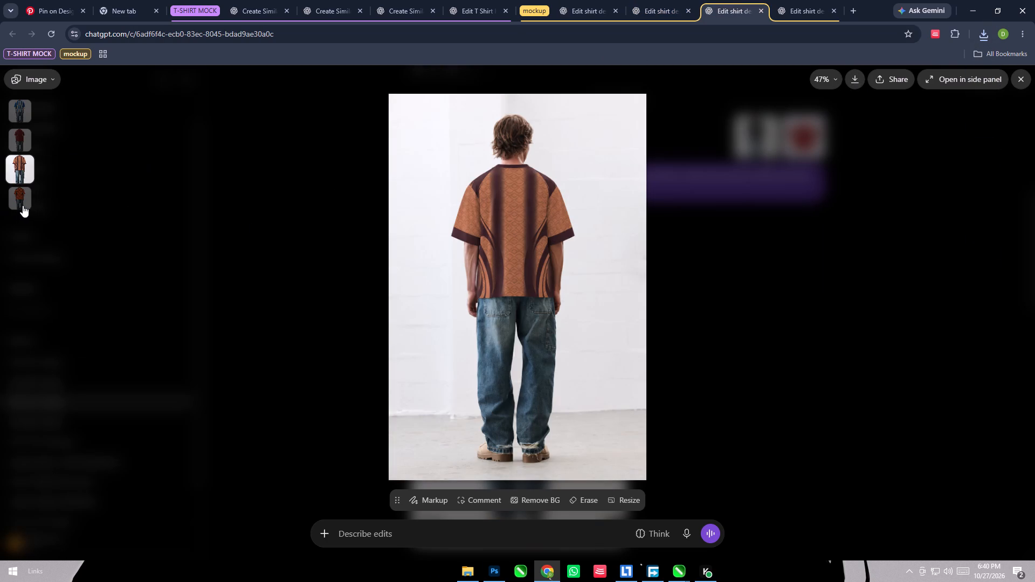
click(25, 196)
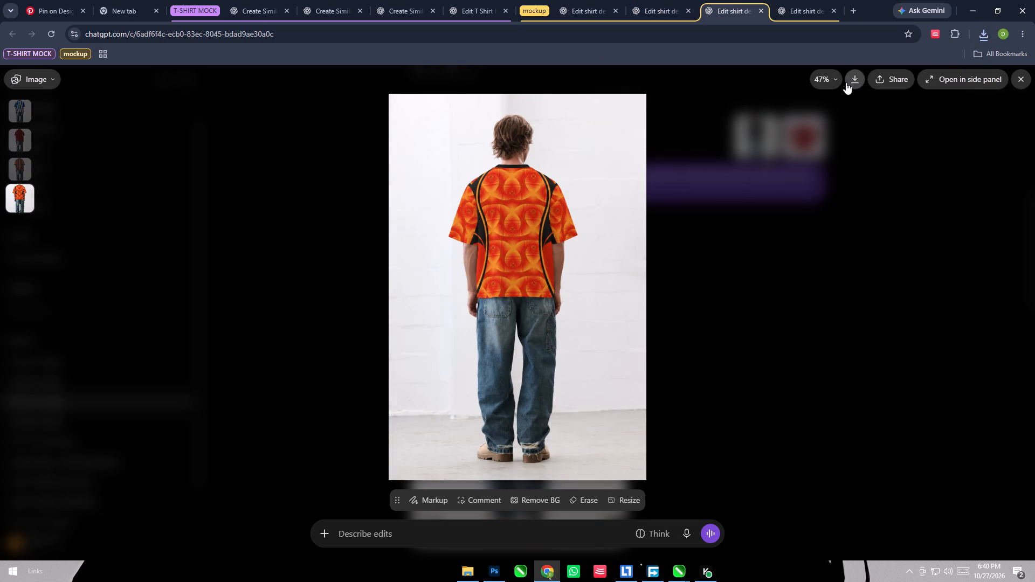
click(852, 78)
From the mockup group's fourth chat, download the photo of the man wearing the orange t-shirt in the garage.
click(807, 0)
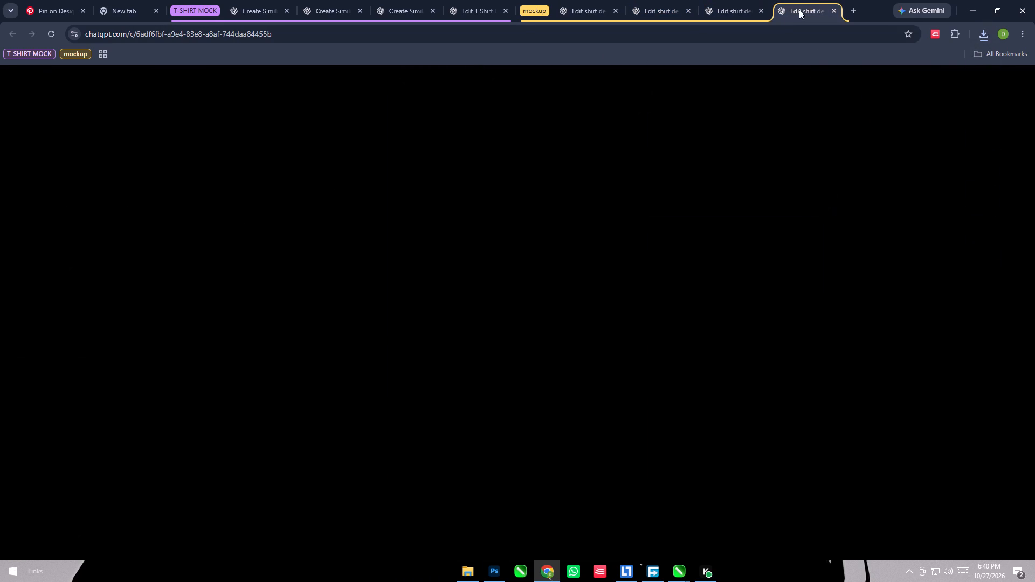
click(18, 225)
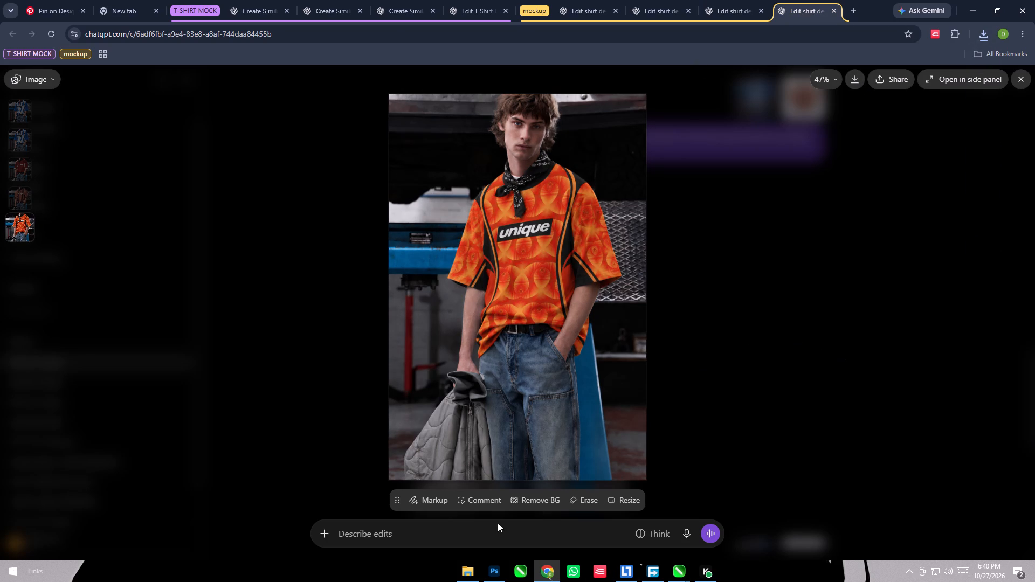
Switch to File Explorer and move the newly downloaded orange t-shirt mockup photos from Downloads into folder 46.
click(476, 581)
click(736, 236)
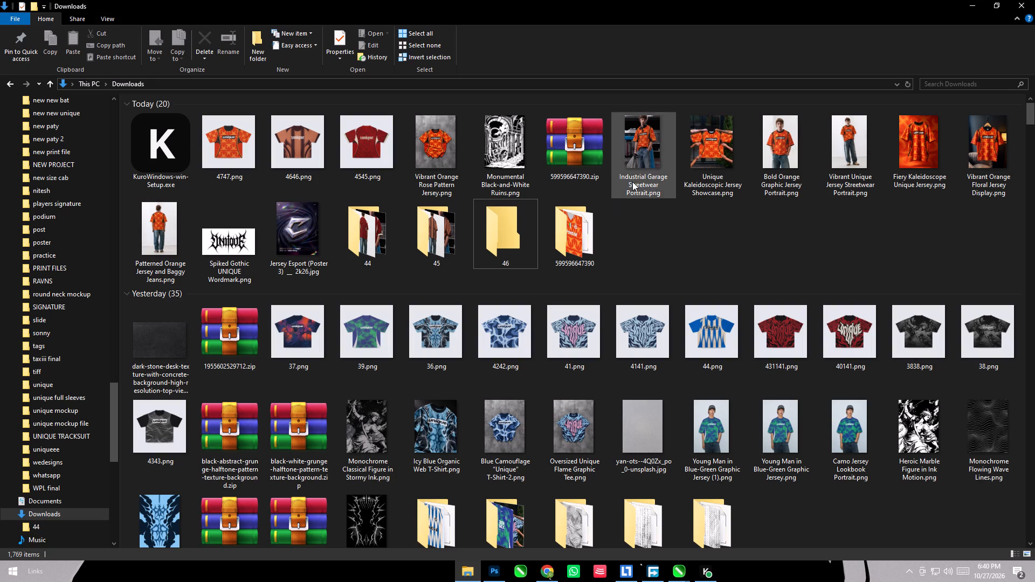
click(423, 160)
ctrl+click(650, 174)
ctrl+click(713, 170)
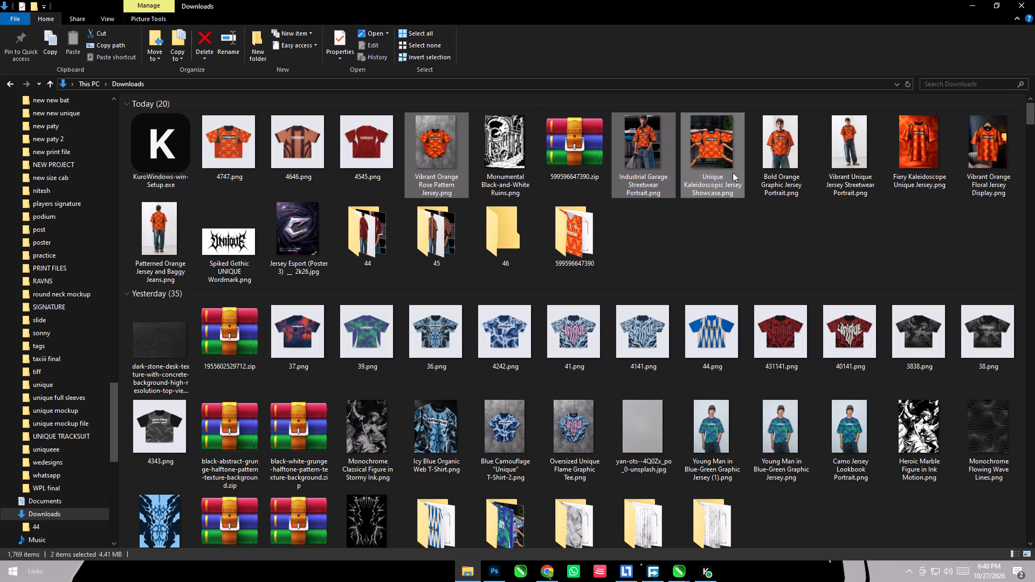
ctrl+click(784, 170)
ctrl+click(838, 175)
ctrl+click(900, 171)
ctrl+click(997, 177)
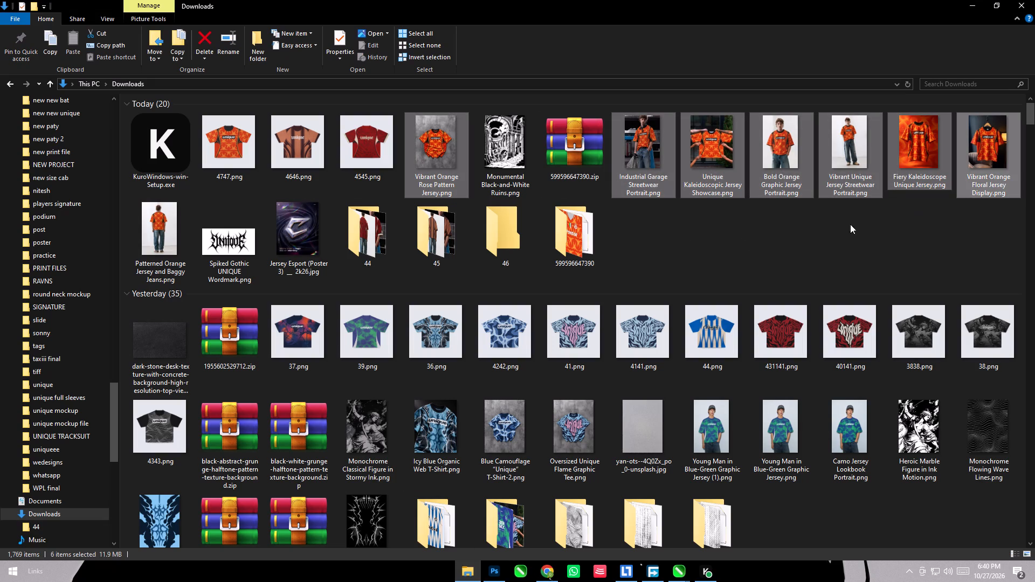
ctrl+click(168, 237)
drag(444, 157, 486, 240)
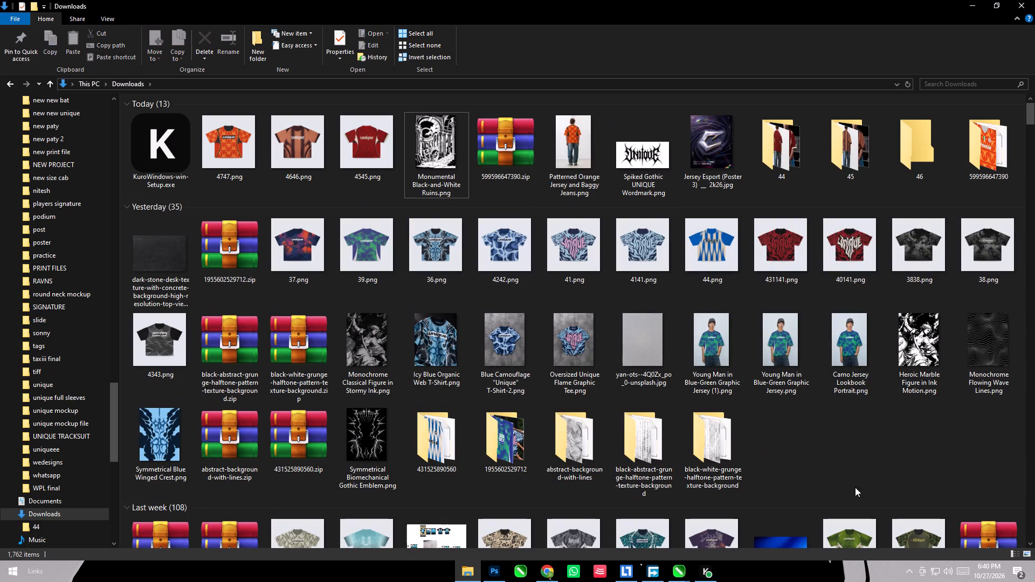
In folder 44, rename the red t-shirt photo on grey concrete as 1 and the one on the red background as 2.
double_click(787, 132)
ctrl+scroll(208, 141, up, 4)
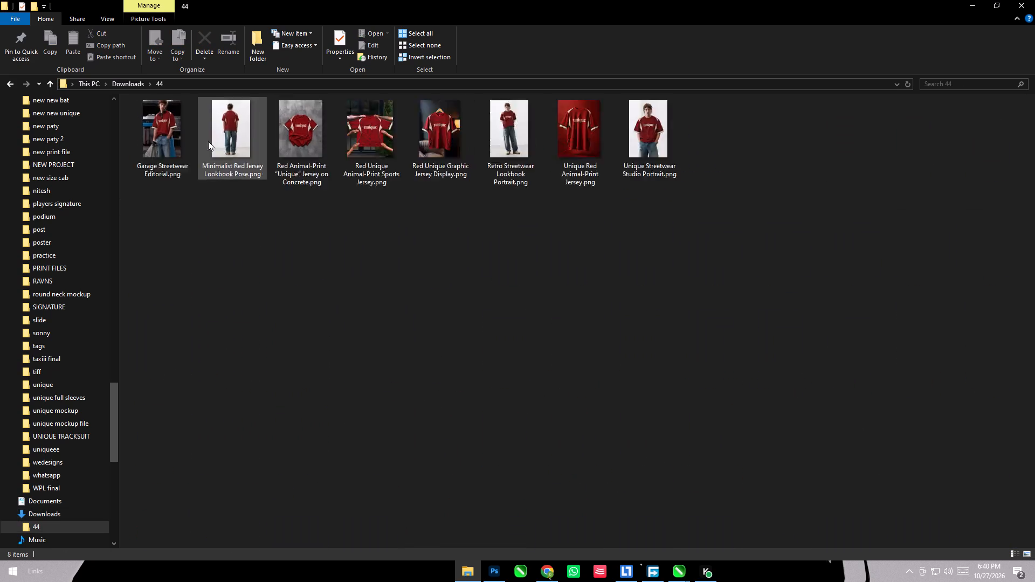
ctrl+scroll(208, 141, up, 6)
ctrl+scroll(291, 208, up, 4)
click(485, 204)
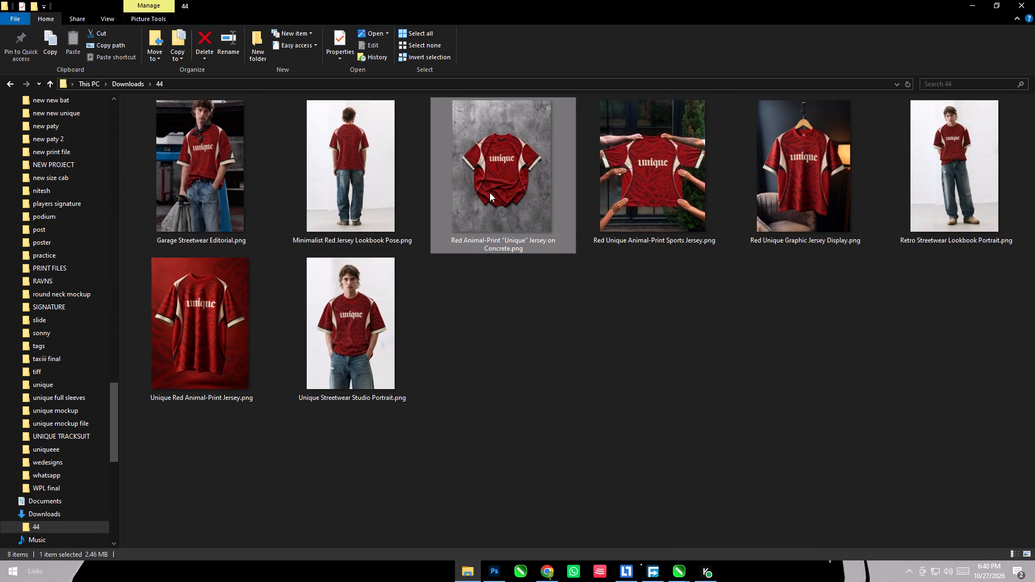
key(F2)
key(1)
click(591, 329)
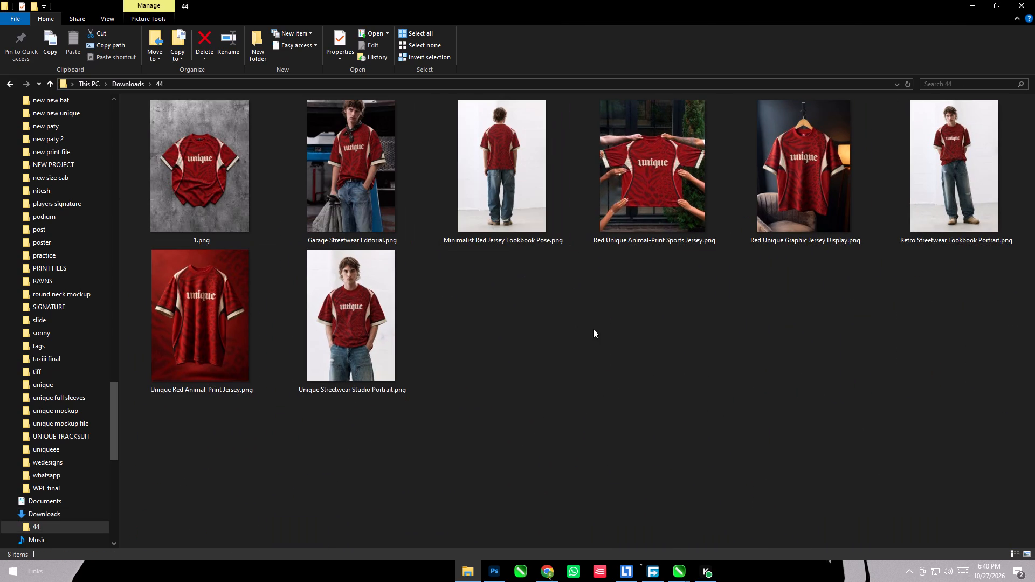
click(223, 316)
key(F2)
key(2)
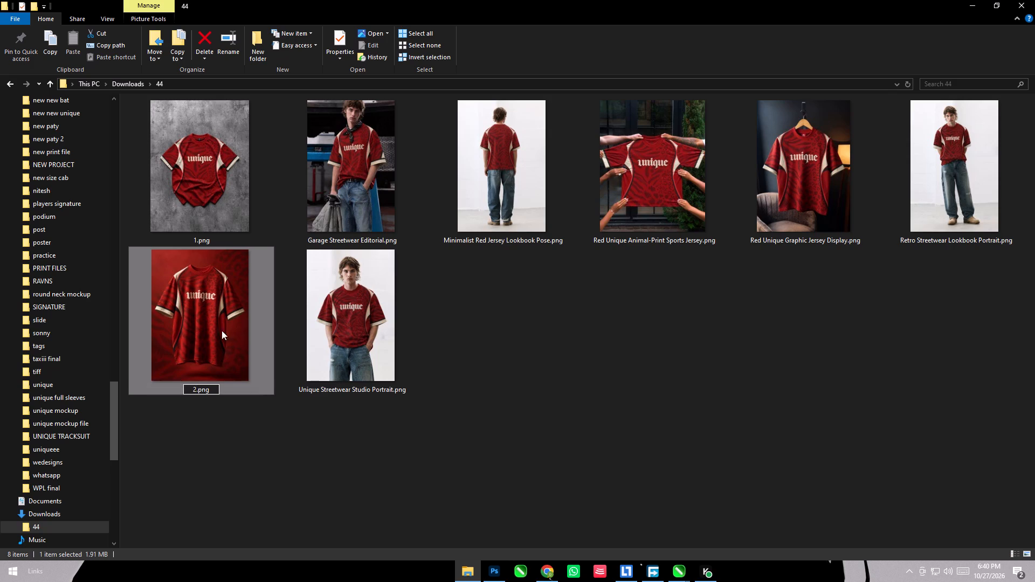
click(588, 431)
Rename the photo of the red t-shirt held up by several hands as 3 and the wooden hanger photo as 4.
click(779, 201)
key(F2)
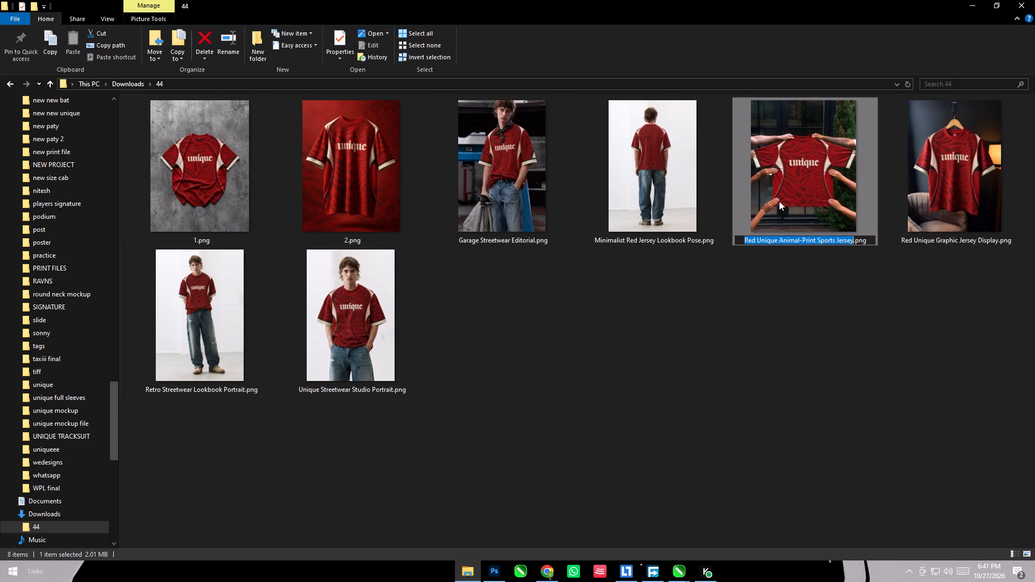
key(3)
click(957, 396)
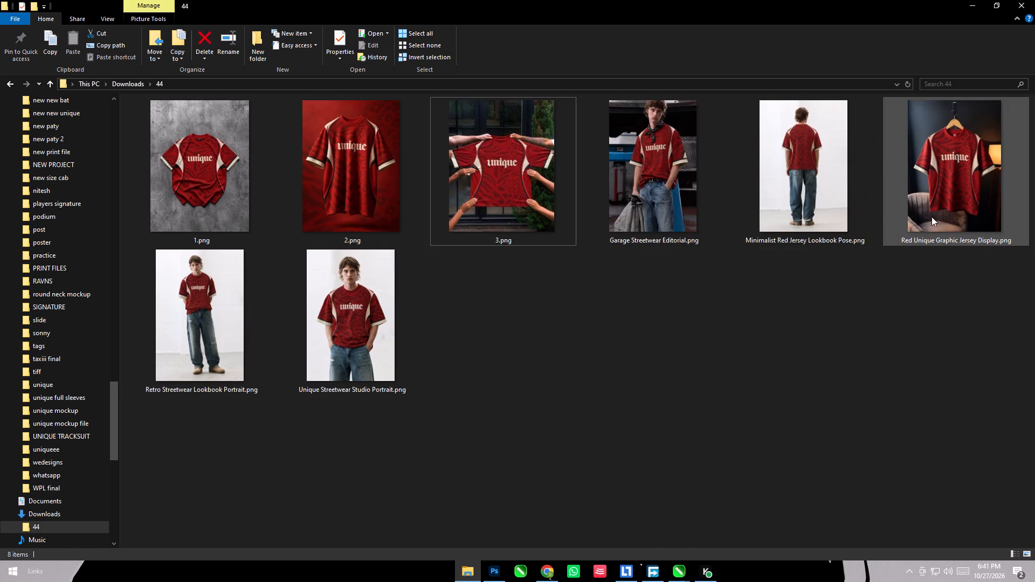
click(953, 205)
key(F2)
key(4)
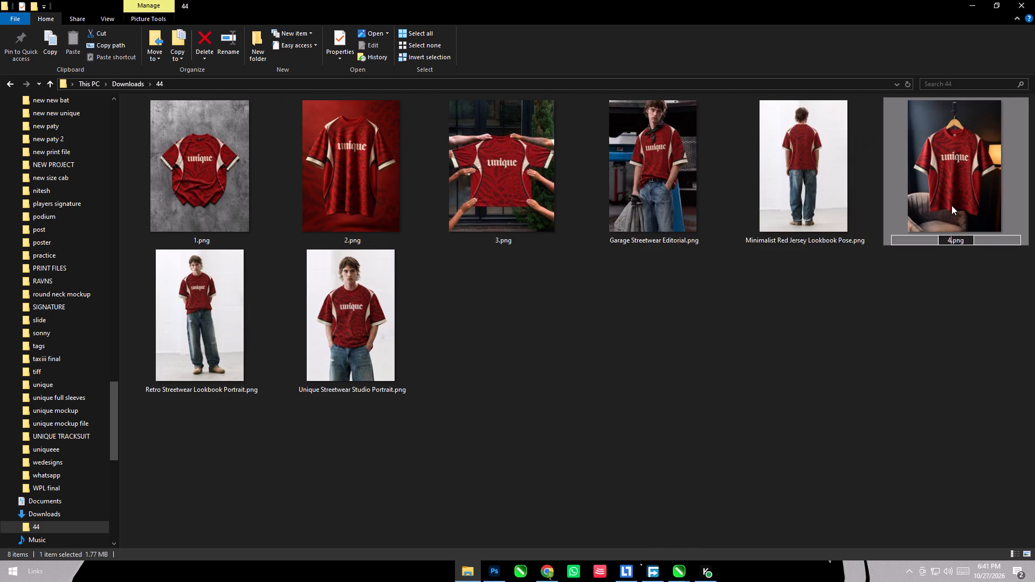
click(839, 445)
Rename the half-length front photo of the man in the red t-shirt as 5 and the back view as 6.
click(385, 346)
key(F2)
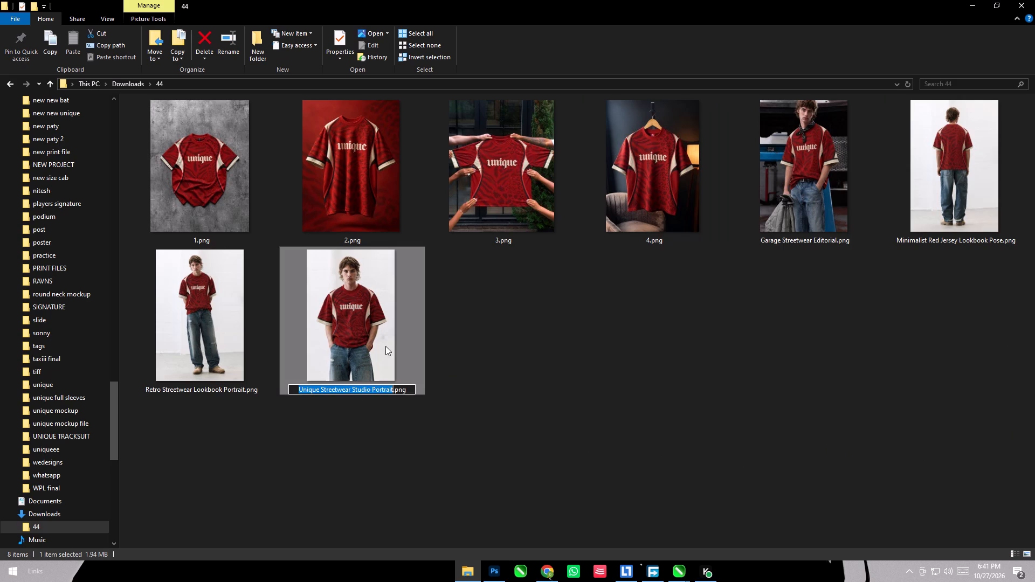
key(5)
click(709, 365)
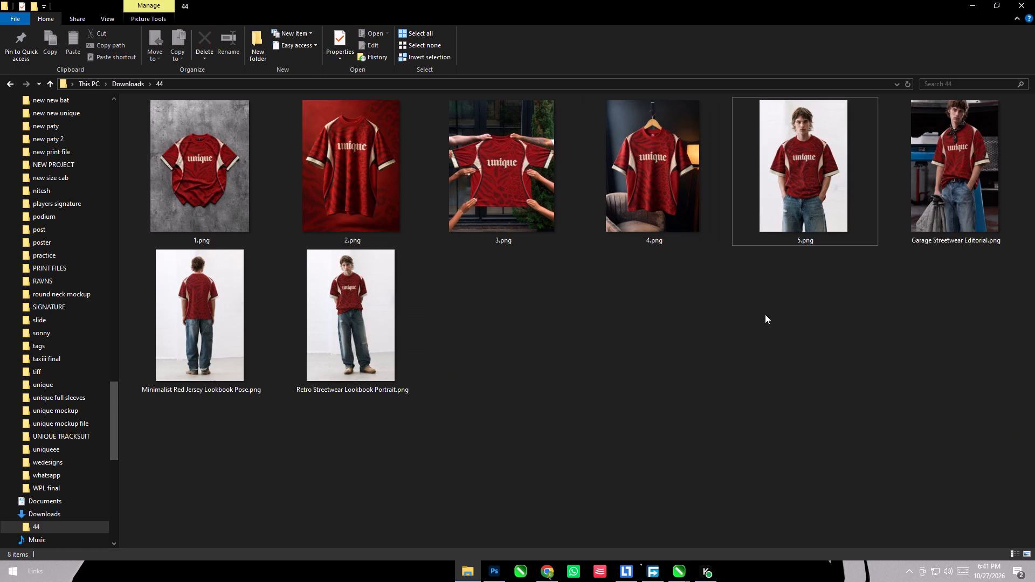
click(203, 306)
key(F2)
key(6)
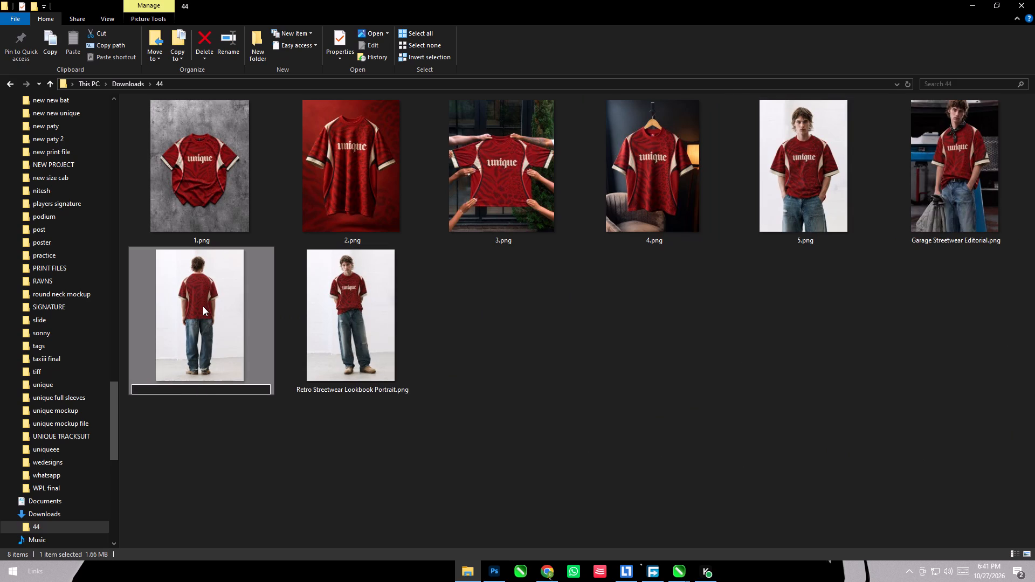
click(489, 347)
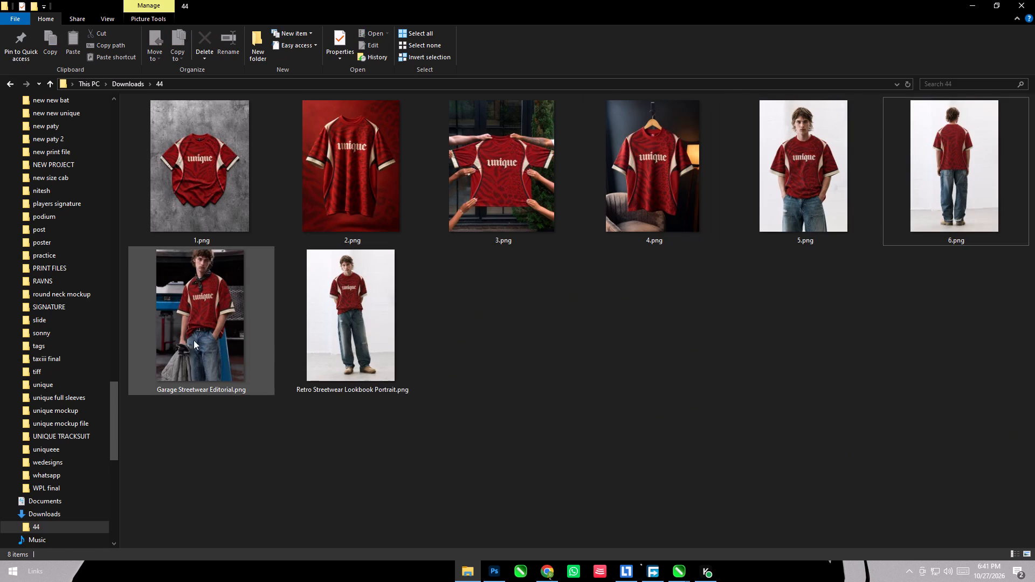
Rename the full-length front photo of the man in the red t-shirt as 7 and the garage photo as 8.
click(331, 344)
key(F2)
key(7)
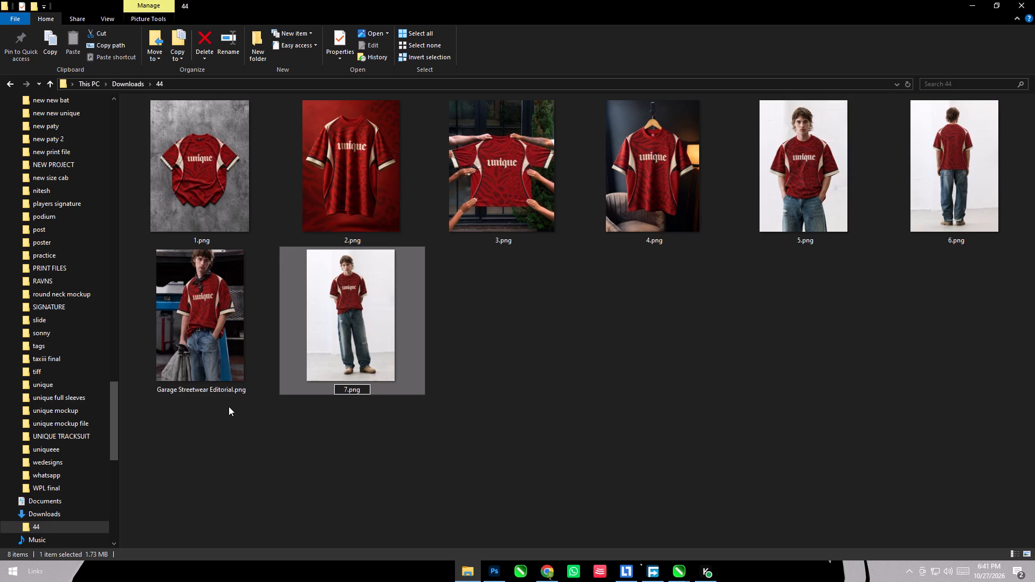
click(227, 368)
click(310, 317)
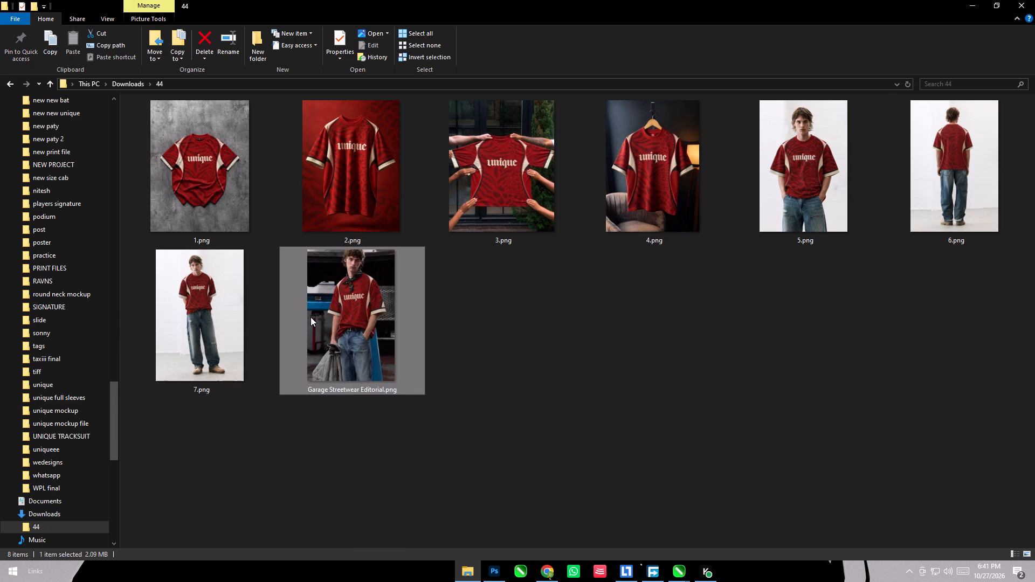
key(F2)
key(8)
click(517, 335)
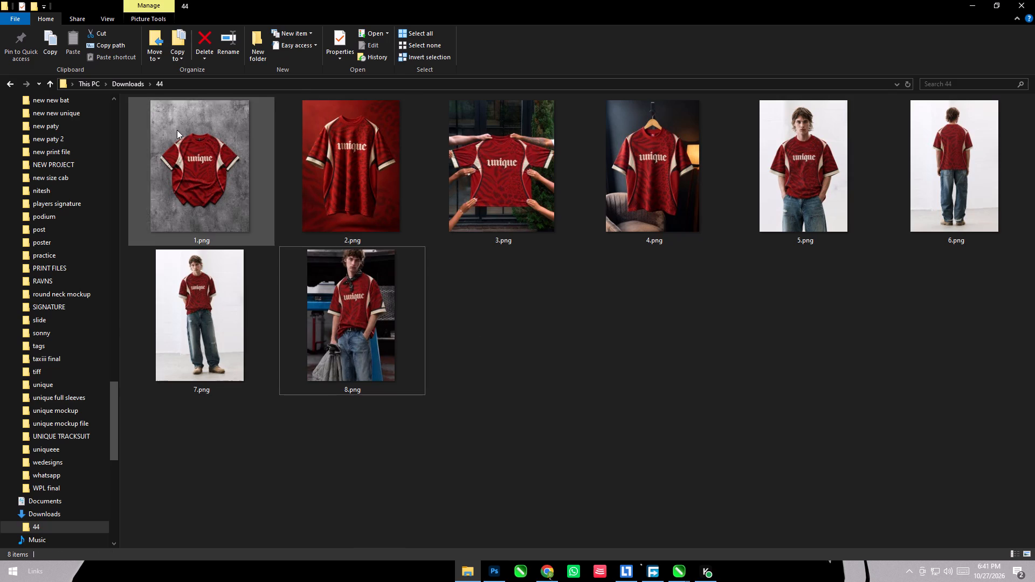
In folder 45, rename the brown t-shirt photo on grey concrete as 1 and the one on the matching brown background as 2.
click(136, 89)
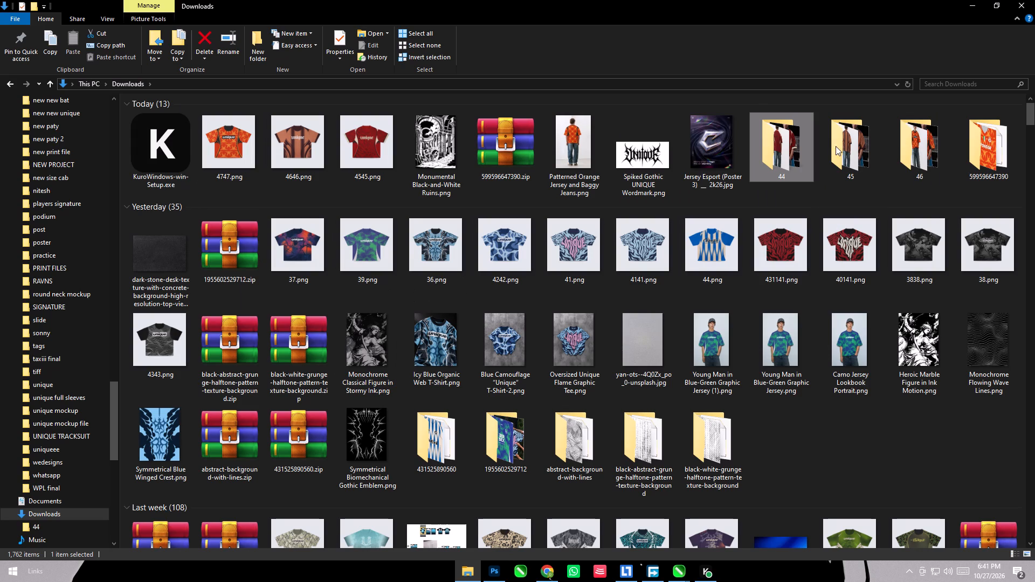
double_click(836, 146)
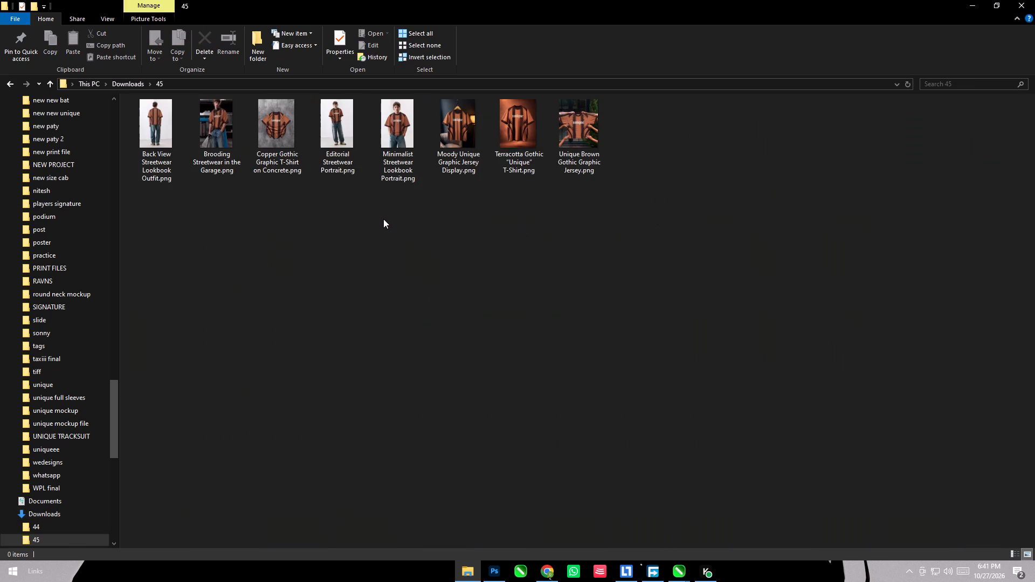
ctrl+scroll(383, 219, up, 19)
click(552, 194)
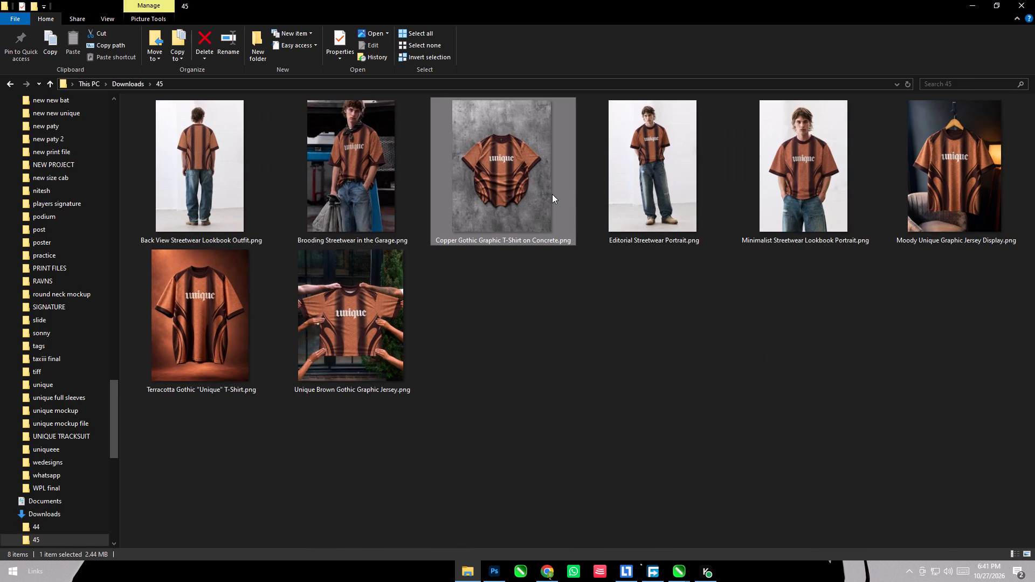
key(F2)
key(1)
click(238, 313)
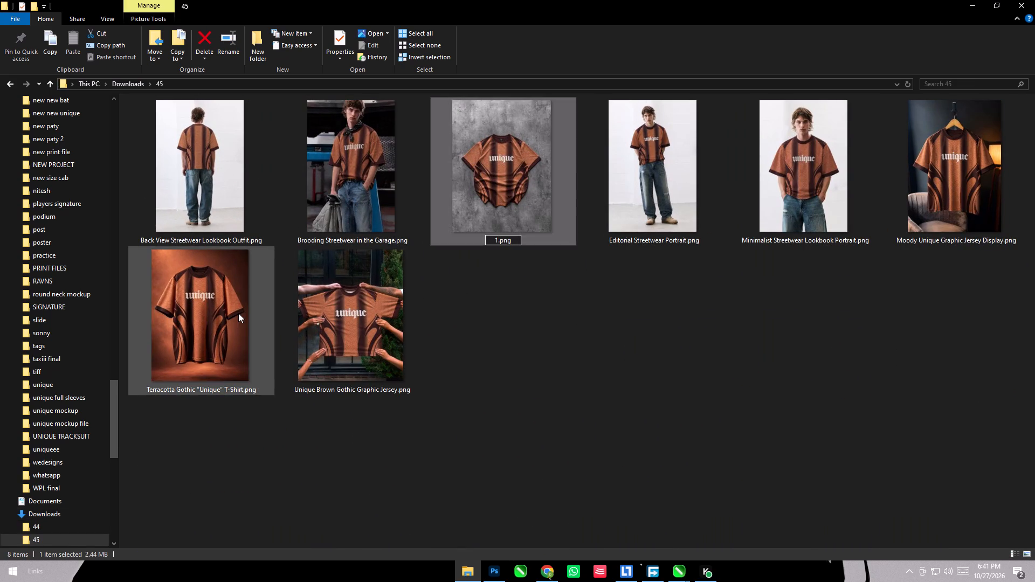
key(F2)
key(2)
click(692, 486)
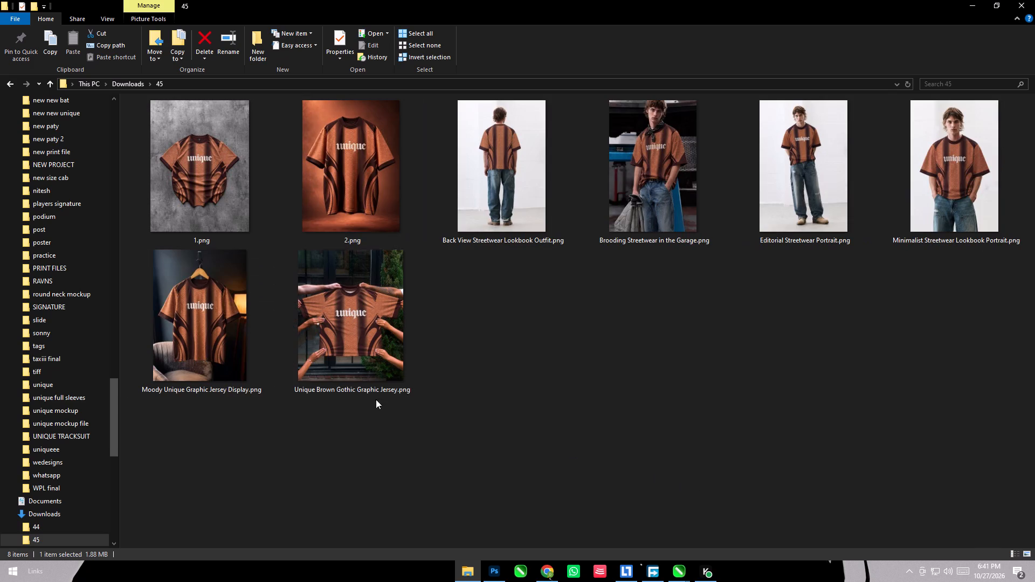
Rename the photo of the brown t-shirt held up by several hands as 3 and the wooden hanger photo as 4.
click(361, 370)
key(F2)
key(3)
click(685, 513)
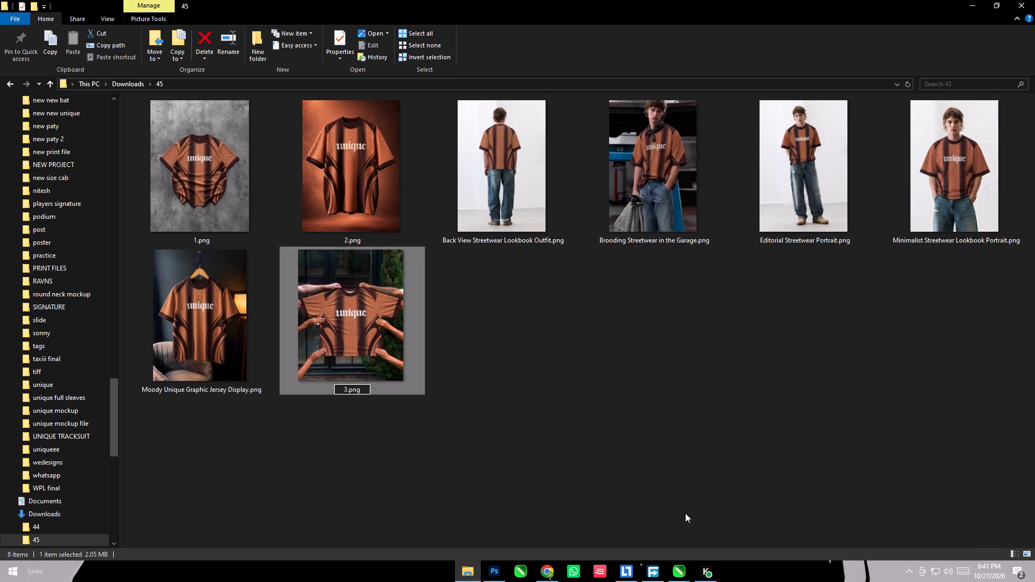
click(324, 344)
key(F2)
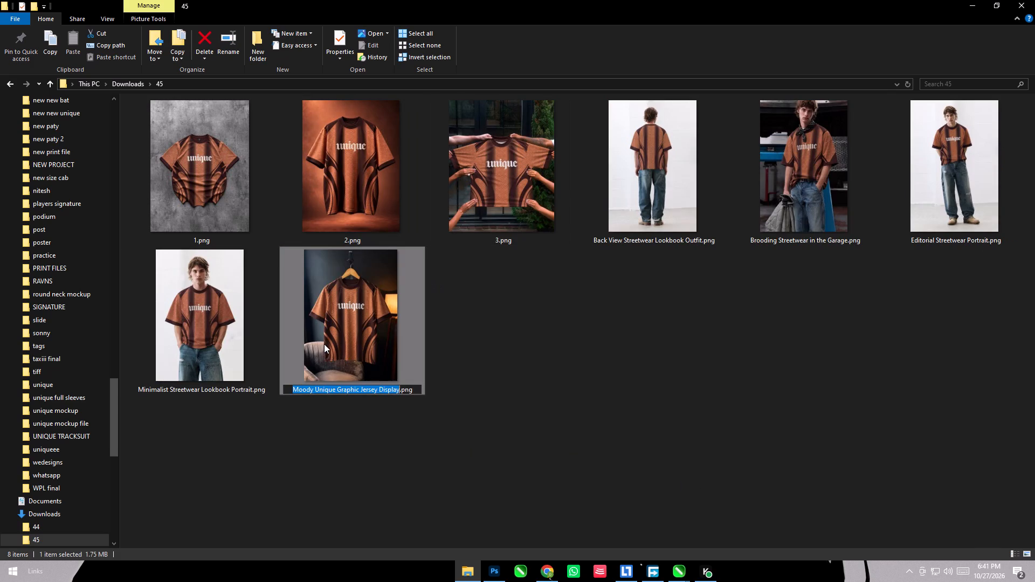
key(4)
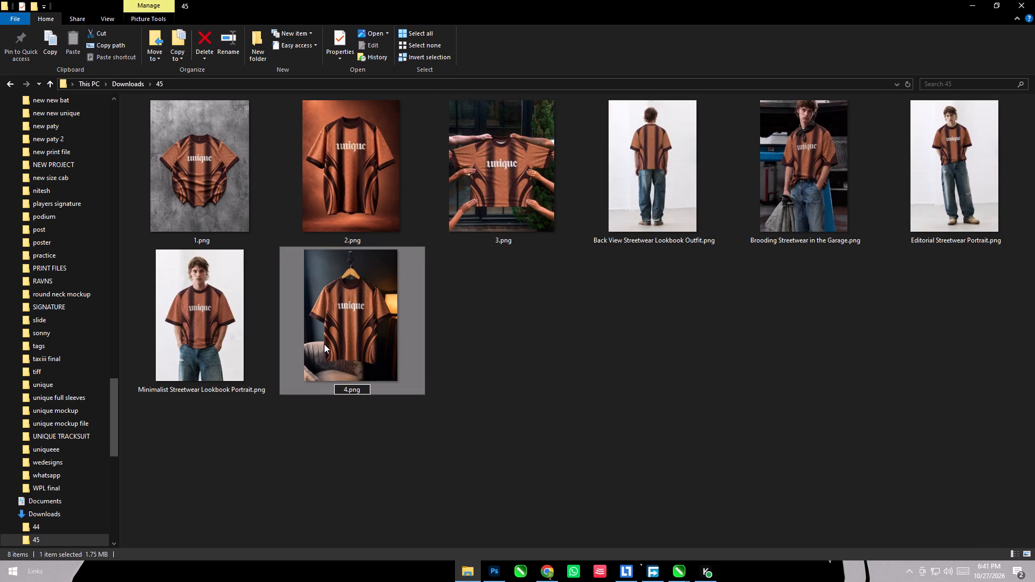
click(631, 394)
Rename the half-length front photo of the man in the brown t-shirt as 5 and the back view as 6.
click(354, 322)
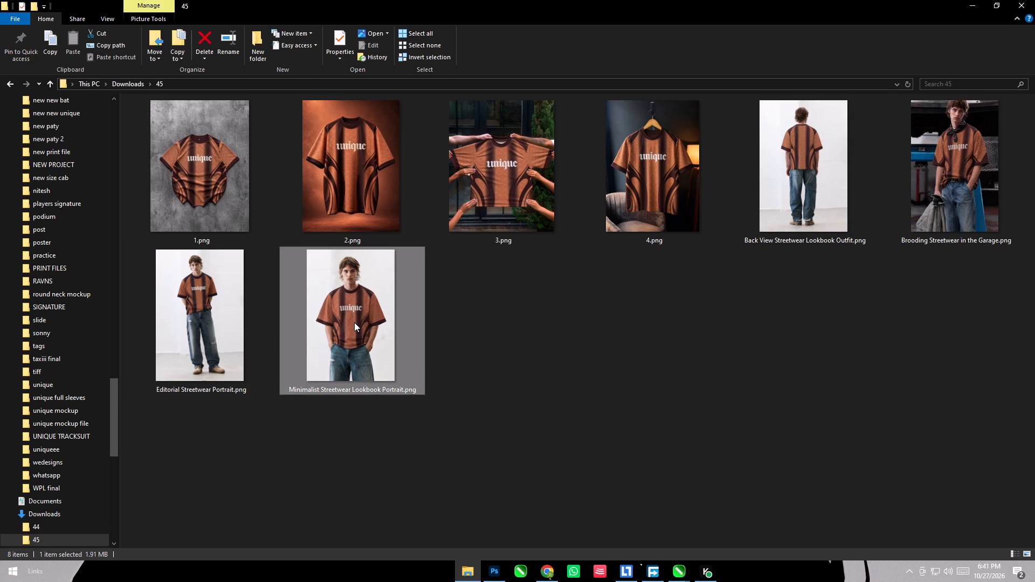
key(F2)
key(5)
click(821, 171)
key(F2)
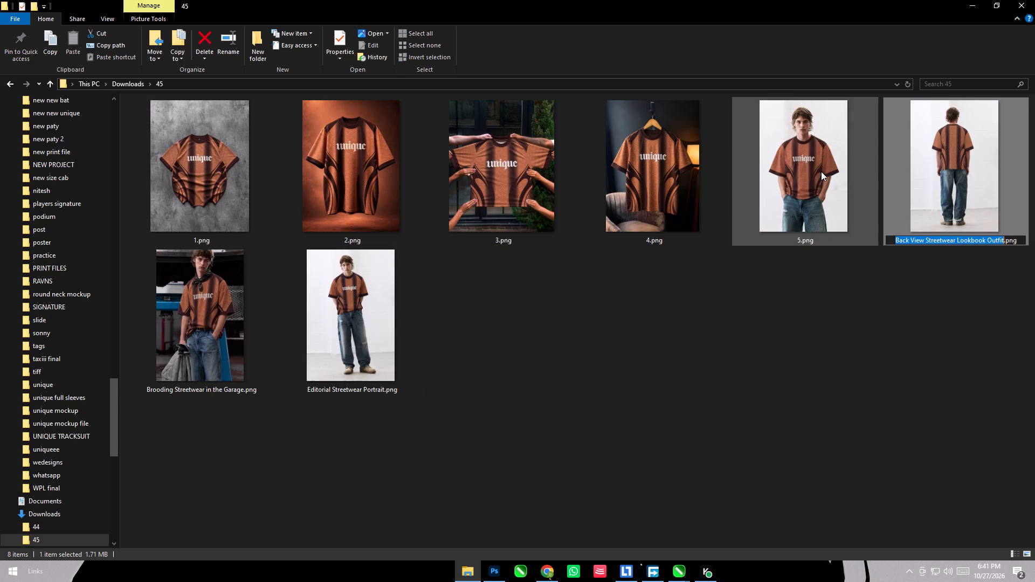
key(6)
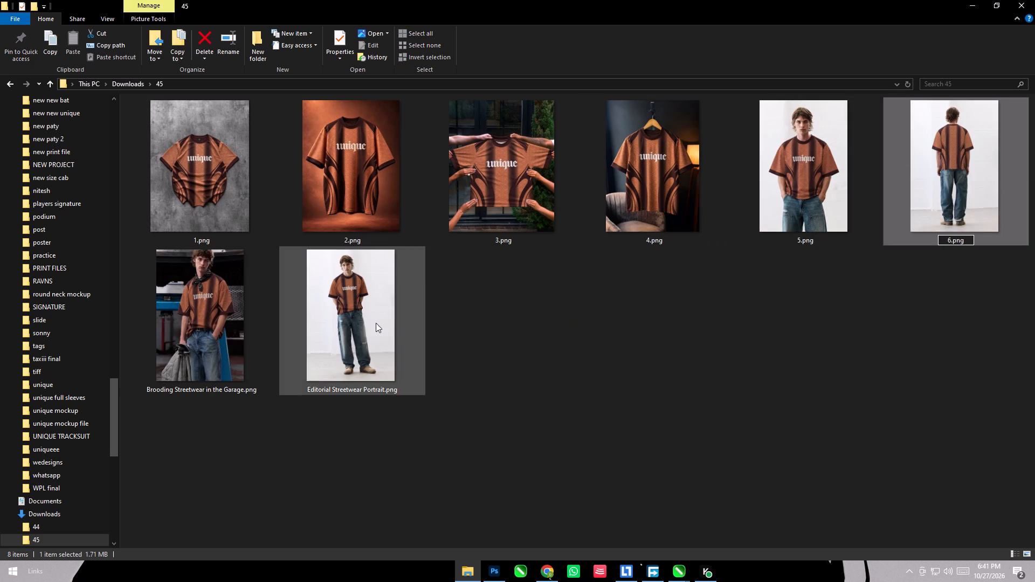
Rename the full-length front photo of the man in the brown t-shirt as 7 and the garage photo as 8.
click(376, 323)
key(F2)
key(7)
click(192, 298)
key(F2)
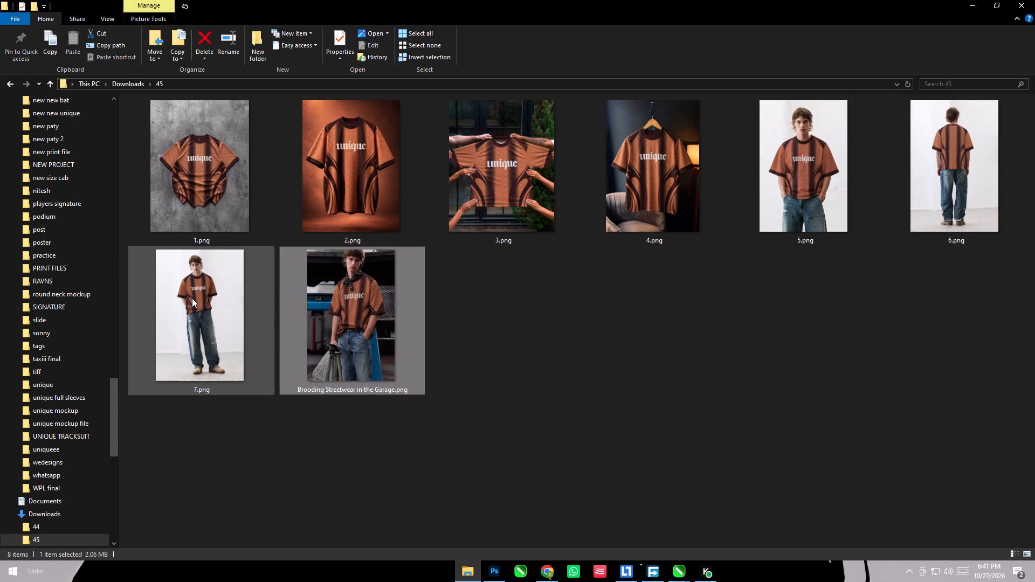
key(8)
click(708, 375)
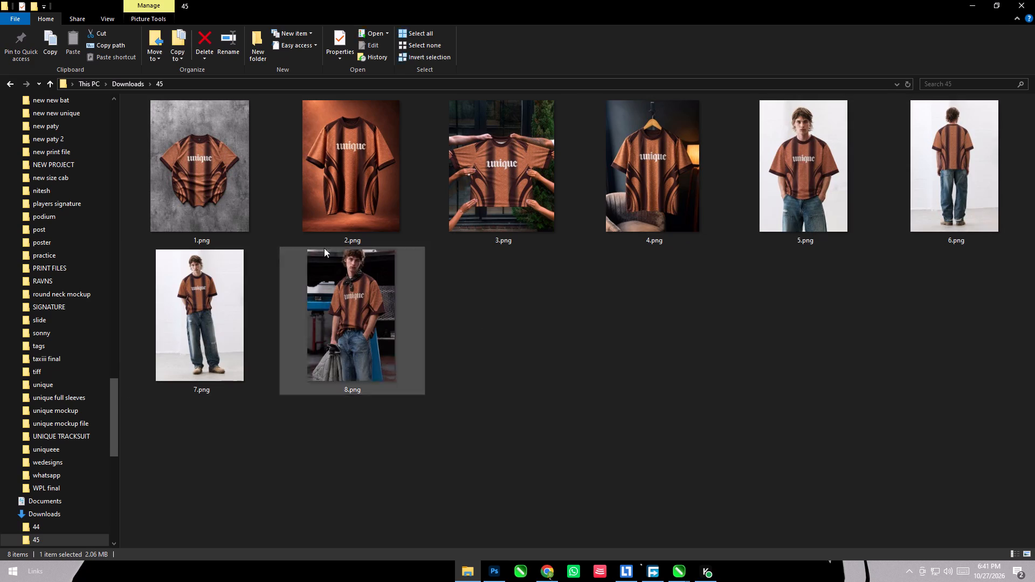
In folder 46, rename the orange t-shirt photo on grey concrete as 1 and the one on the matching orange background as 2.
click(132, 81)
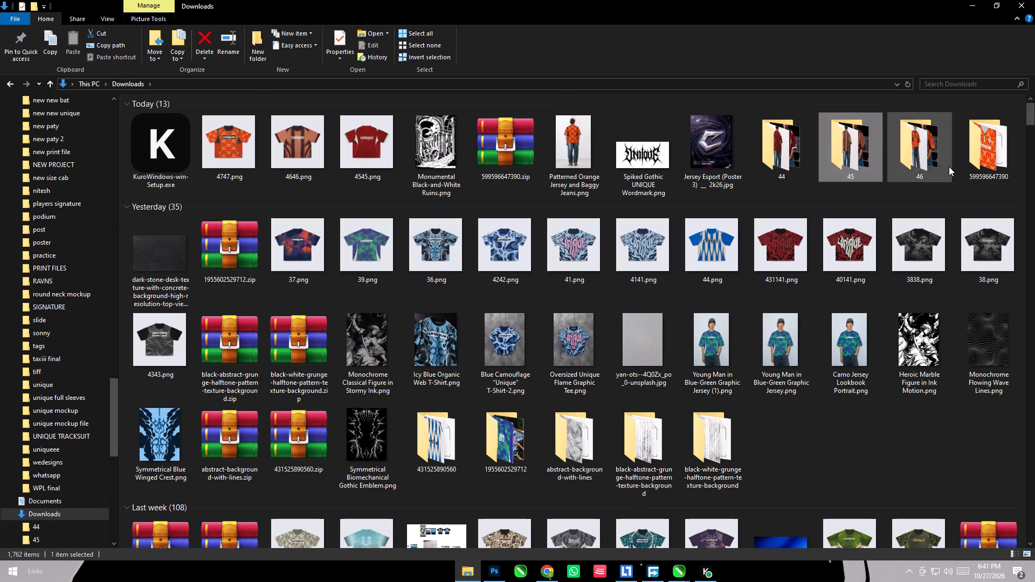
double_click(919, 153)
ctrl+scroll(340, 162, up, 10)
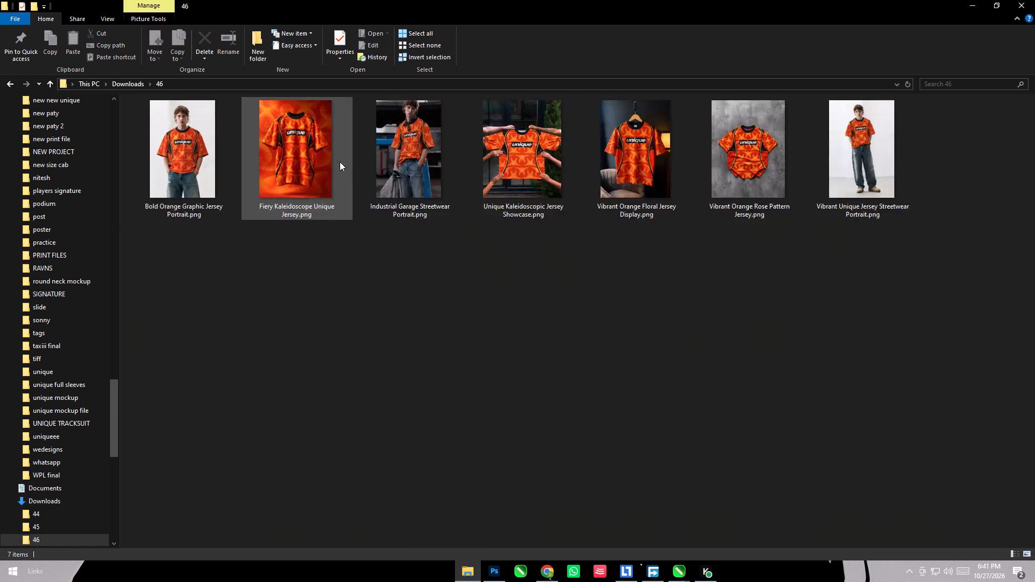
ctrl+scroll(340, 162, up, 5)
click(933, 162)
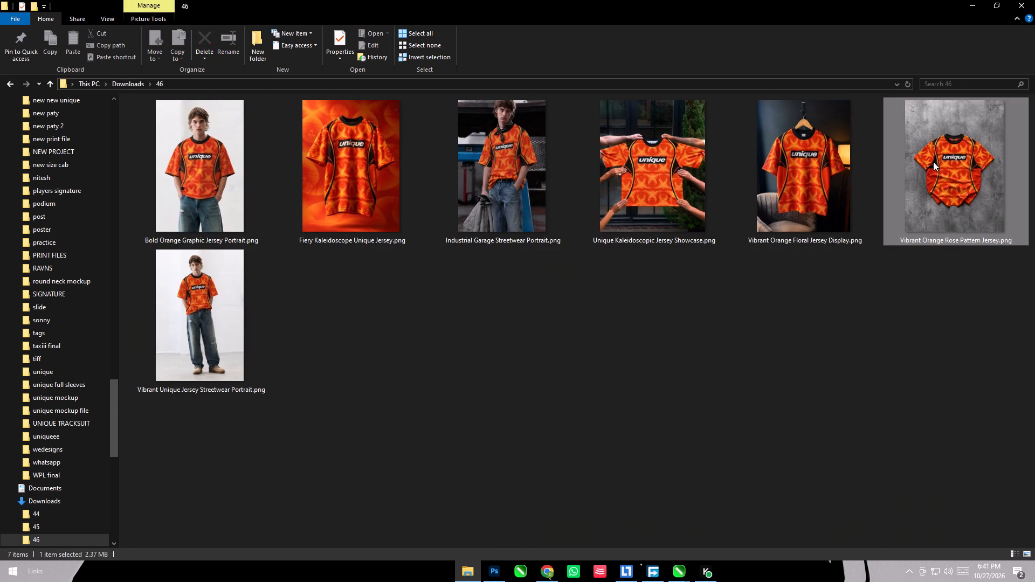
key(F2)
key(1)
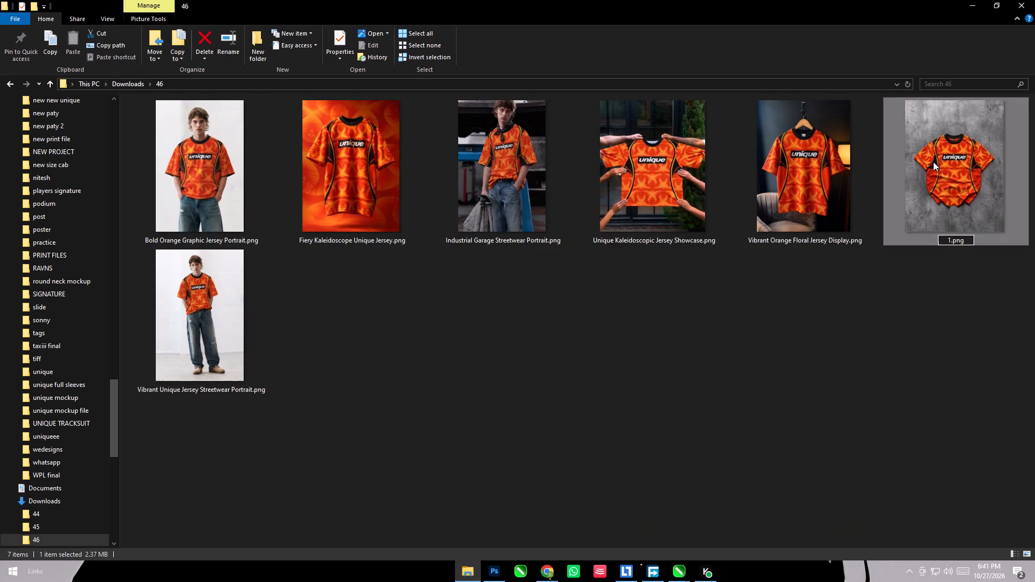
click(381, 160)
key(F2)
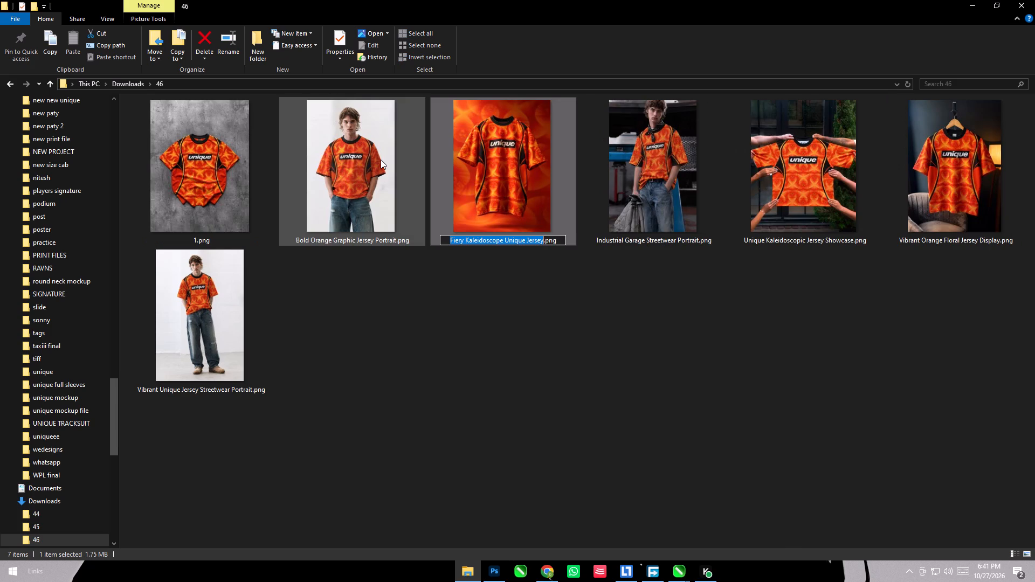
key(2)
click(494, 349)
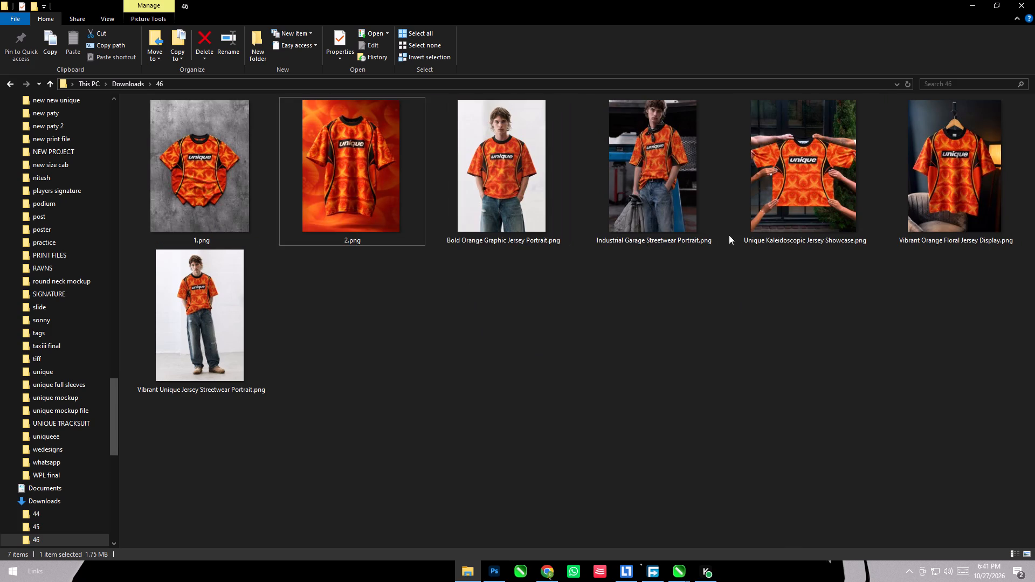
Rename the photo of the orange t-shirt held up by several hands as 3 and the wooden hanger photo as 4.
click(768, 188)
key(F2)
key(3)
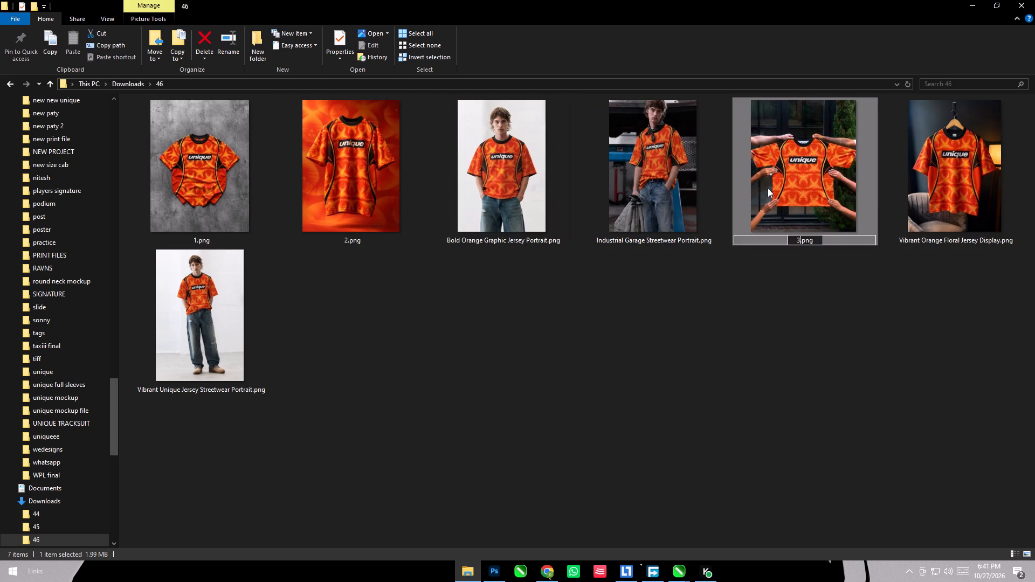
click(927, 178)
key(F2)
key(4)
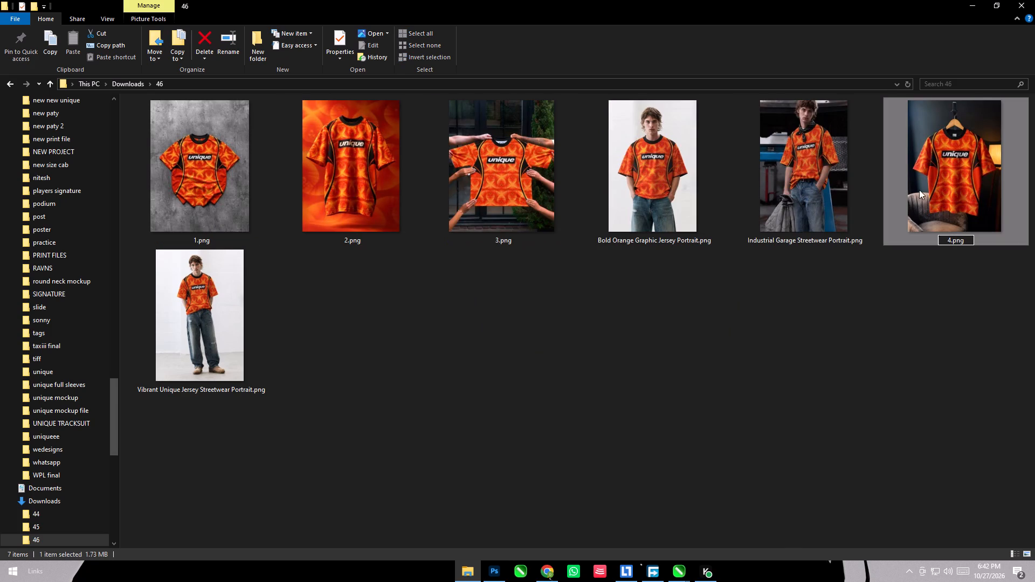
Rename the half-length front photo of the man in the orange t-shirt as 5 and the full-length front photo as 7.
click(695, 204)
key(F2)
key(5)
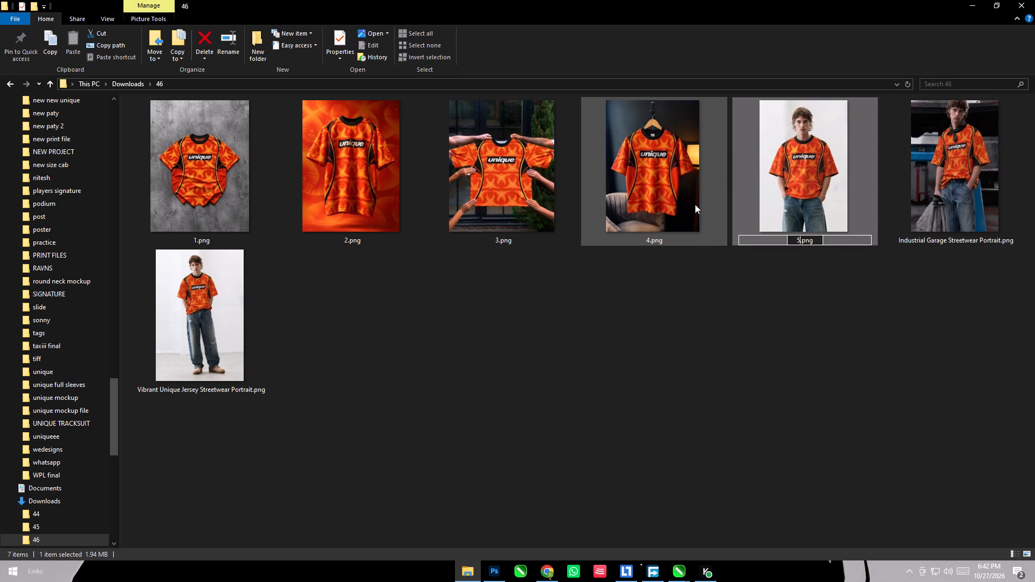
click(211, 303)
key(F2)
key(6)
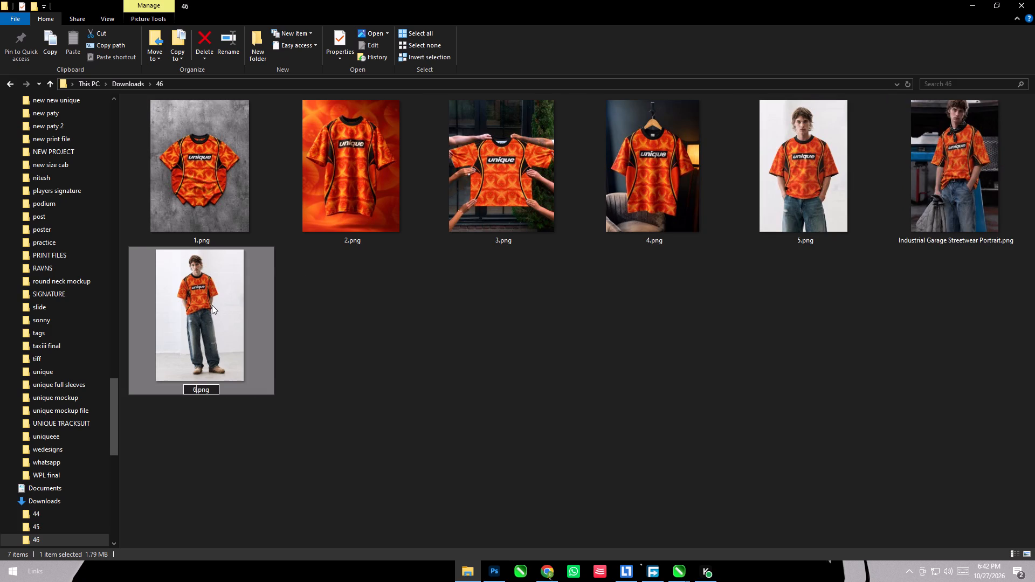
key(BackSpace)
key(7)
click(551, 427)
Rename the garage photo of the man in the orange t-shirt as 8.
click(229, 306)
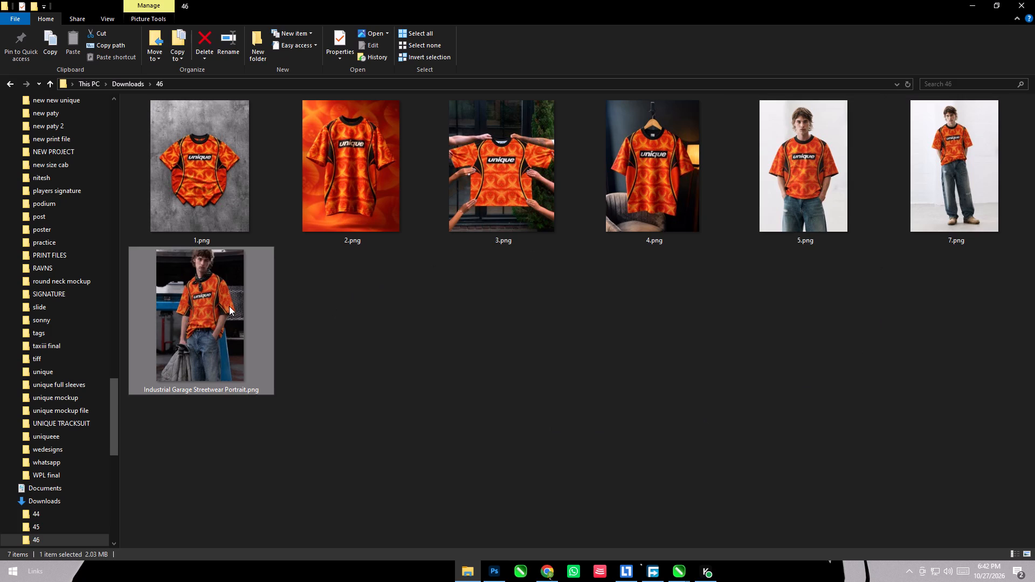
key(F2)
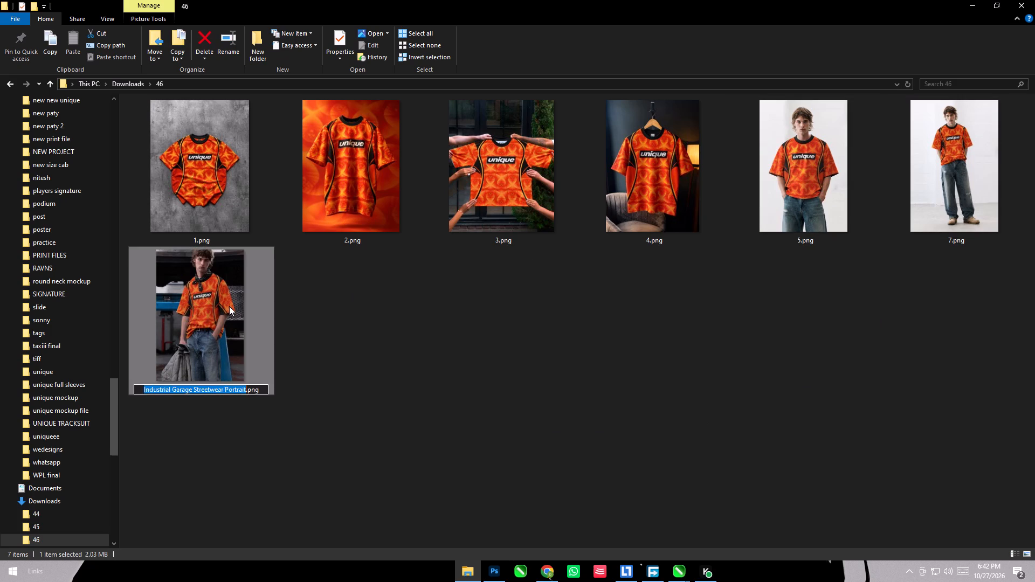
key(8)
click(371, 309)
Move the back-view photo of the man in the orange t-shirt from Downloads into folder 46 and rename it as 6.
click(121, 86)
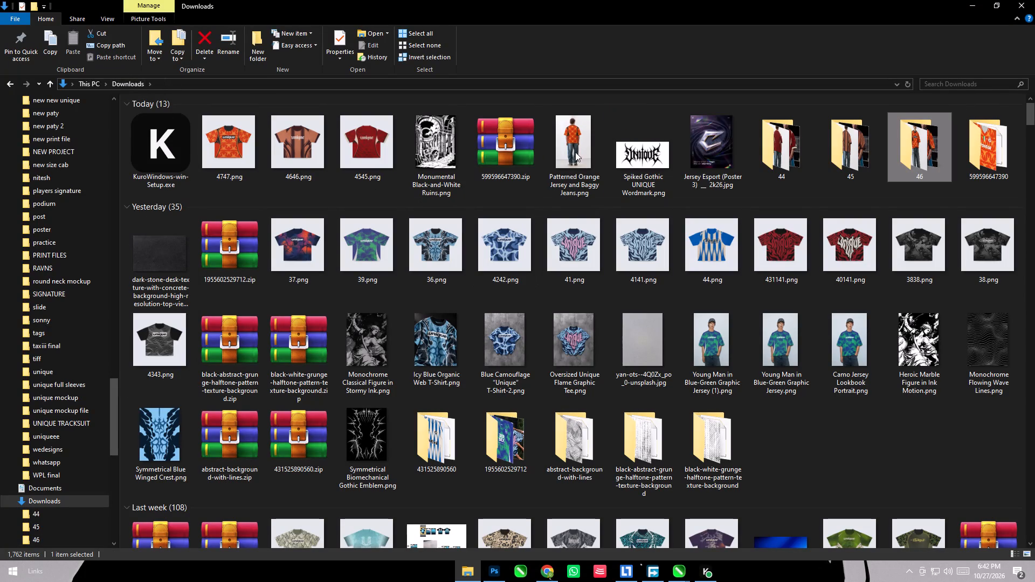
drag(575, 152, 909, 161)
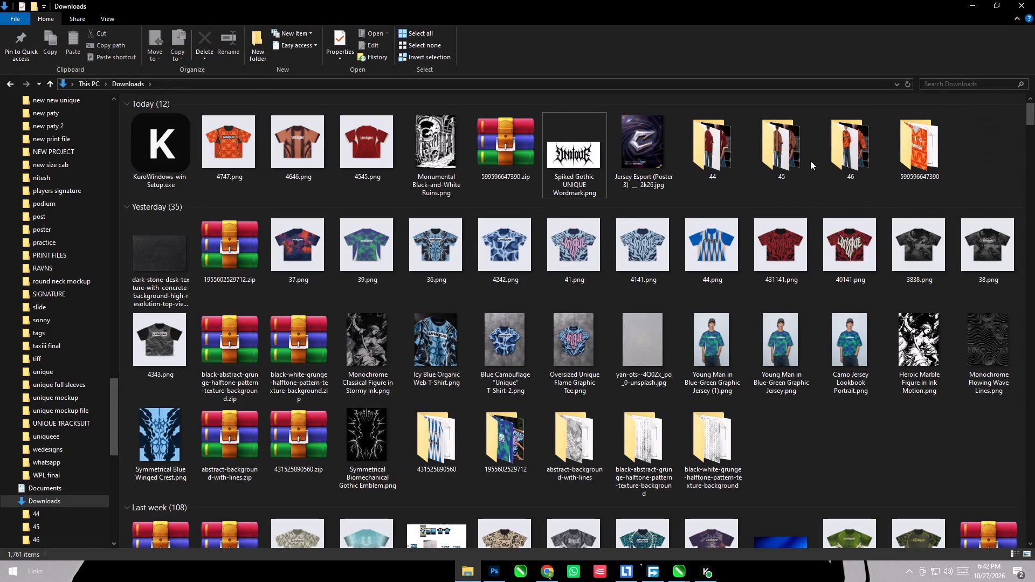
double_click(824, 156)
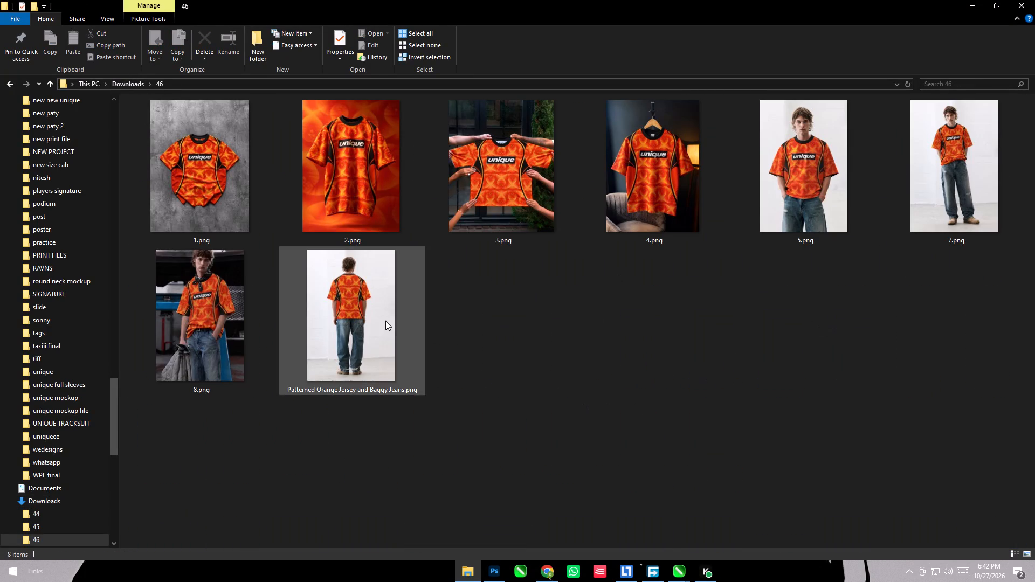
click(385, 321)
key(F2)
key(6)
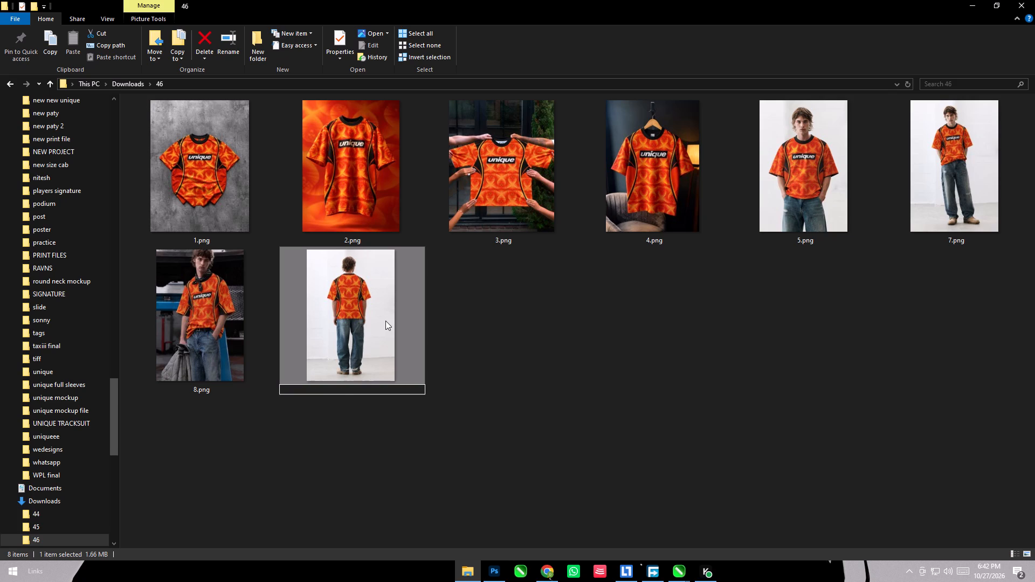
click(610, 483)
In Chrome, collapse the mockup and T-SHIRT MOCK tab groups and bring up the Pinterest pin page.
click(130, 78)
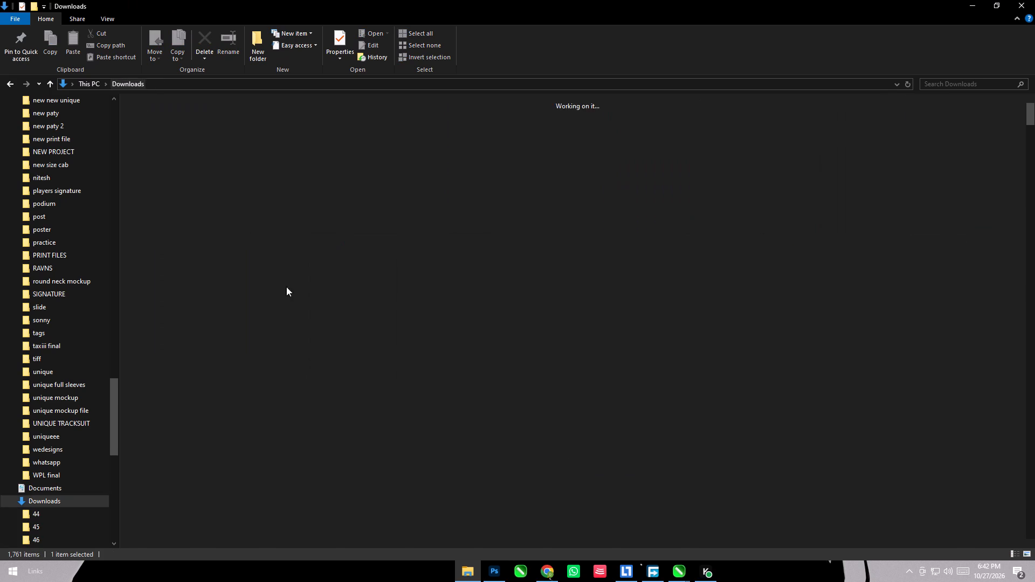
click(974, 0)
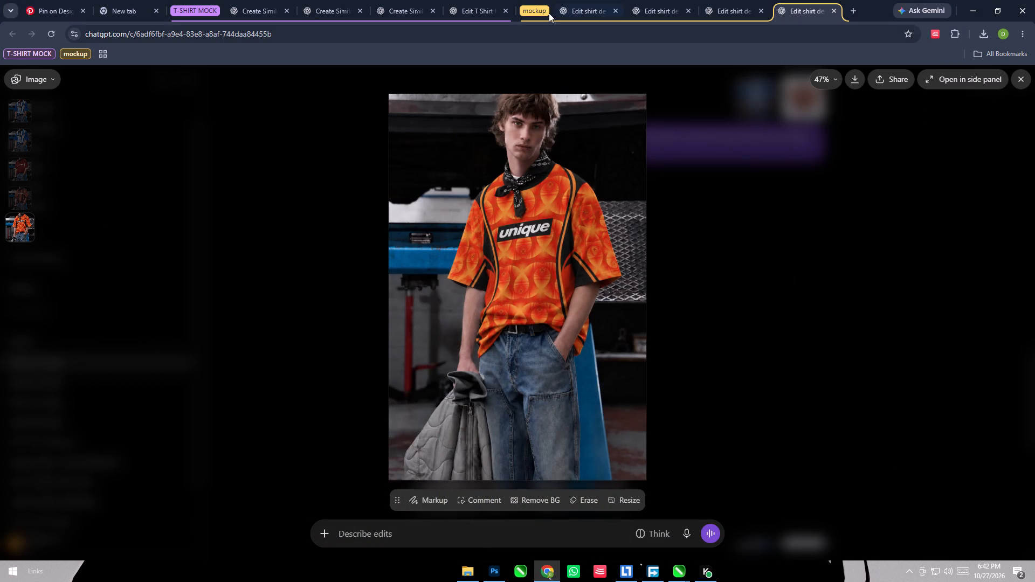
click(541, 10)
click(198, 6)
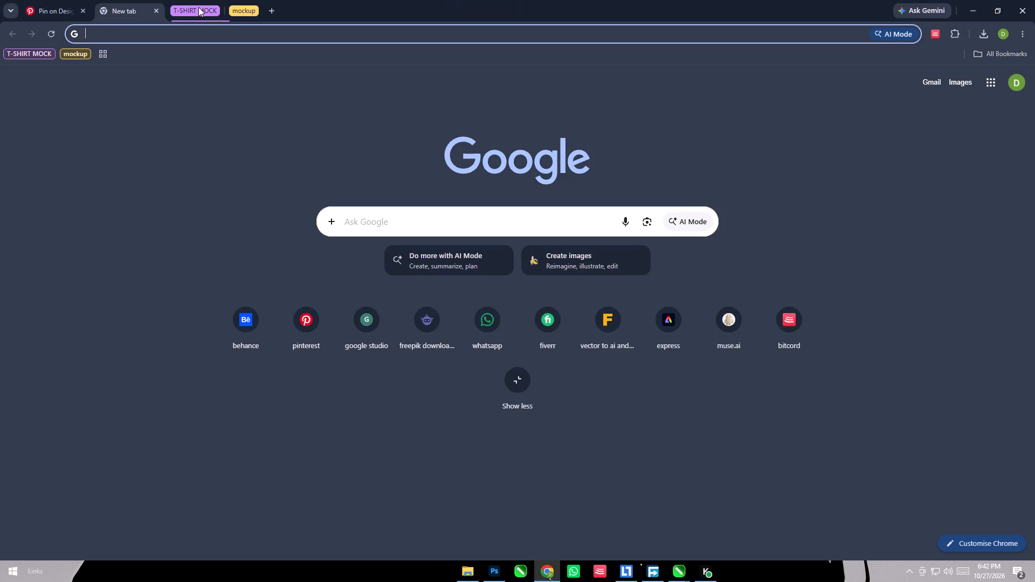
click(106, 2)
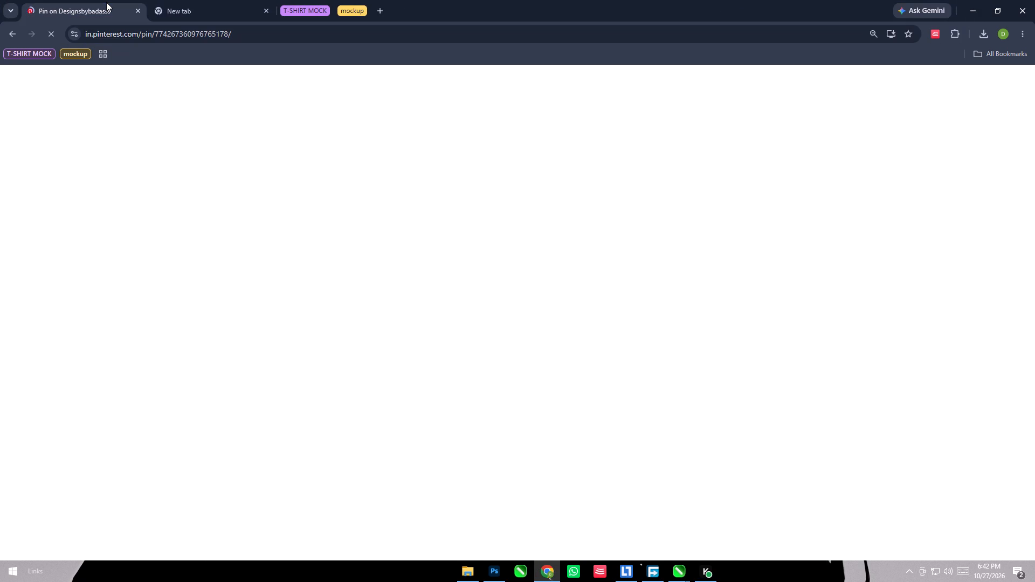
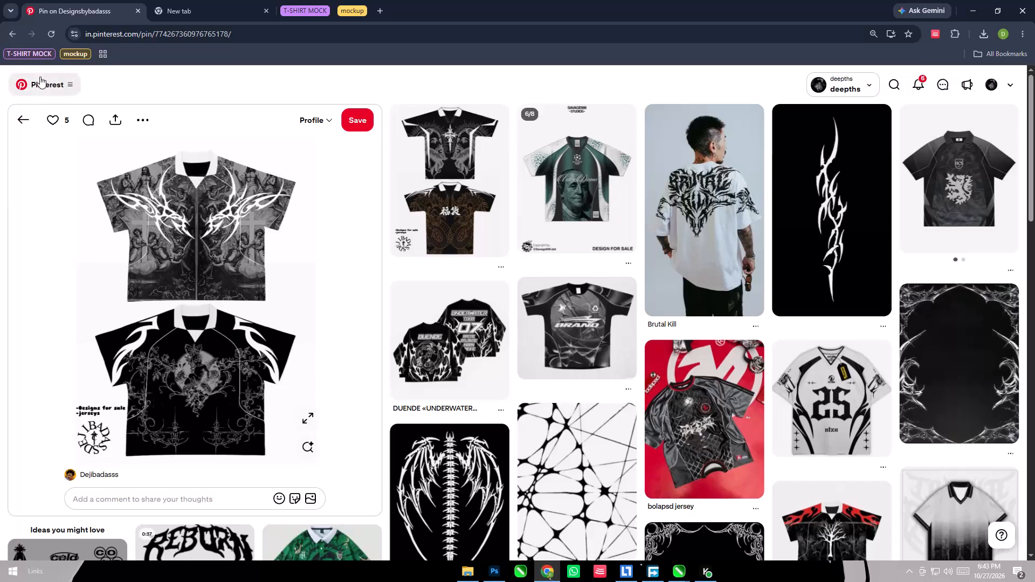
Go to the Pinterest home feed and look through the pins for jersey and graphic design references.
click(55, 174)
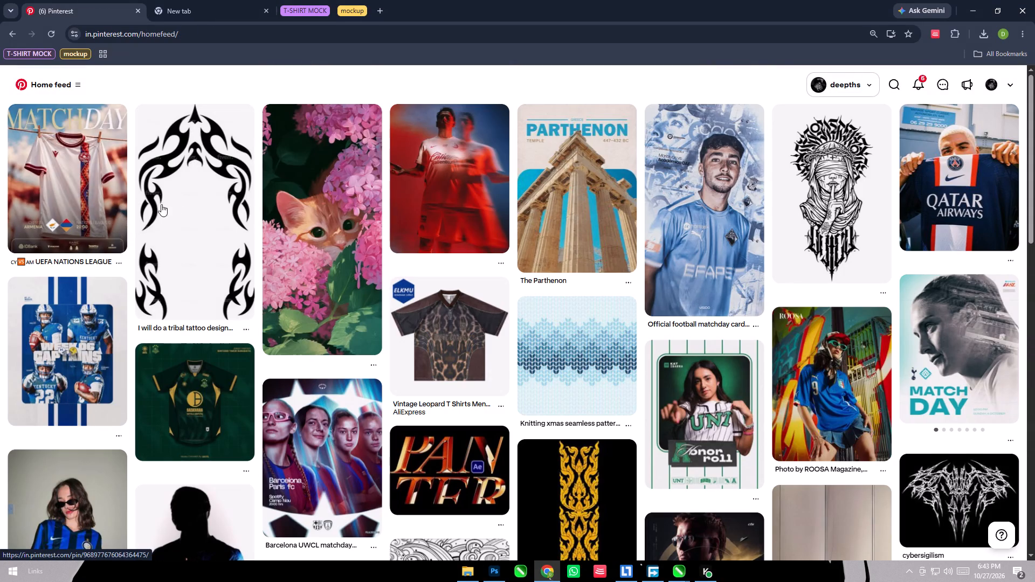
scroll(352, 229, down, 7)
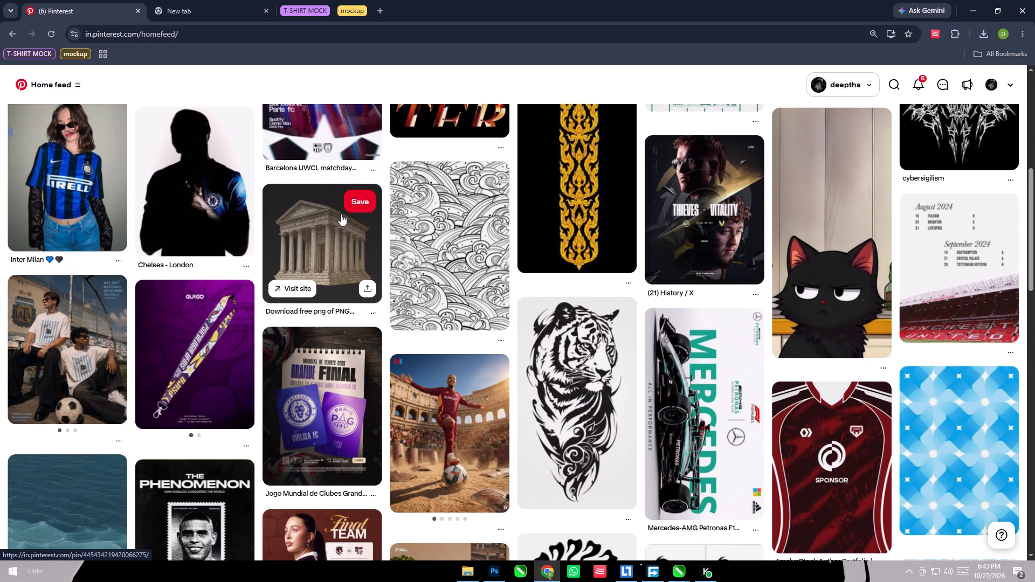
scroll(327, 274, down, 3)
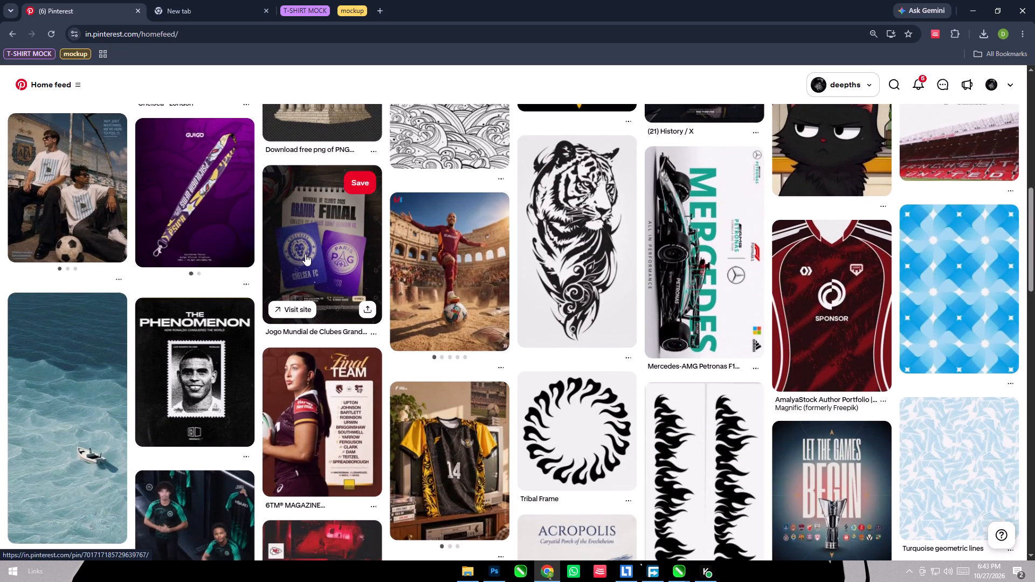
scroll(305, 254, down, 3)
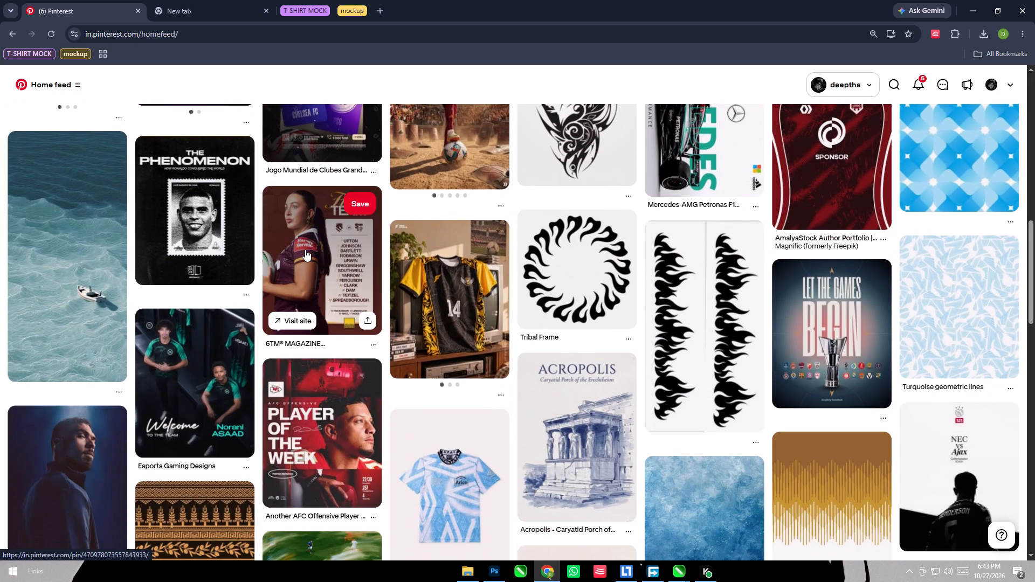
scroll(305, 248, down, 5)
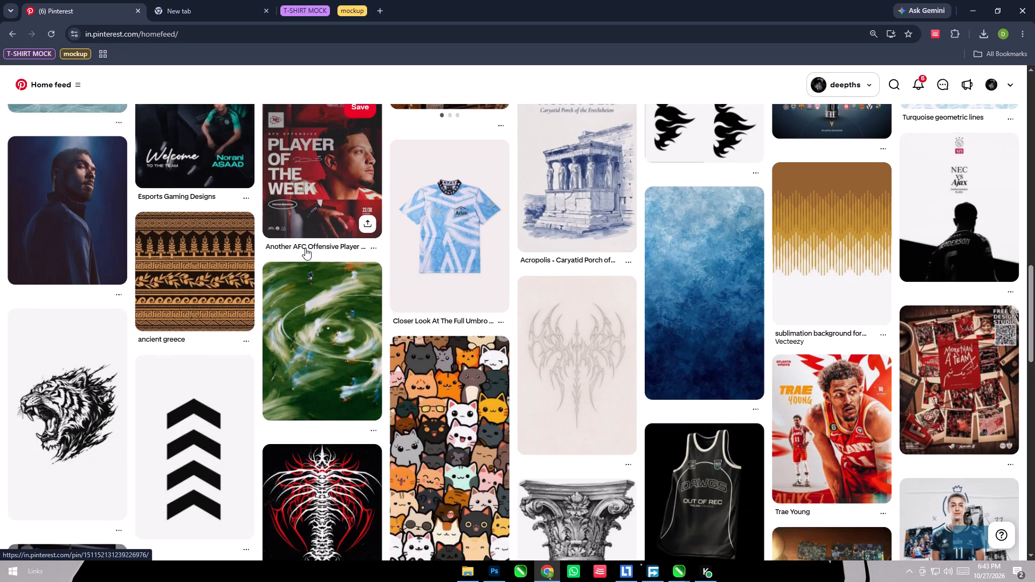
scroll(305, 248, down, 6)
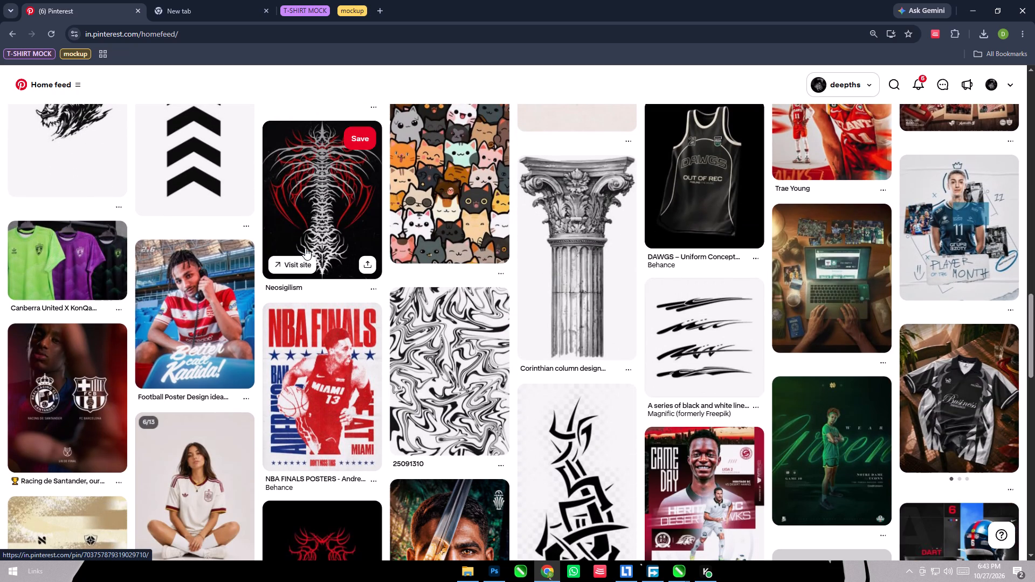
scroll(923, 477, down, 3)
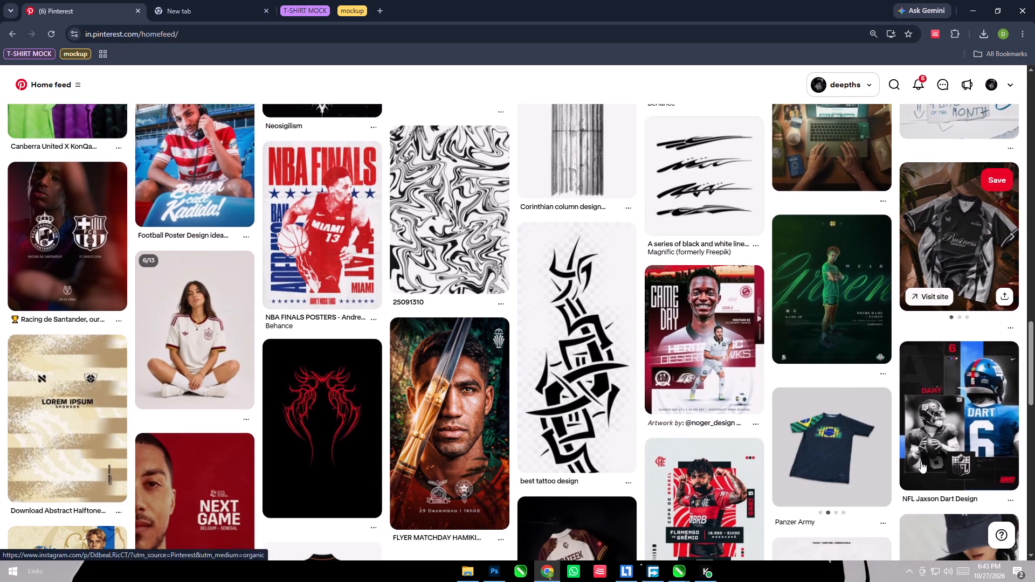
scroll(914, 445, down, 2)
scroll(903, 401, down, 4)
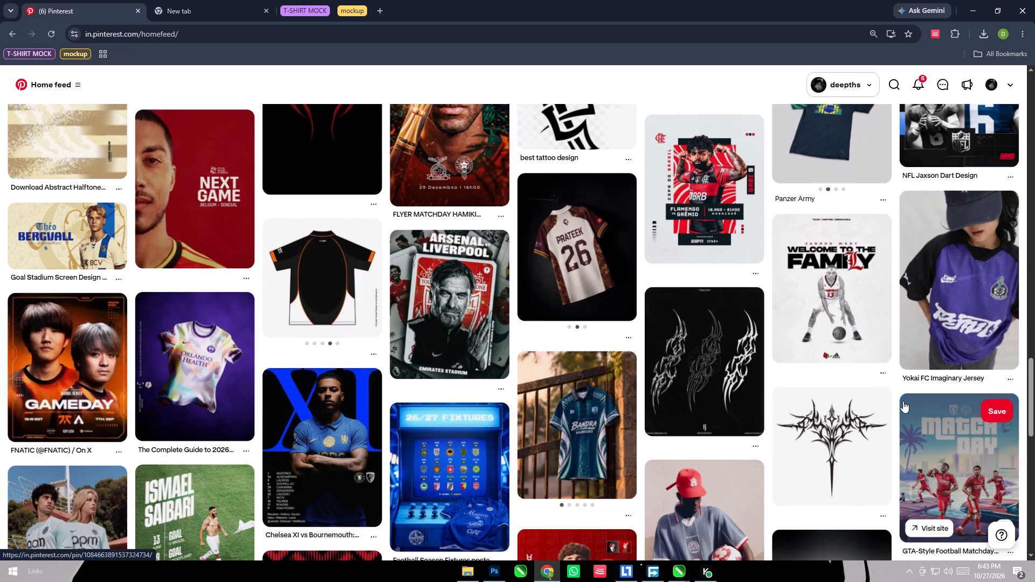
Open the black, white and orange jersey pin by Wonderspace and view its first image, the VCT Americas front.
click(305, 268)
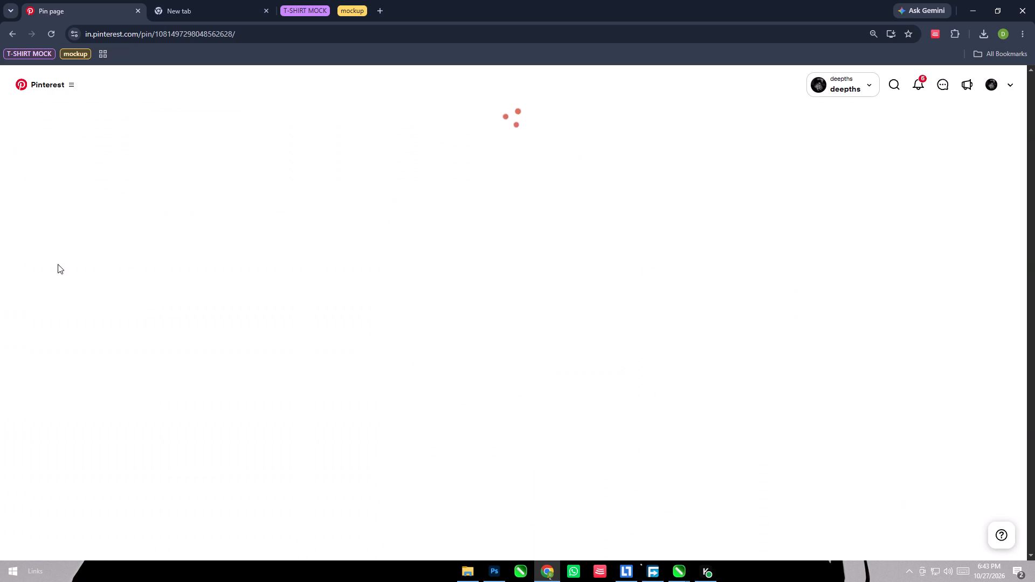
click(22, 257)
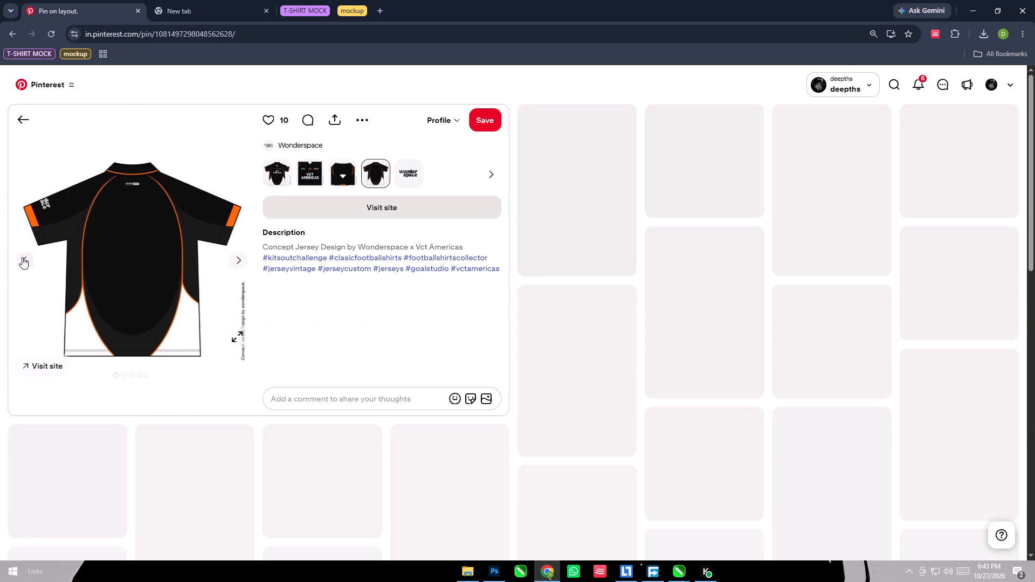
click(22, 257)
click(22, 257)
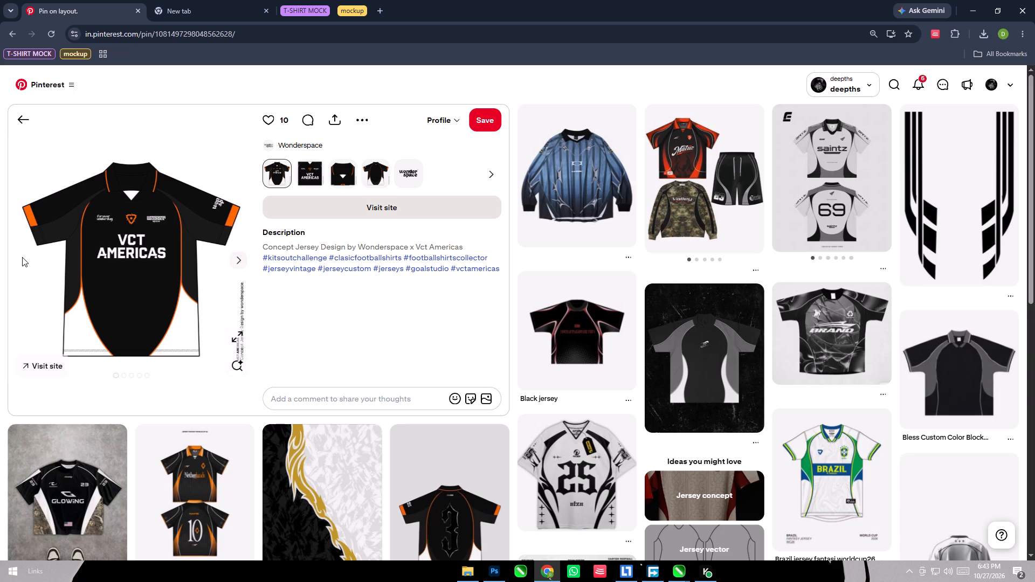
scroll(284, 290, down, 5)
Open the related pin of the blue striped long-sleeve jersey with a black collar and examine its similar designs.
scroll(340, 272, up, 5)
click(559, 186)
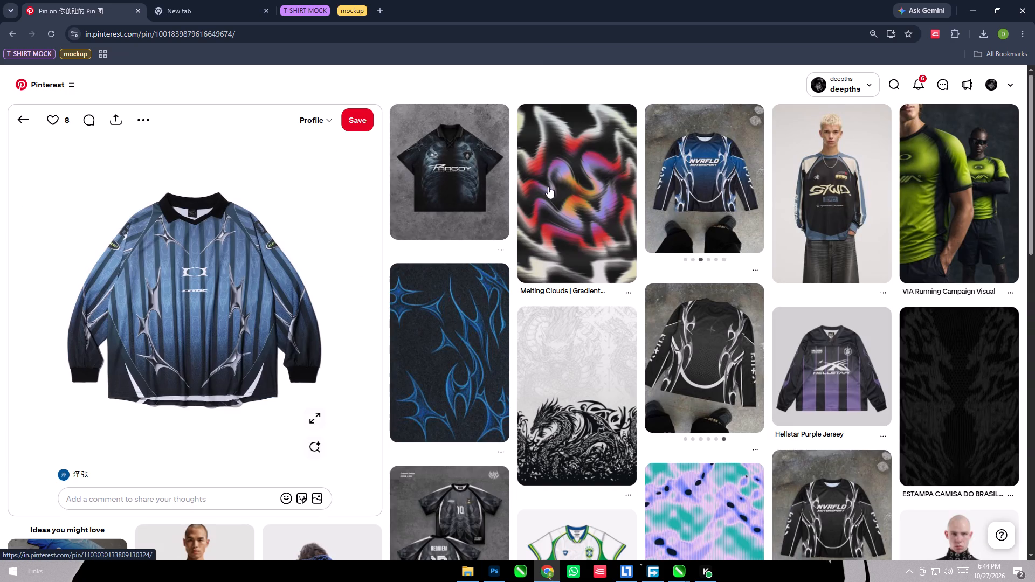
scroll(545, 186, down, 3)
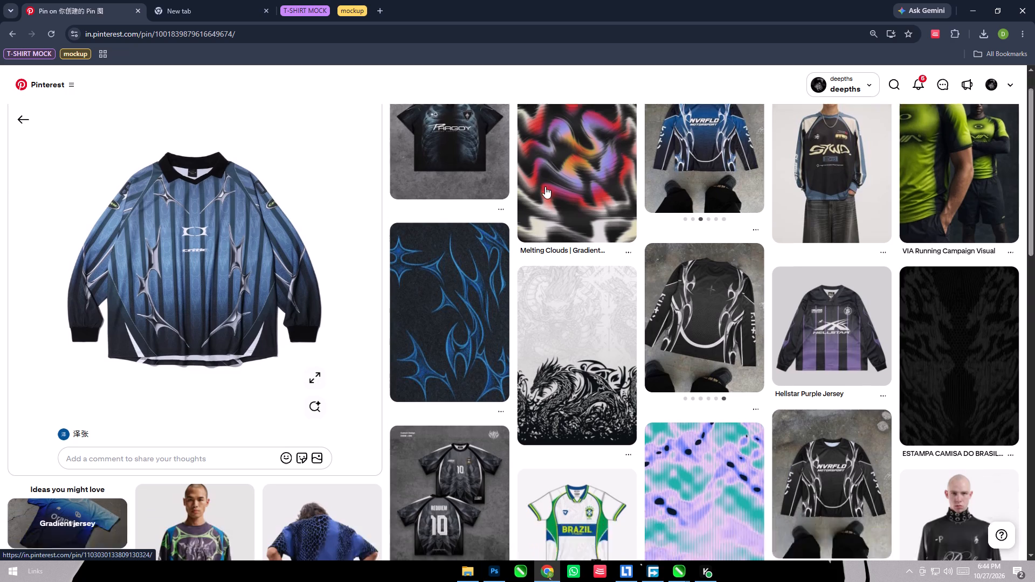
scroll(545, 186, down, 4)
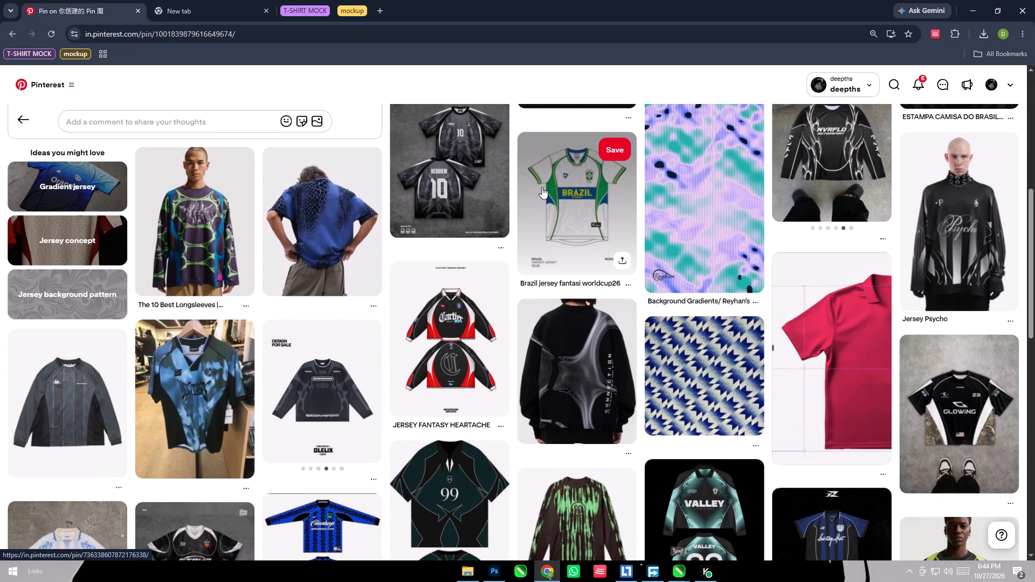
scroll(542, 187, down, 3)
Open the Melting Clouds gradient pin and look through the related abstract gradient and liquid patterns.
scroll(542, 187, up, 9)
scroll(579, 145, up, 1)
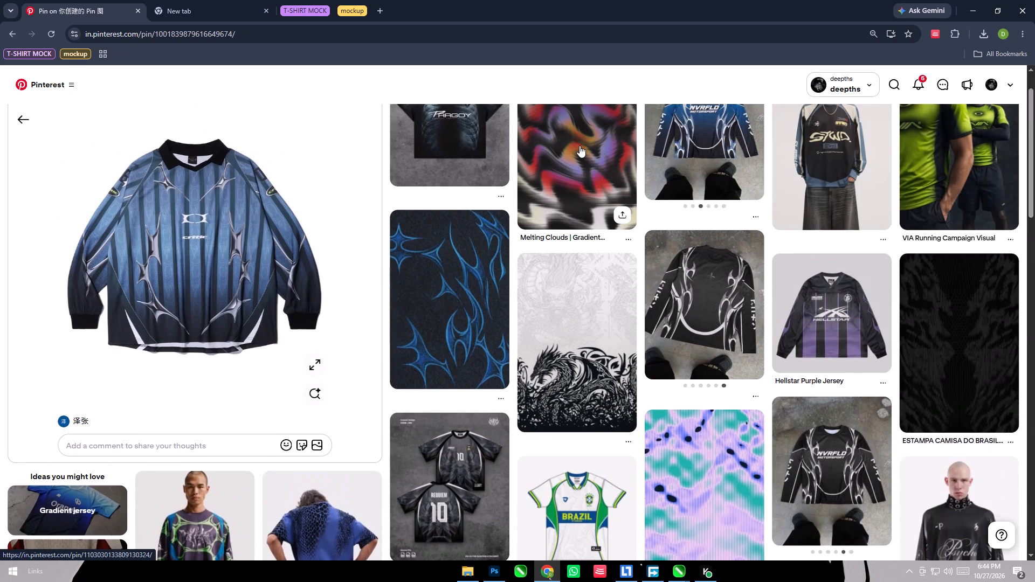
scroll(579, 145, up, 3)
click(579, 203)
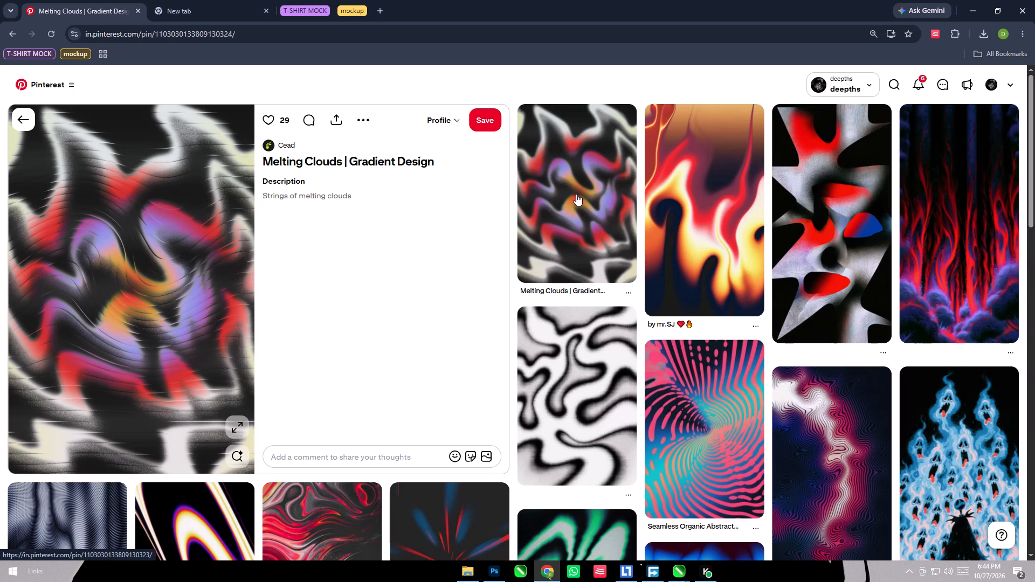
scroll(576, 194, down, 4)
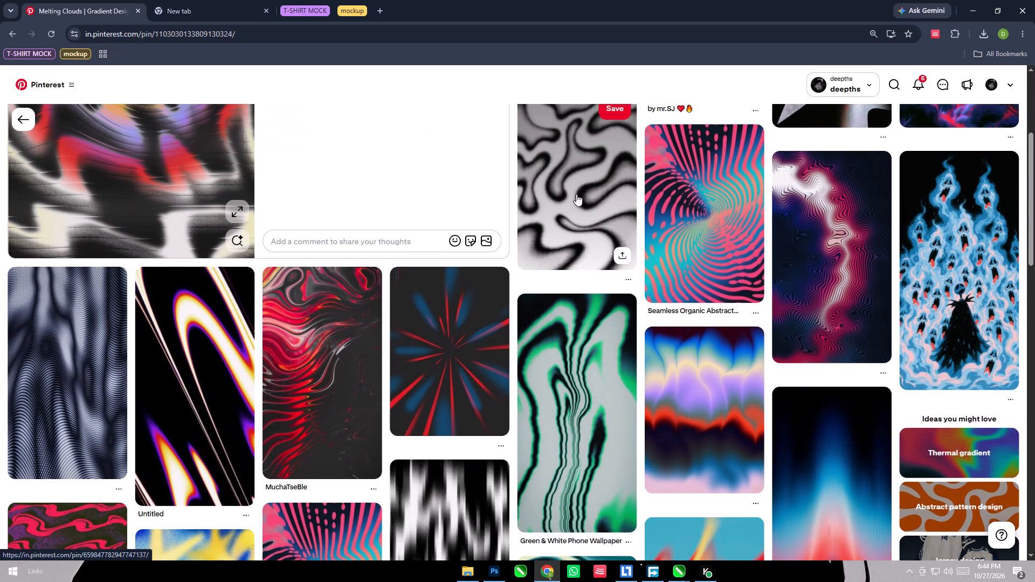
scroll(576, 194, down, 4)
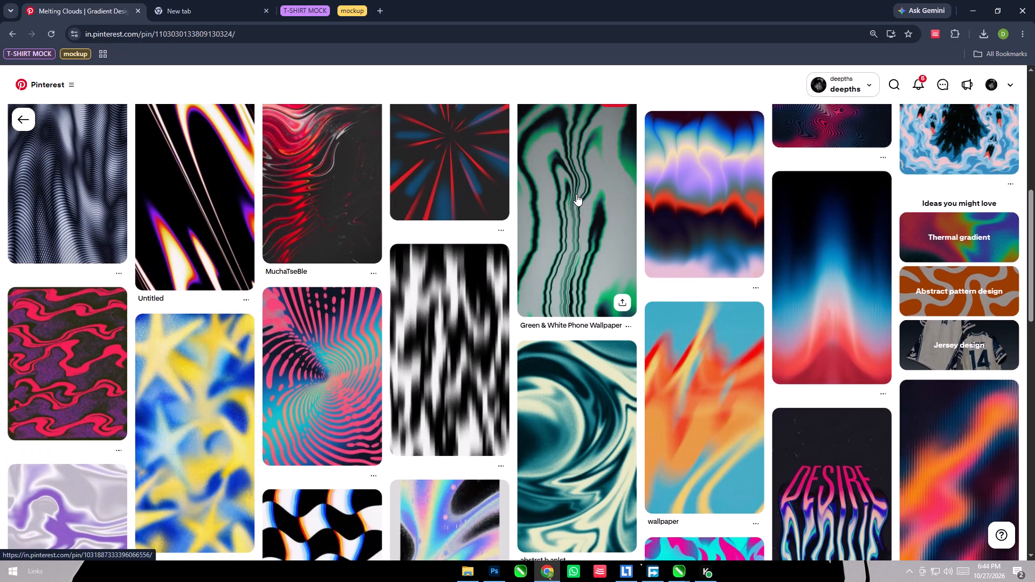
scroll(576, 194, down, 3)
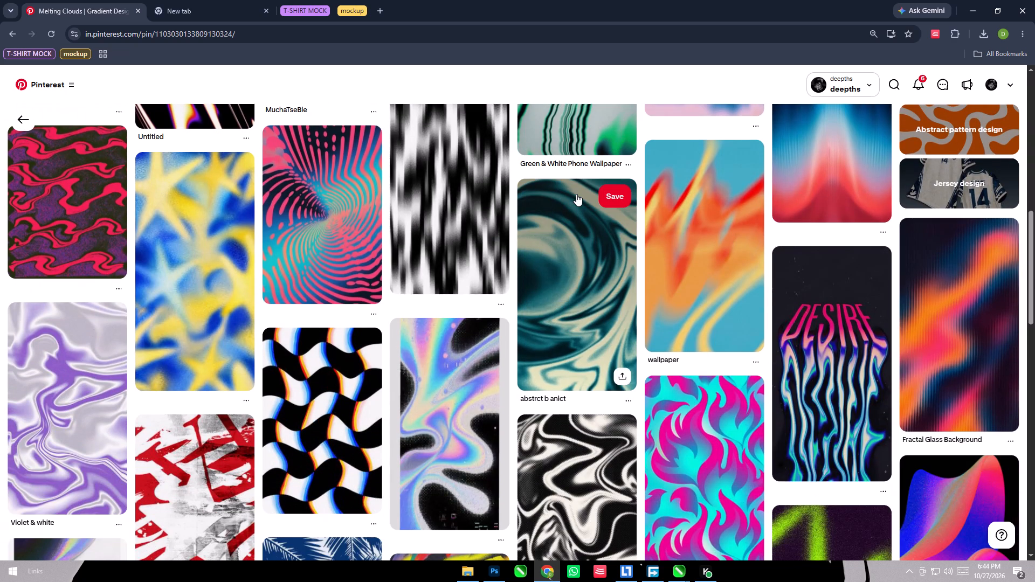
scroll(576, 194, down, 4)
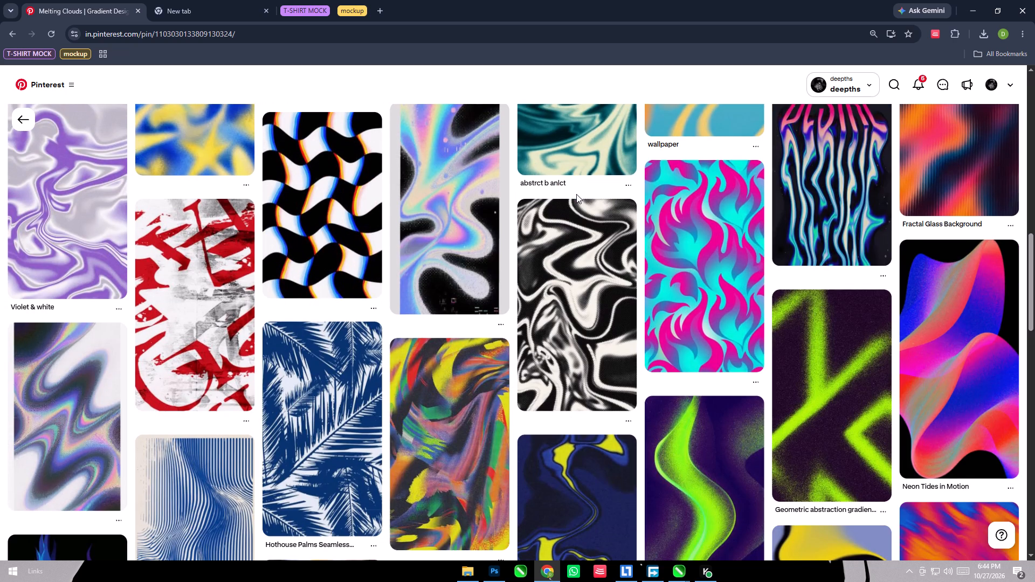
Open the DESIRE melting-text pin, and from its related pins open the LOVER Melted Gradient Design.
scroll(576, 194, up, 2)
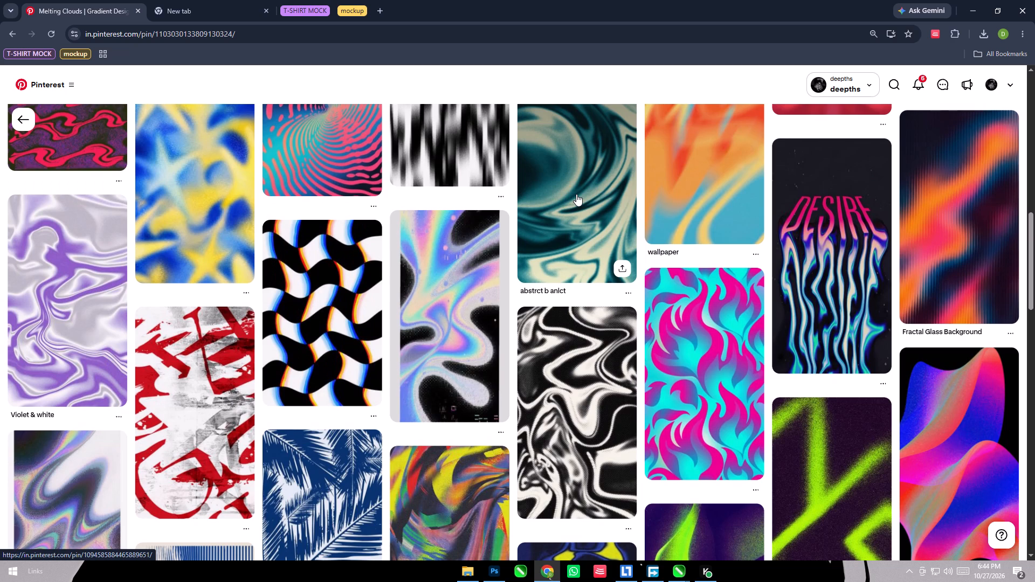
click(873, 233)
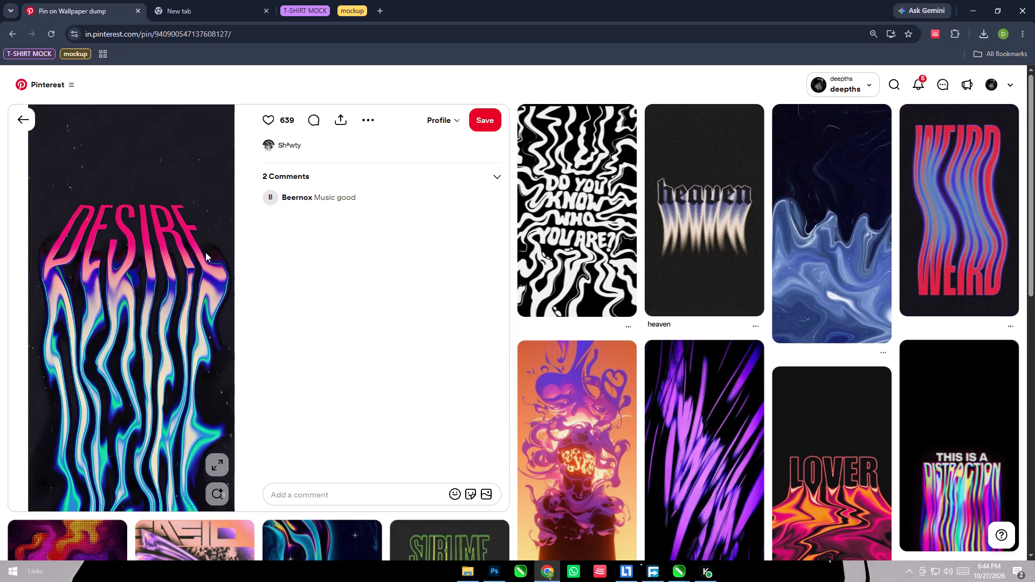
scroll(205, 252, down, 2)
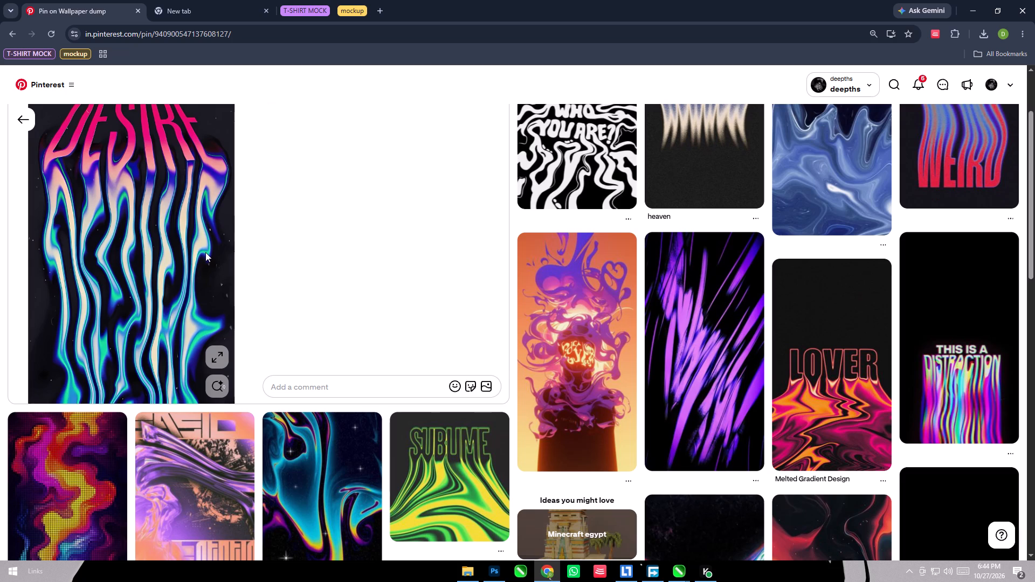
click(844, 357)
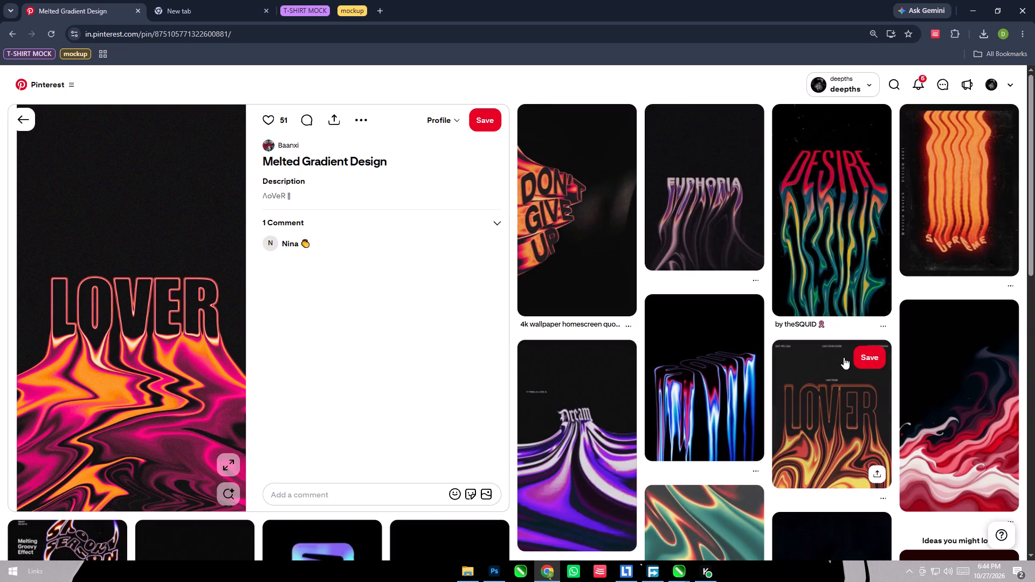
Open the Spooky Season Melting Groovy Effect pin and examine the related melted, blurred and chrome text-effect designs.
scroll(706, 301, down, 5)
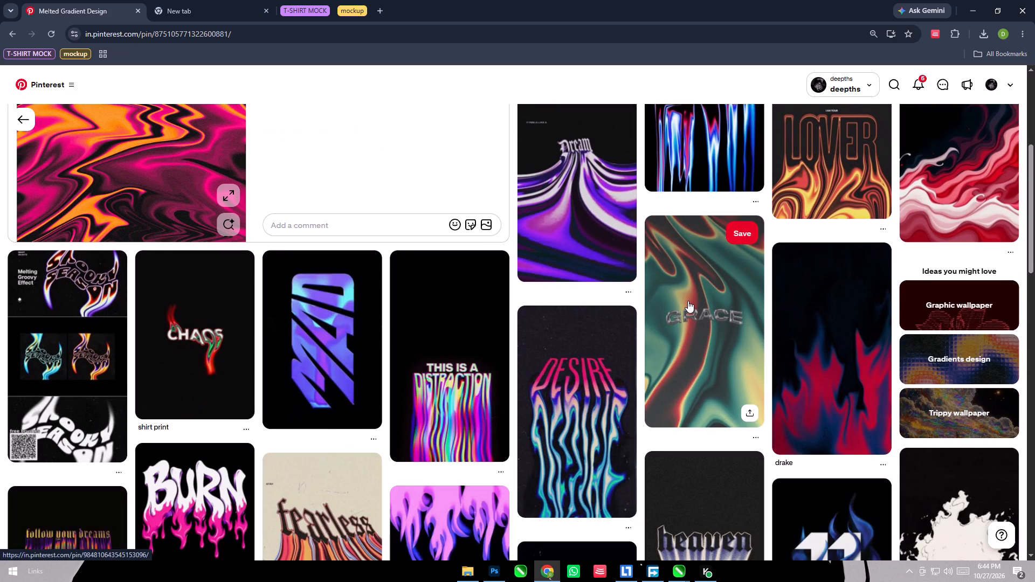
click(61, 322)
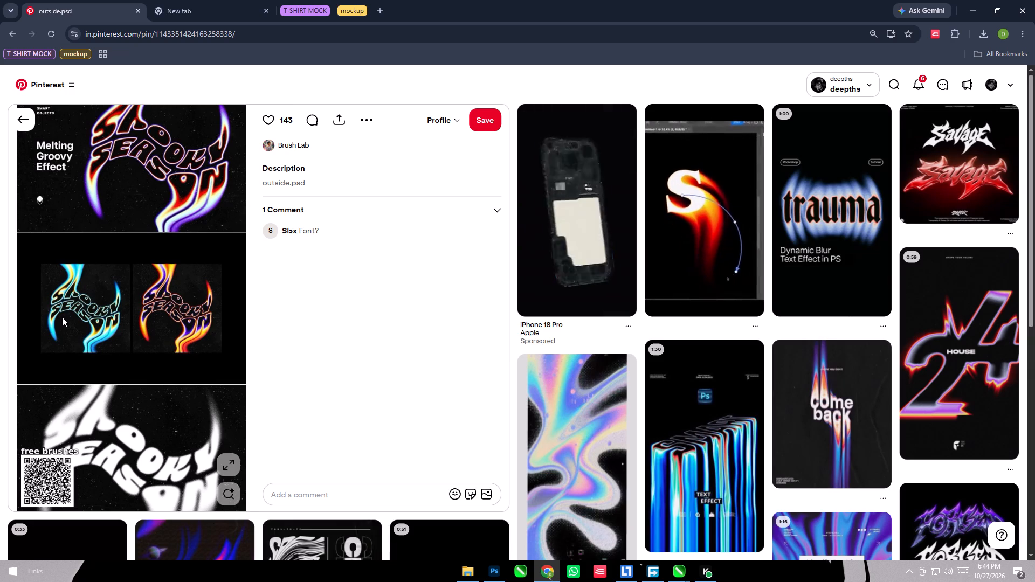
scroll(62, 308, down, 4)
scroll(61, 308, up, 5)
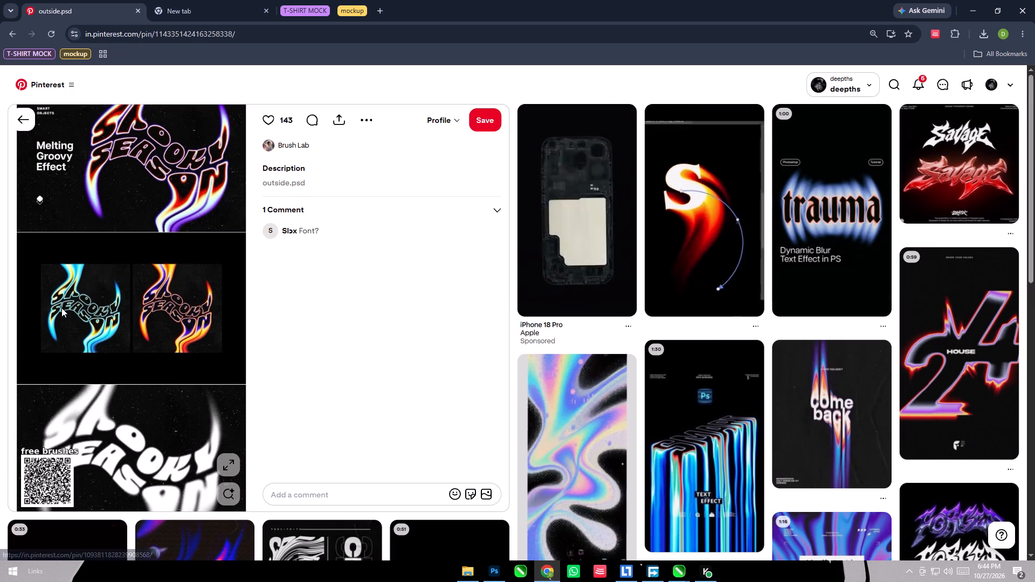
scroll(61, 308, down, 10)
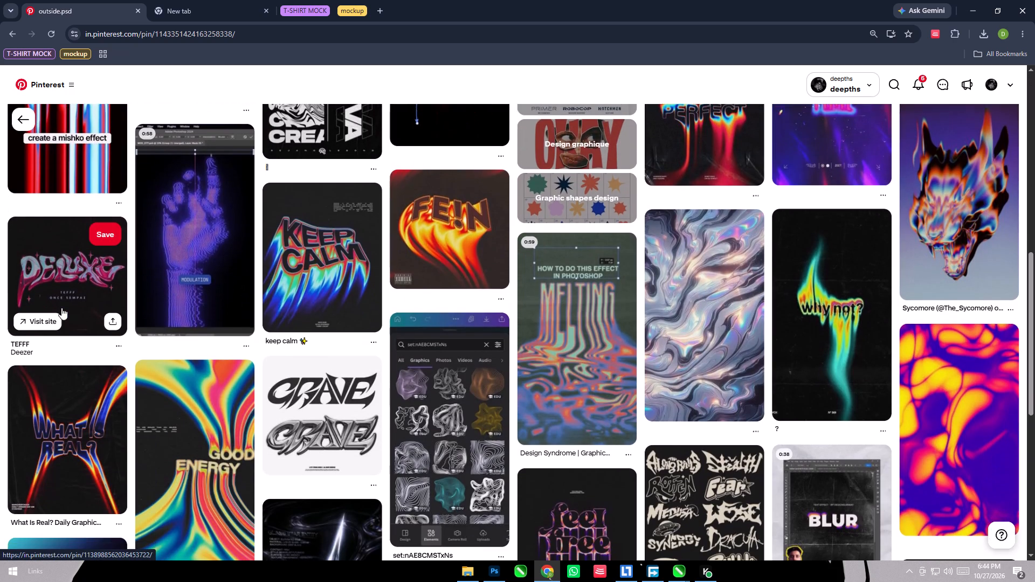
scroll(61, 308, down, 6)
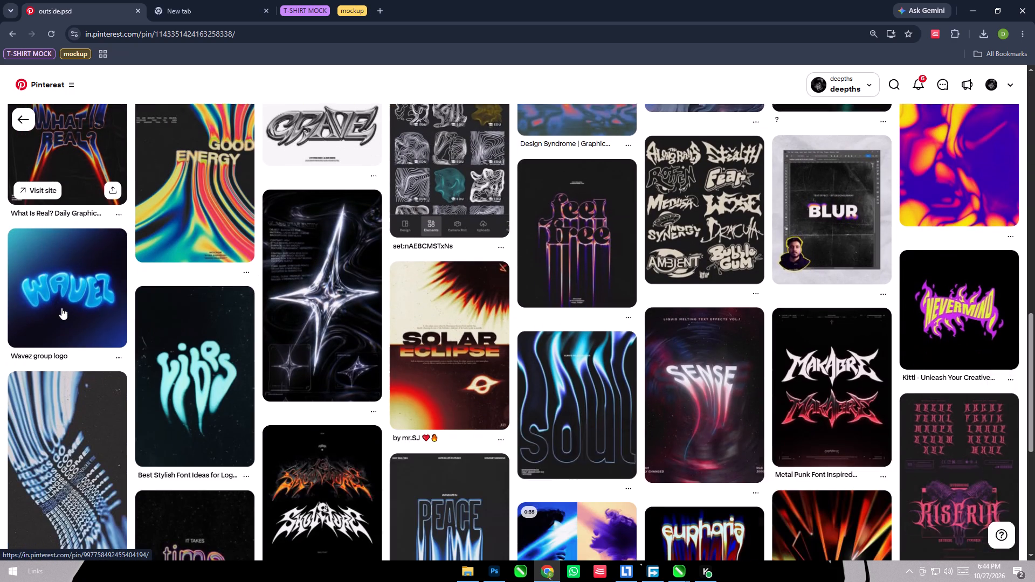
scroll(61, 308, down, 6)
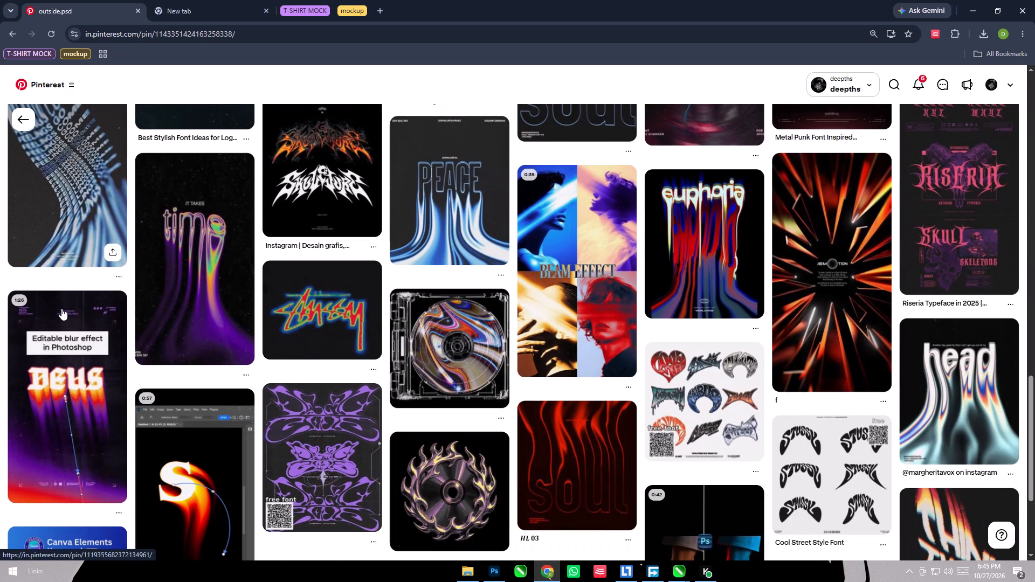
click(27, 81)
click(49, 169)
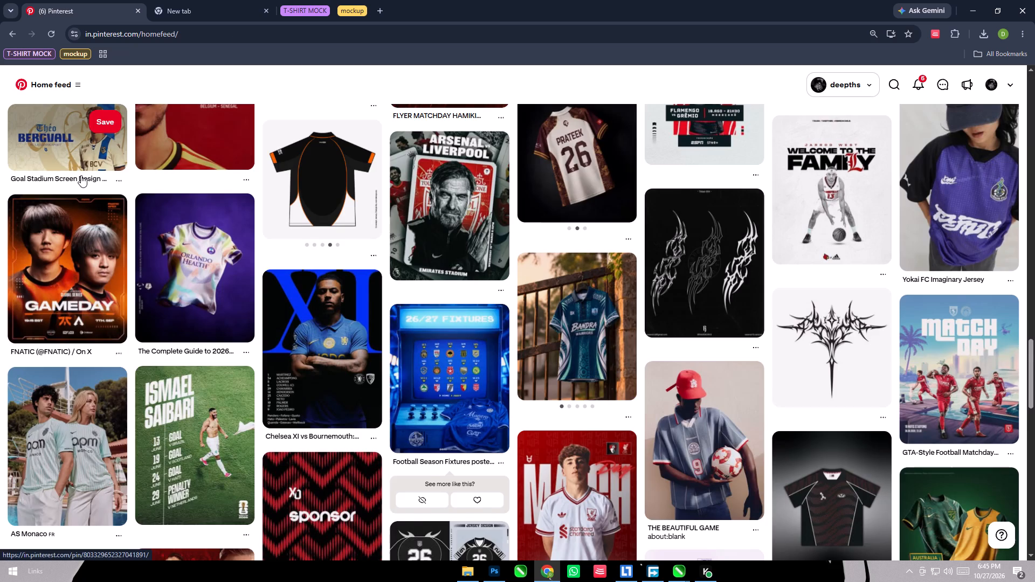
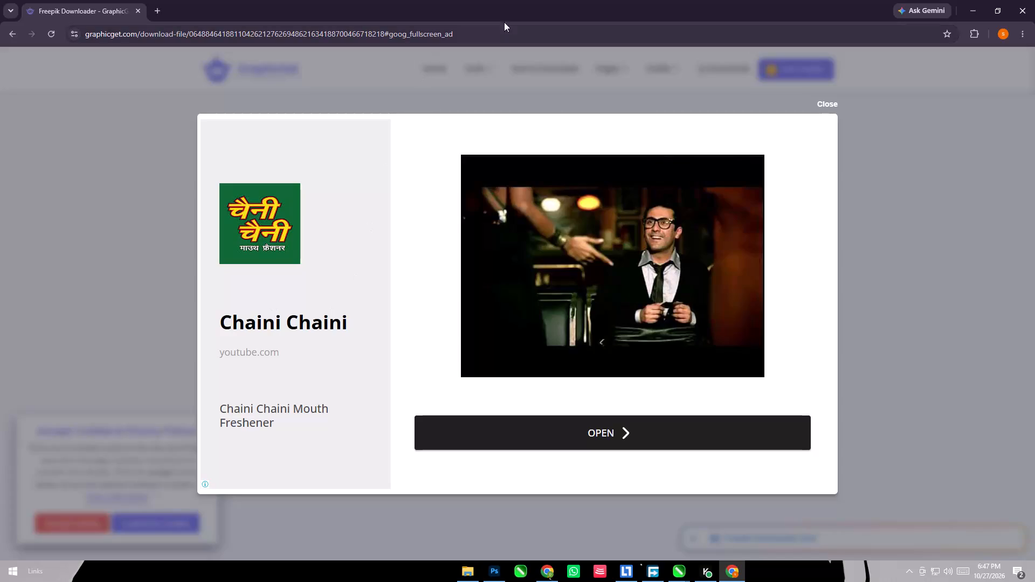
Close the full-page ad and choose the second [Instant] link on the jersey template's download links page.
click(824, 100)
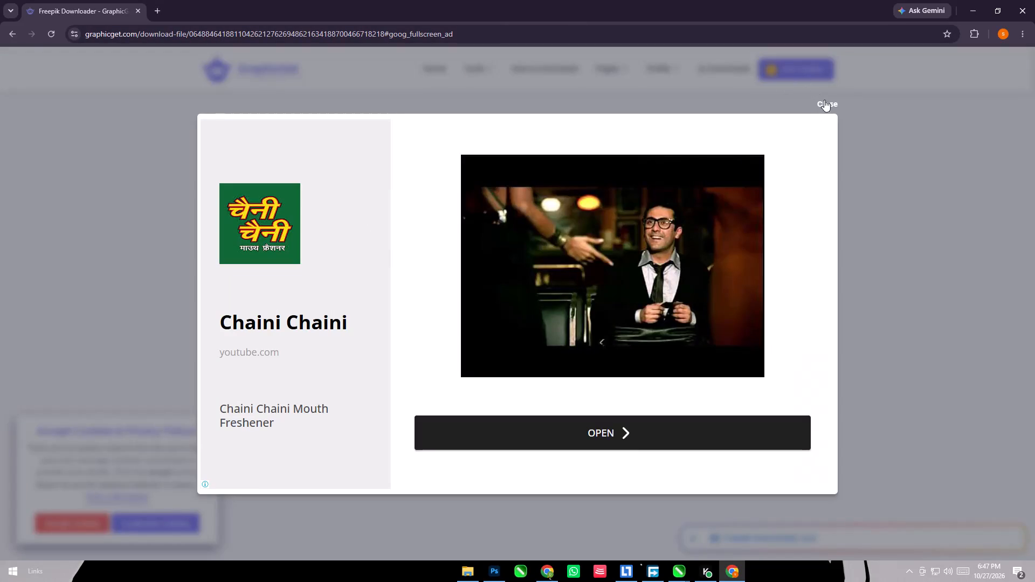
click(537, 383)
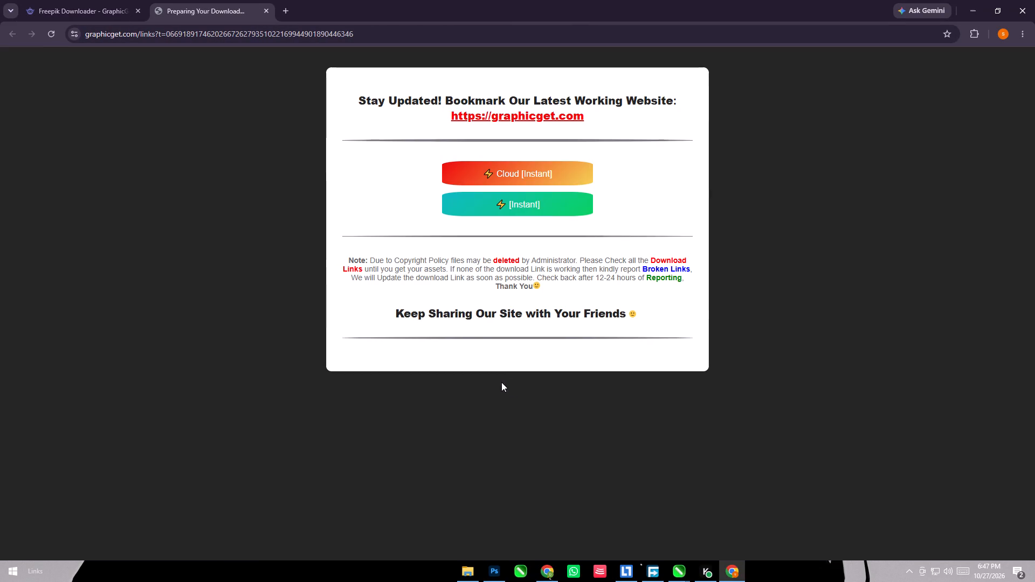
click(501, 202)
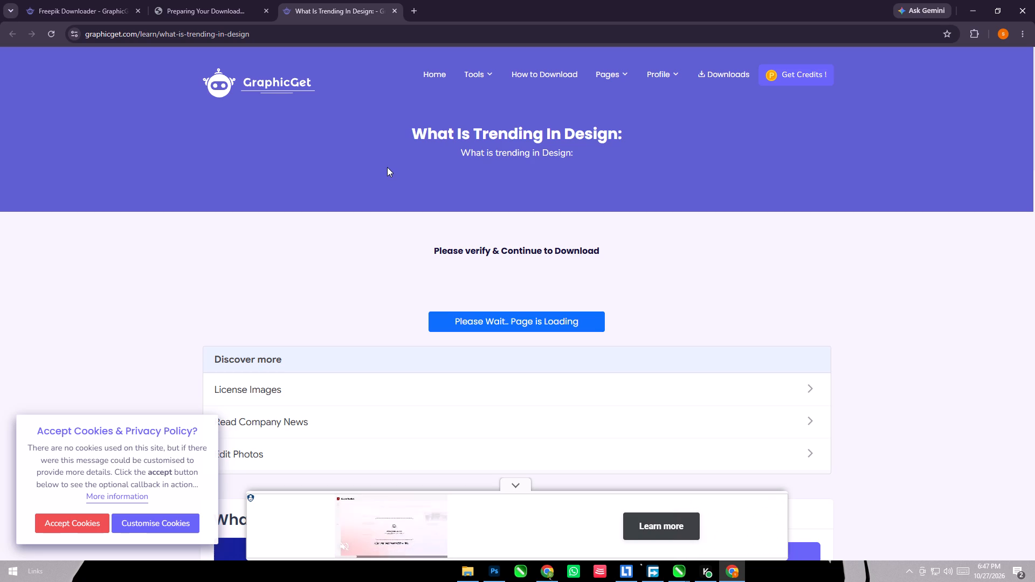
Complete the verification and continue past the What Is Trending In Design page, dismissing the full-page ad that interrupts it.
click(542, 336)
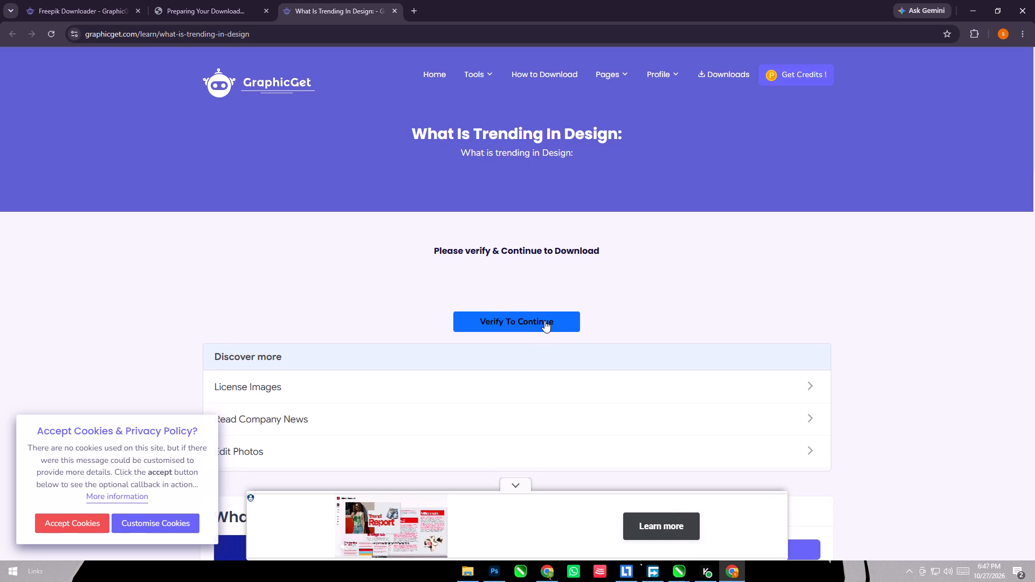
click(544, 321)
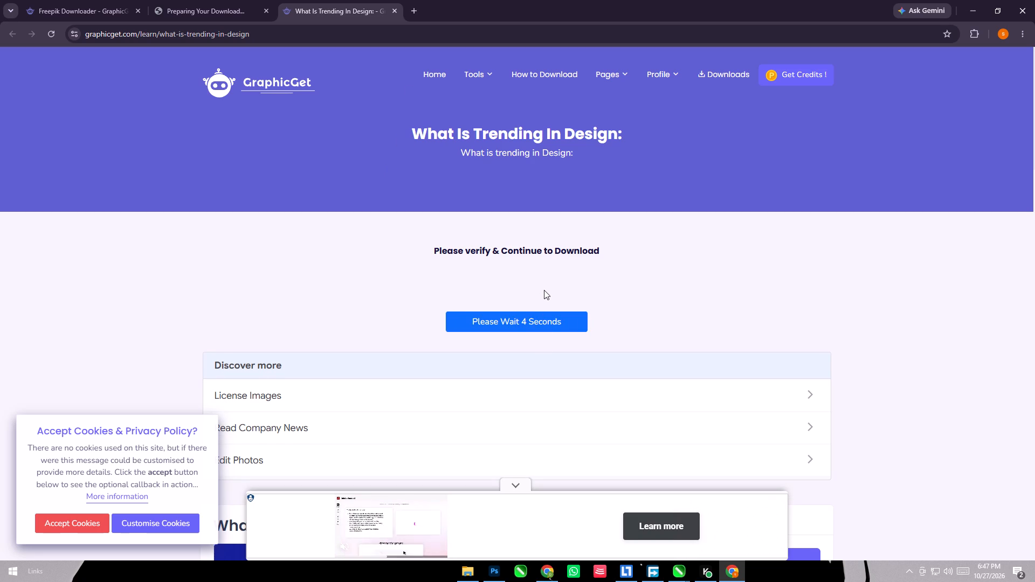
scroll(525, 264, down, 1)
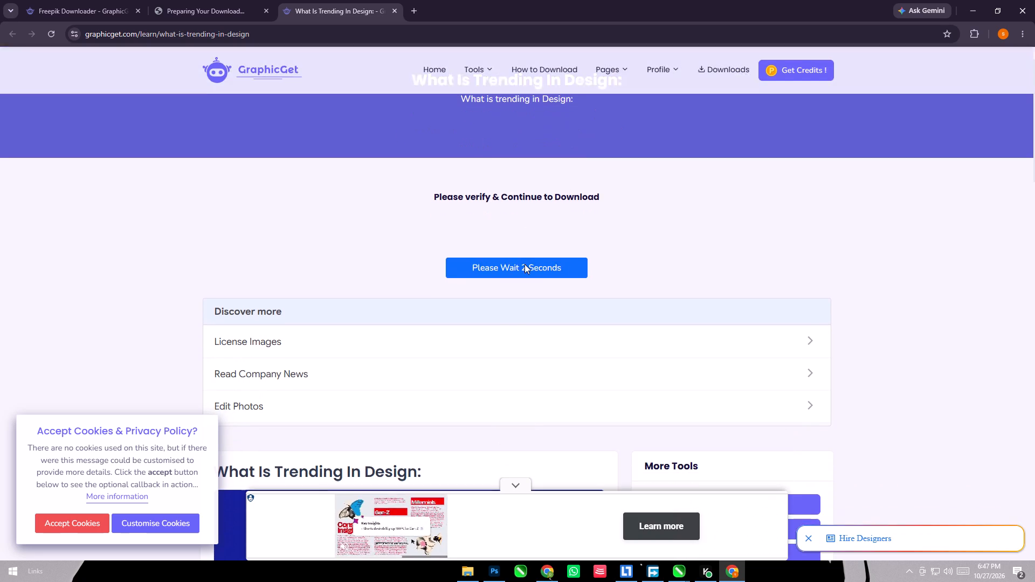
click(542, 271)
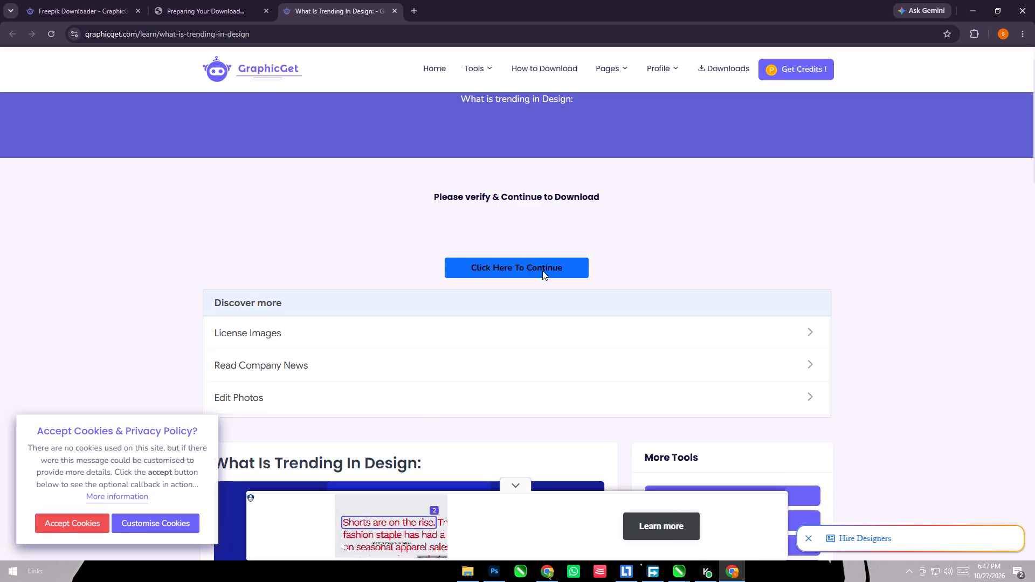
scroll(488, 247, down, 19)
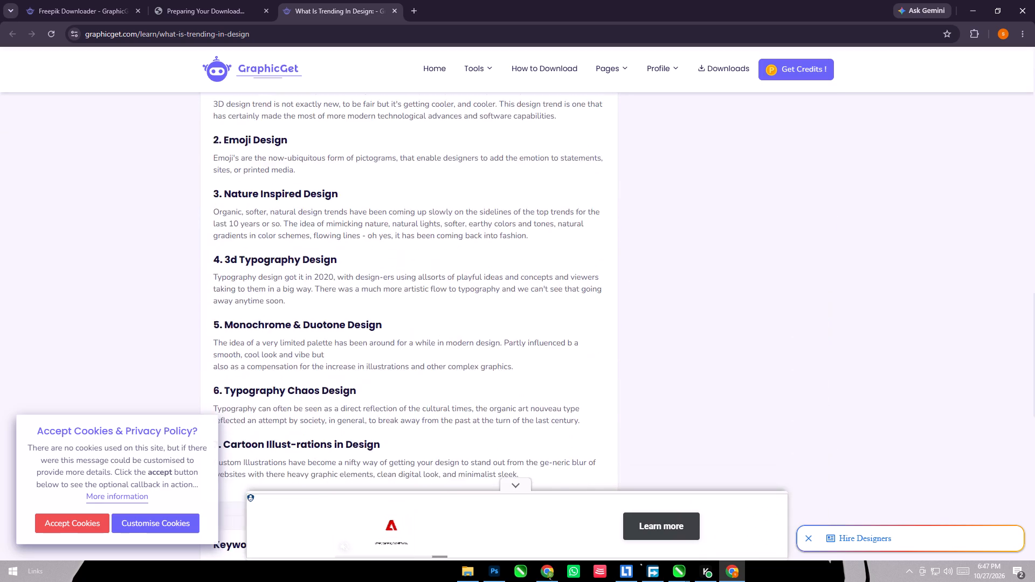
scroll(488, 247, down, 6)
click(440, 268)
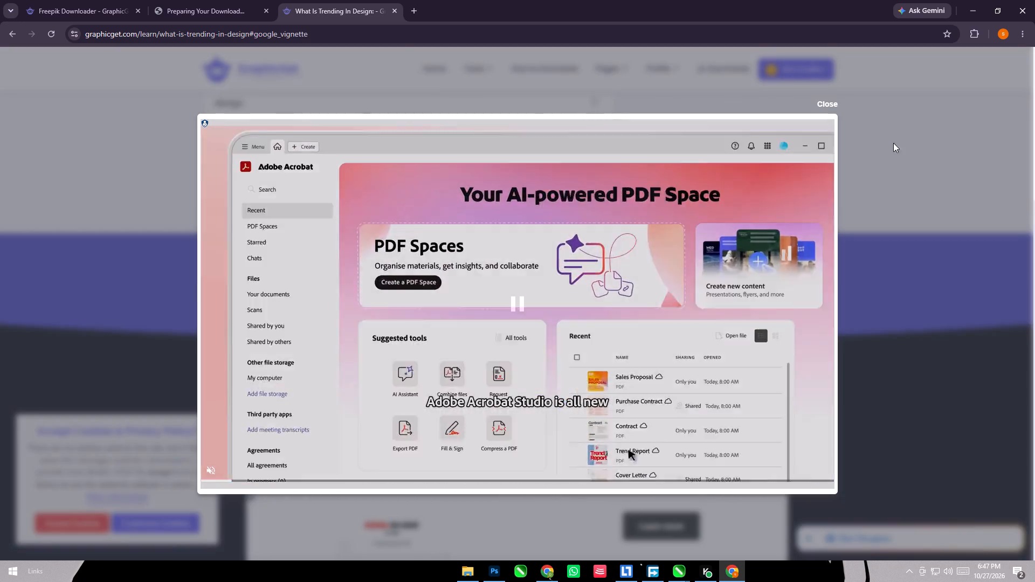
click(827, 103)
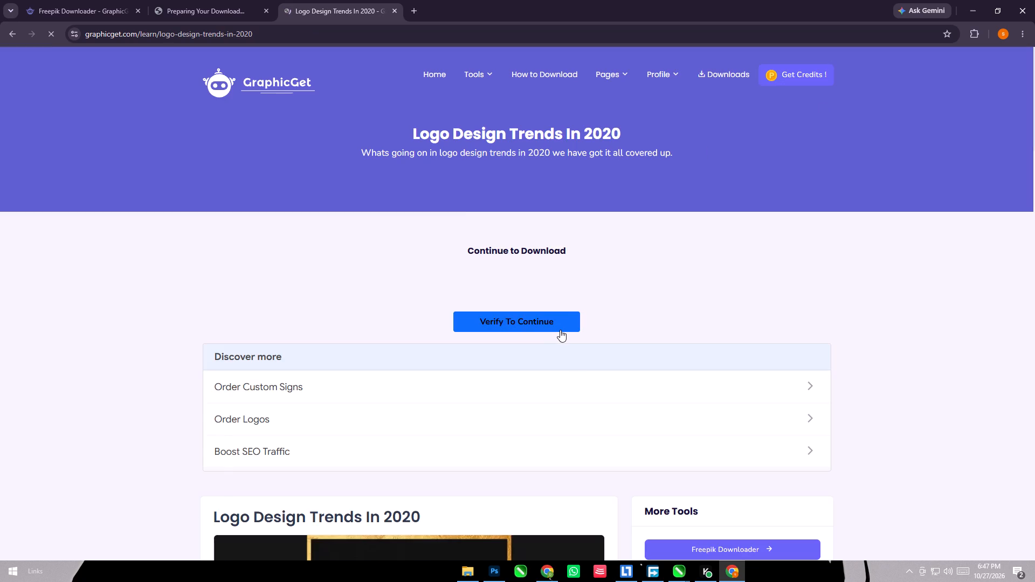
Complete the verification on the Logo Design Trends In 2020 page, accept its cookies, and download the jersey template archive.
click(560, 330)
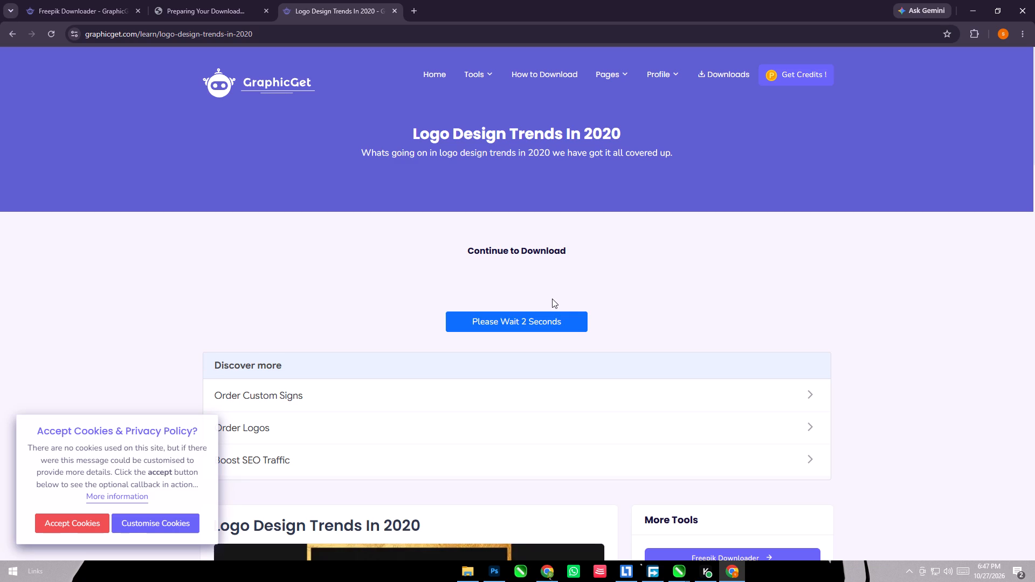
click(548, 322)
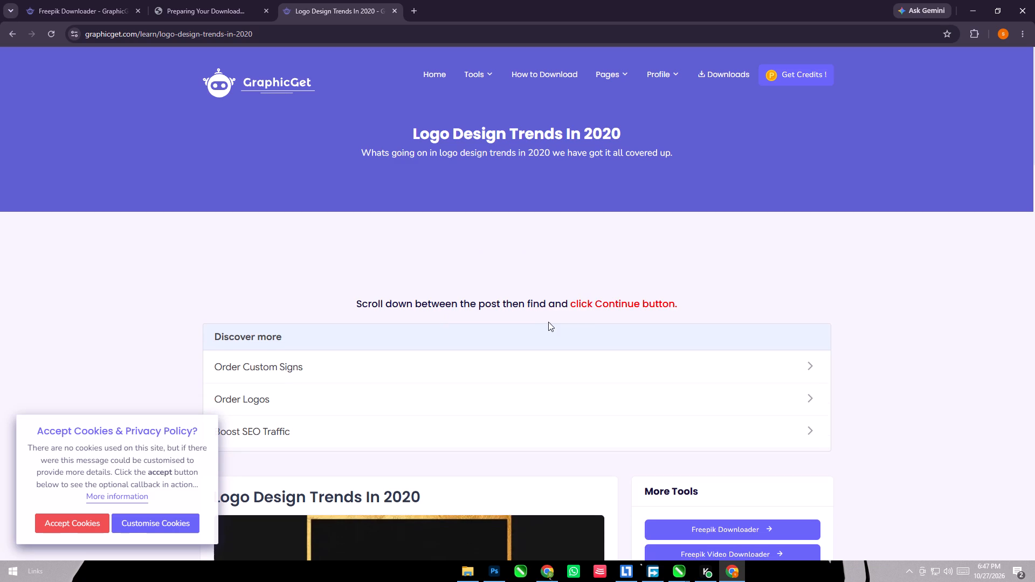
scroll(547, 304, down, 12)
click(432, 467)
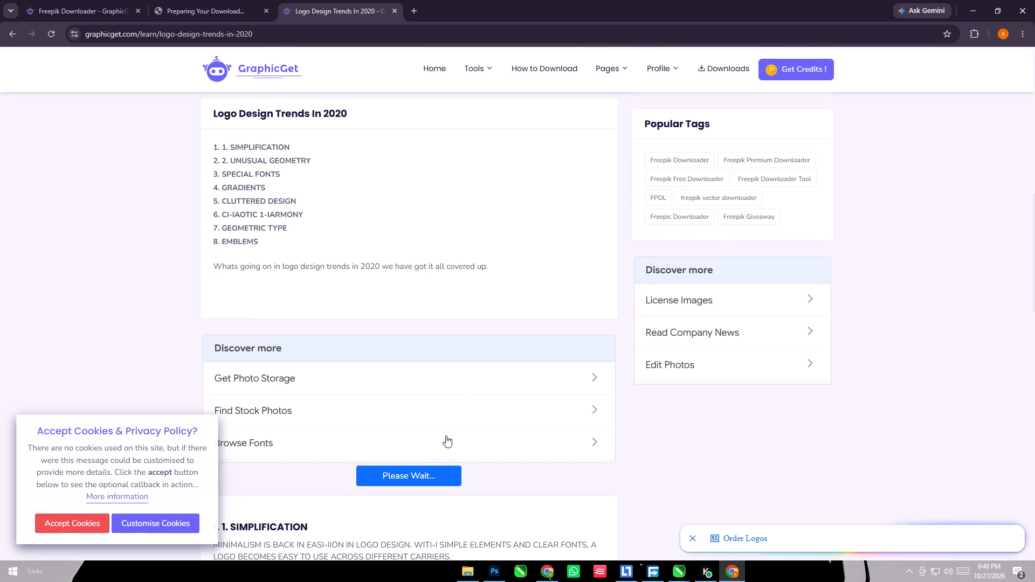
scroll(457, 301, down, 3)
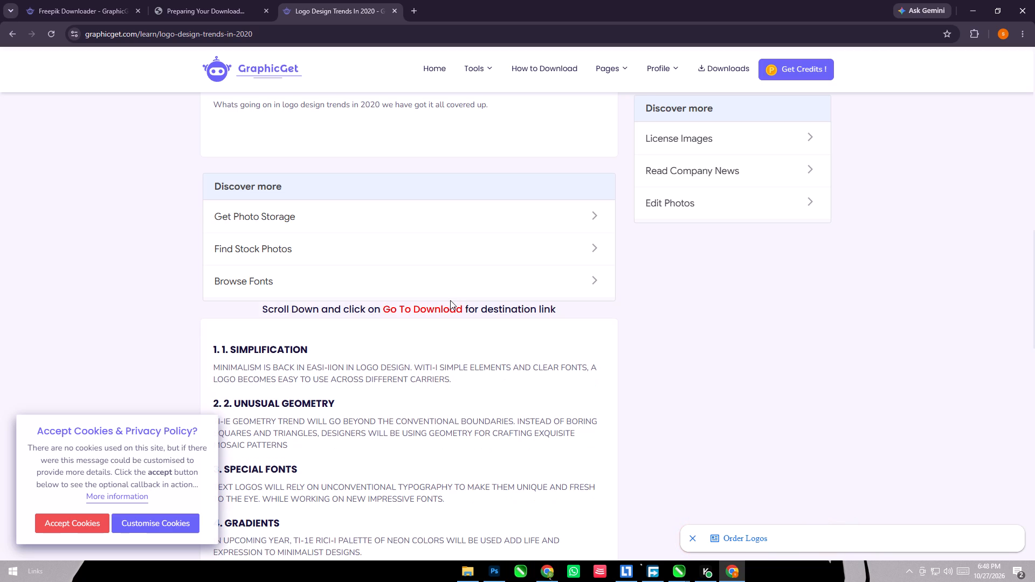
scroll(440, 348, down, 8)
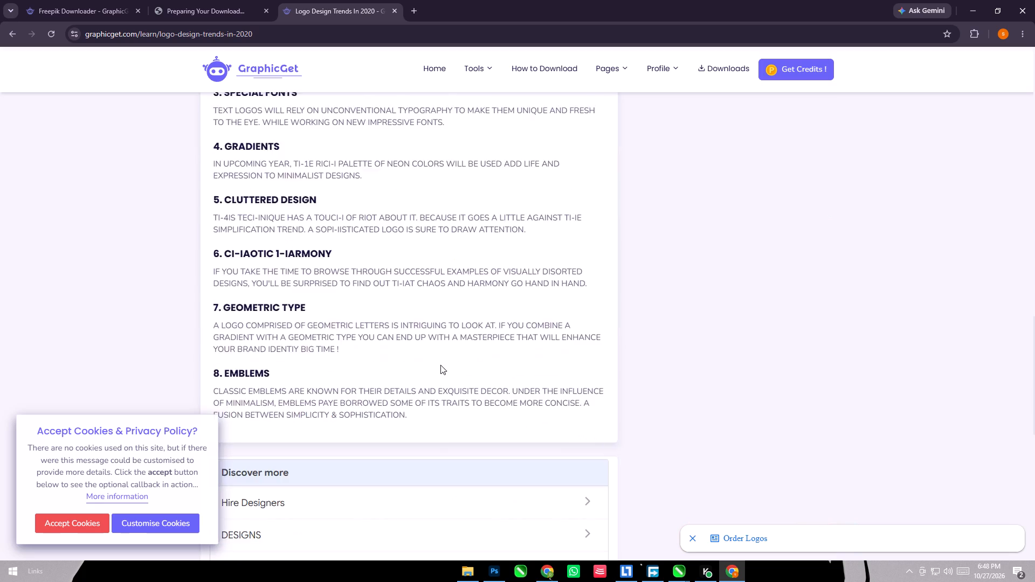
scroll(440, 365, down, 3)
click(423, 496)
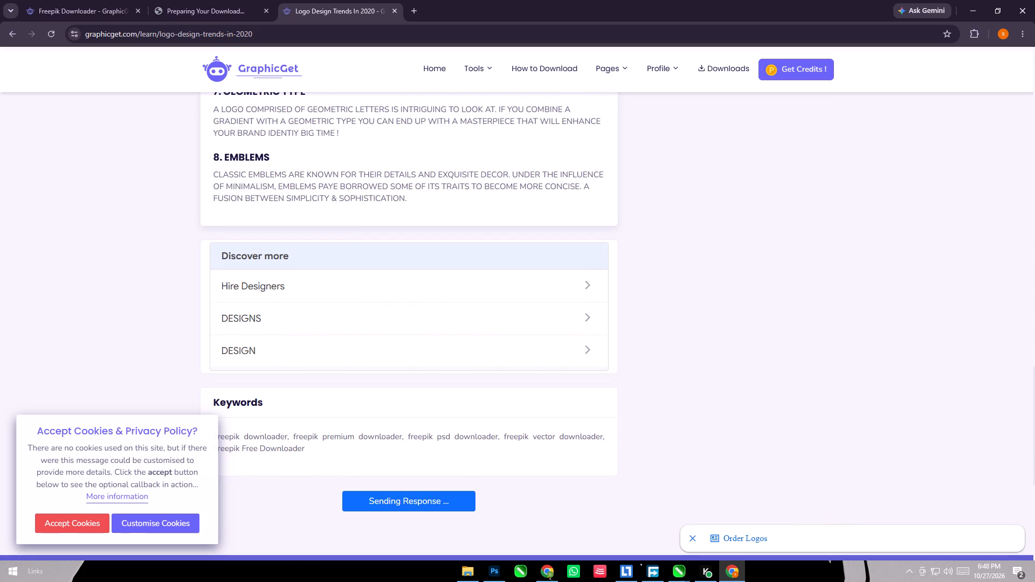
click(56, 525)
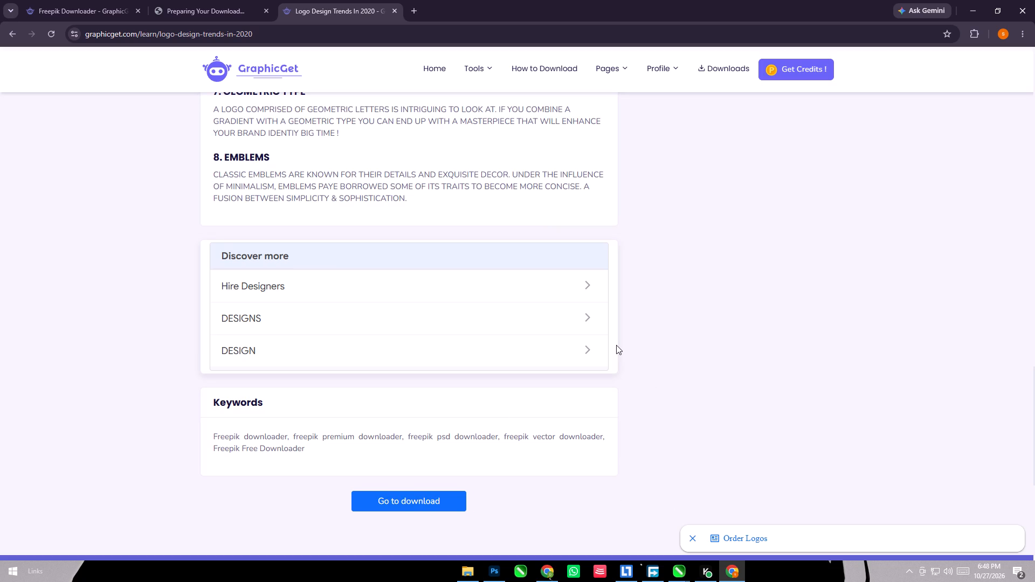
click(421, 511)
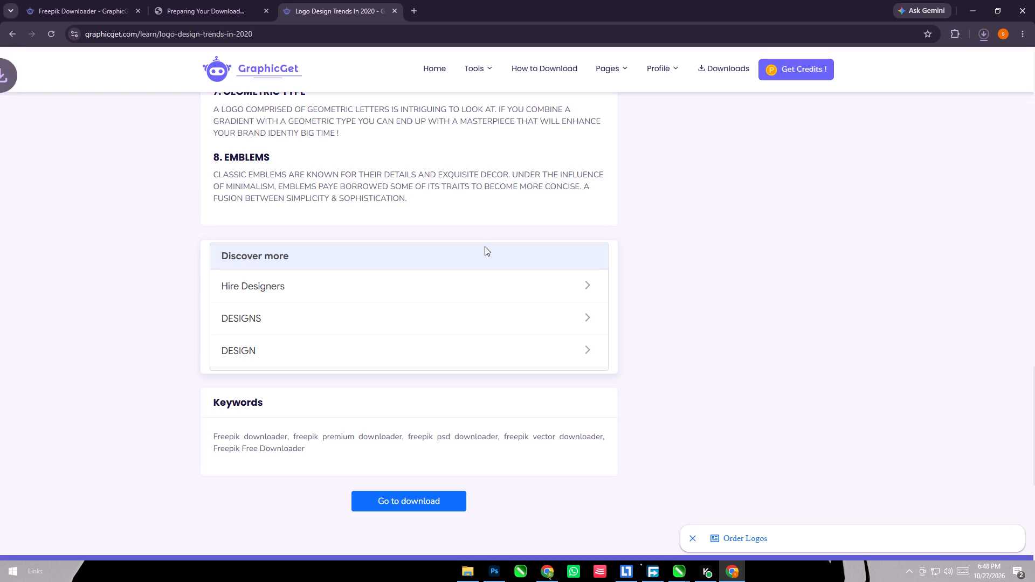
click(403, 505)
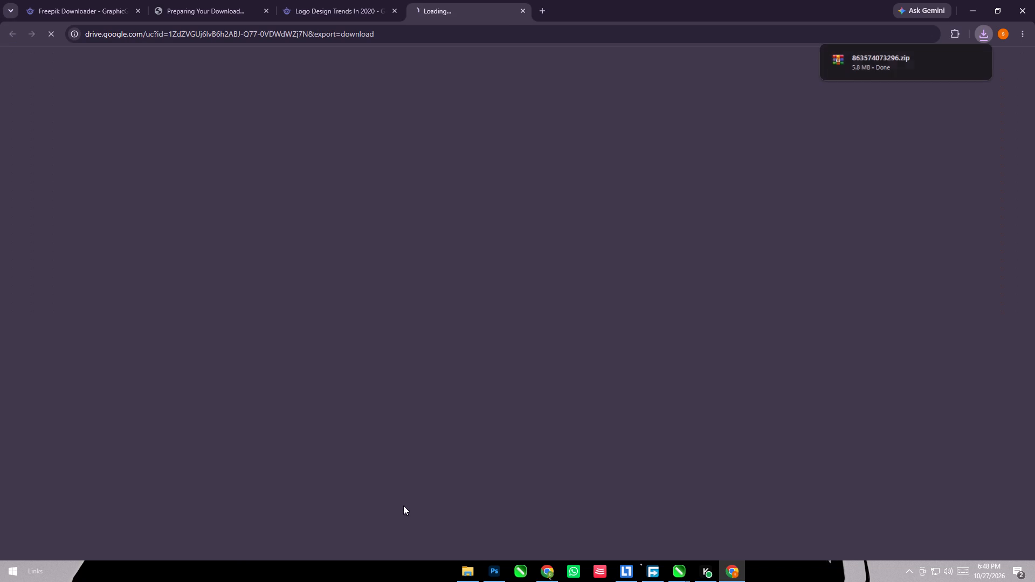
Locate 863574073296.zip in the Downloads folder, extract it, and open the extracted folder.
click(953, 58)
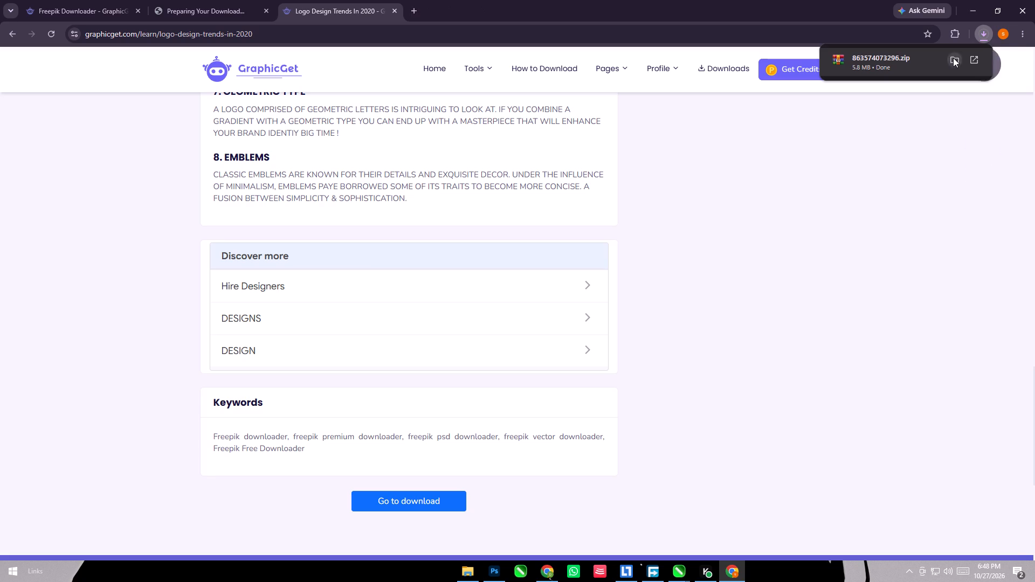
right_click(328, 172)
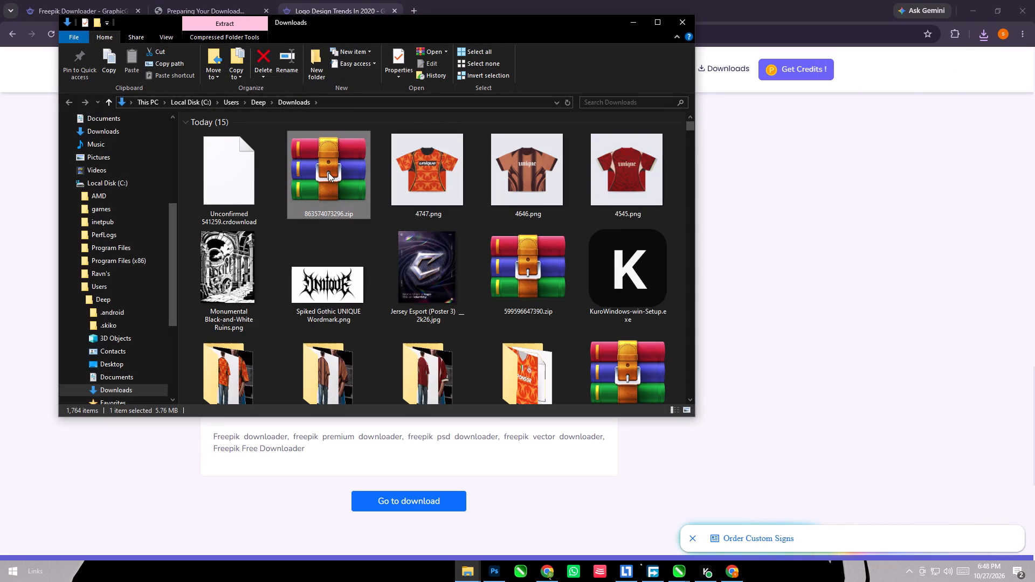
click(367, 227)
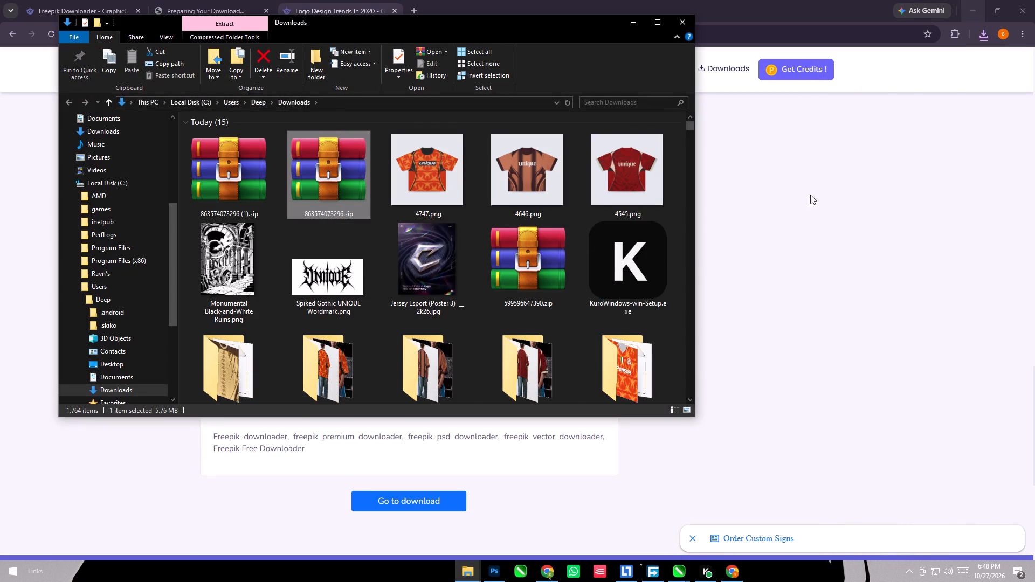
double_click(259, 384)
Switch to CorelDRAW, import the extracted EPS jersey template into O10.cdr, and place it in the empty area below the finished jersey designs.
click(968, 0)
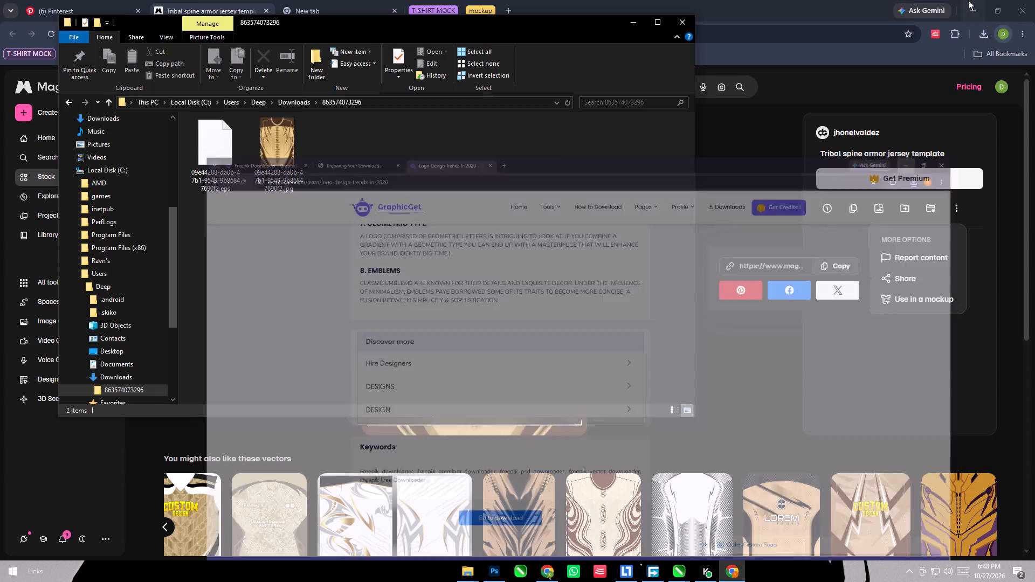
click(968, 0)
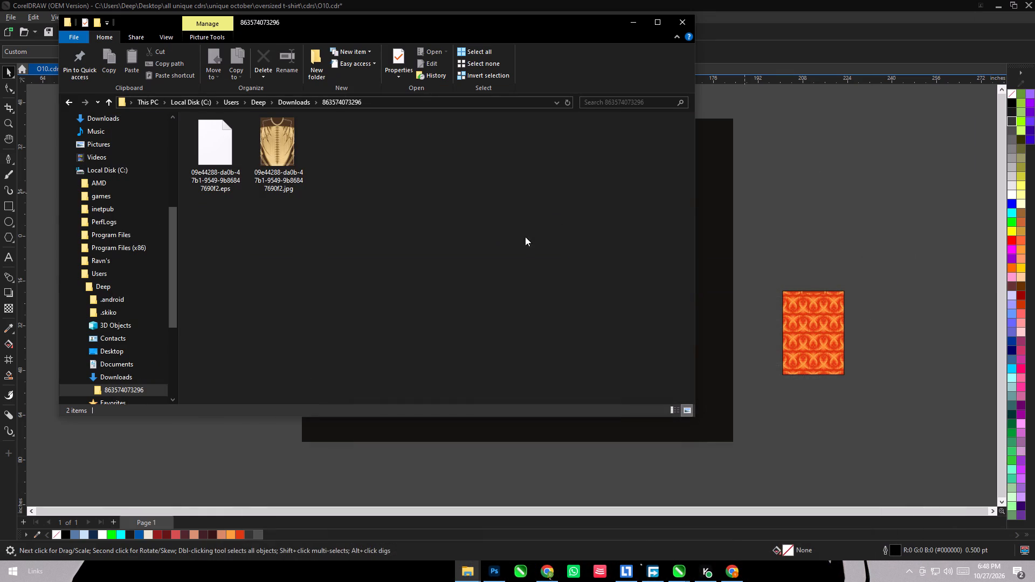
drag(219, 160, 862, 225)
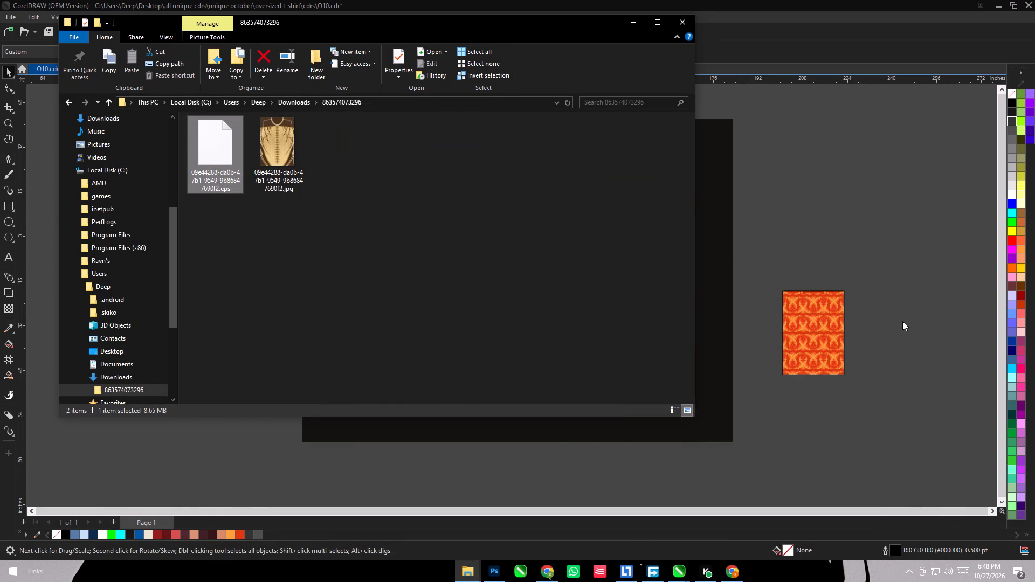
click(901, 337)
click(512, 322)
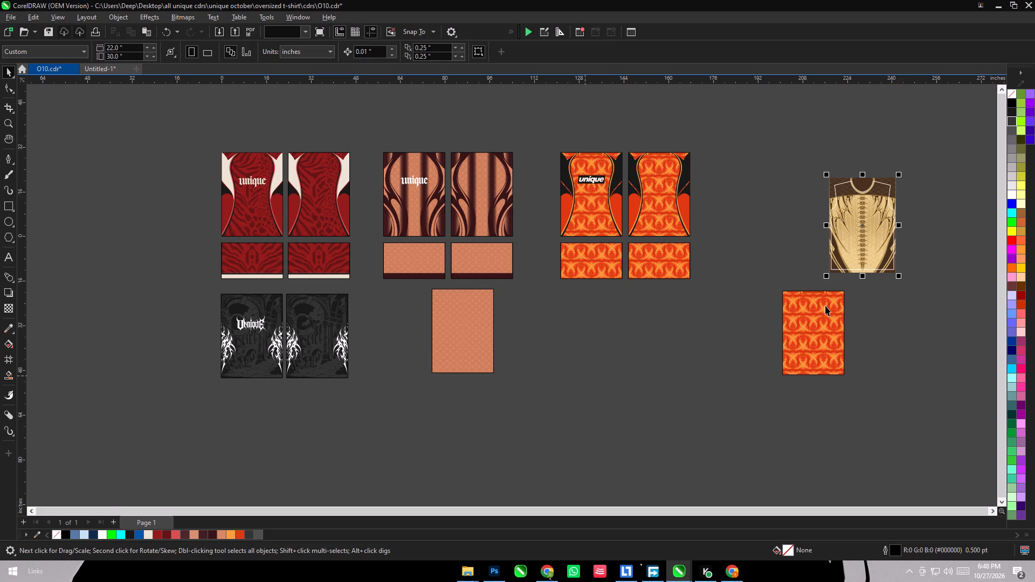
drag(866, 233, 564, 391)
Delete the leftover salmon and orange pattern rectangles below the jersey designs.
scroll(500, 356, up, 5)
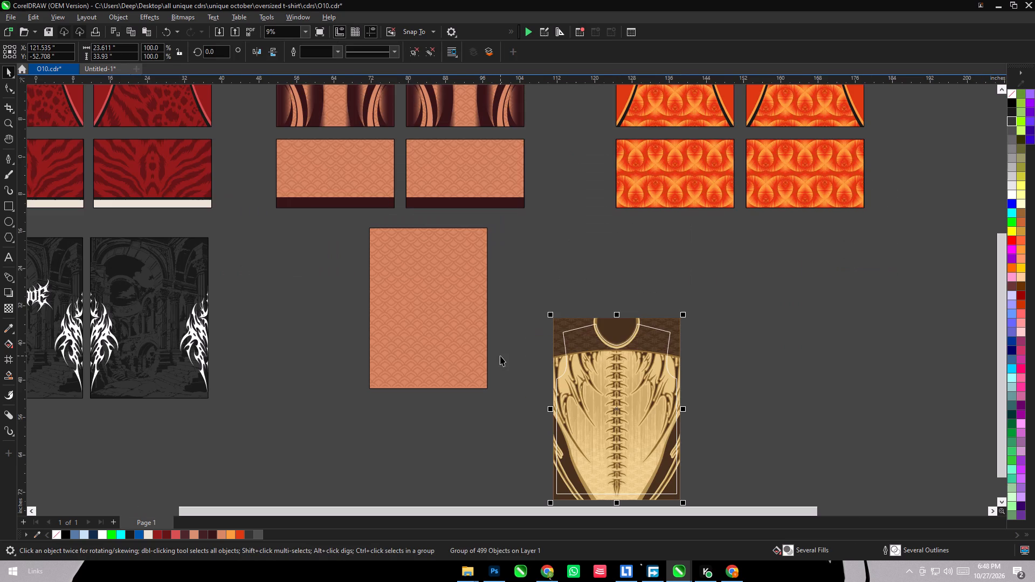
click(414, 362)
key(Delete)
scroll(310, 256, down, 5)
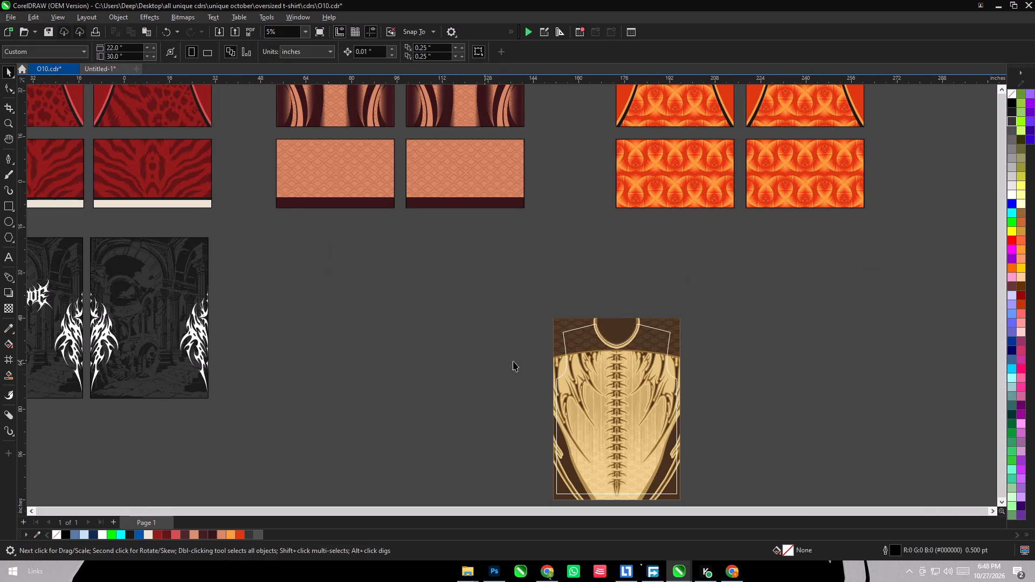
drag(663, 209, 846, 375)
key(Delete)
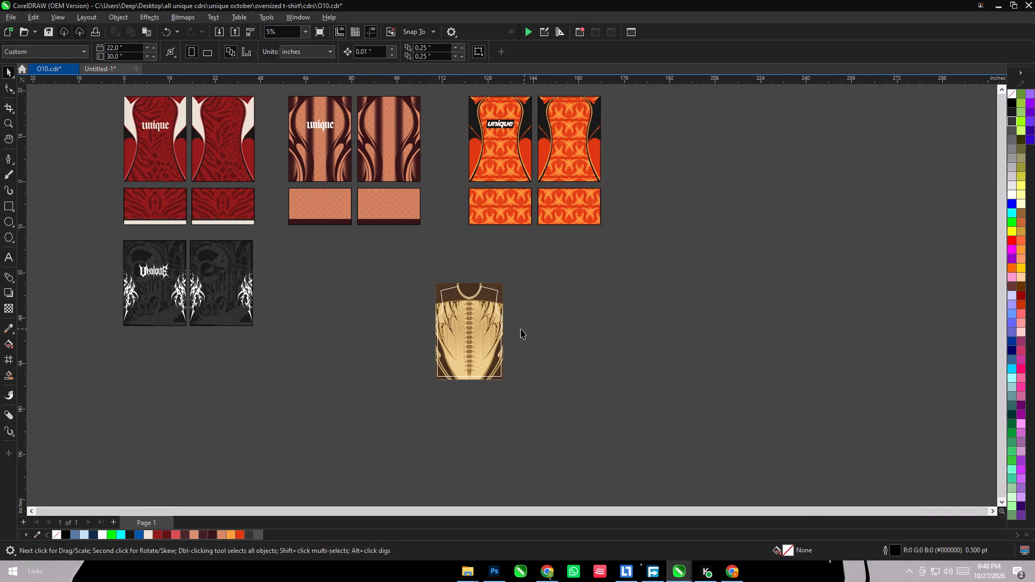
Place a copy of the spine jersey artwork beneath the salmon jersey set, at about X 70.9 and Y -40.2 inches.
drag(387, 416, 531, 272)
drag(481, 304, 335, 271)
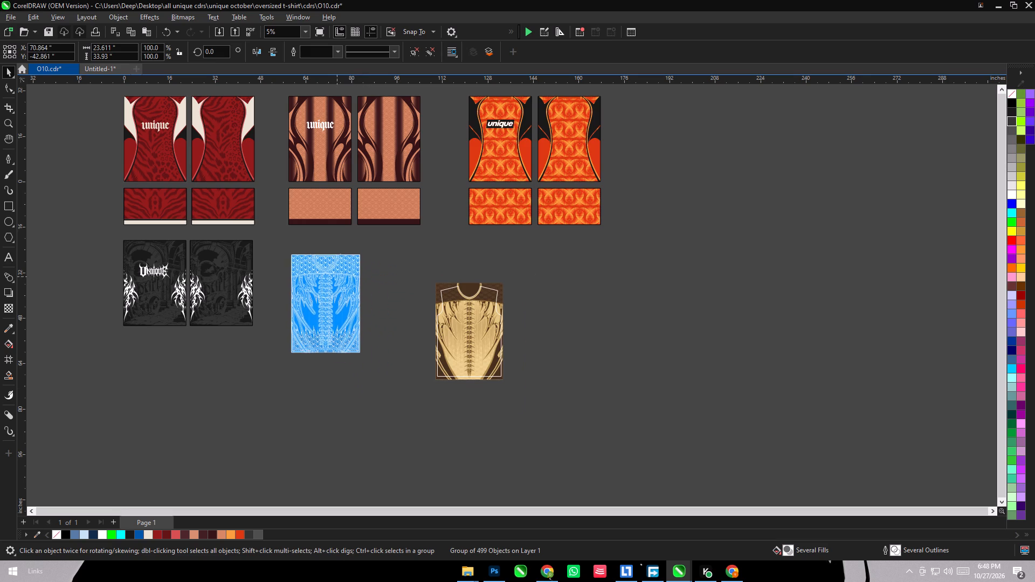
drag(335, 271, 337, 269)
Ungroup the copied spine jersey artwork.
scroll(336, 269, up, 16)
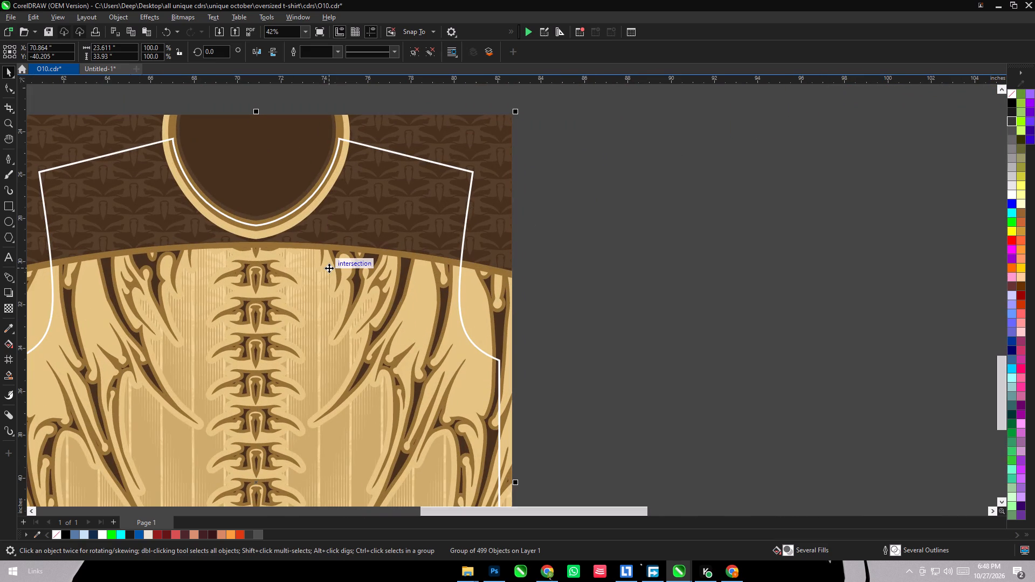
key(ctrl+u)
click(616, 274)
Delete the dark and brown neck-opening shapes at the top of the ungrouped spine artwork.
click(243, 189)
key(Delete)
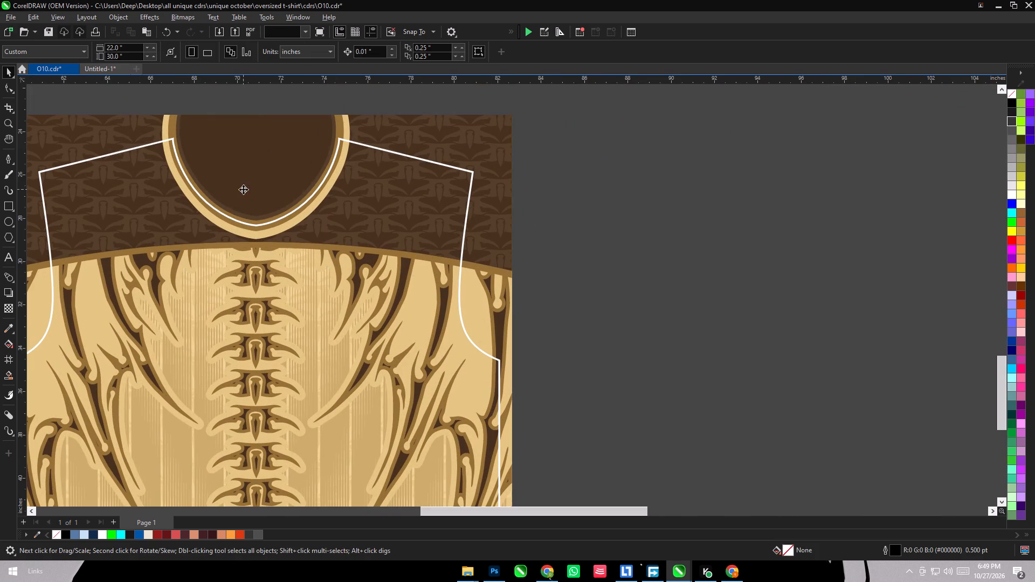
scroll(211, 170, up, 7)
click(235, 166)
key(Delete)
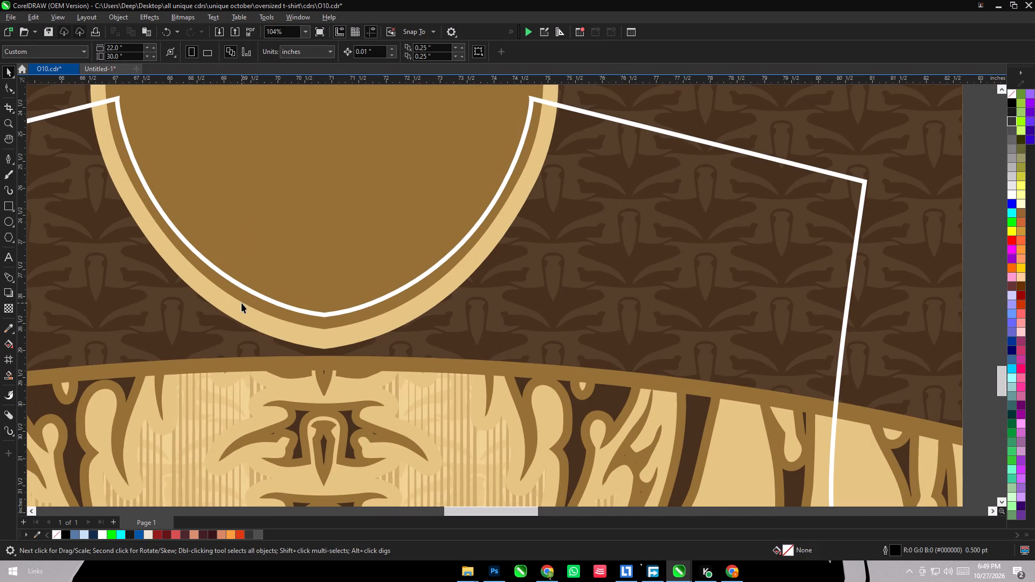
click(241, 303)
key(Delete)
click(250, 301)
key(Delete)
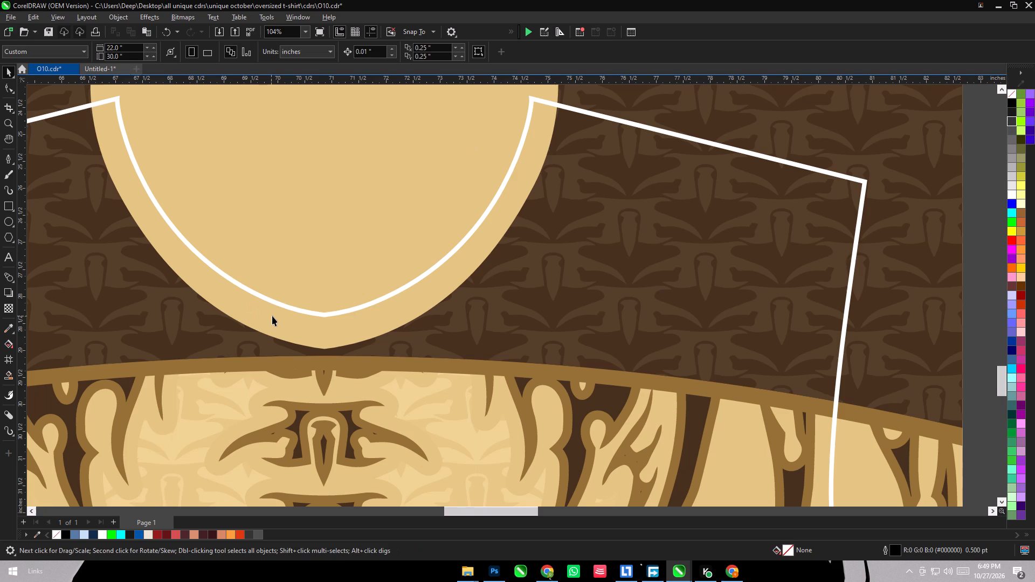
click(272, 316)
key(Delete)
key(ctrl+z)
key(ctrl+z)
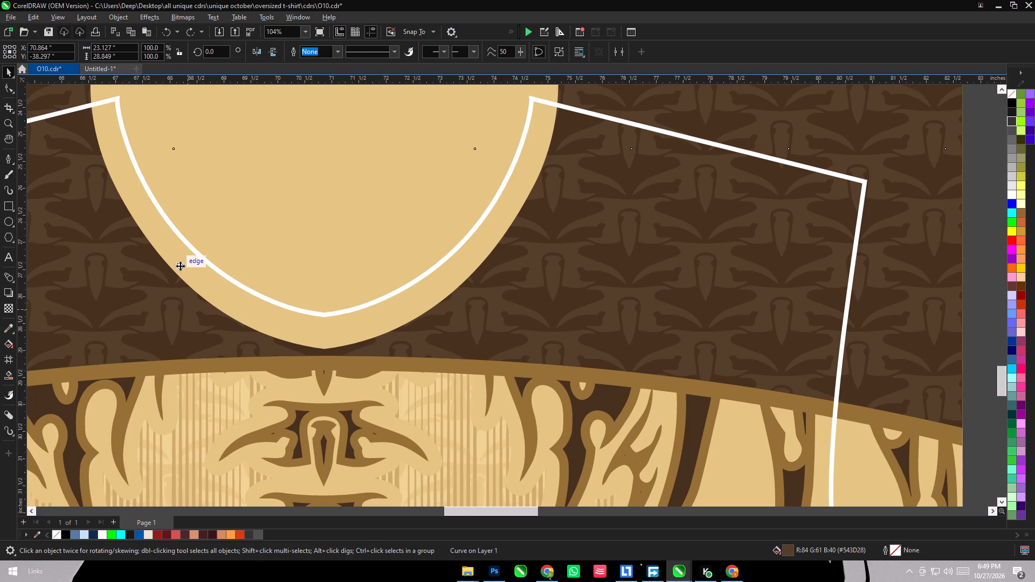
Delete the remaining tan collar shape and the white jersey cutting outline from the spine artwork.
scroll(514, 309, down, 6)
click(865, 303)
click(542, 200)
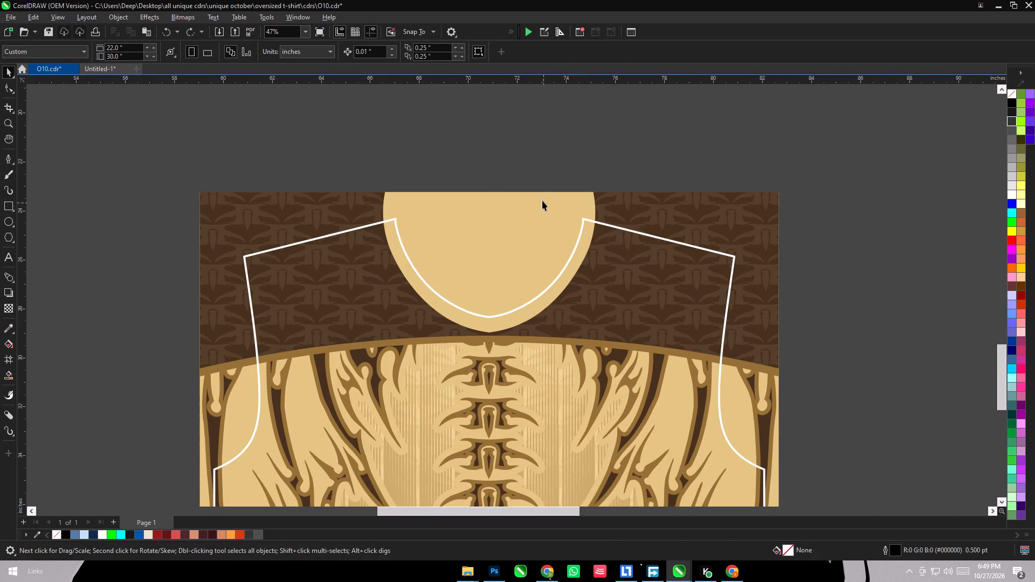
key(Delete)
scroll(424, 307, up, 9)
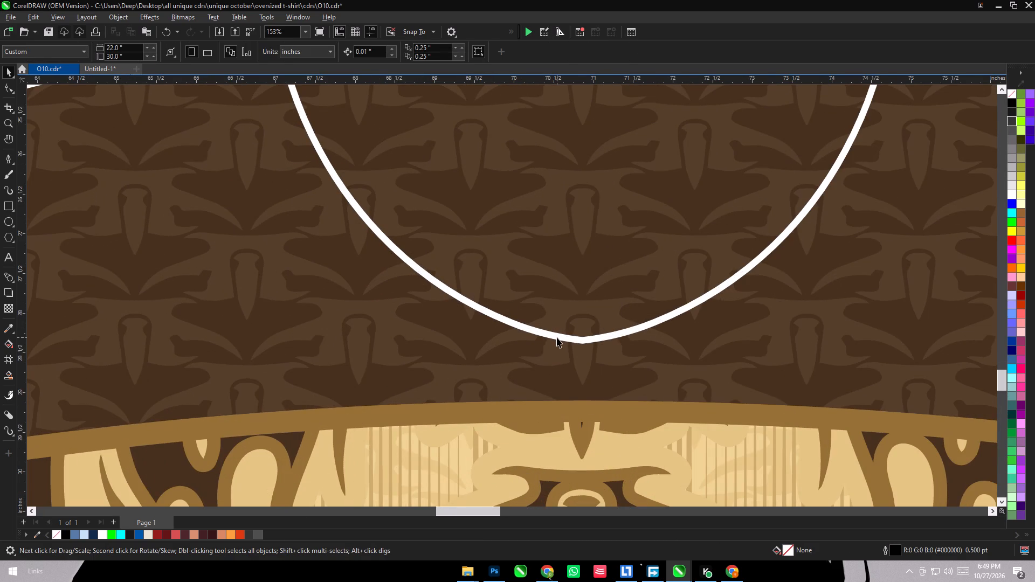
click(557, 337)
key(Delete)
Resize the whole spine artwork to 22 by 30 inches.
scroll(458, 227, down, 19)
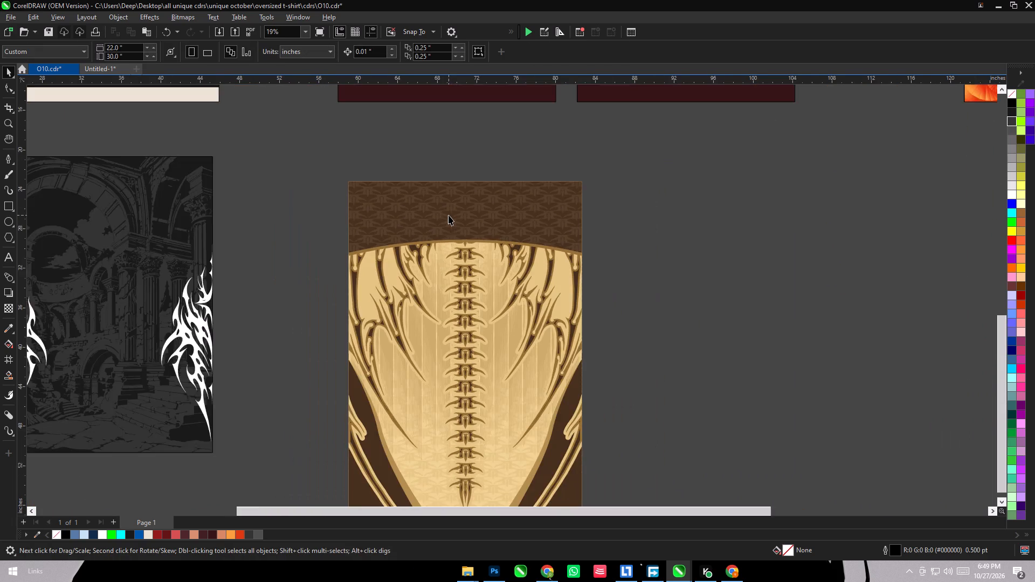
scroll(448, 215, down, 1)
drag(353, 165, 659, 472)
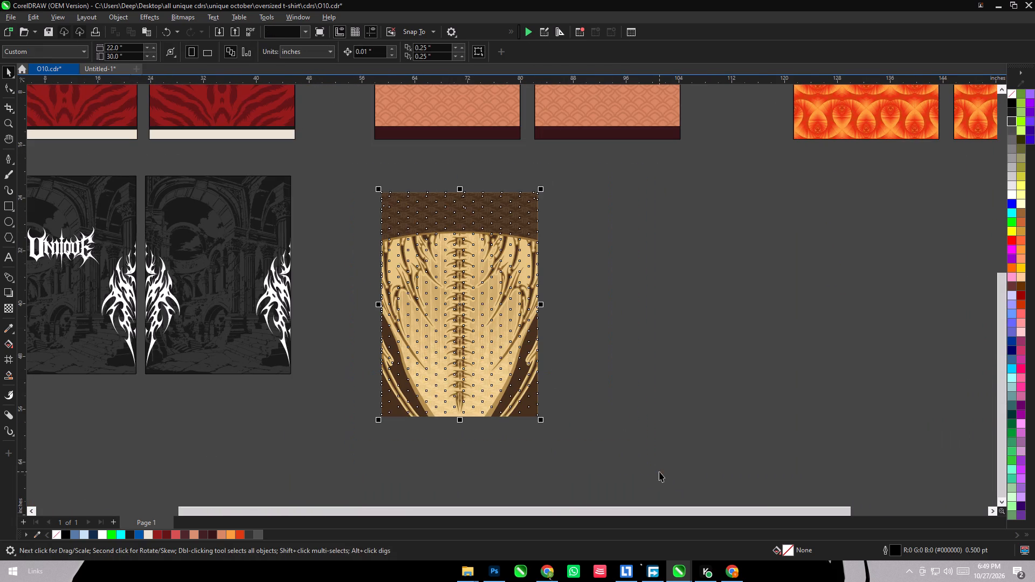
key(ctrl+4)
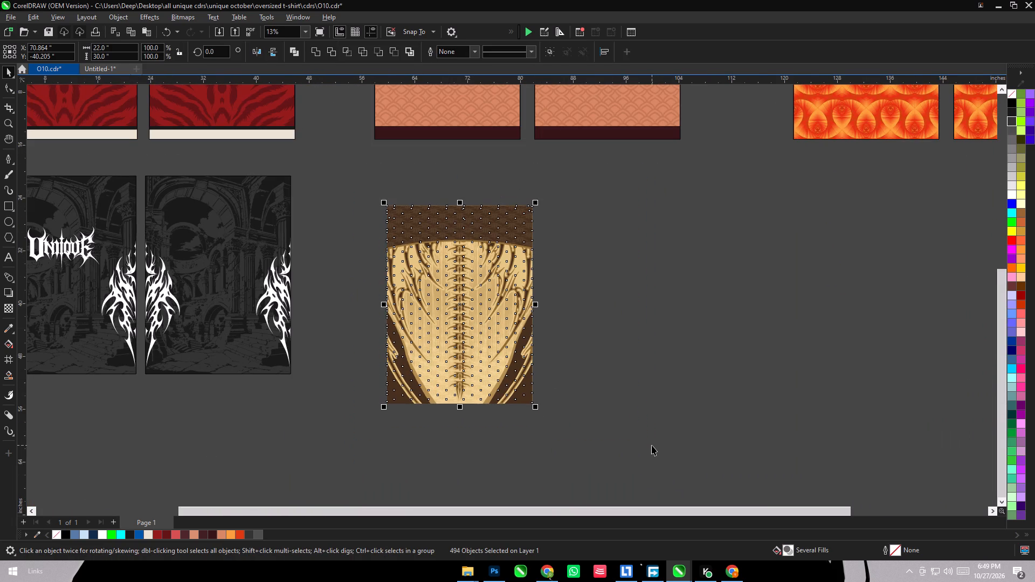
click(652, 421)
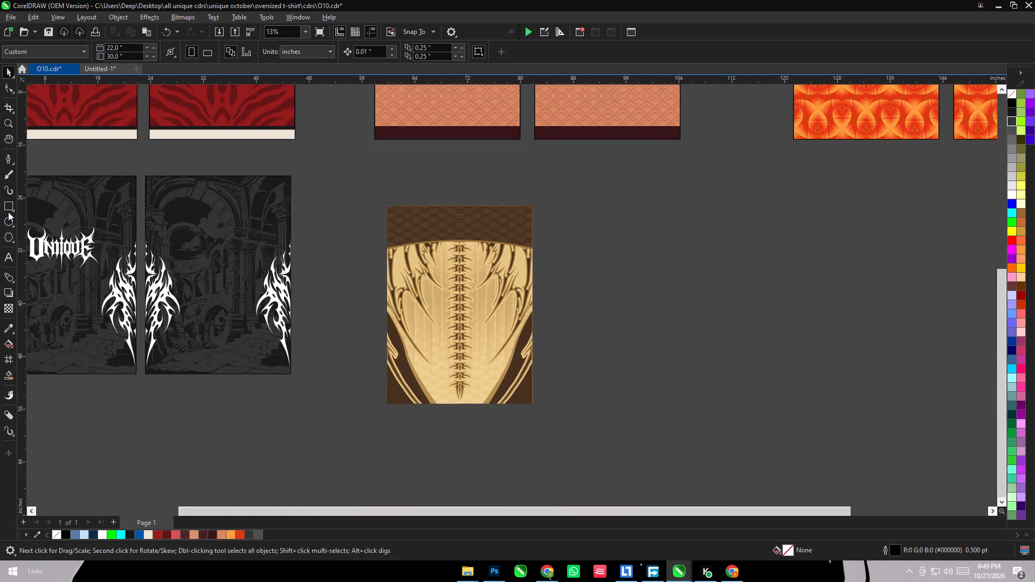
Create a 22 by 30 inch page-frame rectangle and place it beside the spine artwork, at about X 103.1 and Y -40.2 inches.
double_click(8, 212)
scroll(473, 345, down, 5)
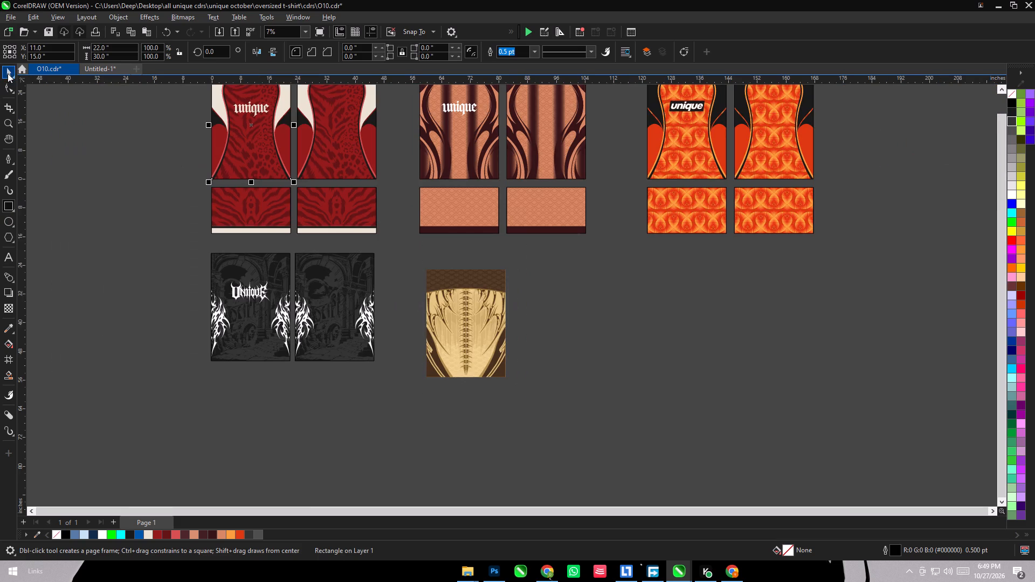
click(8, 73)
drag(249, 126, 582, 323)
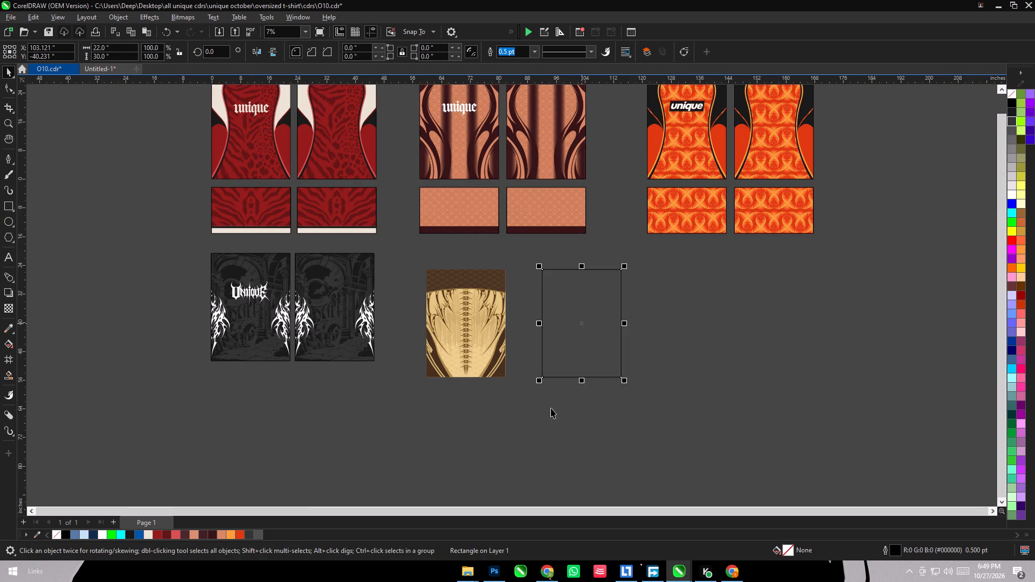
click(551, 408)
Group the spine artwork objects and PowerClip the group inside the empty rectangle beside it.
drag(409, 421, 518, 268)
key(ctrl+g)
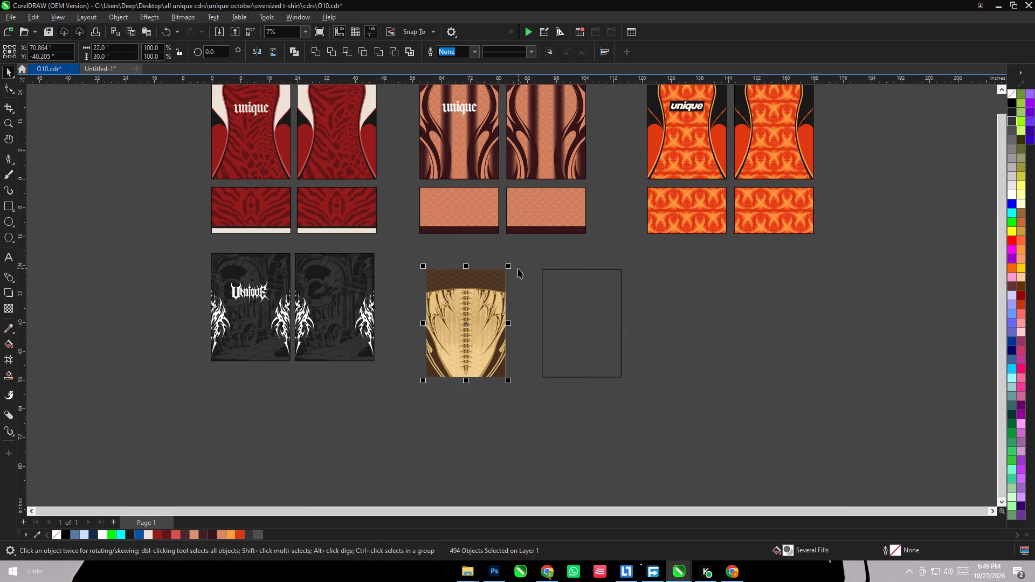
right_click(483, 282)
click(522, 376)
click(575, 345)
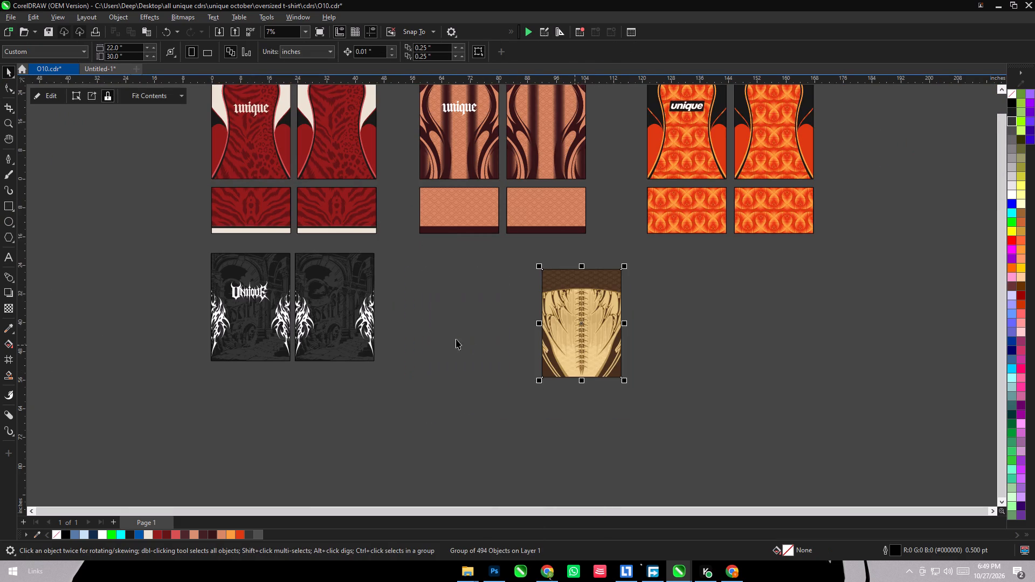
Move the clipped spine panel next to the black back panel and align their centres in one horizontal row.
drag(559, 327, 431, 319)
shift+click(357, 304)
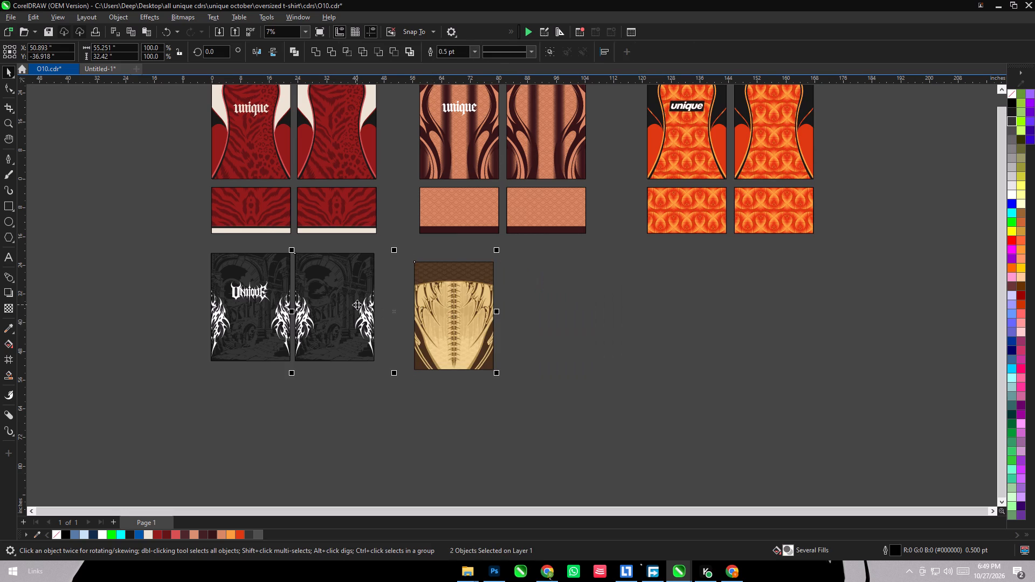
key(e)
click(400, 420)
Duplicate the spine panel beside itself at about X 93.2 inches and align the copy in the same row.
drag(475, 312, 564, 313)
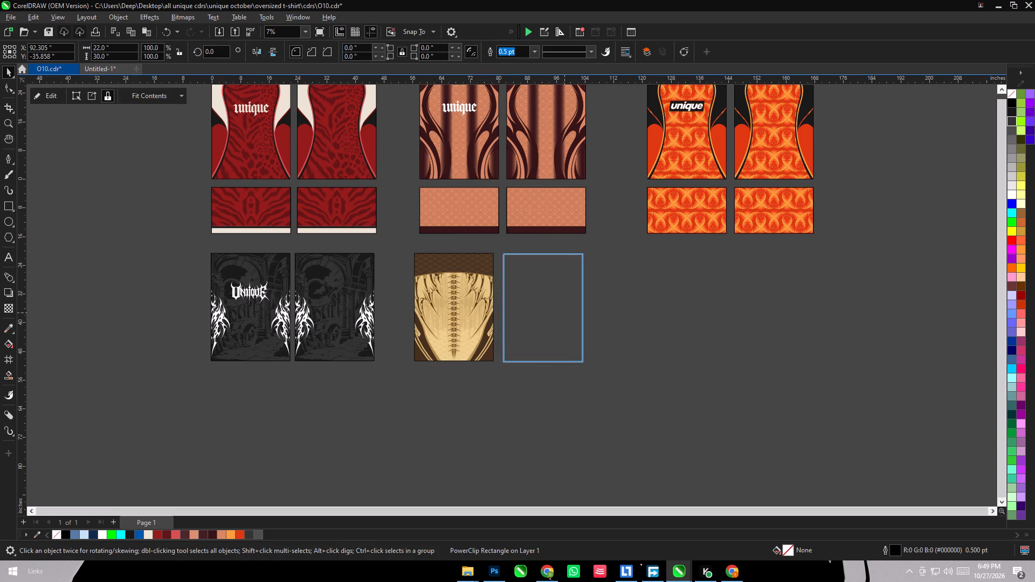
drag(564, 313, 568, 313)
right_click(568, 313)
shift+click(482, 315)
key(e)
click(482, 413)
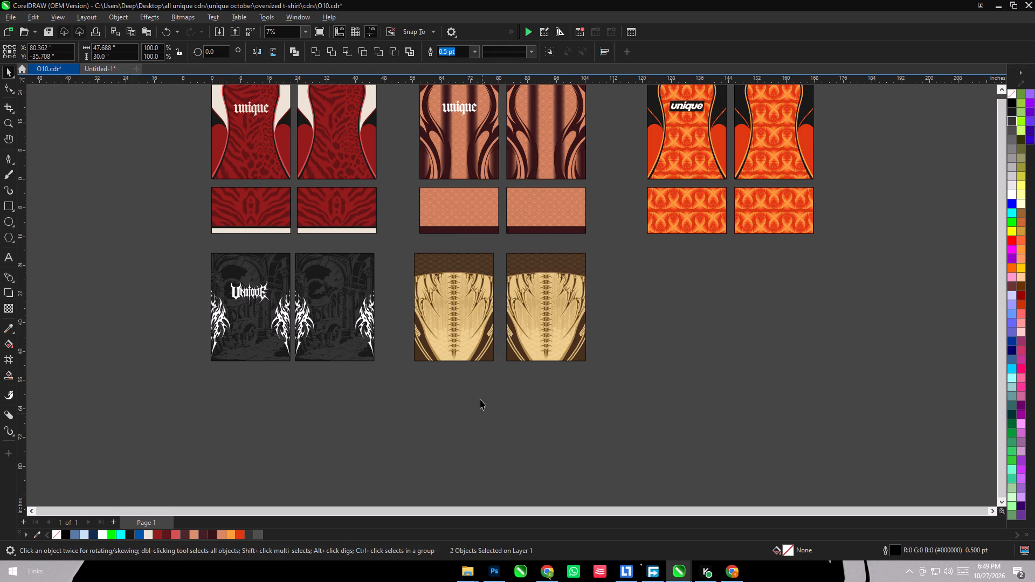
Centre each spine panel beneath the salmon panel above it and align the pair's centres in one row.
click(457, 312)
shift+click(462, 170)
key(c)
click(491, 450)
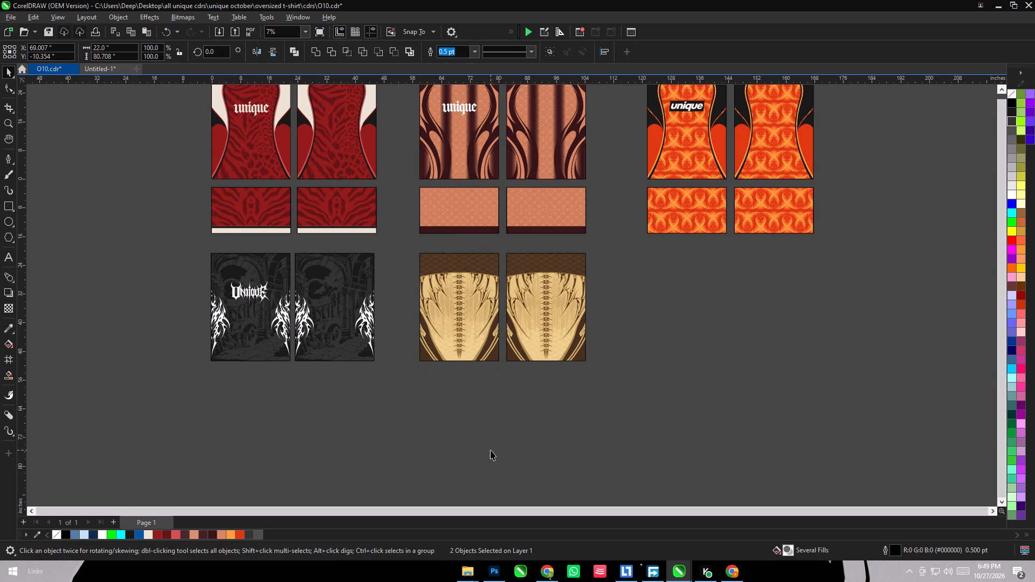
click(544, 332)
shift+click(542, 170)
key(c)
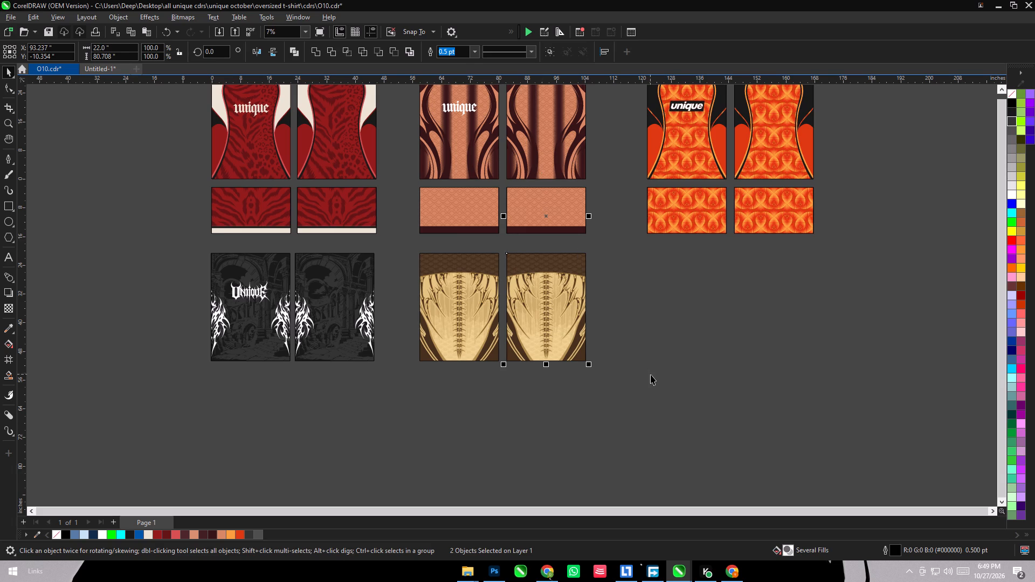
click(653, 376)
click(580, 333)
shift+click(474, 322)
key(e)
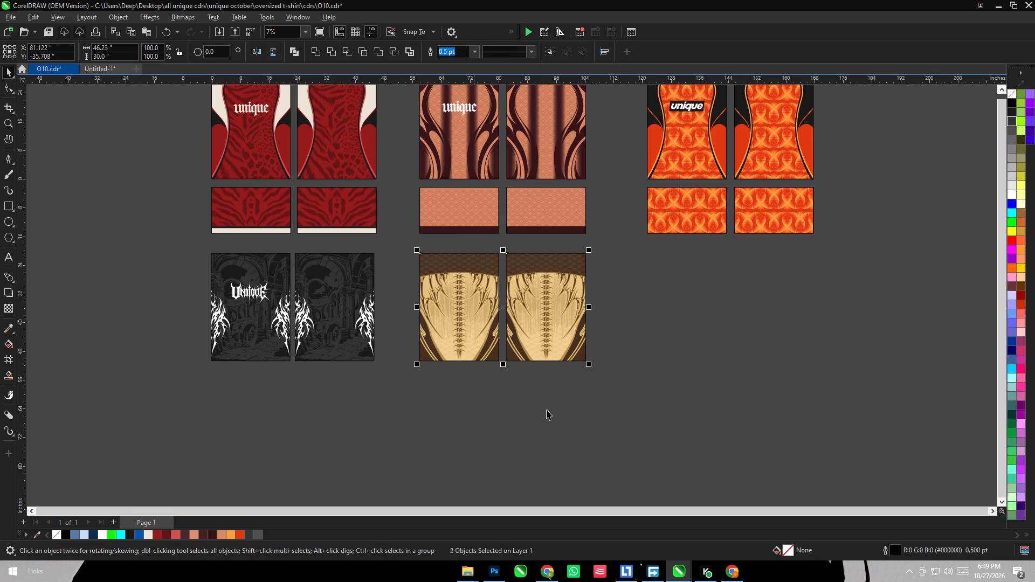
click(573, 426)
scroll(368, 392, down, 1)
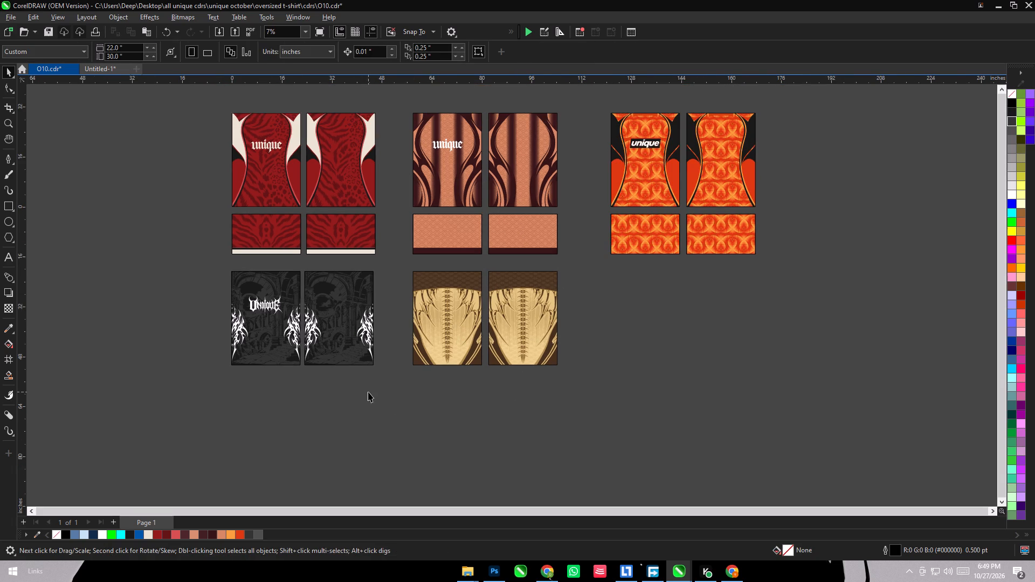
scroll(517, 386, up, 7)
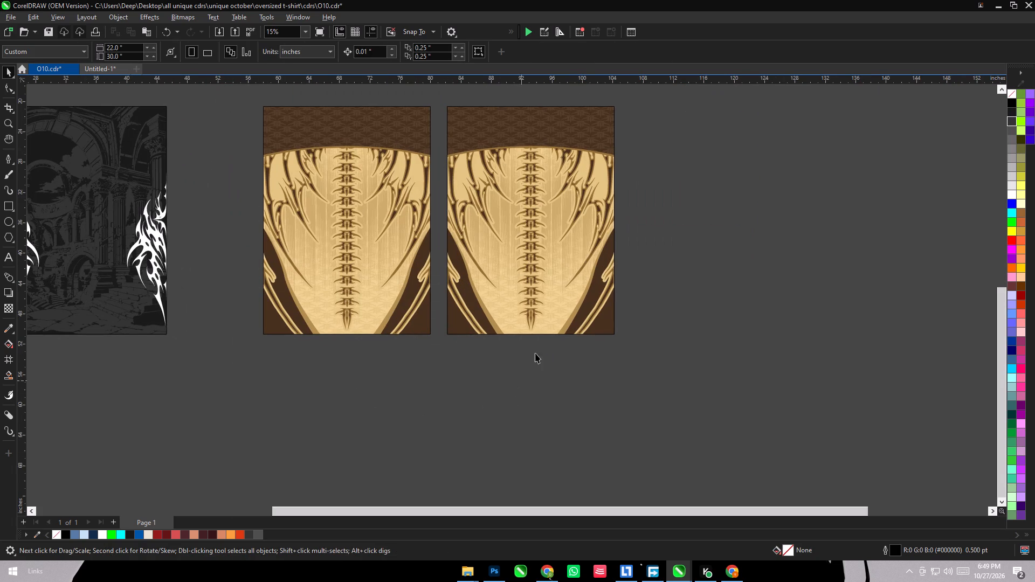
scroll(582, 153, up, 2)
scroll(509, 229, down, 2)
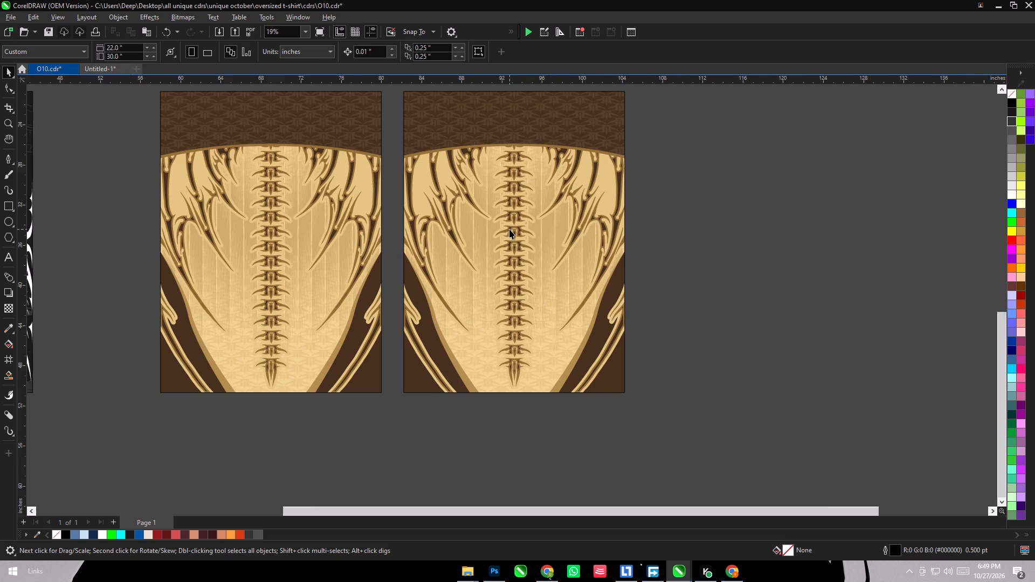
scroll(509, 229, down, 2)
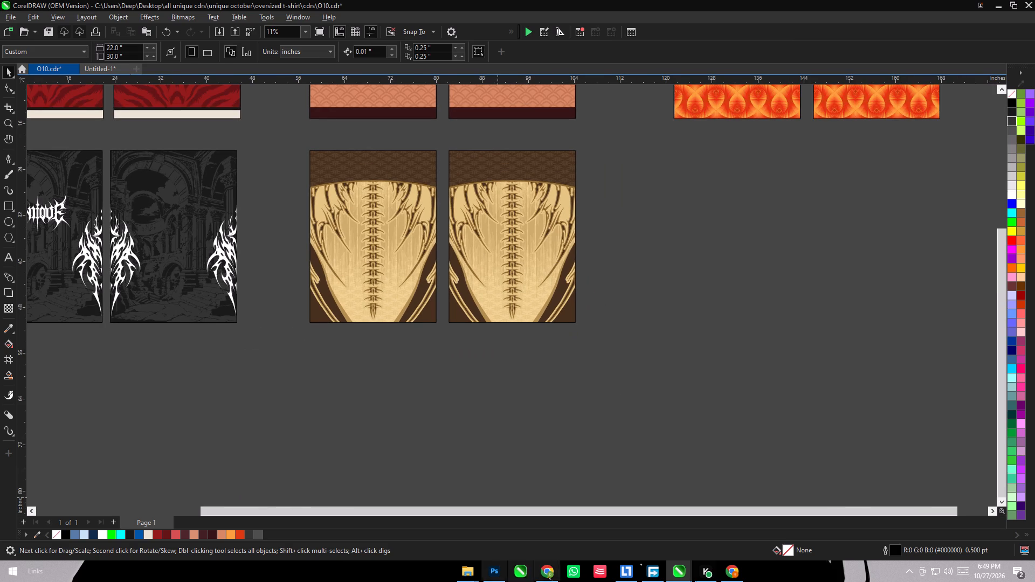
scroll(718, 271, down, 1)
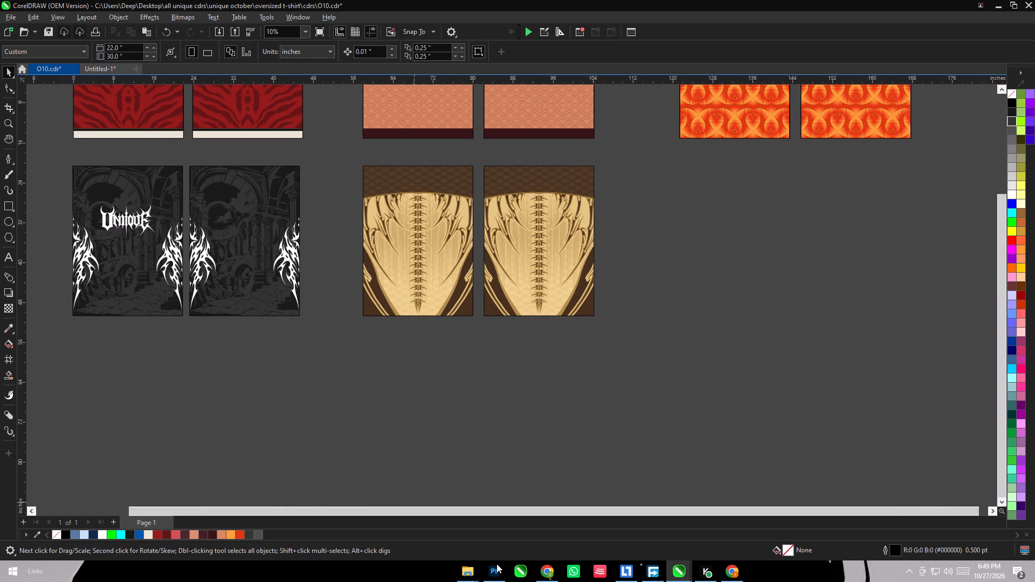
Change the background fill of both dark ruins panels to black (#000000).
click(85, 287)
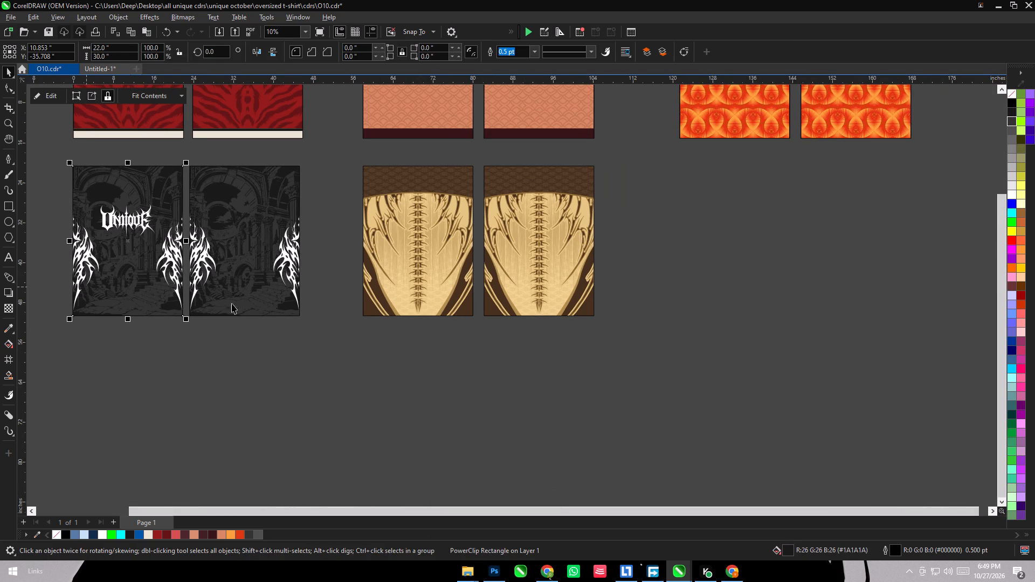
click(1010, 101)
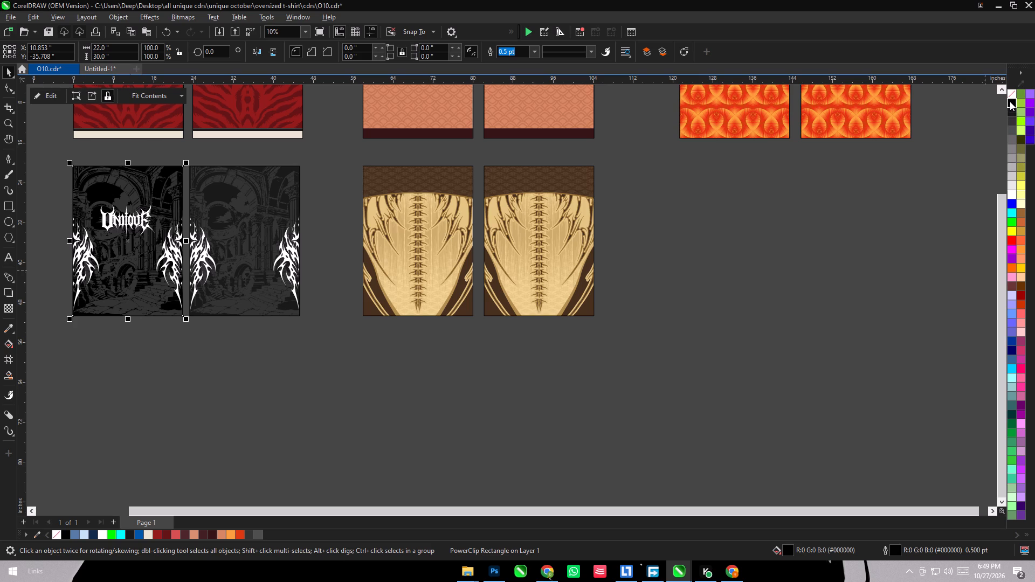
click(264, 192)
key(ctrl+r)
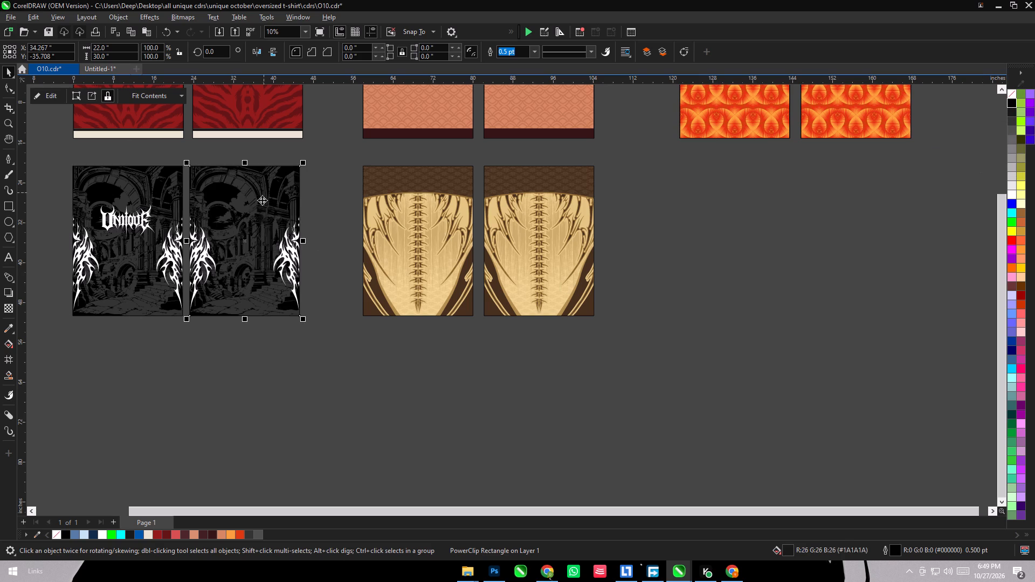
click(285, 371)
Copy the black front panel with its Unique lettering, switch to Photoshop, and paste it into the T-Shirt layer's smart object.
scroll(224, 231, up, 18)
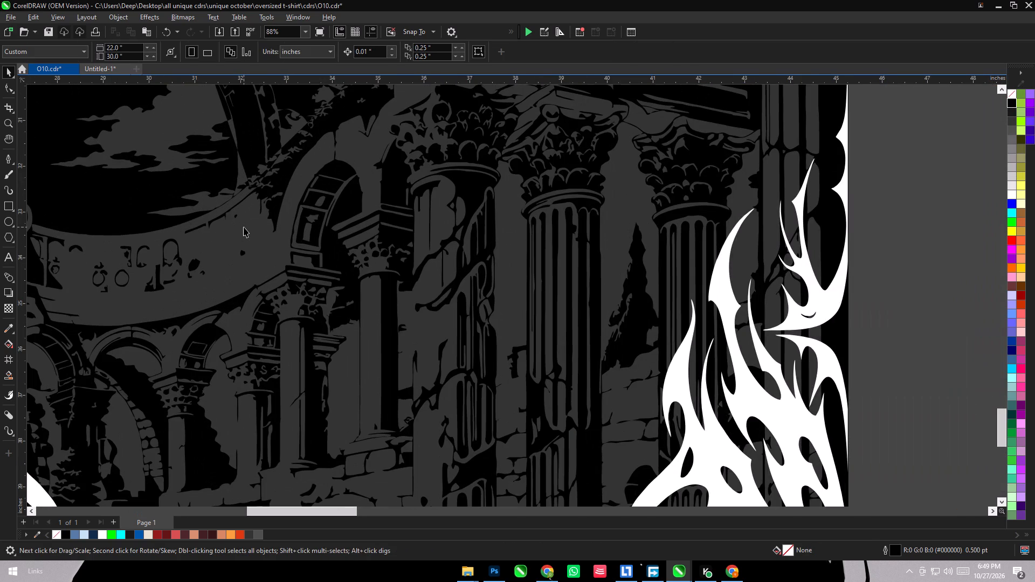
scroll(705, 261, down, 10)
scroll(639, 192, down, 3)
click(343, 373)
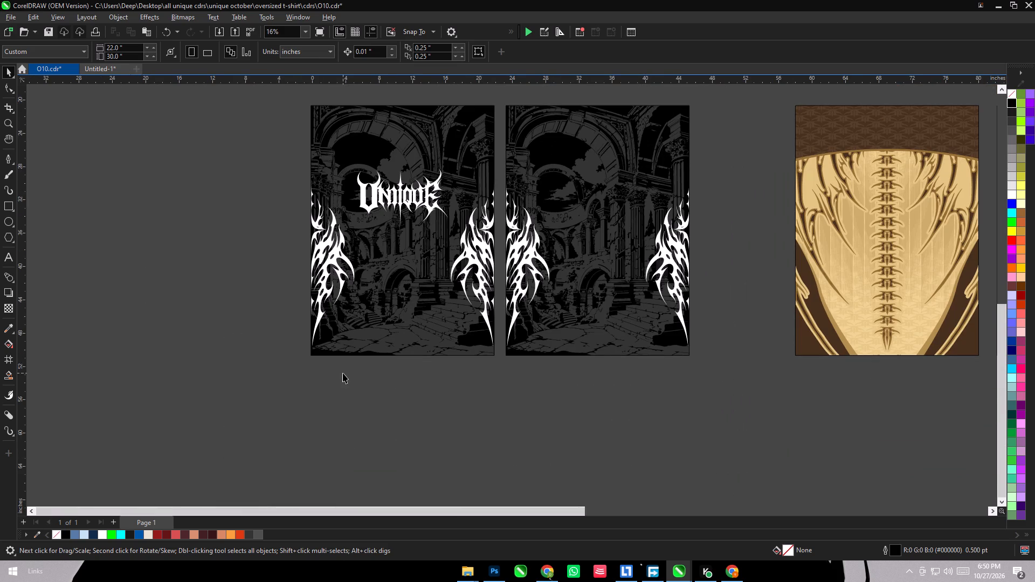
drag(301, 96, 507, 372)
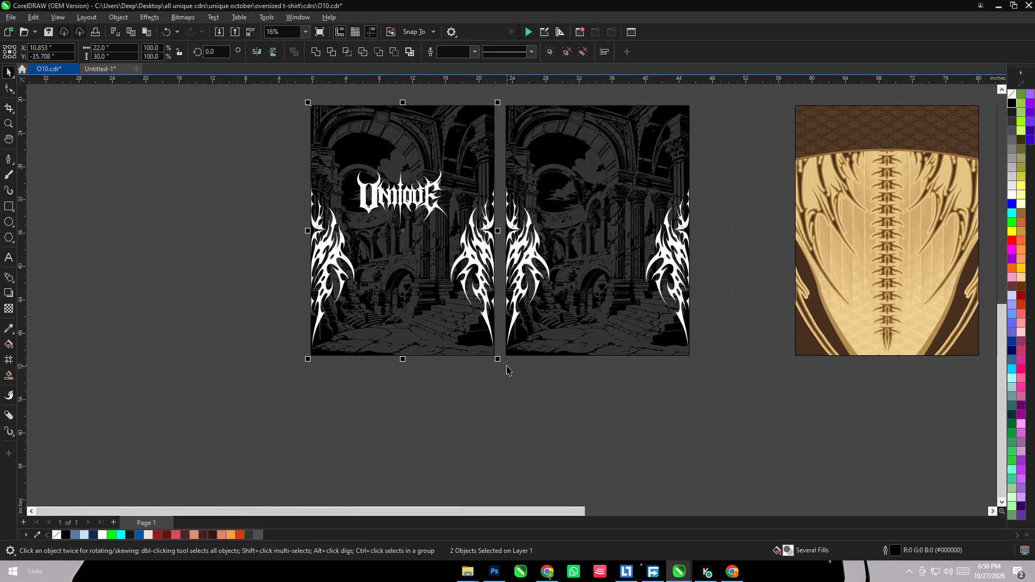
key(ctrl+c)
click(490, 572)
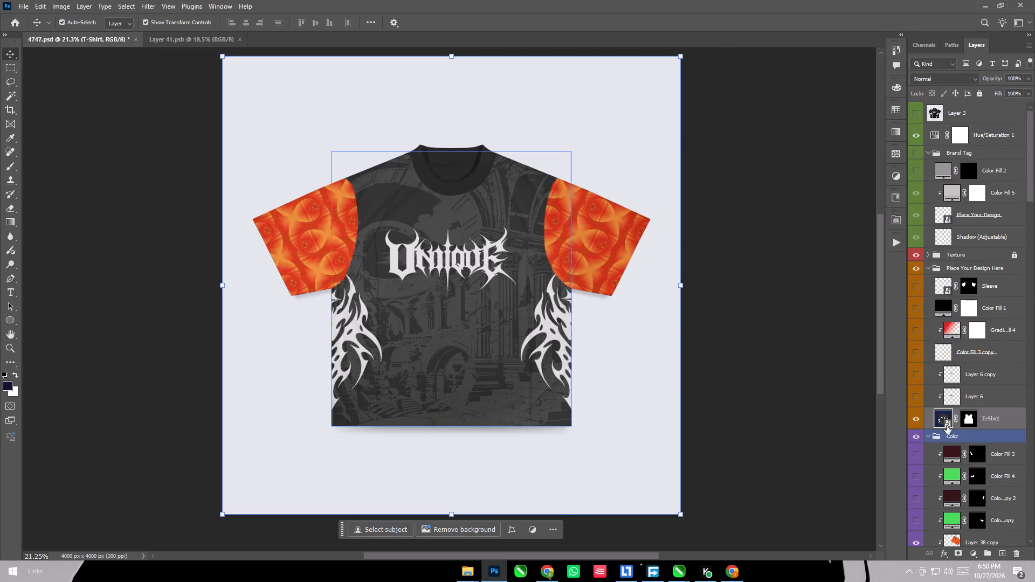
double_click(947, 426)
key(ctrl+v)
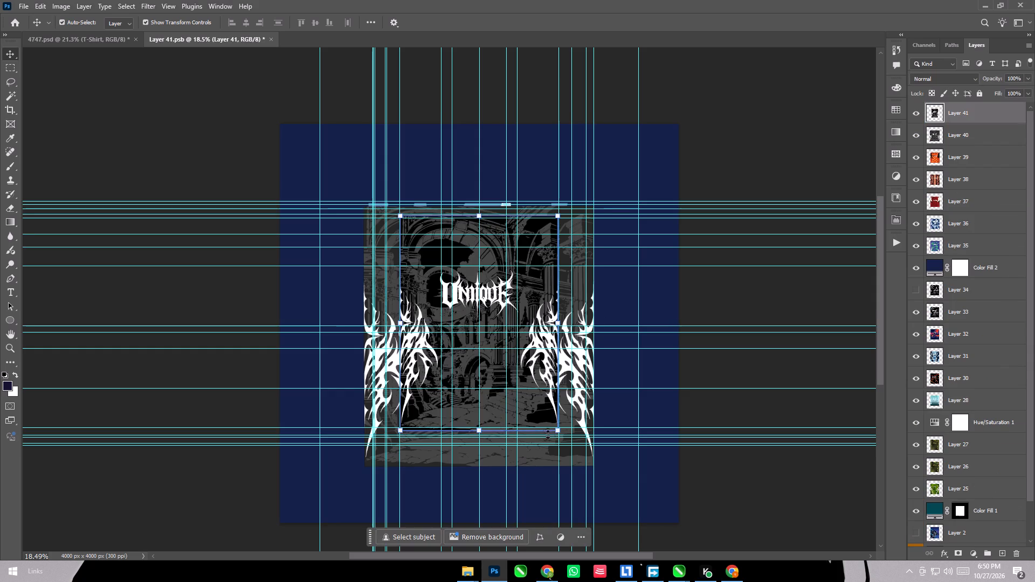
Scale the pasted black front panel to about 145.7% width and 119.9% height, covering the panel beneath, and save the smart object.
drag(560, 432, 594, 473)
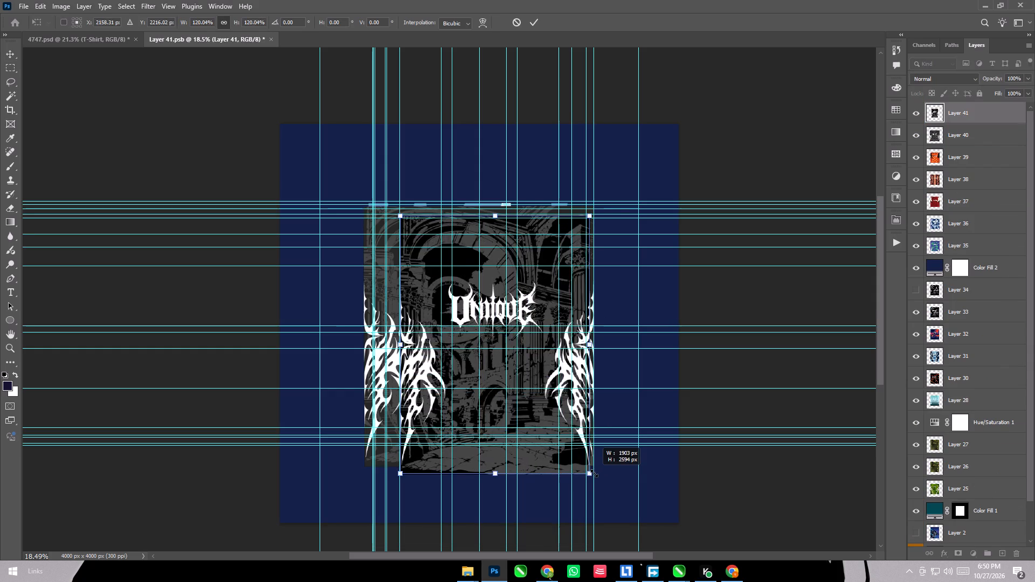
drag(594, 473, 586, 467)
drag(398, 219, 385, 219)
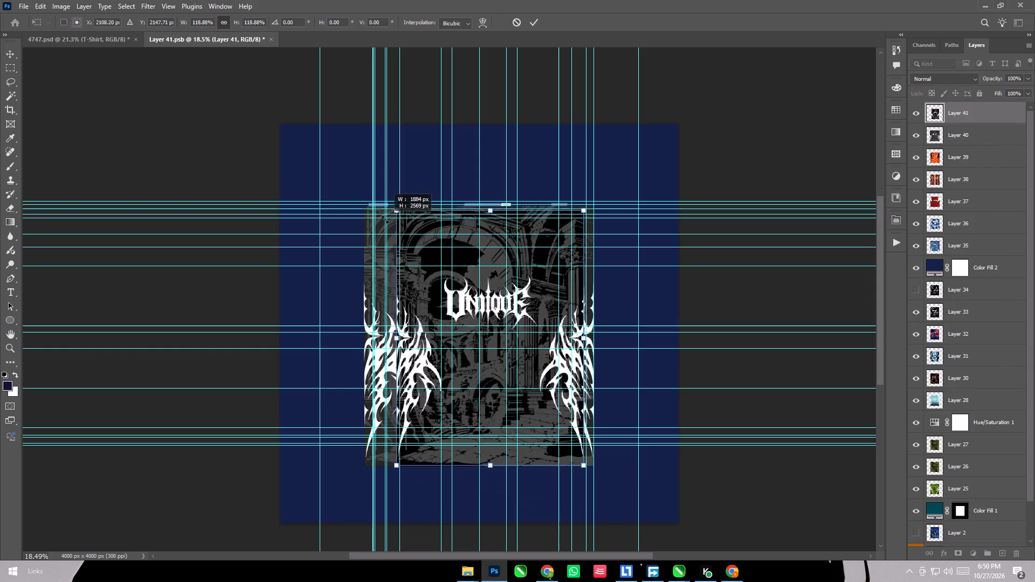
drag(385, 219, 382, 218)
shift+drag(395, 334, 383, 334)
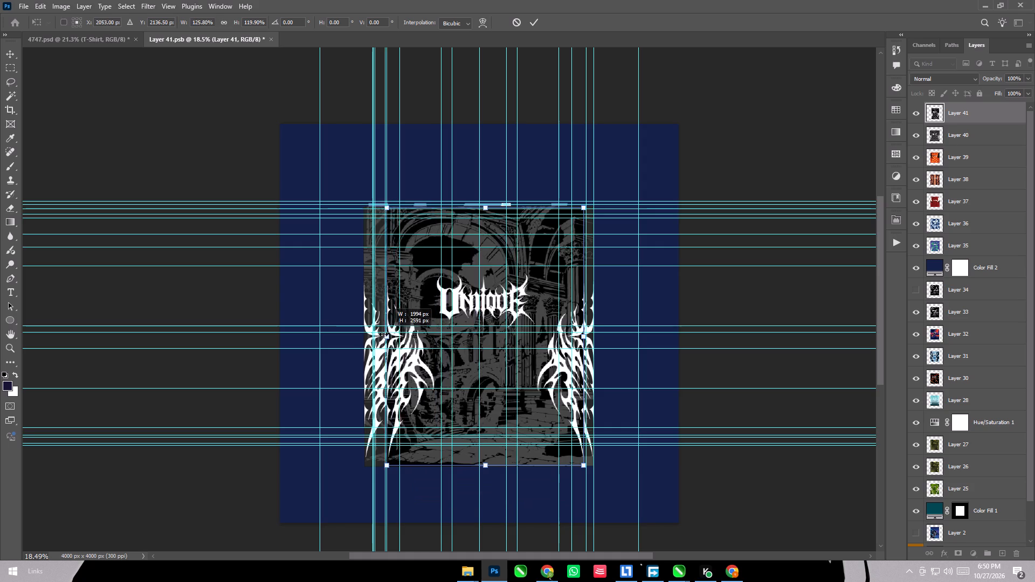
shift+drag(383, 334, 361, 337)
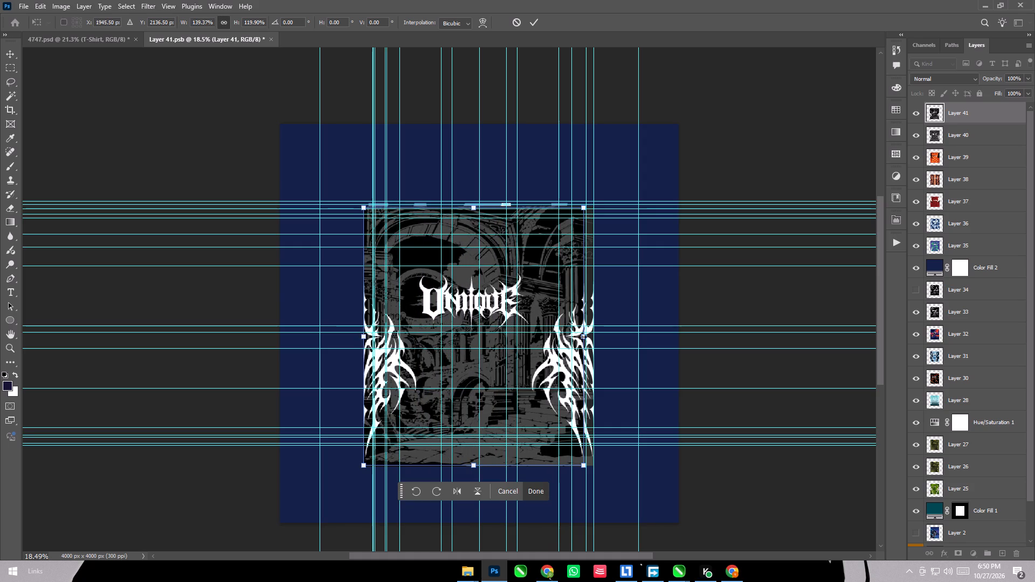
shift+drag(582, 342, 590, 341)
click(533, 26)
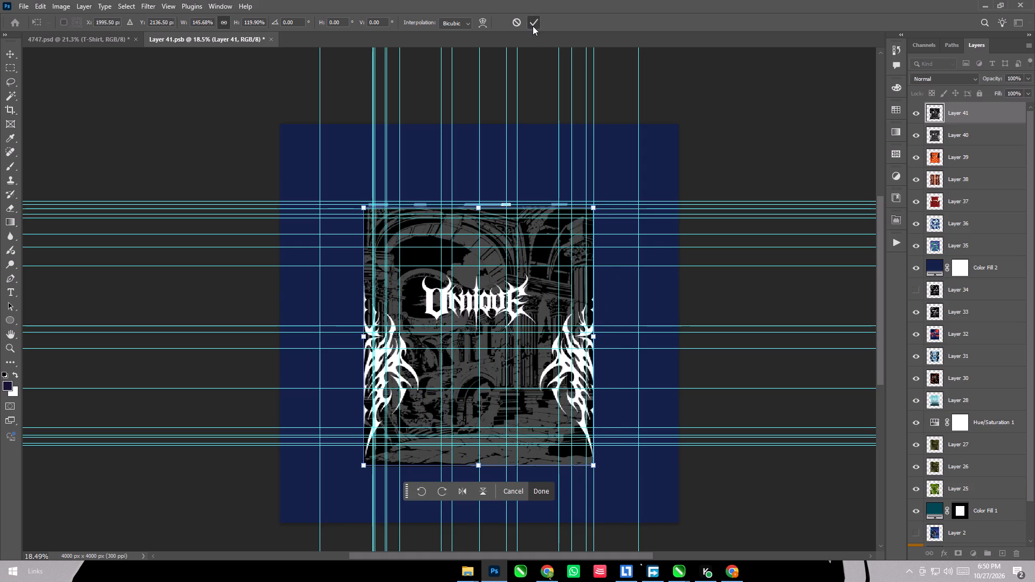
click(151, 128)
key(ctrl+s)
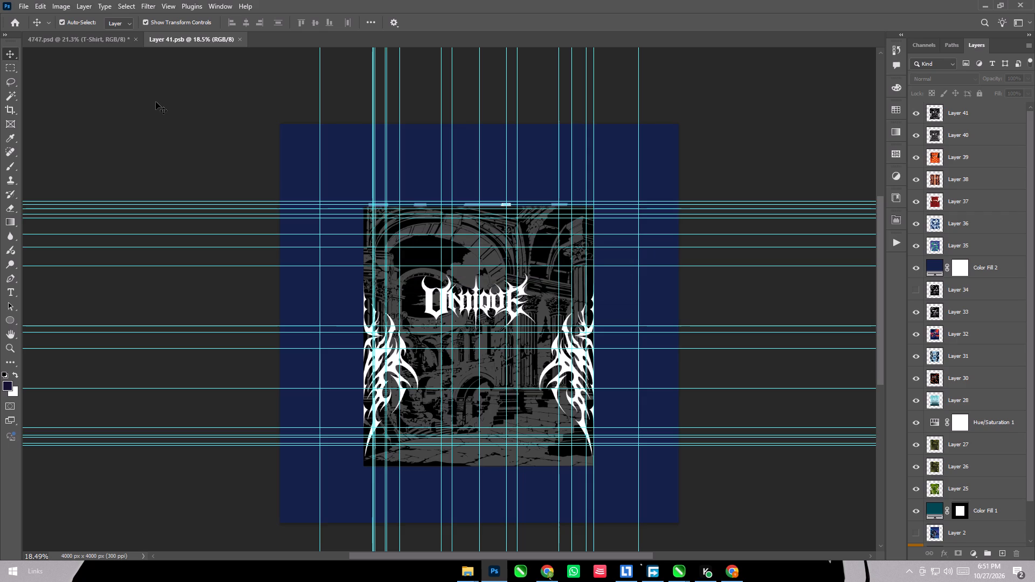
In the 4747.psd mockup, set the T-Shirt group's CUSTOM colour fill to black (#000000).
click(67, 40)
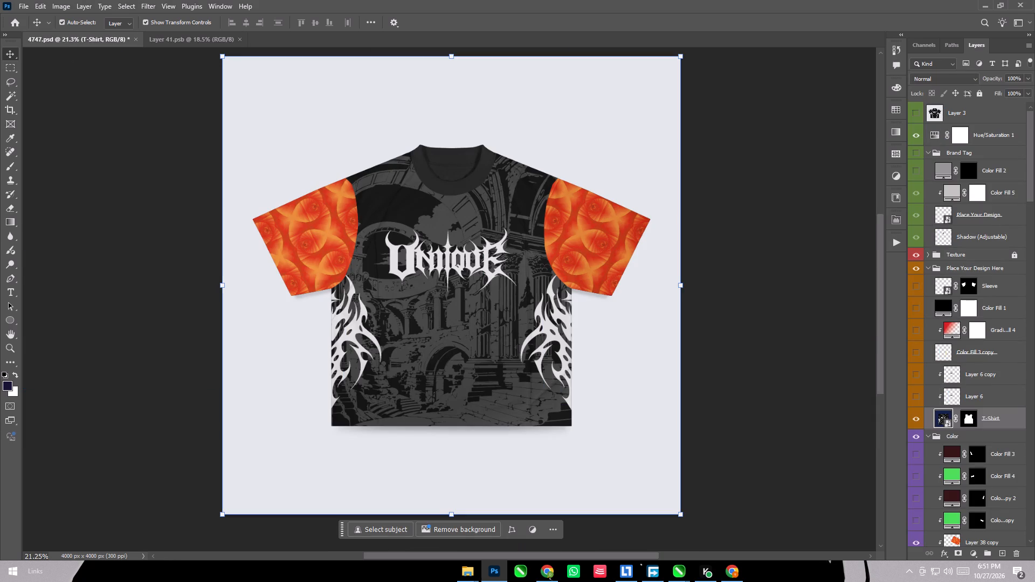
scroll(966, 442, down, 20)
scroll(966, 442, down, 3)
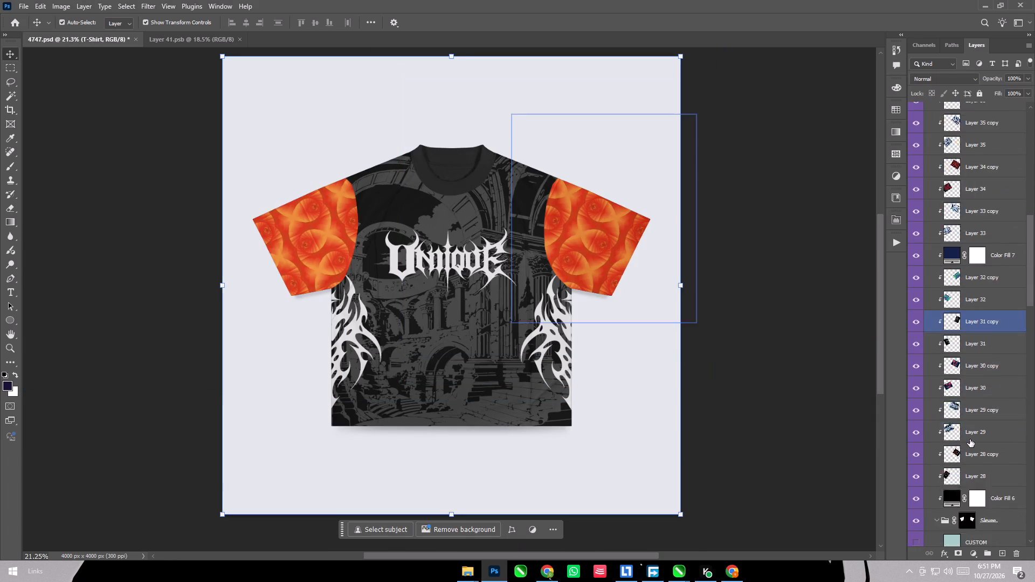
scroll(970, 439, down, 6)
scroll(968, 429, down, 20)
scroll(968, 429, down, 2)
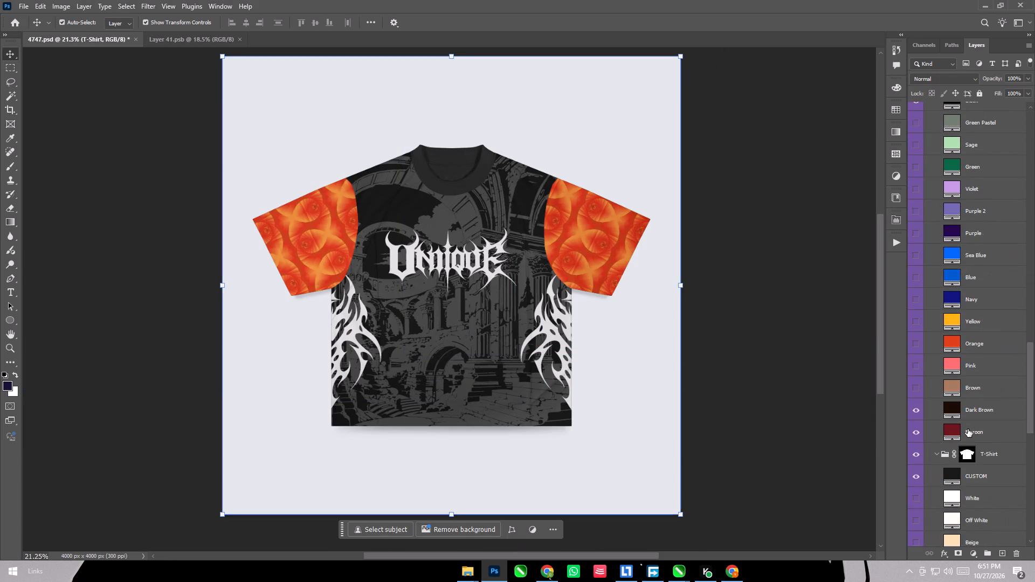
scroll(949, 423, up, 8)
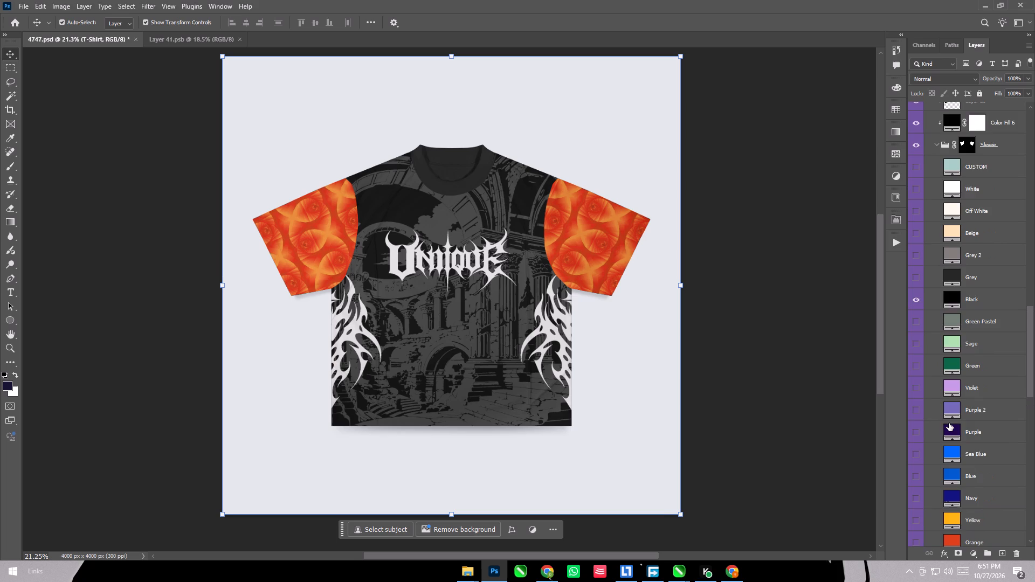
scroll(949, 423, up, 3)
click(937, 188)
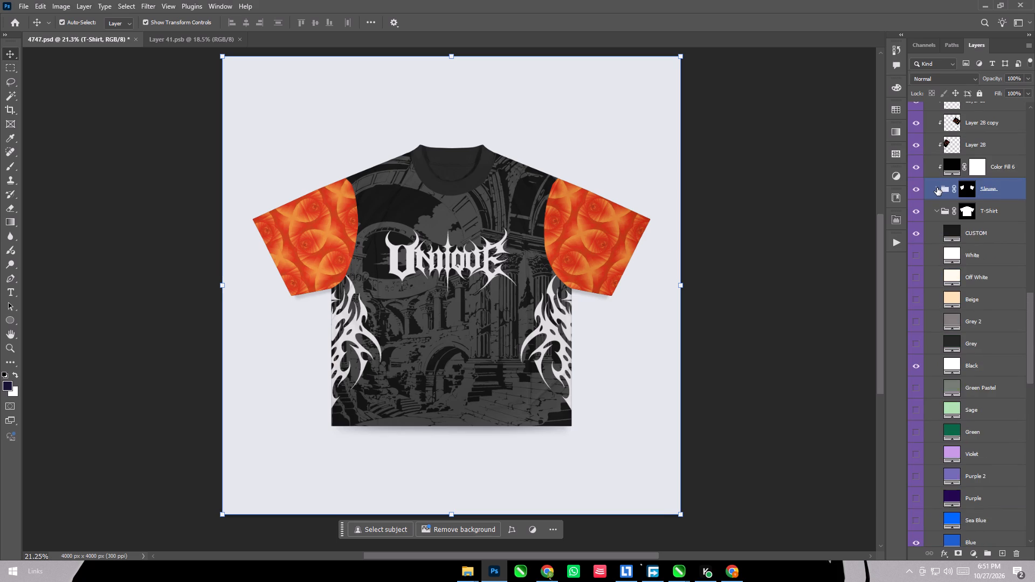
double_click(951, 228)
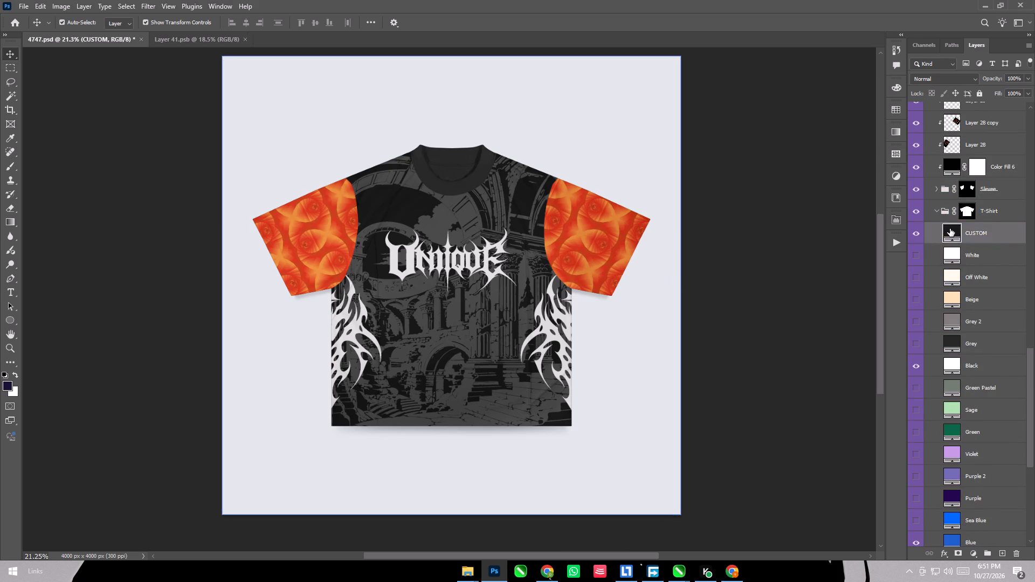
drag(737, 354, 676, 433)
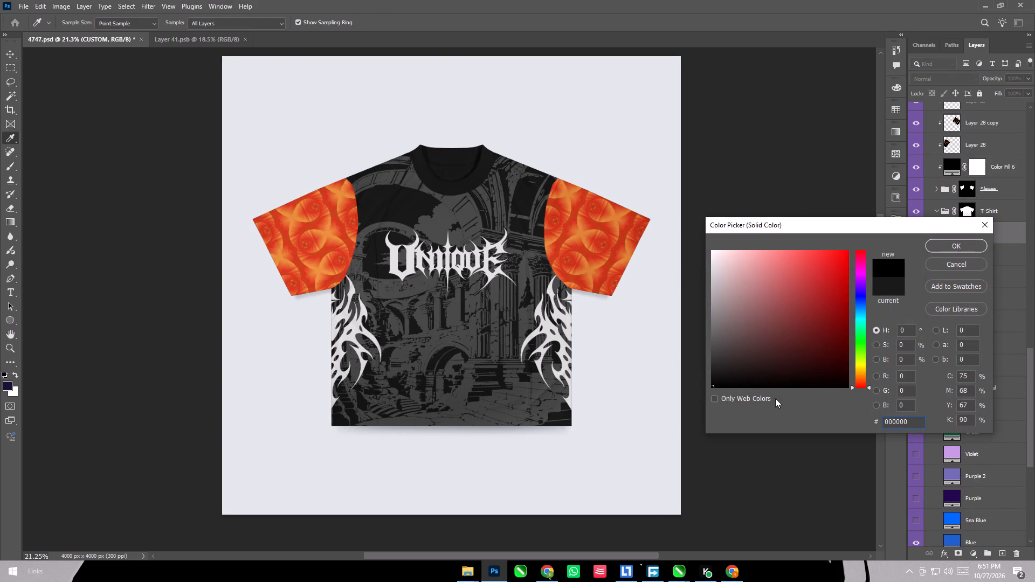
click(953, 244)
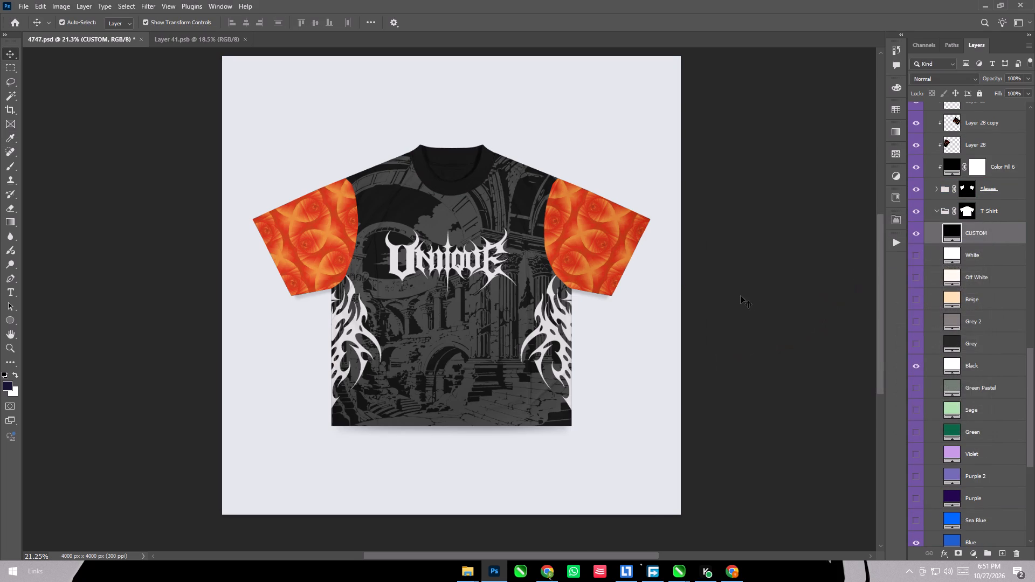
Move the Color Fill 7 layer above Layer 38 copy and change its sleeve colour to black (#000000).
scroll(943, 298, up, 8)
scroll(940, 298, up, 17)
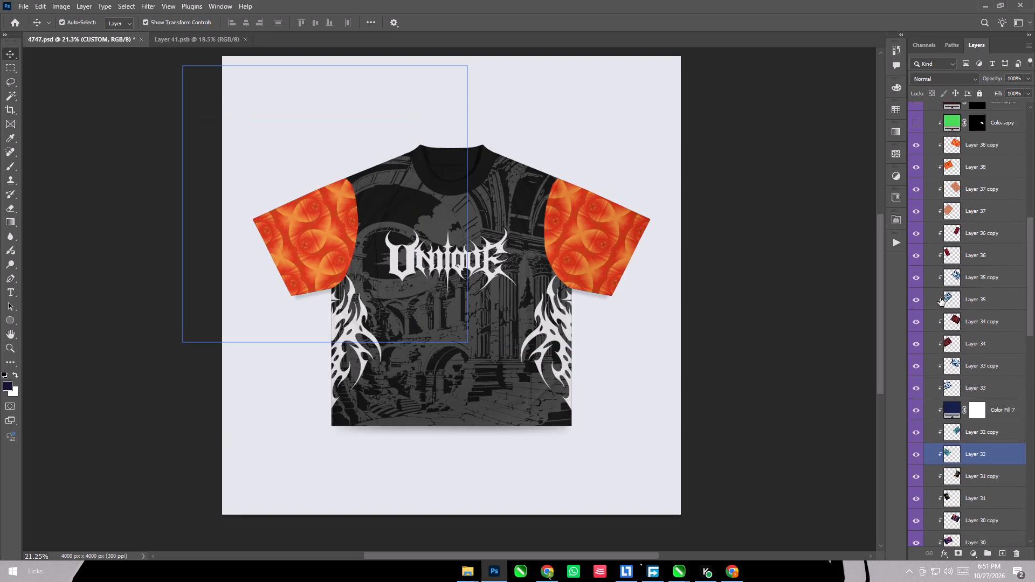
scroll(940, 298, up, 3)
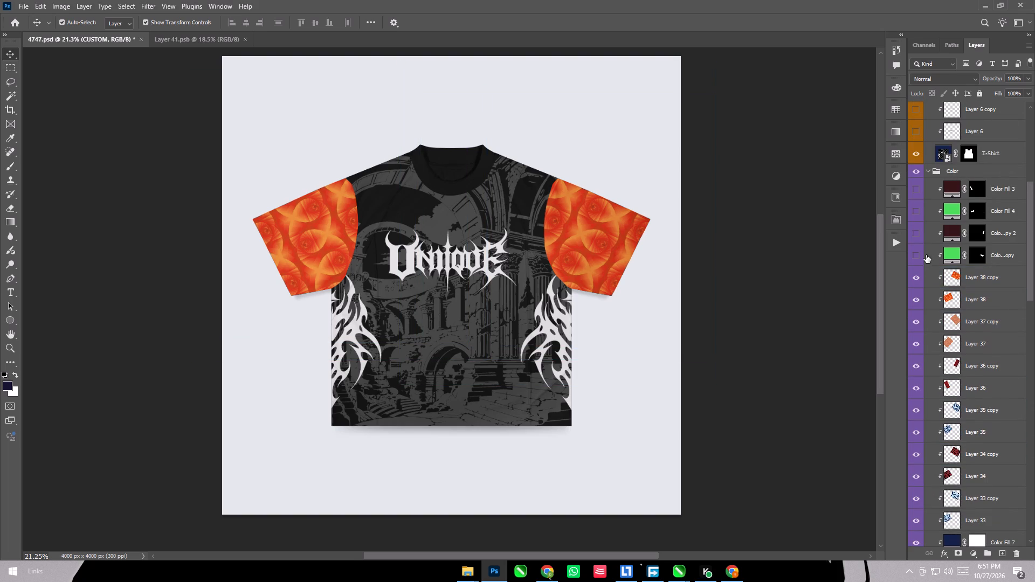
drag(997, 542, 972, 327)
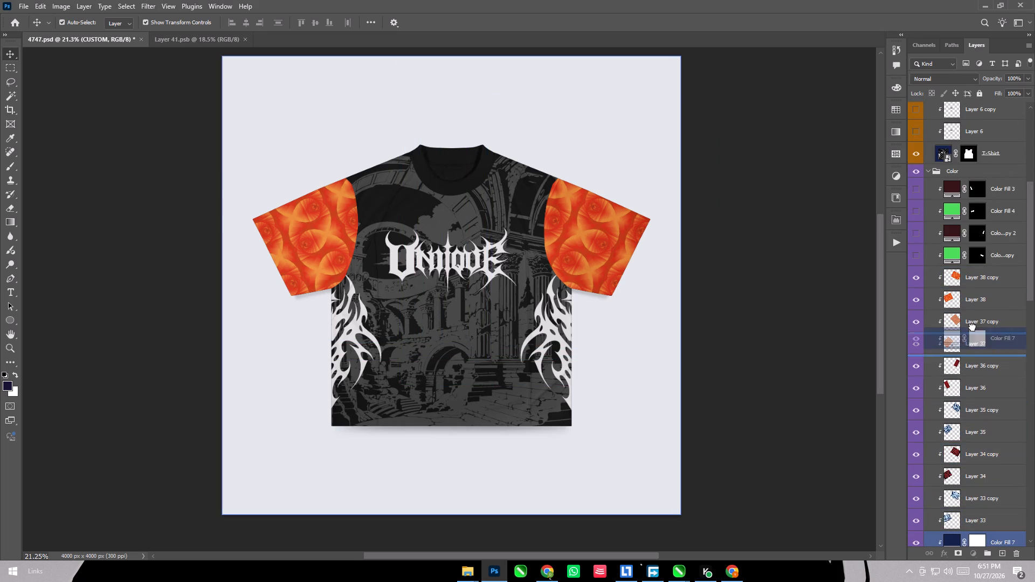
drag(972, 327, 965, 271)
double_click(951, 275)
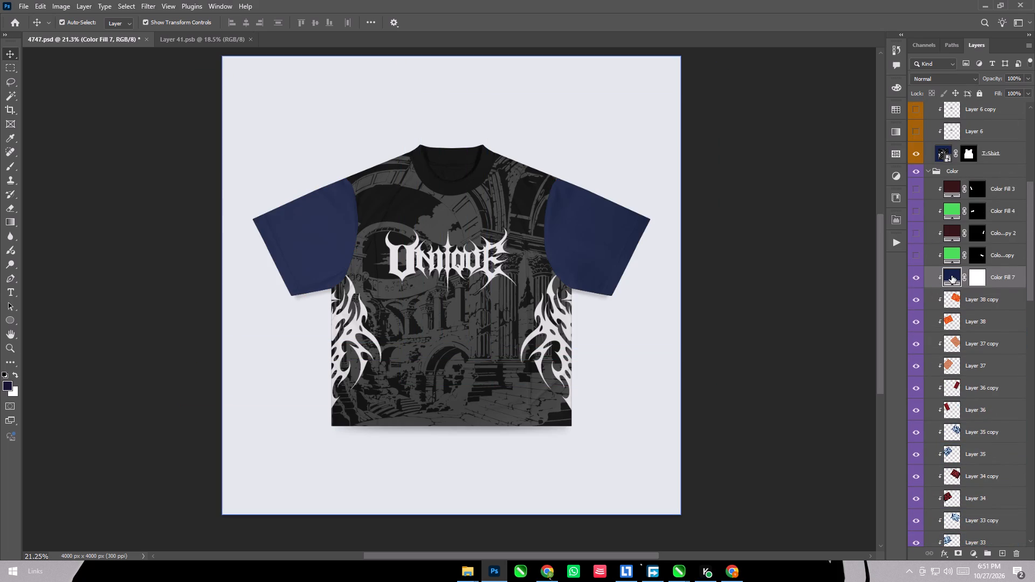
drag(720, 362, 674, 412)
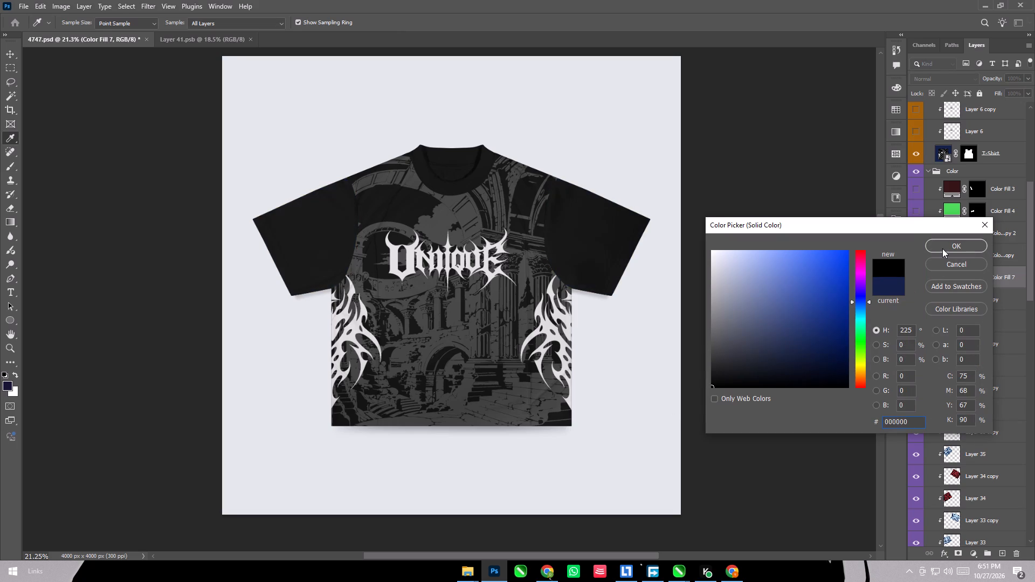
click(942, 248)
click(759, 306)
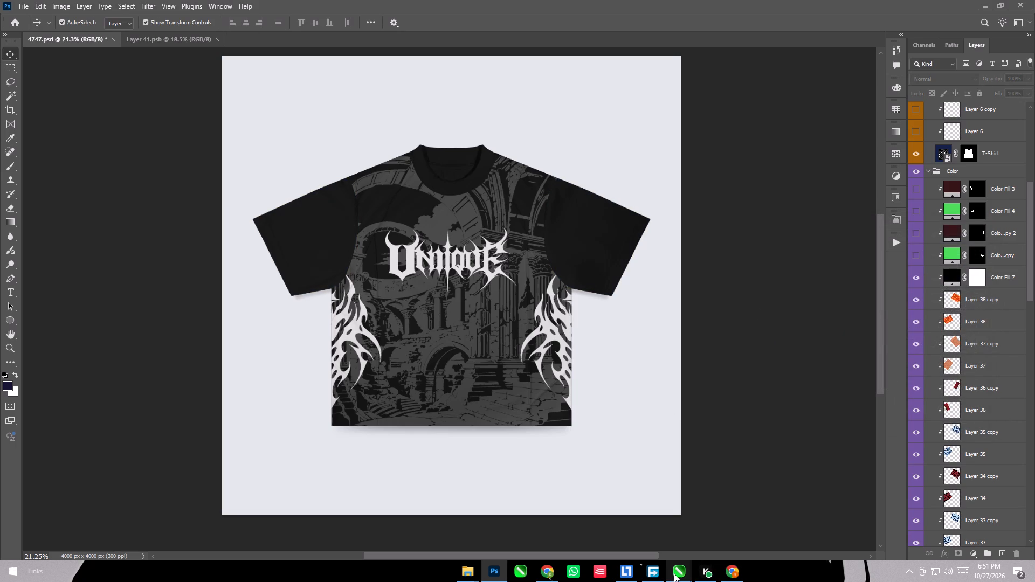
Switch to the O10.cdr document in CorelDRAW.
click(674, 573)
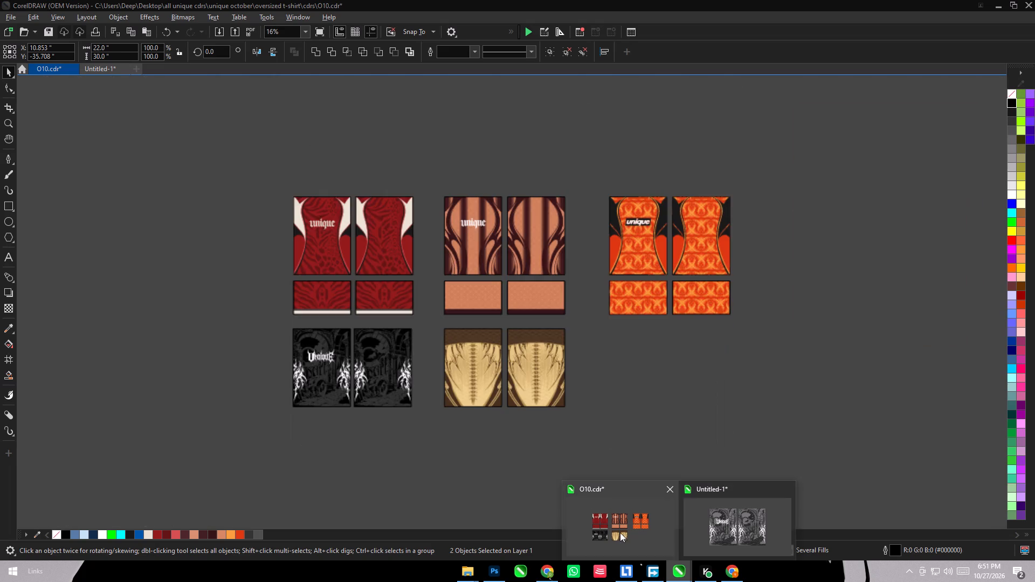
click(620, 532)
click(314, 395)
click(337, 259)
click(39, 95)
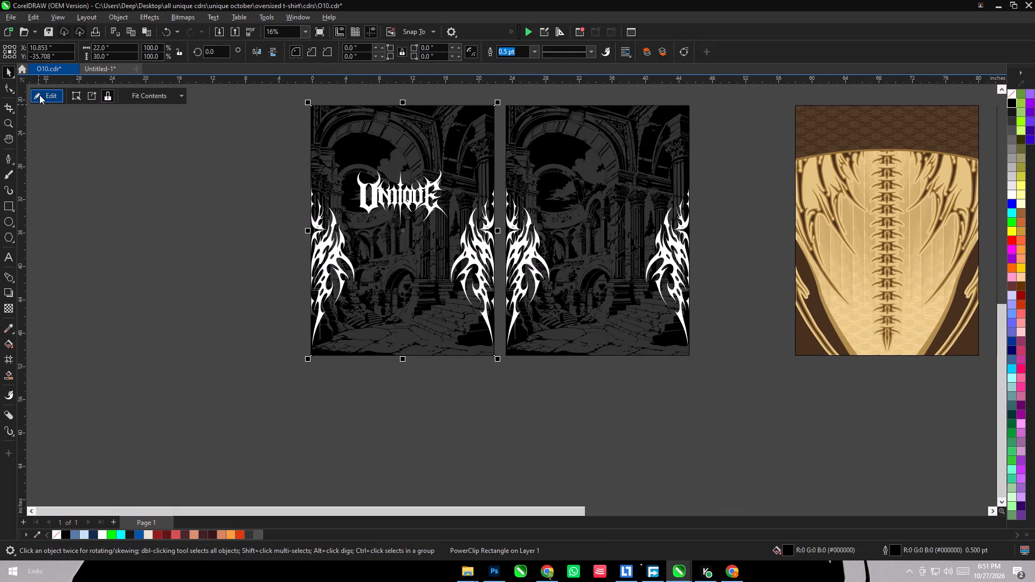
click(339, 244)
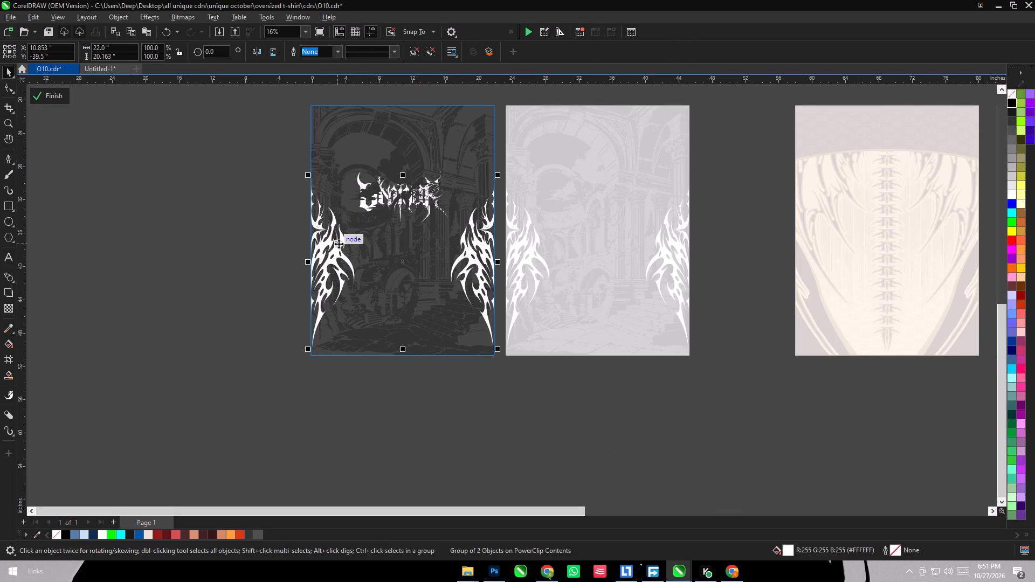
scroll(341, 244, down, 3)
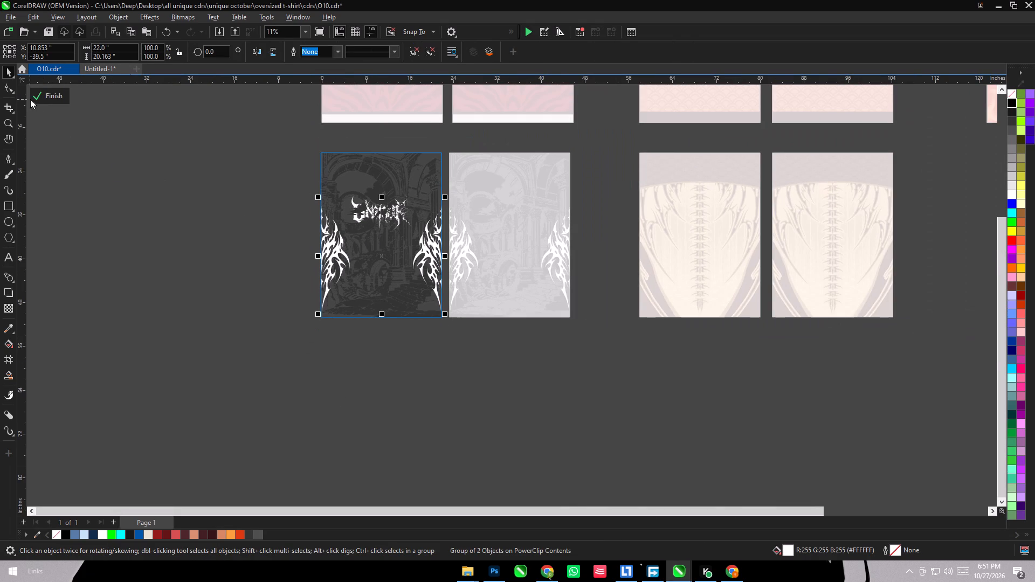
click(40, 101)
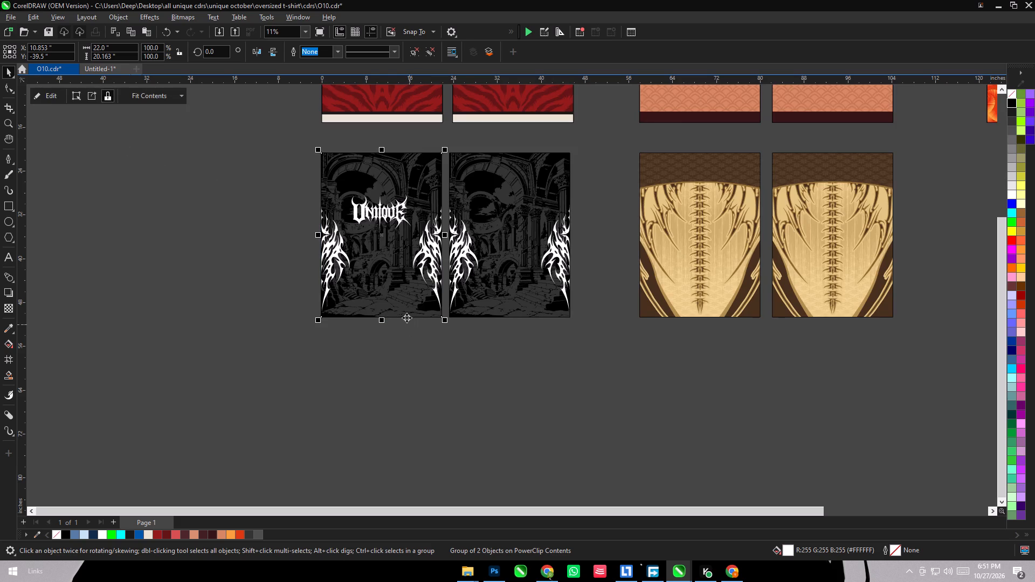
Duplicate the black front panel without its lettering below the original and delete the ruins artwork inside the copy, keeping the white flames.
drag(388, 295, 383, 483)
right_click(383, 483)
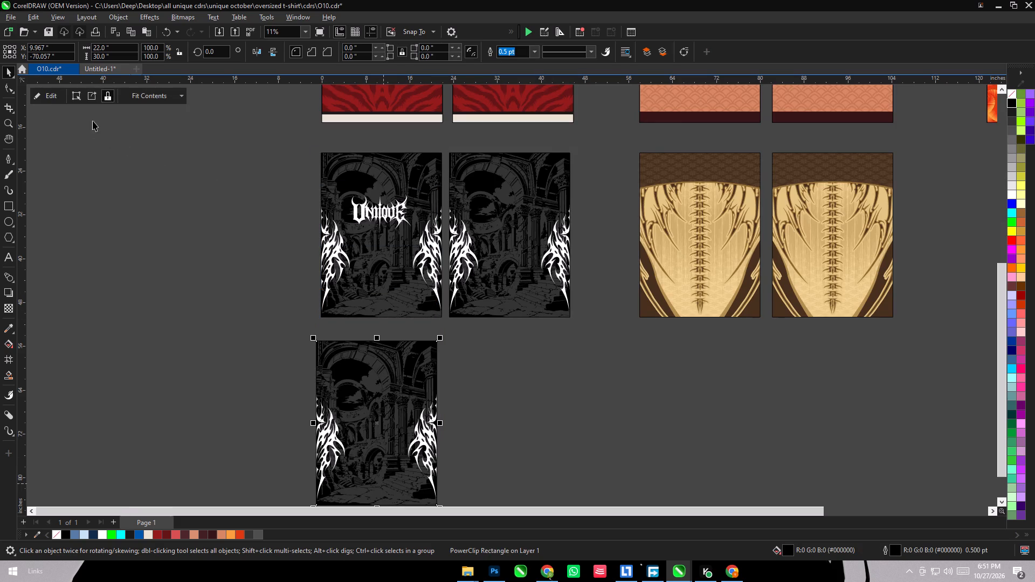
click(47, 95)
click(399, 427)
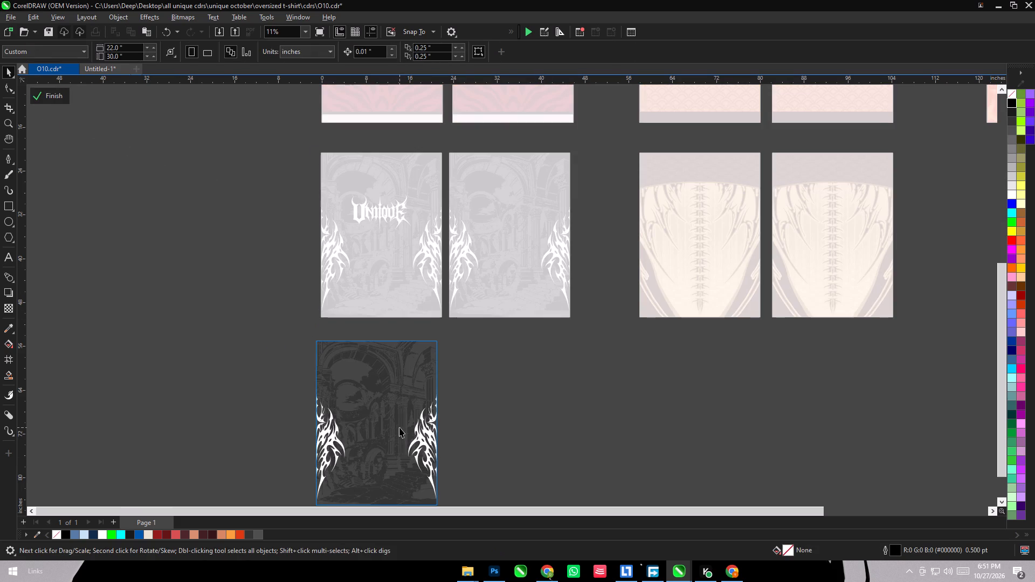
key(Delete)
click(51, 94)
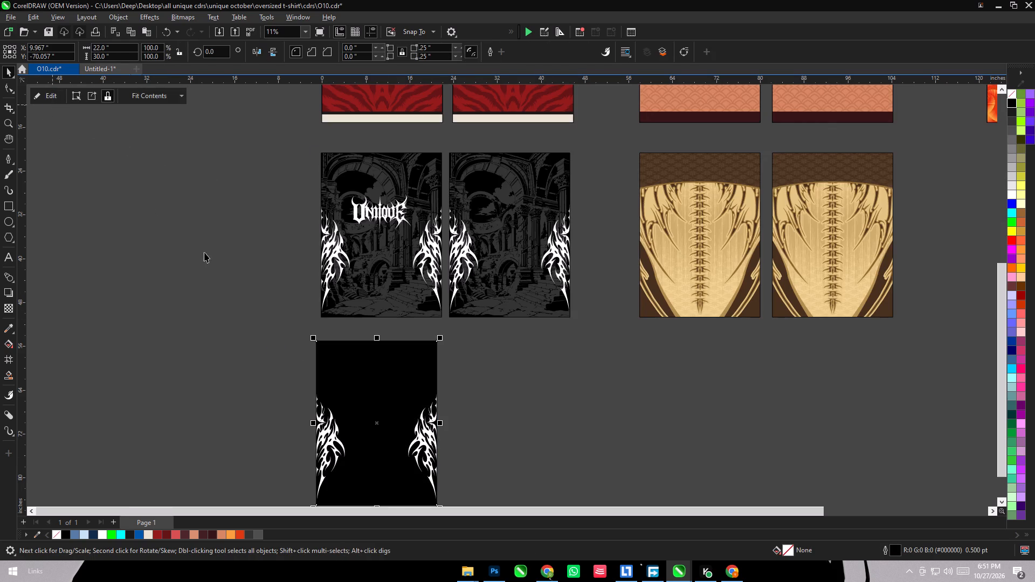
Cut the flame-only panel out of O10.cdr and paste it above Color Fill 7 in Photoshop's 4747.psd mockup.
key(ctrl+c)
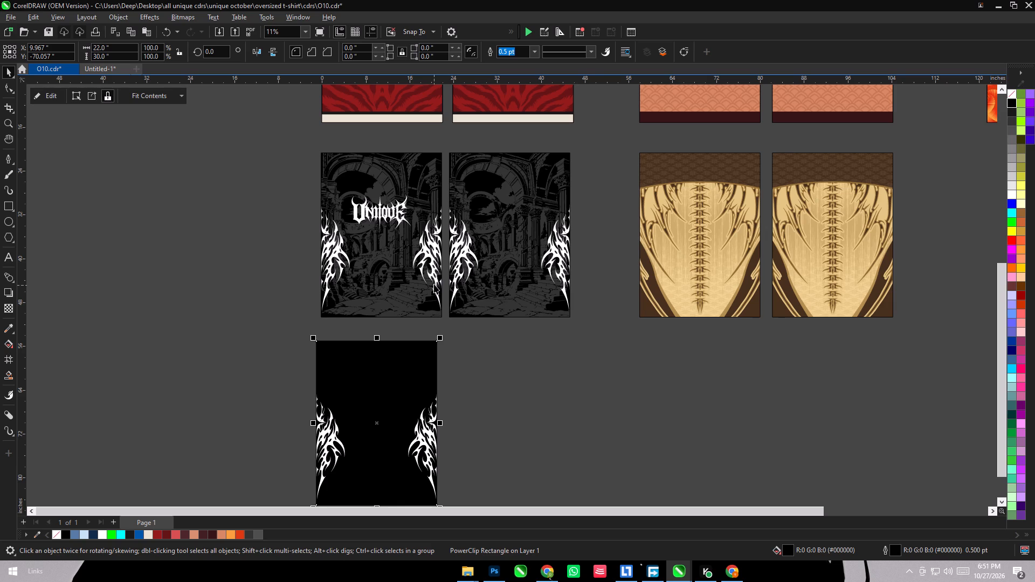
key(Delete)
click(489, 581)
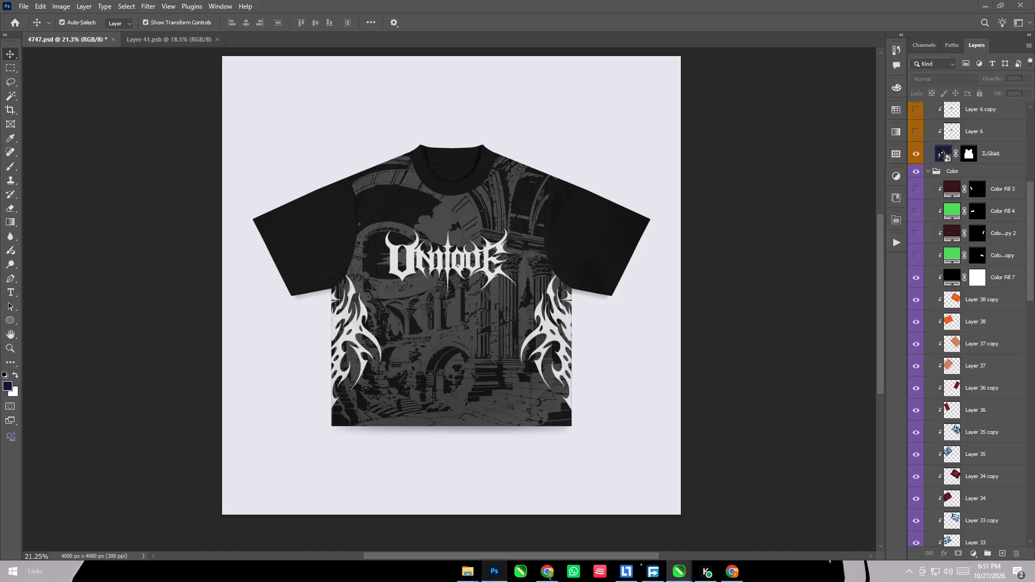
click(1012, 280)
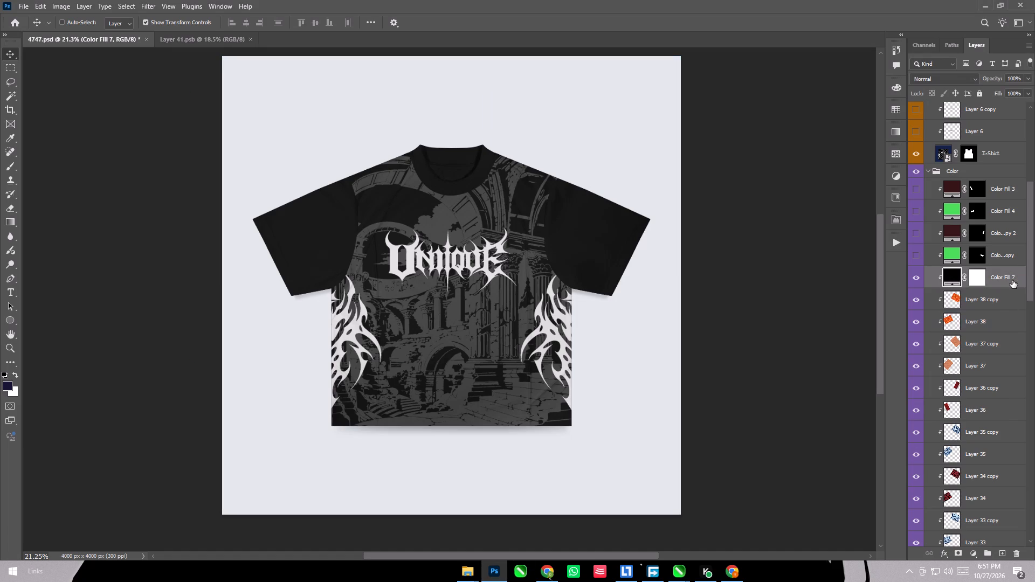
key(ctrl+v)
Rotate the pasted flame panel about 67.27°, scale it to about 87.45%, and fit its flames along the left sleeve's upper edge.
drag(552, 151, 530, 306)
drag(506, 253, 397, 231)
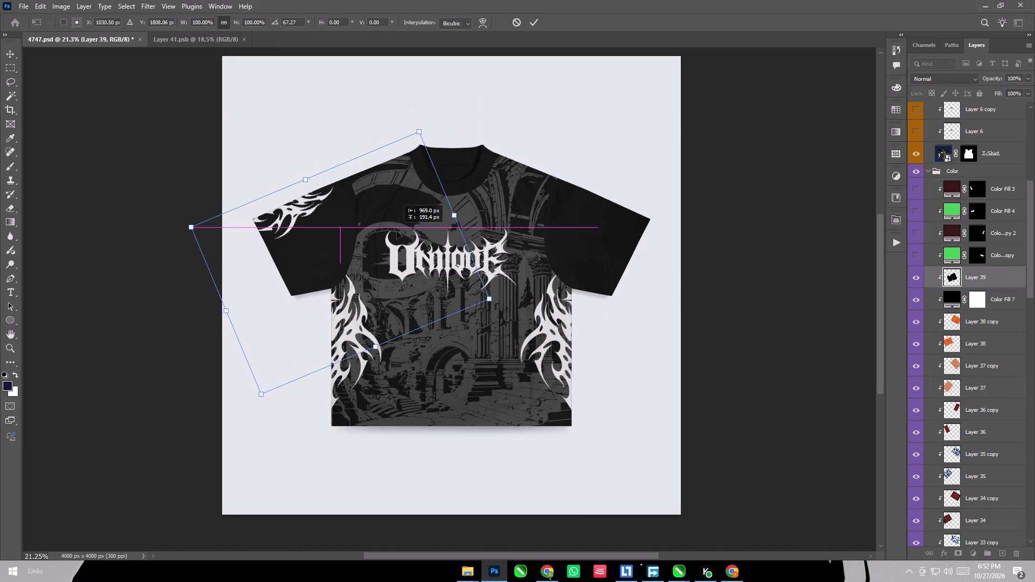
drag(397, 231, 402, 233)
drag(427, 129, 417, 148)
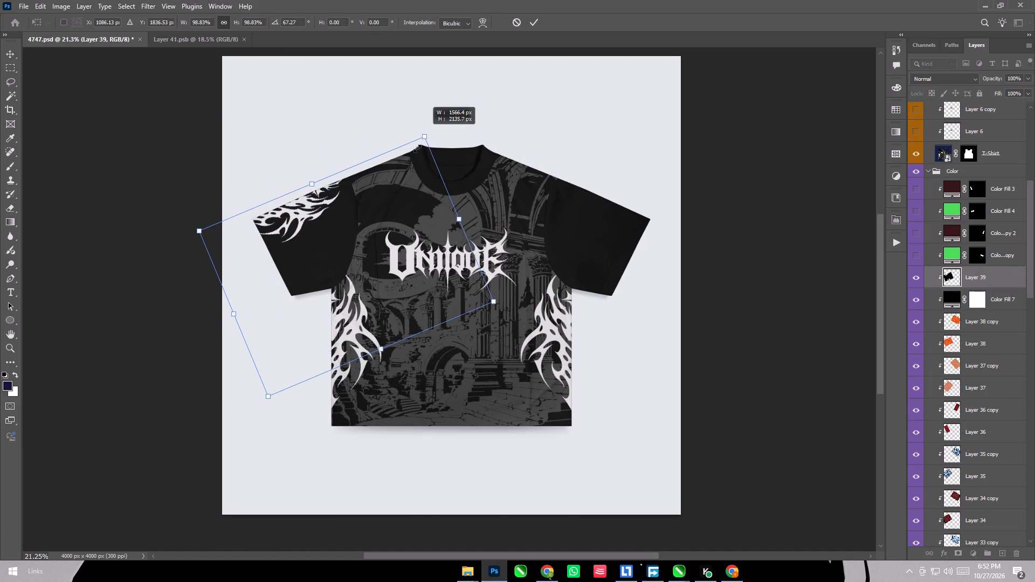
drag(417, 148, 416, 141)
drag(325, 193, 342, 190)
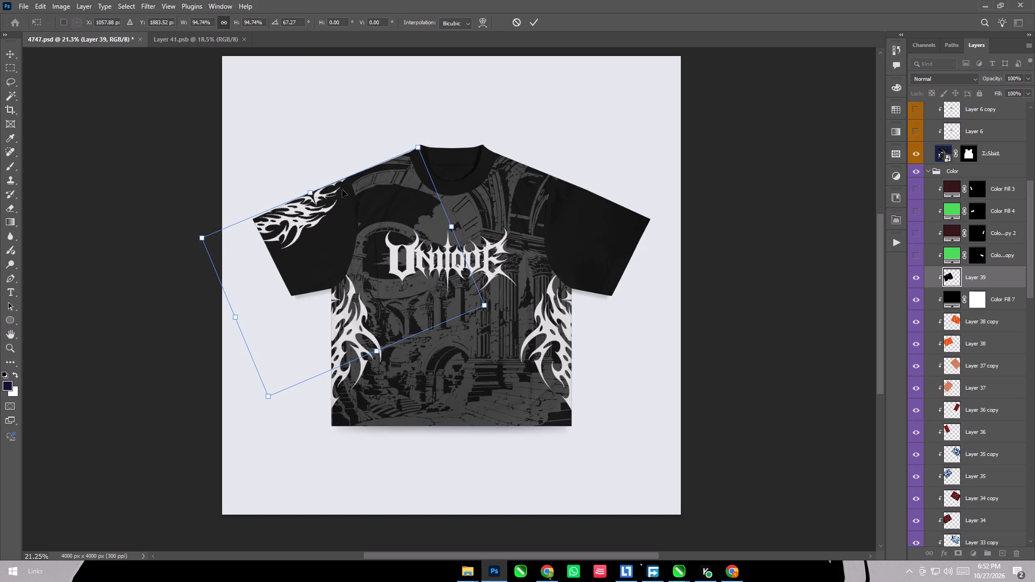
drag(342, 190, 348, 185)
click(420, 147)
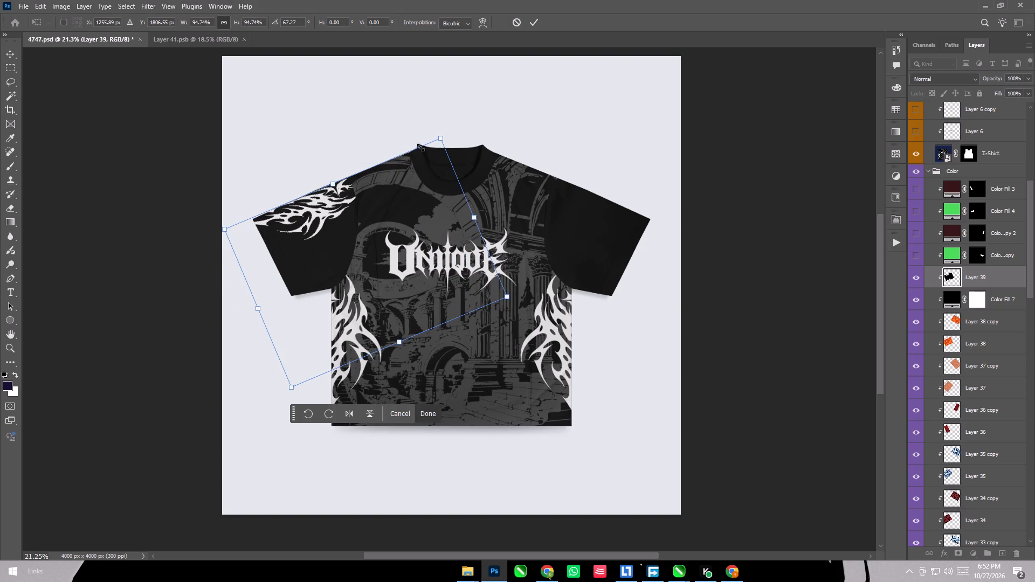
drag(441, 136, 418, 148)
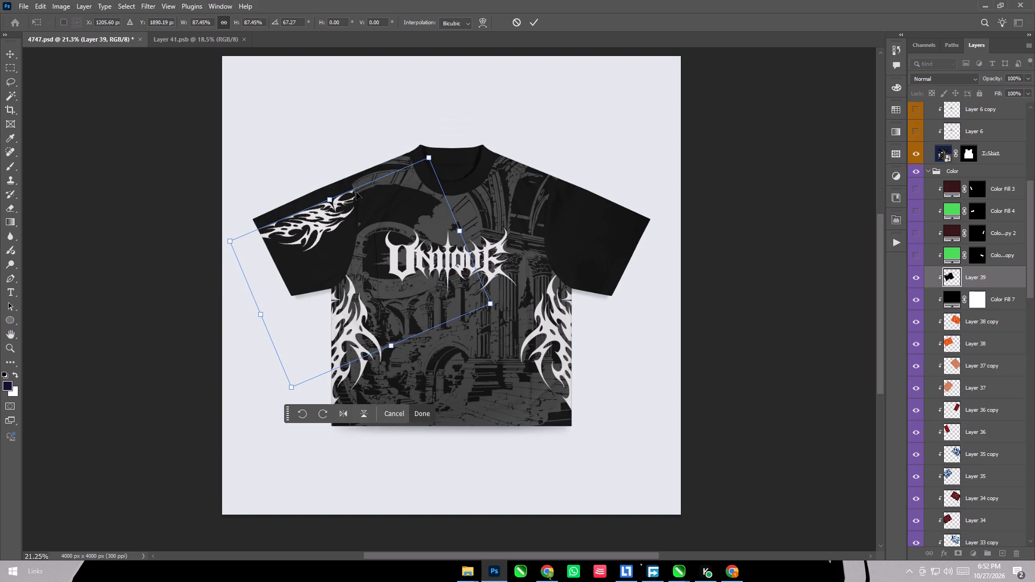
drag(356, 192, 353, 175)
click(531, 24)
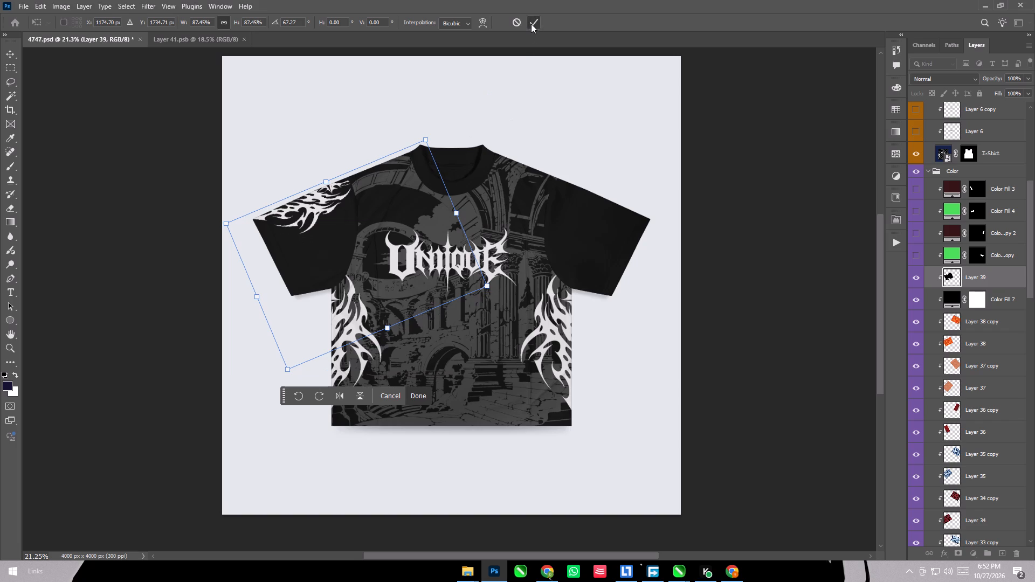
Duplicate Layer 39, flip the copy horizontally, and position its flames along the right sleeve's upper edge.
click(989, 282)
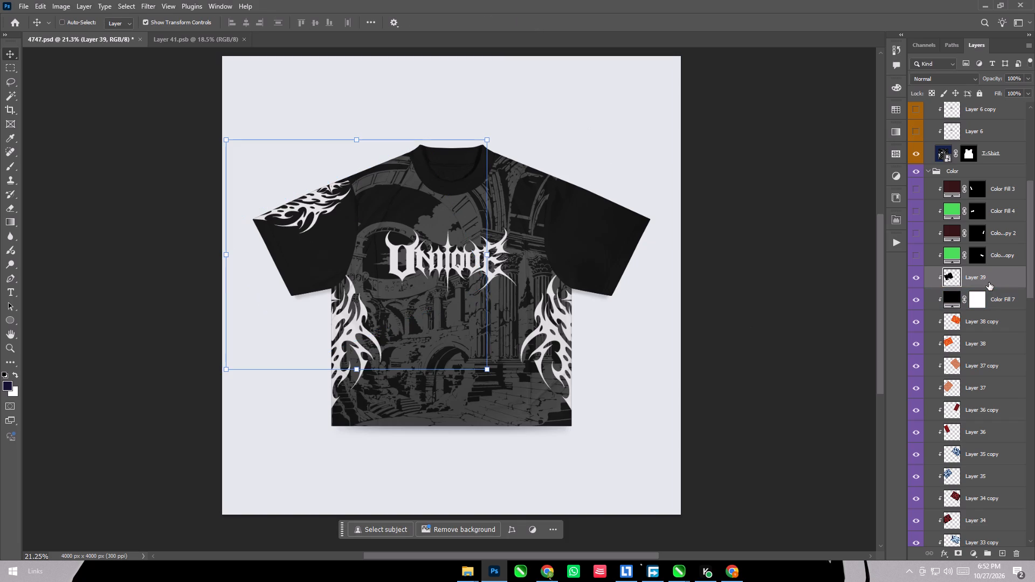
key(ctrl+j)
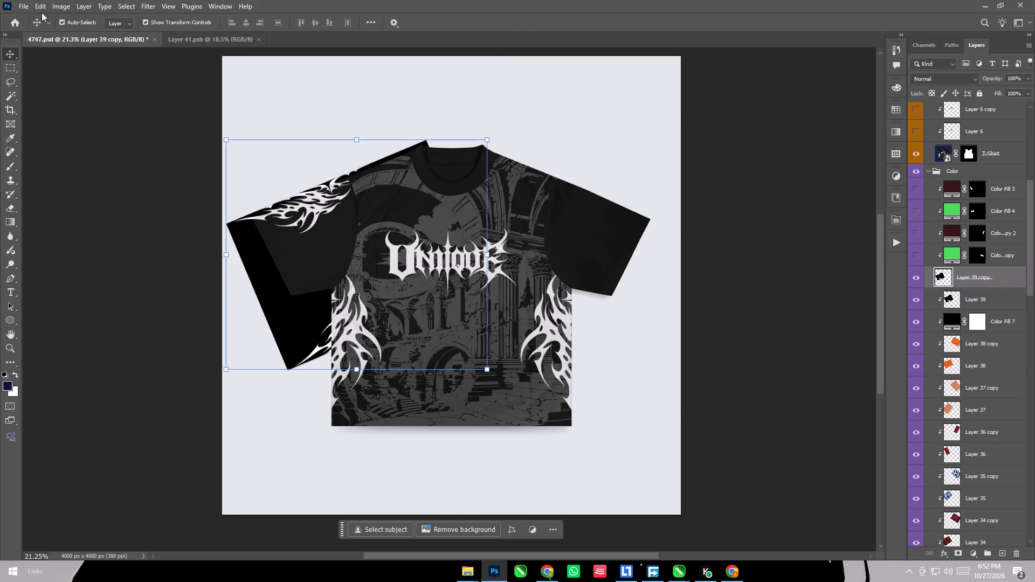
click(42, 9)
click(64, 265)
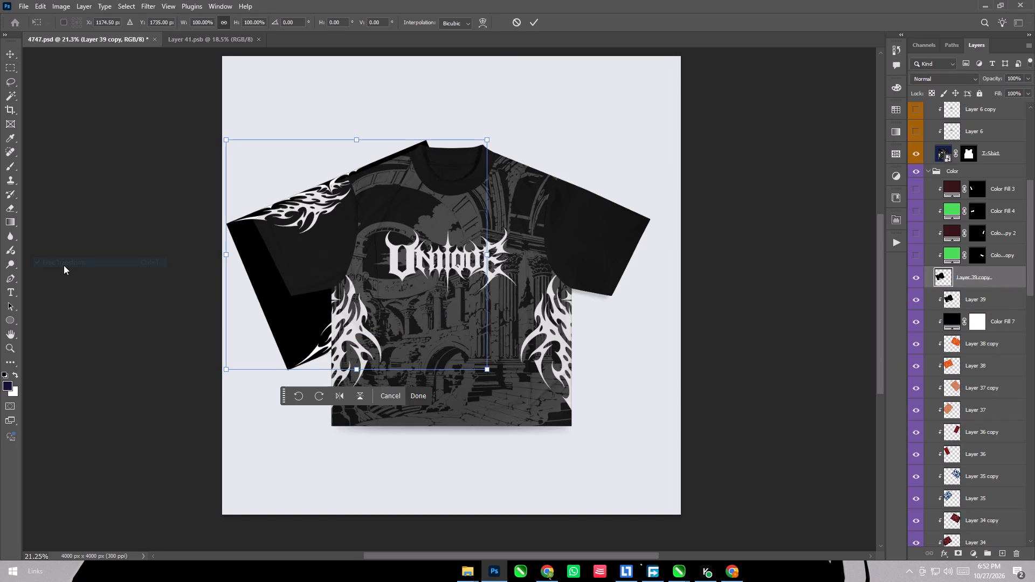
click(37, 5)
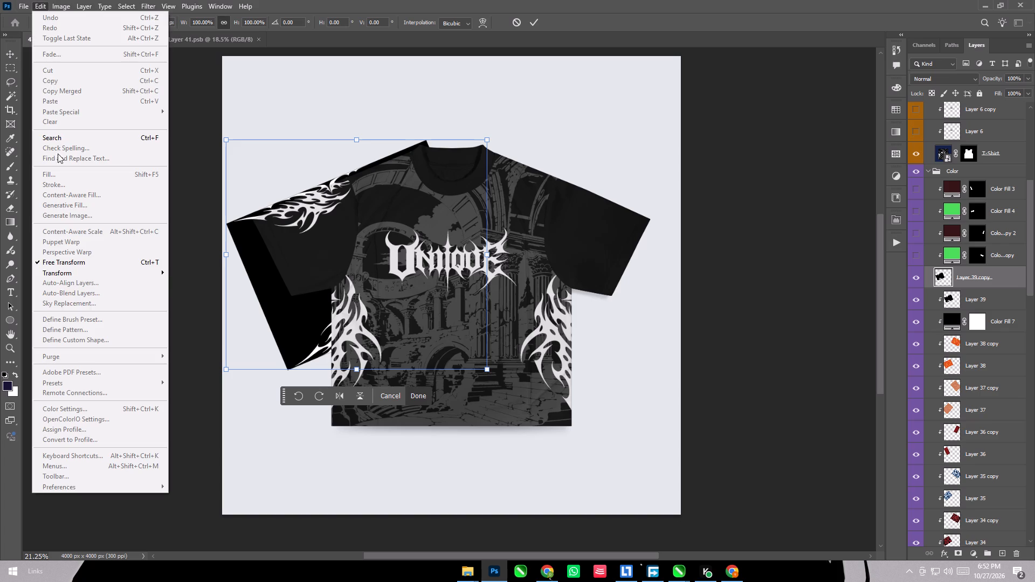
click(72, 278)
click(73, 274)
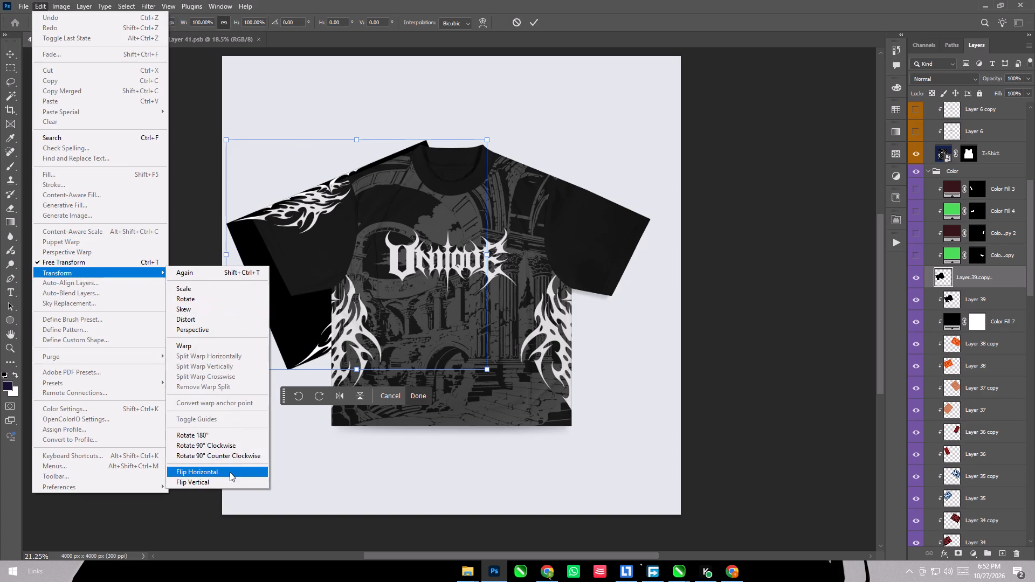
click(230, 472)
drag(308, 161, 531, 180)
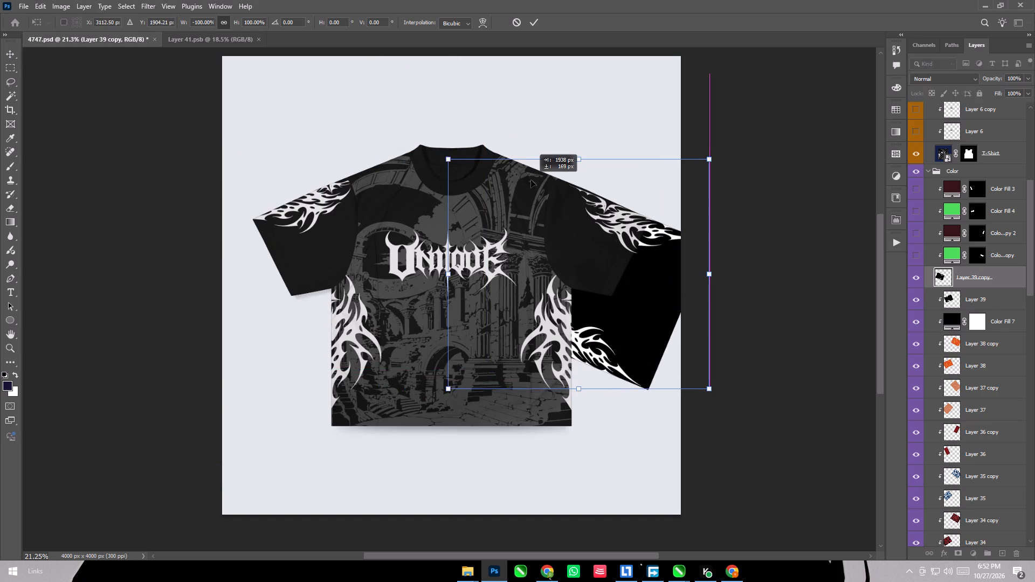
drag(531, 180, 474, 156)
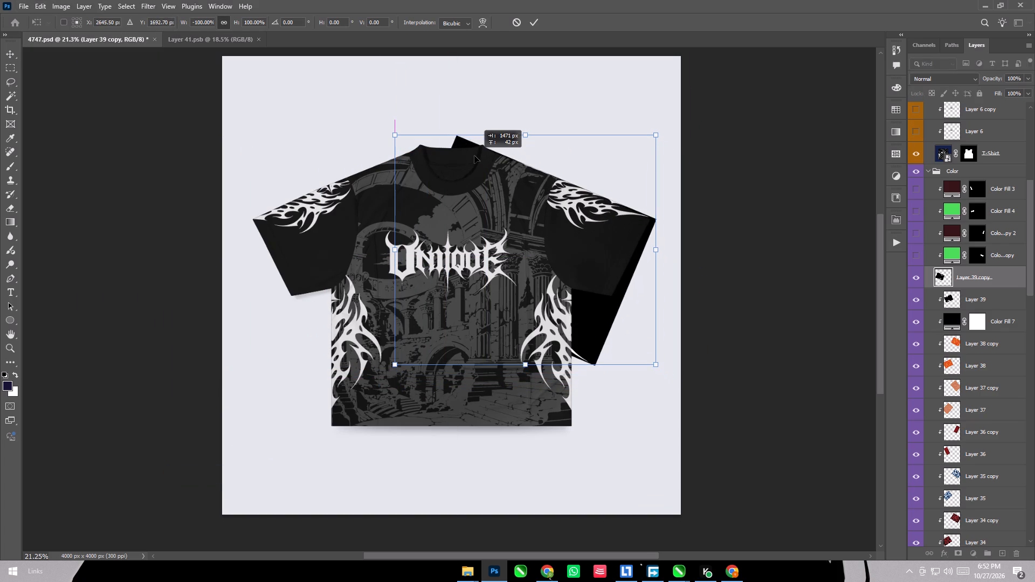
drag(474, 156, 475, 155)
Create a clipping mask for Layer 39 copy so it stays within the shirt.
right_click(1007, 276)
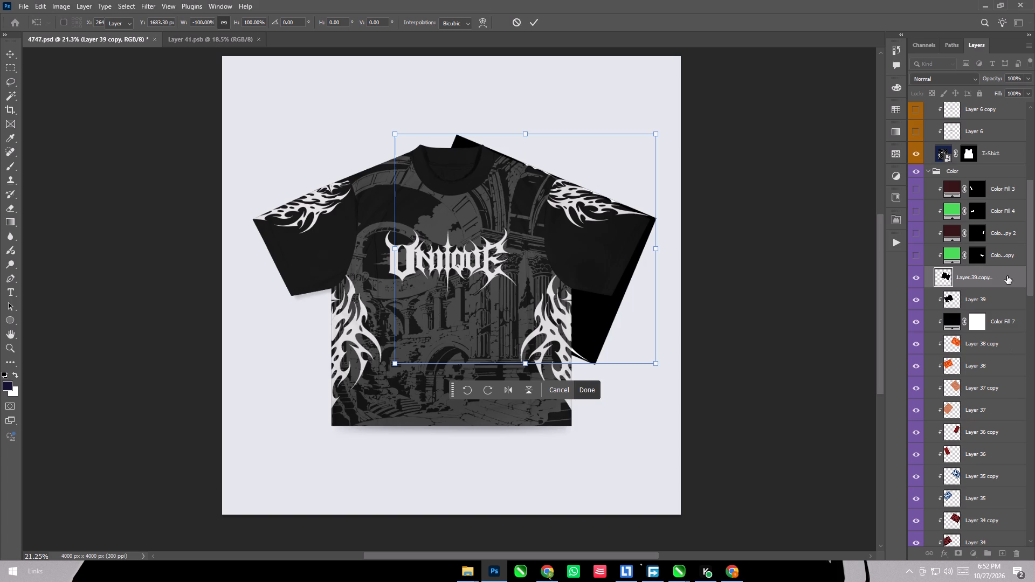
right_click(1006, 272)
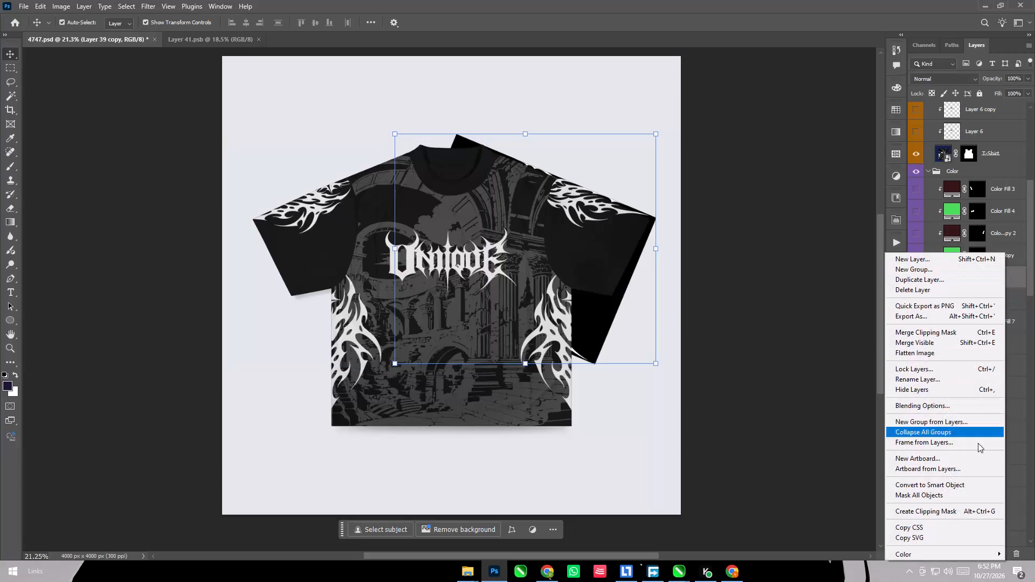
click(970, 507)
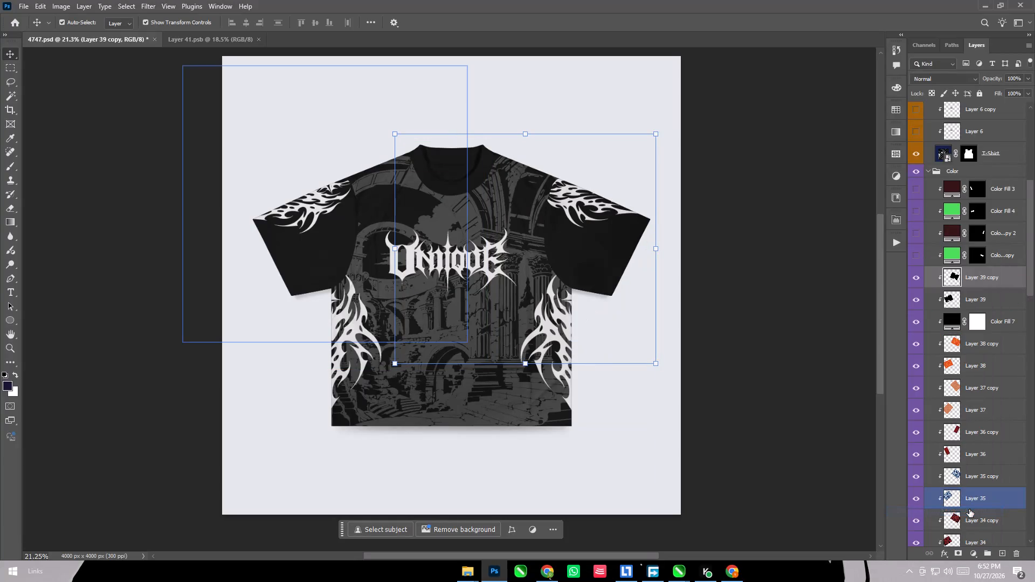
click(745, 264)
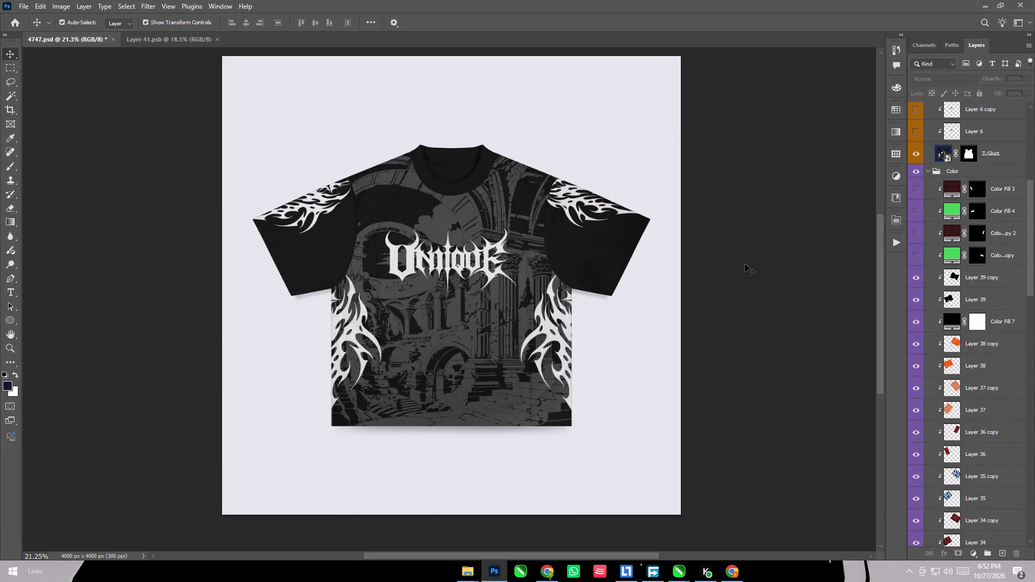
In Layer 41.psb, narrow the Layer 41 artwork from its left edge to about 97.96% width and save the document.
click(155, 34)
click(384, 350)
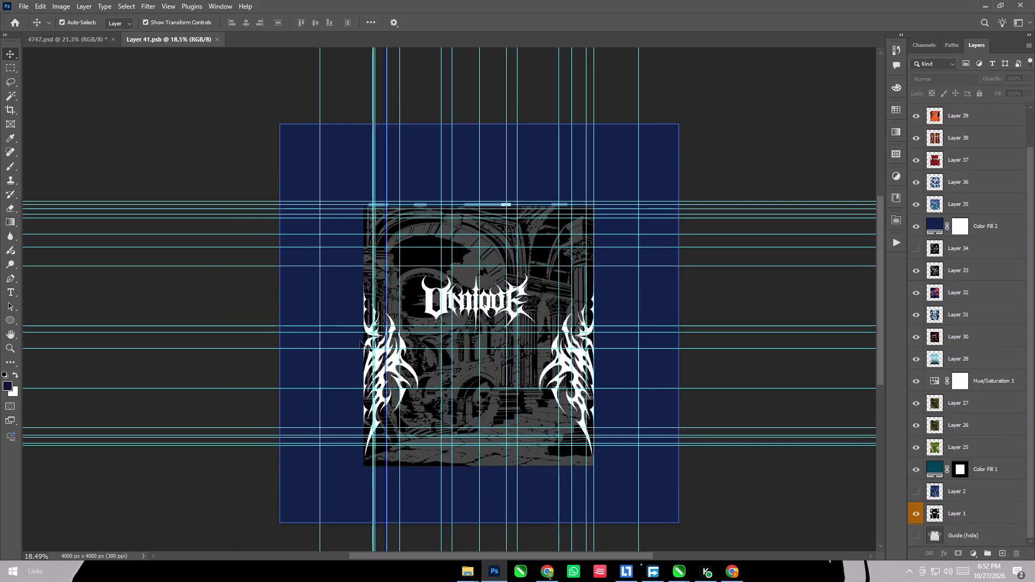
click(981, 259)
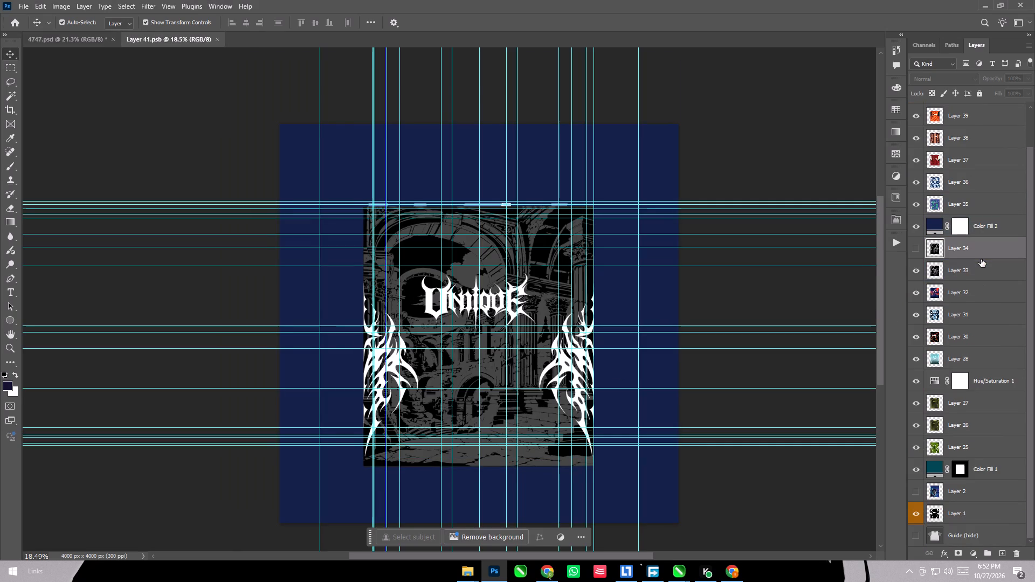
click(981, 252)
scroll(958, 119, up, 7)
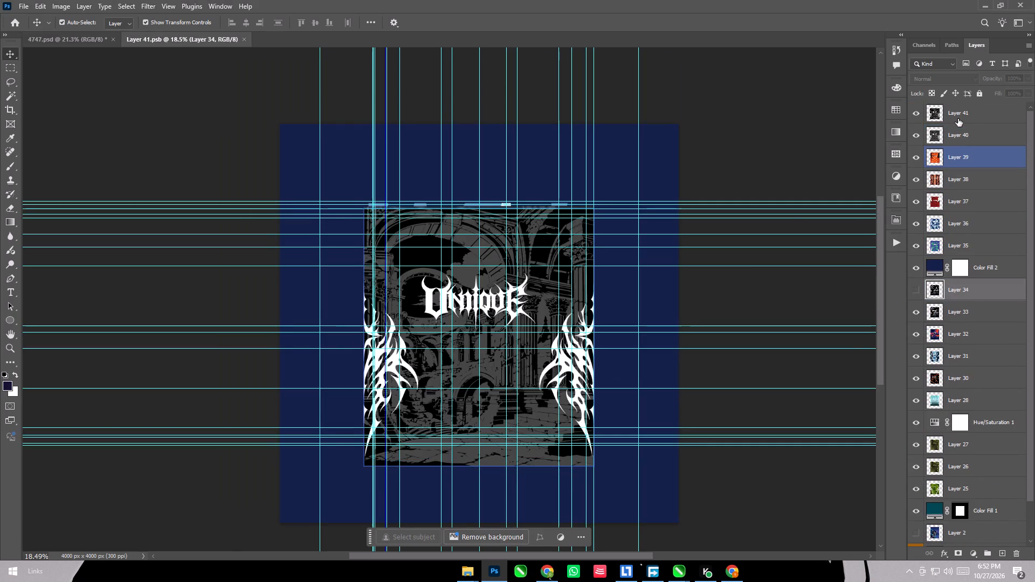
click(958, 119)
shift+drag(360, 337, 365, 337)
click(526, 23)
click(529, 22)
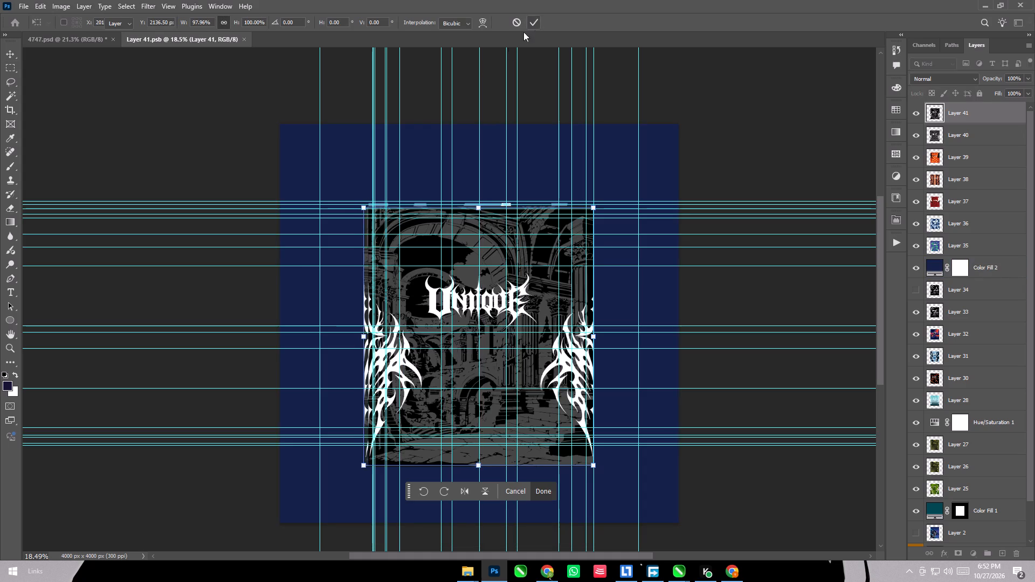
click(178, 122)
key(ctrl+s)
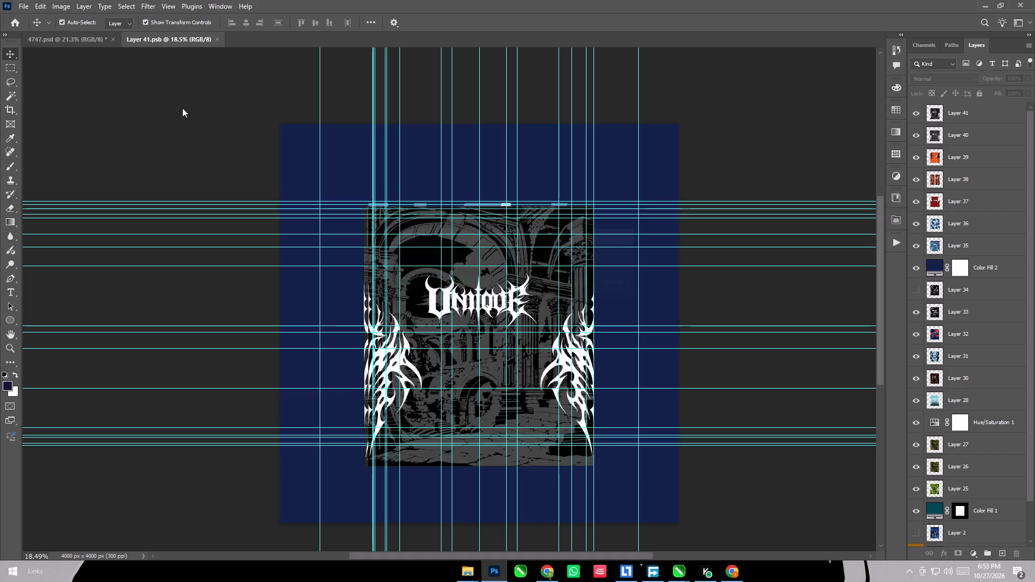
Save the 4747.psd mockup and export it as a PNG named 4848 in the Downloads folder.
click(80, 35)
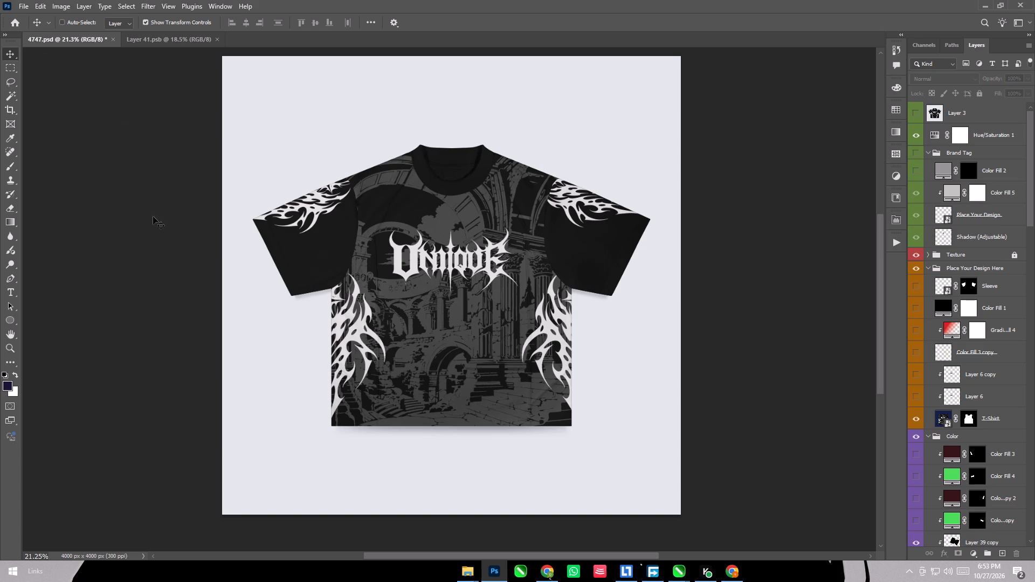
click(472, 564)
click(429, 520)
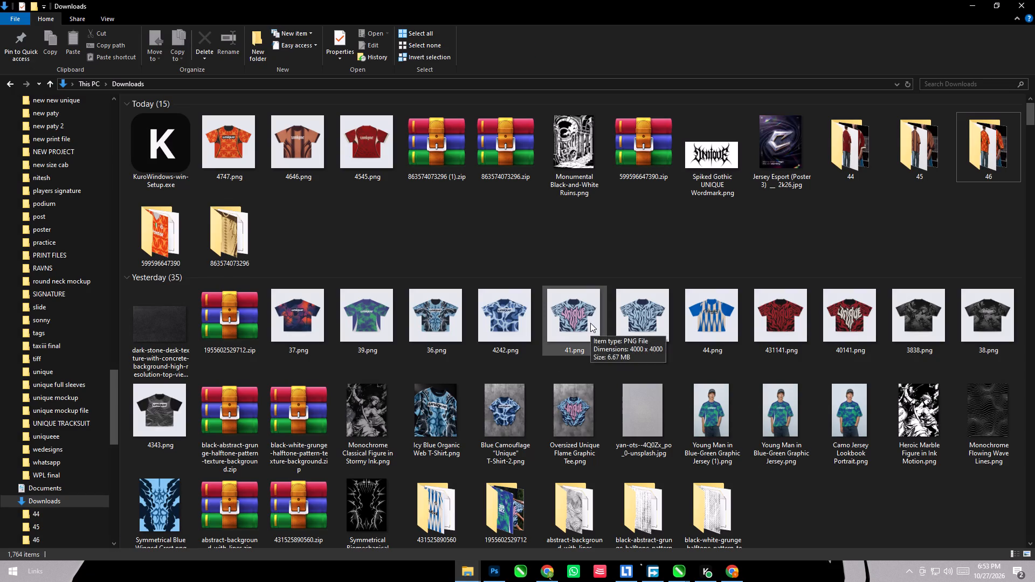
click(969, 0)
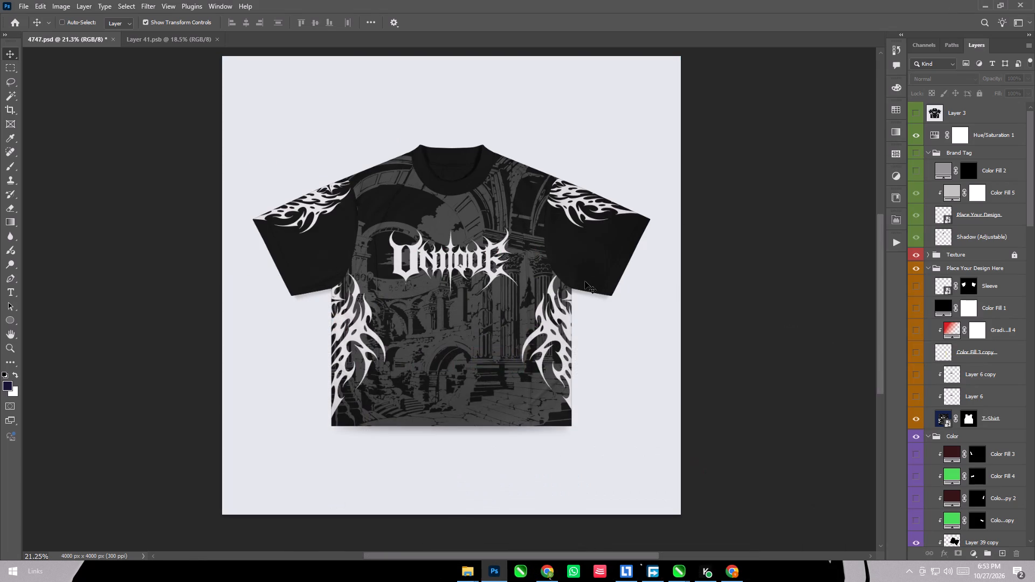
key(ctrl+s)
click(22, 6)
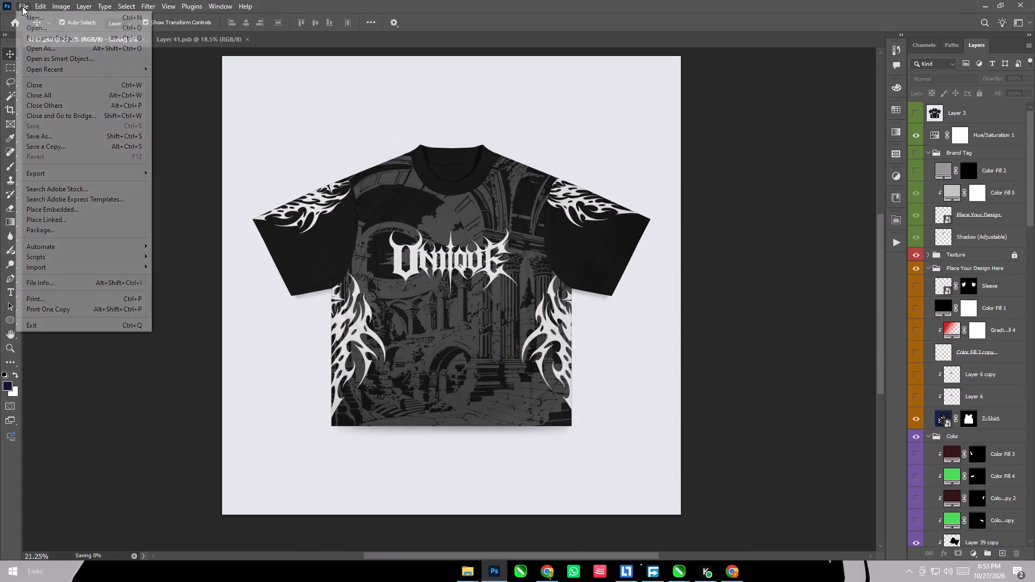
click(57, 172)
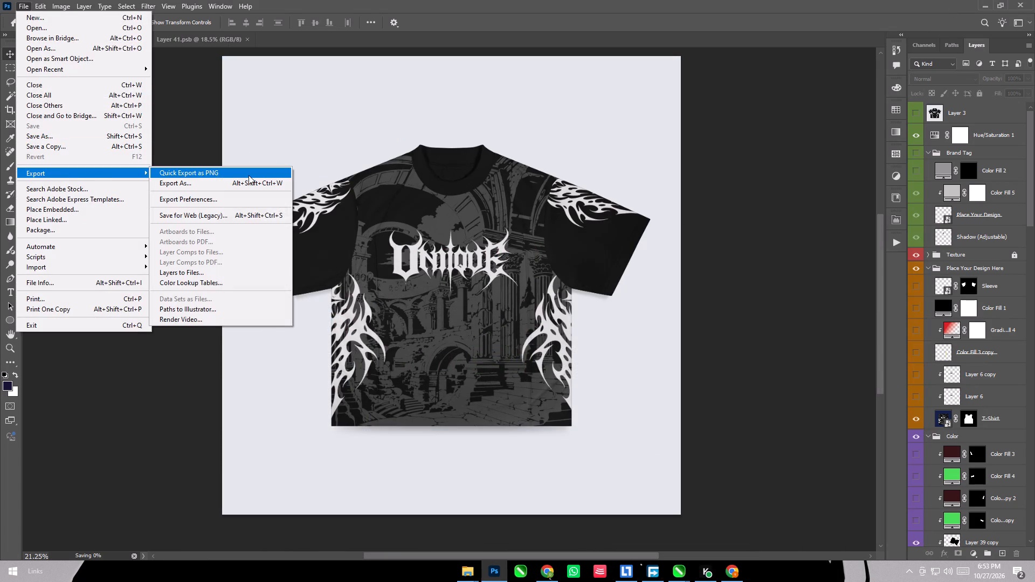
click(249, 175)
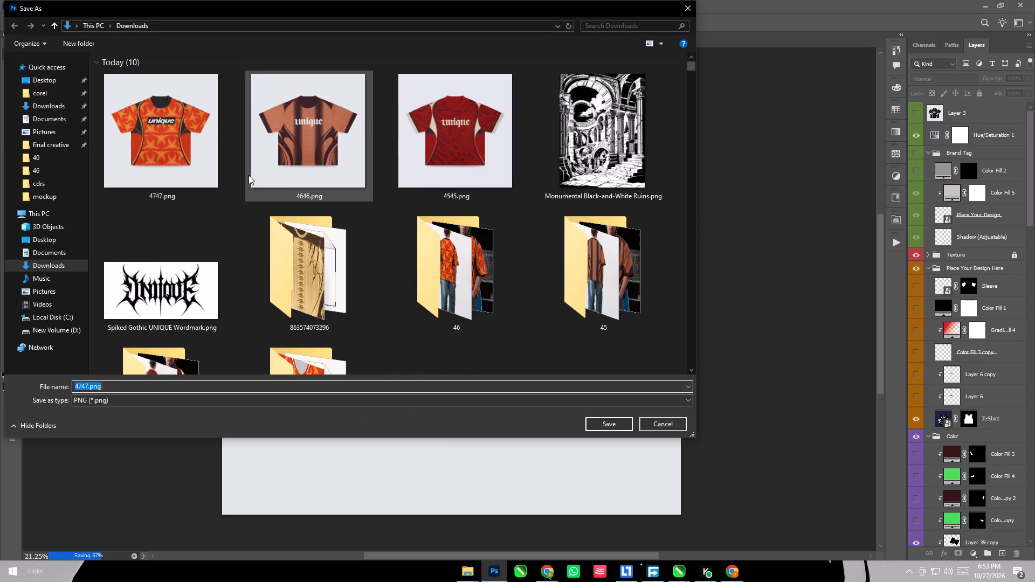
key(Return)
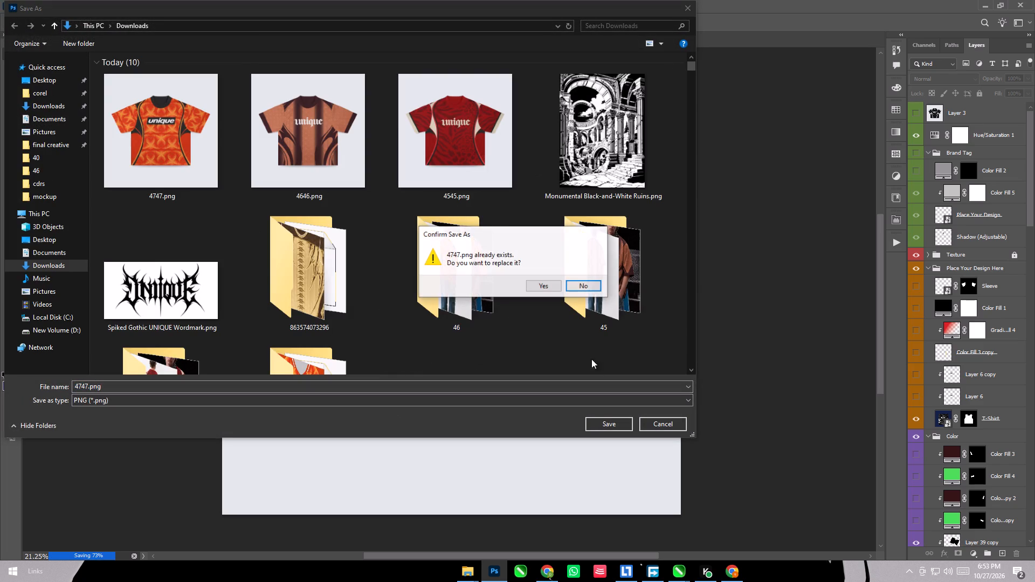
click(584, 283)
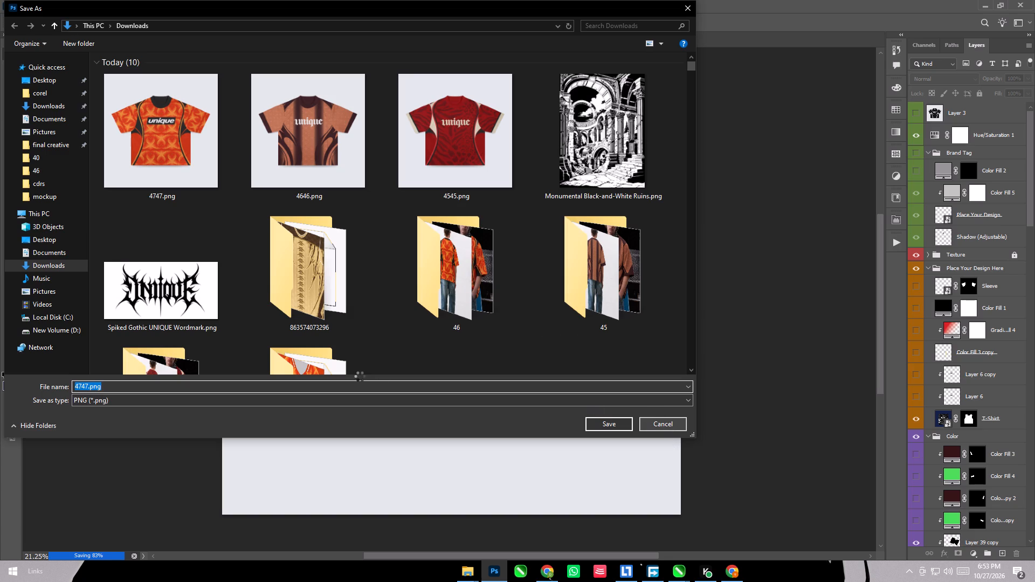
text(484)
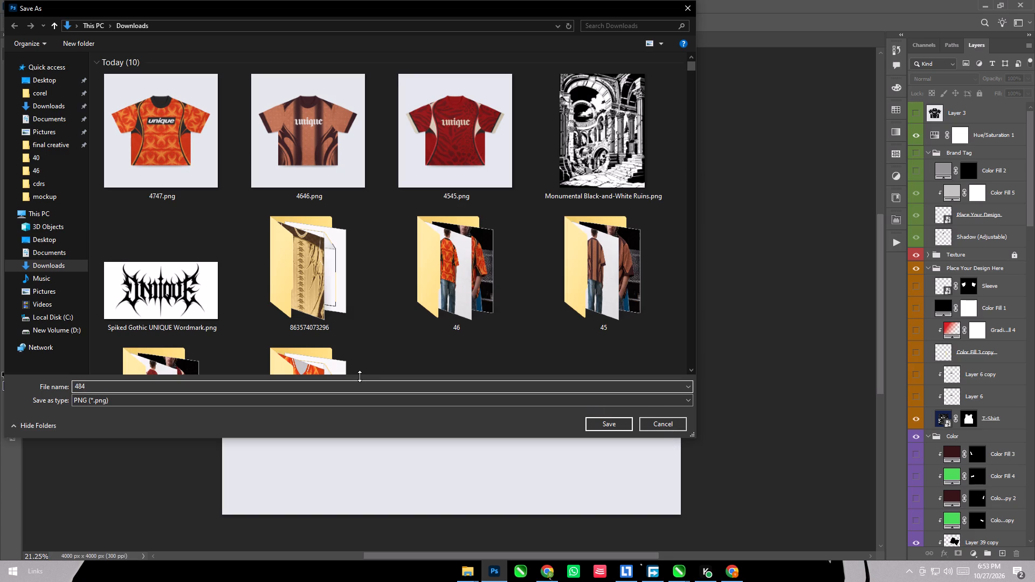
key(8)
key(Return)
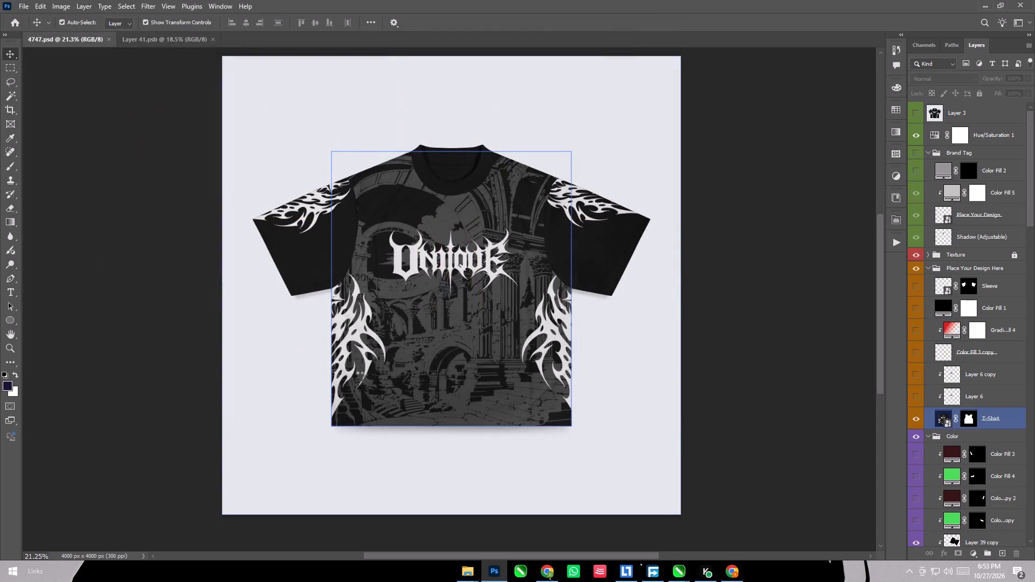
click(768, 247)
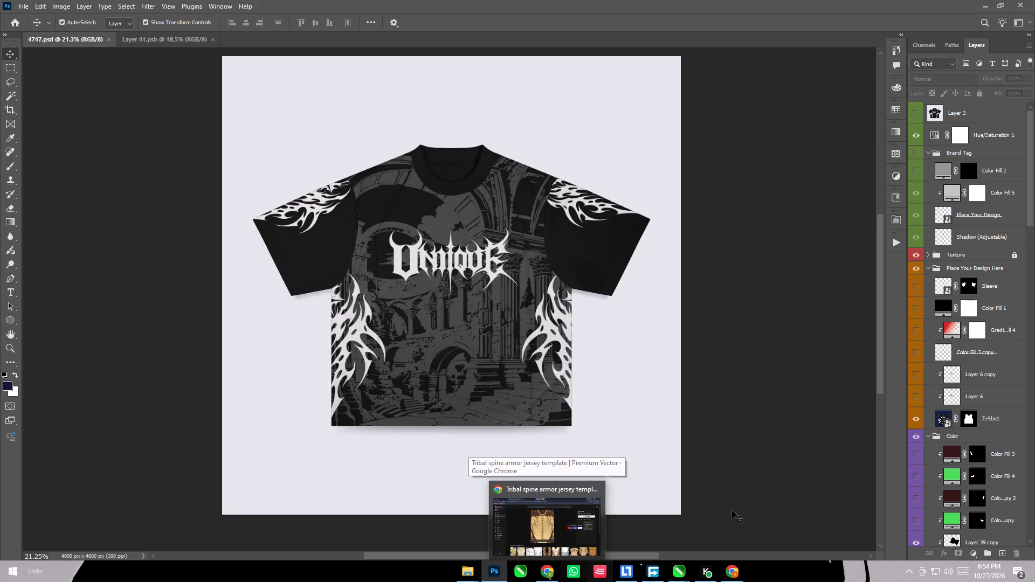
Switch to the O10.cdr document in CorelDRAW.
click(984, 5)
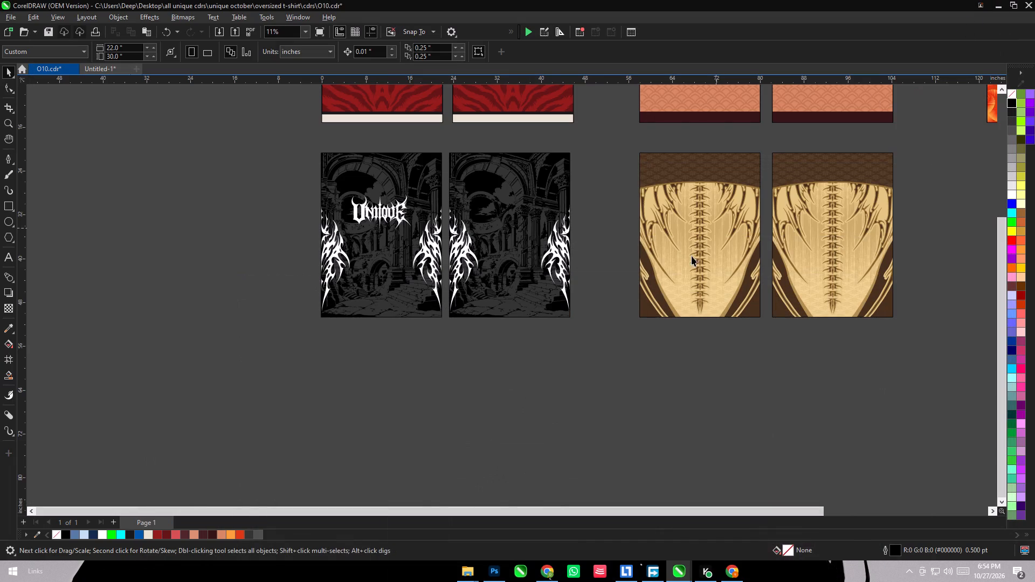
click(544, 426)
scroll(132, 292, down, 4)
scroll(376, 340, down, 1)
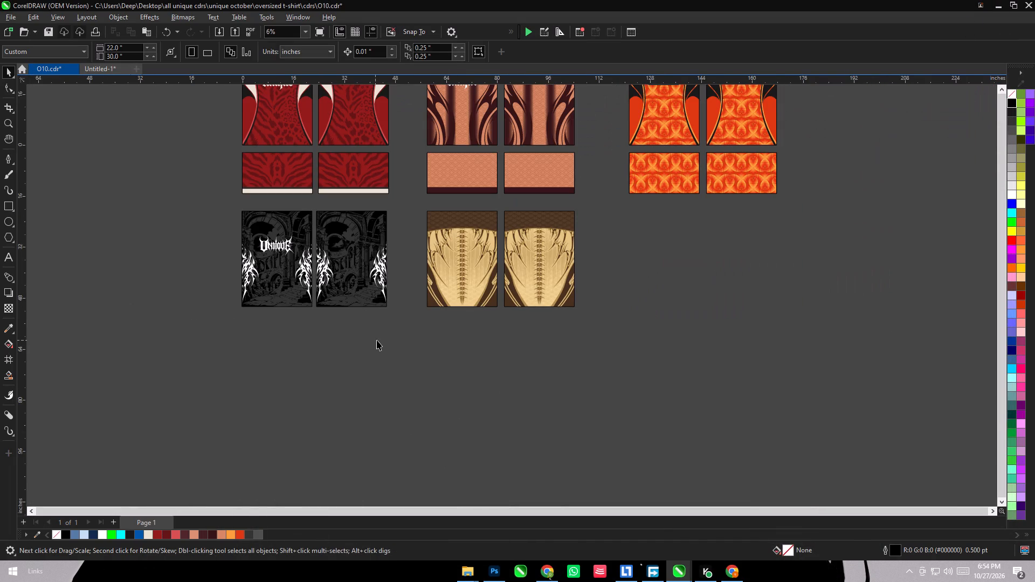
Copy the white "unique" logo from the salmon front panel onto the chest of the tan spine-artwork front panel.
scroll(377, 340, down, 1)
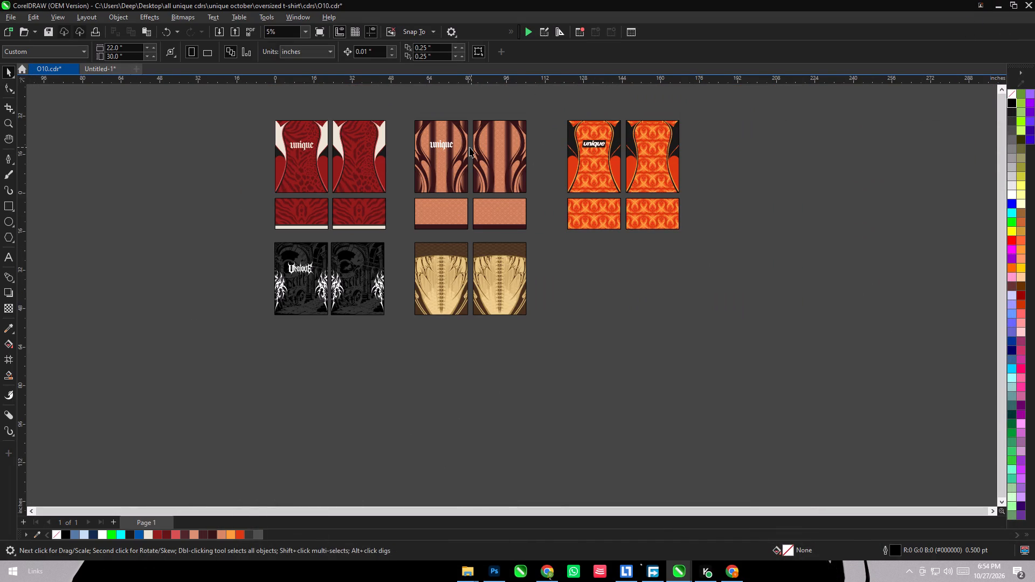
drag(444, 144, 443, 280)
right_click(443, 280)
scroll(443, 280, up, 7)
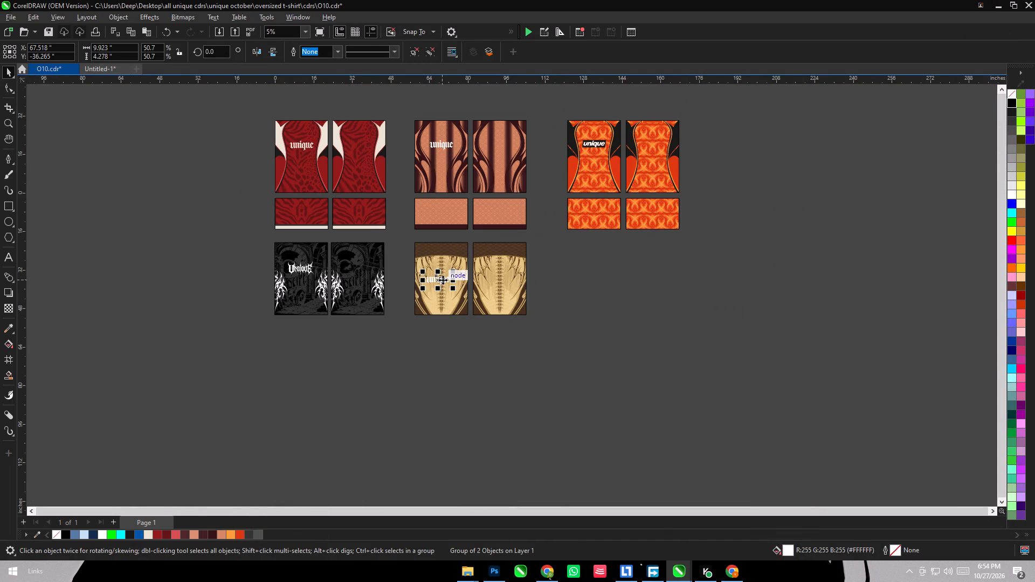
scroll(443, 280, up, 9)
drag(443, 280, 458, 223)
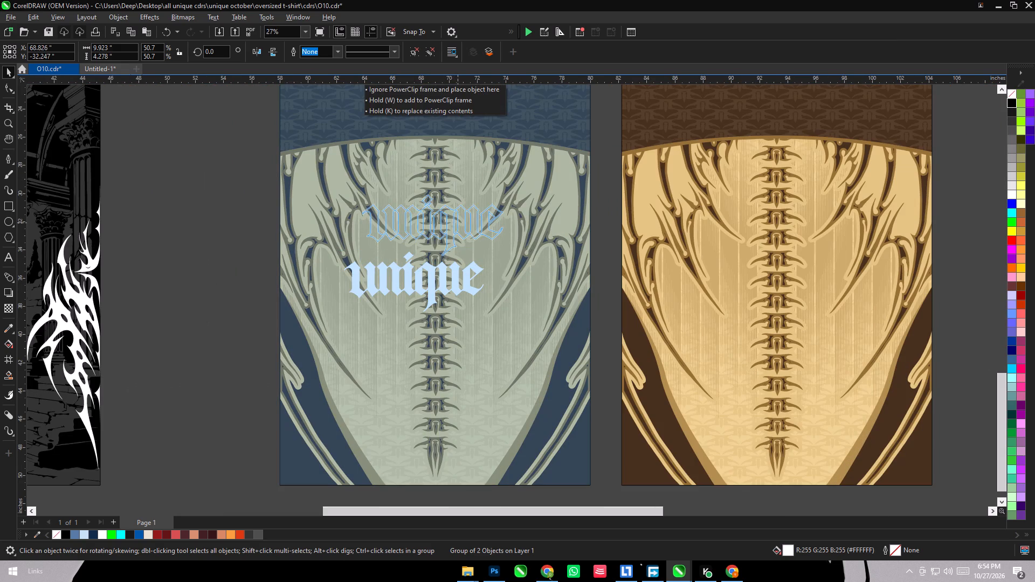
drag(458, 223, 461, 220)
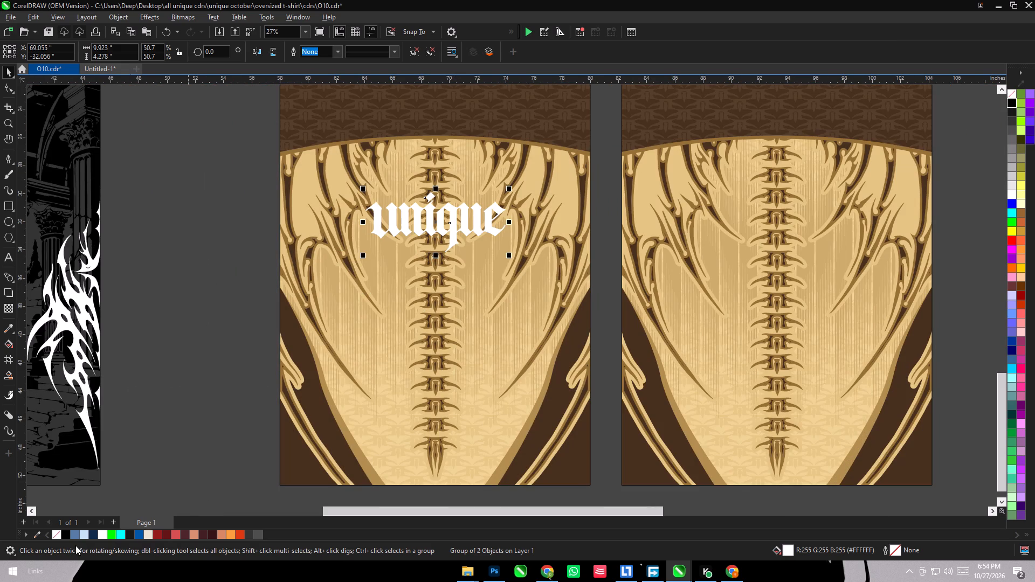
Fill the copied logo with the artwork's sampled dark brown #462F1D and outline it with the sampled tan #E3C481.
click(39, 535)
click(293, 456)
click(270, 533)
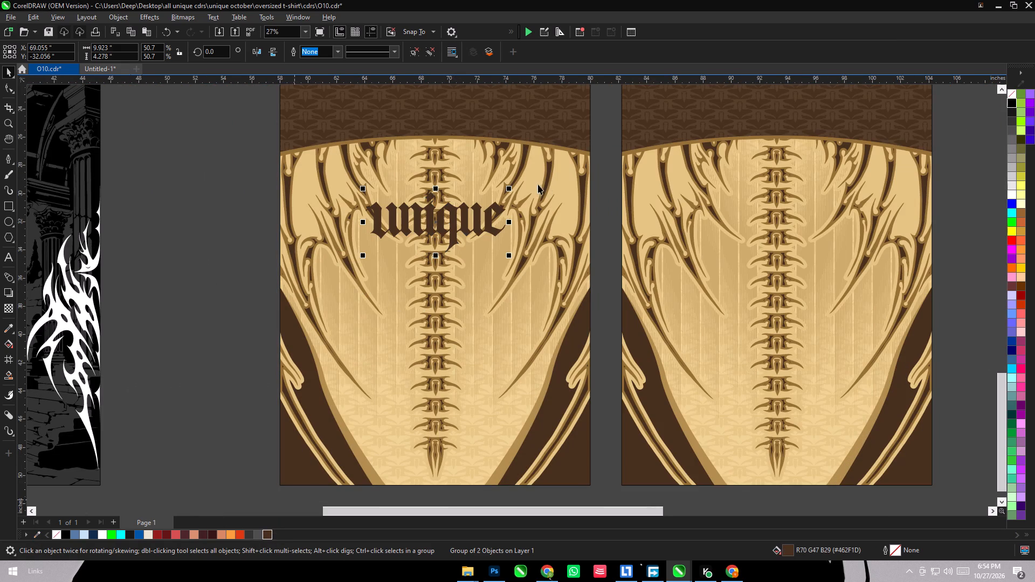
scroll(502, 189, up, 9)
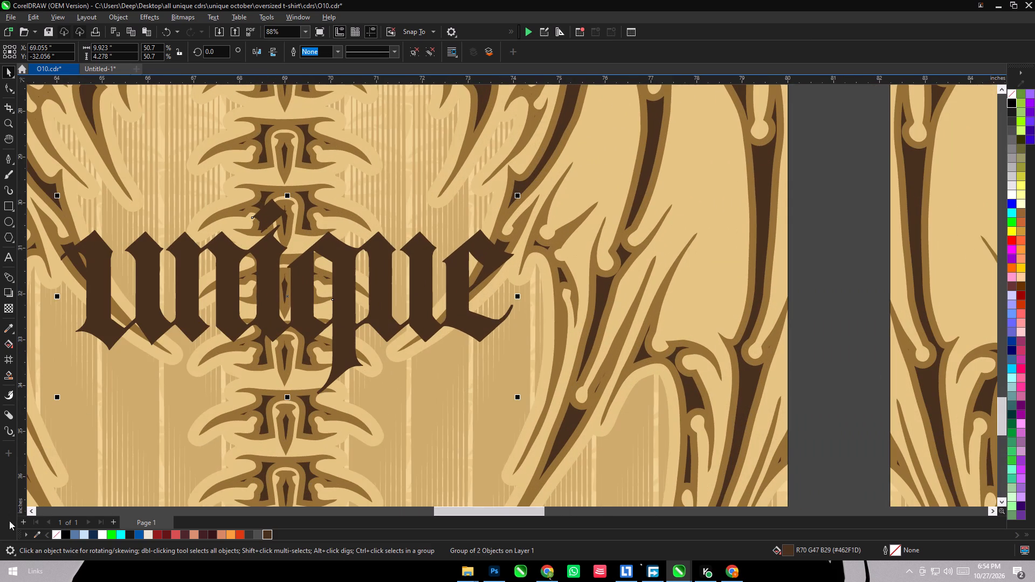
click(37, 531)
click(590, 169)
right_click(277, 535)
Set the logo's outline width to 16 pt, placed behind the fill and scaling with the object.
scroll(478, 278, down, 4)
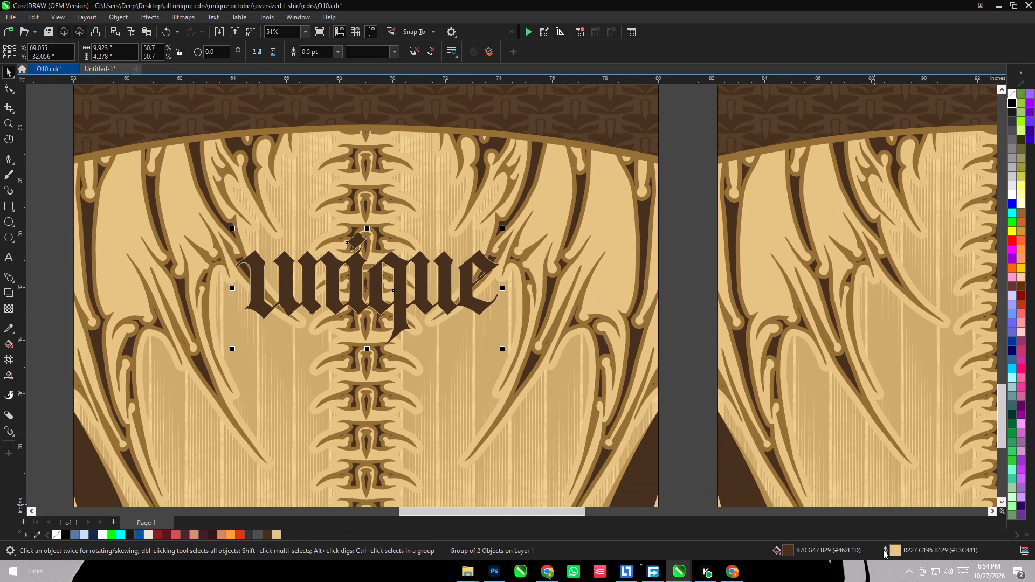
double_click(895, 551)
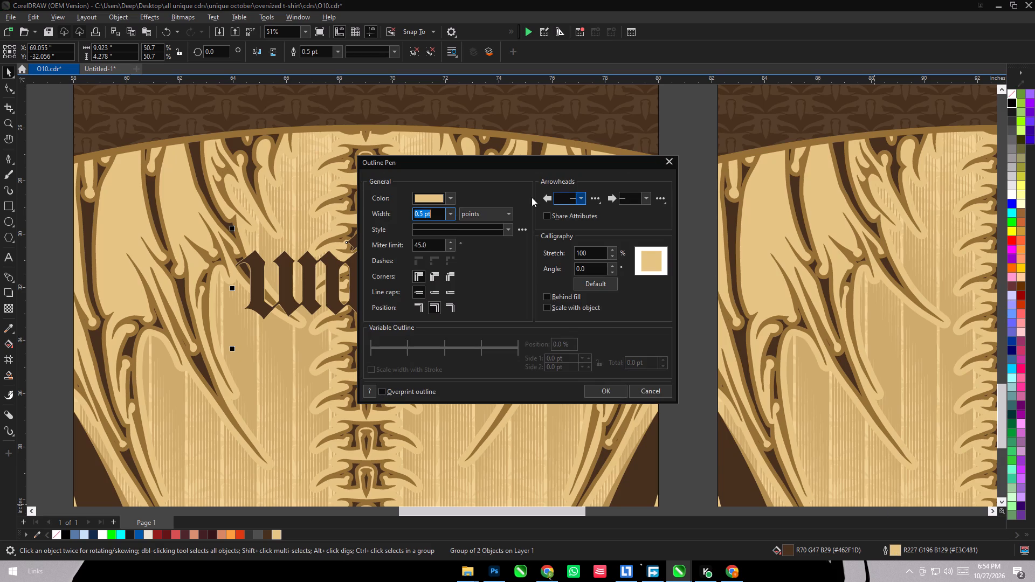
click(450, 218)
click(439, 322)
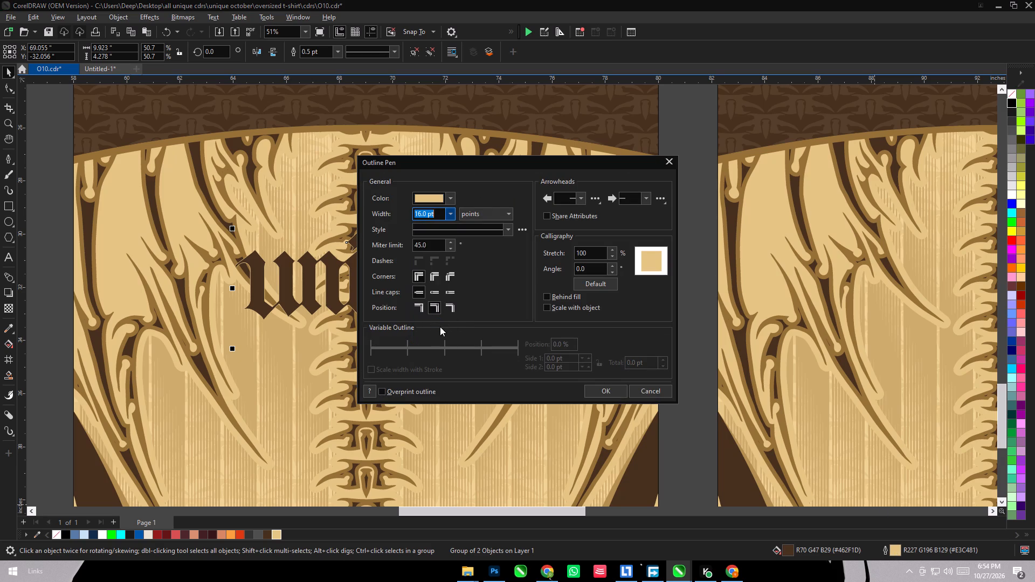
click(451, 210)
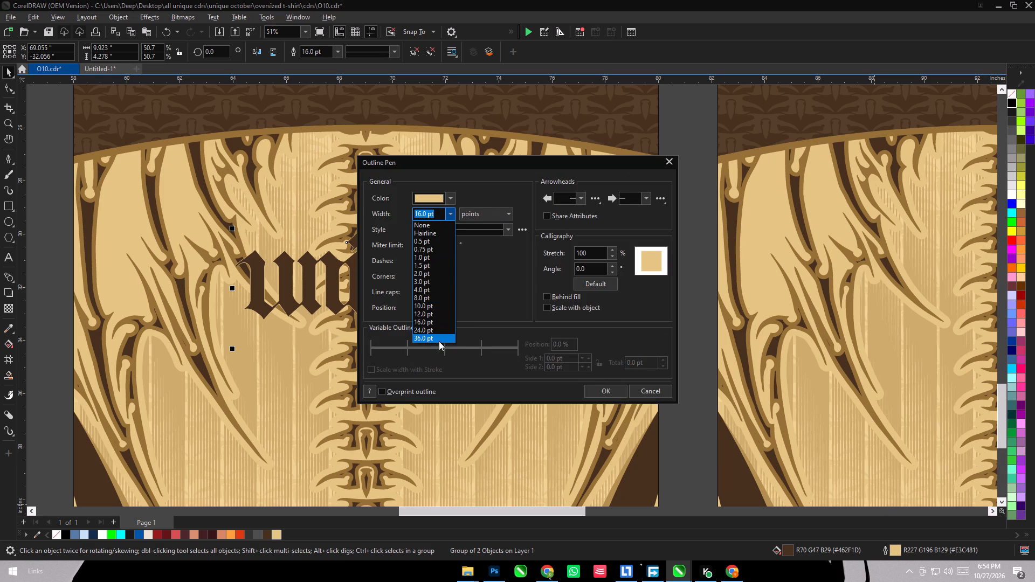
click(439, 341)
click(451, 211)
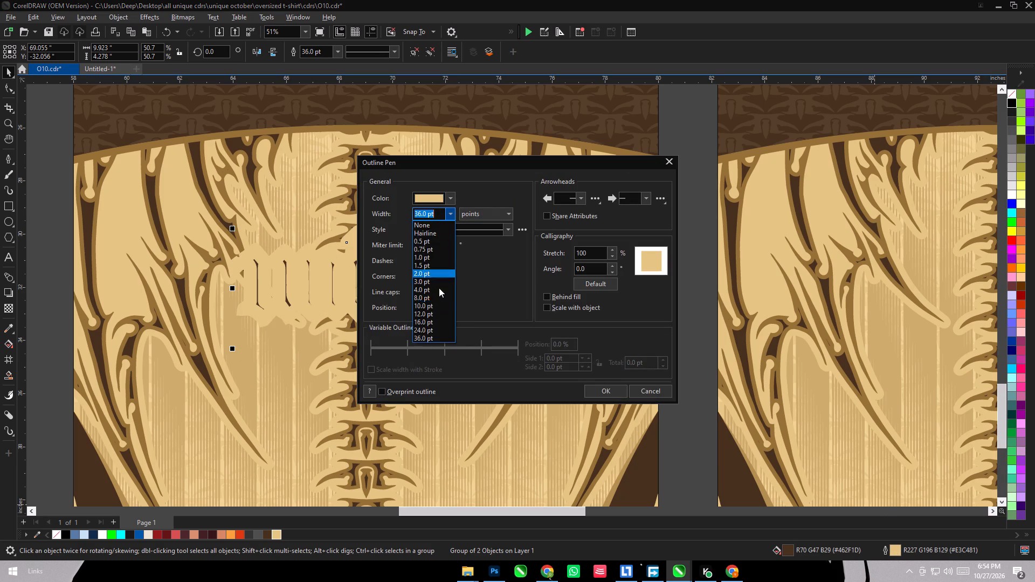
click(432, 323)
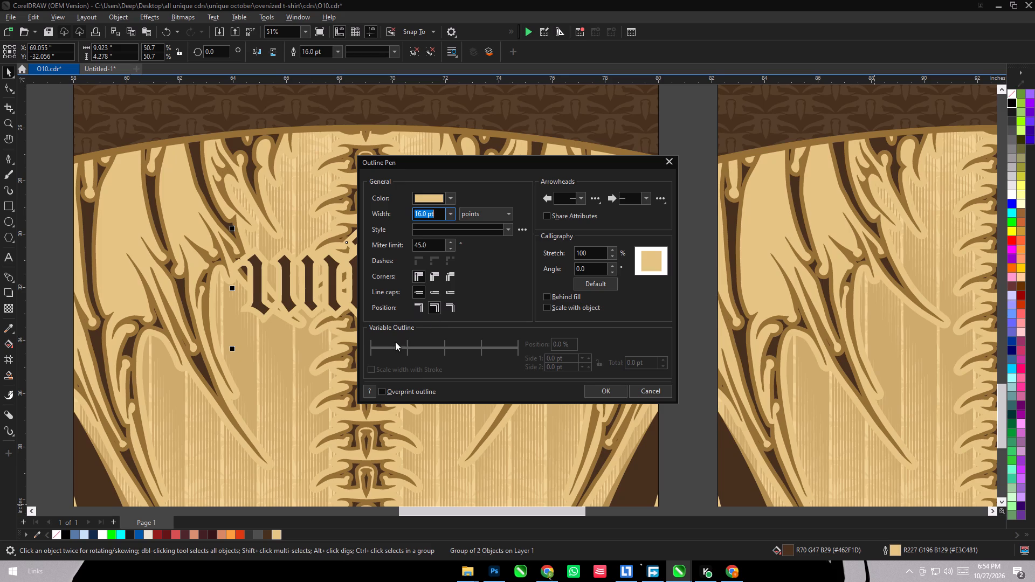
click(546, 295)
click(548, 306)
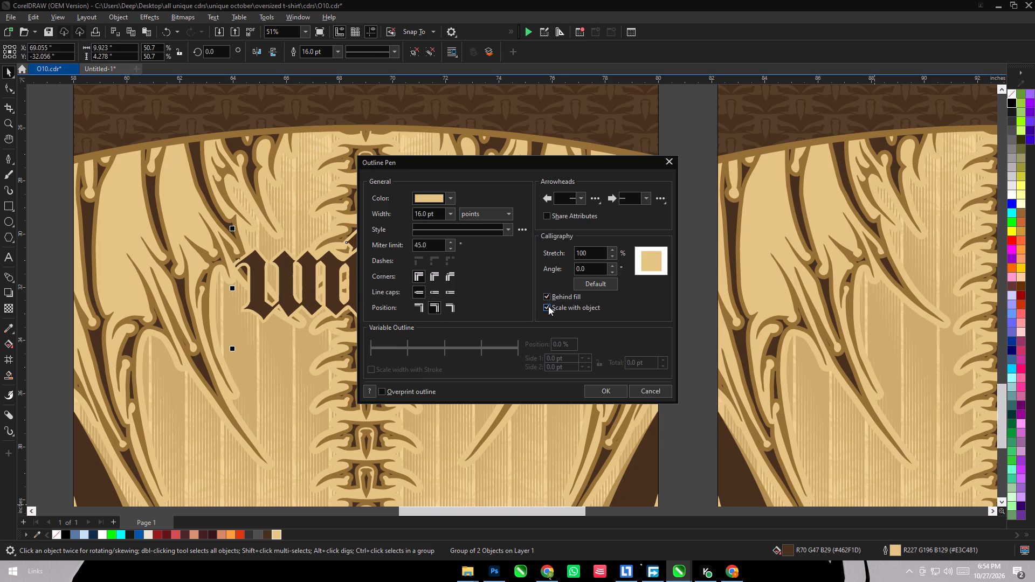
click(606, 396)
Align the "unique" logo to the vertical centre line of the tan front panel.
scroll(505, 248, down, 10)
click(356, 235)
drag(350, 224, 533, 290)
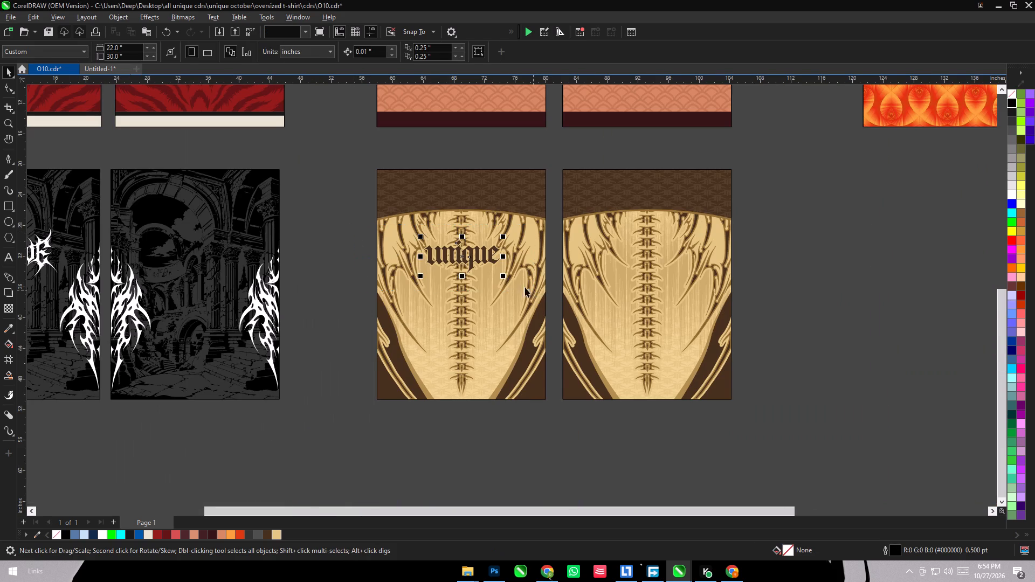
scroll(505, 276, up, 4)
drag(498, 275, 509, 276)
shift+click(465, 301)
key(c)
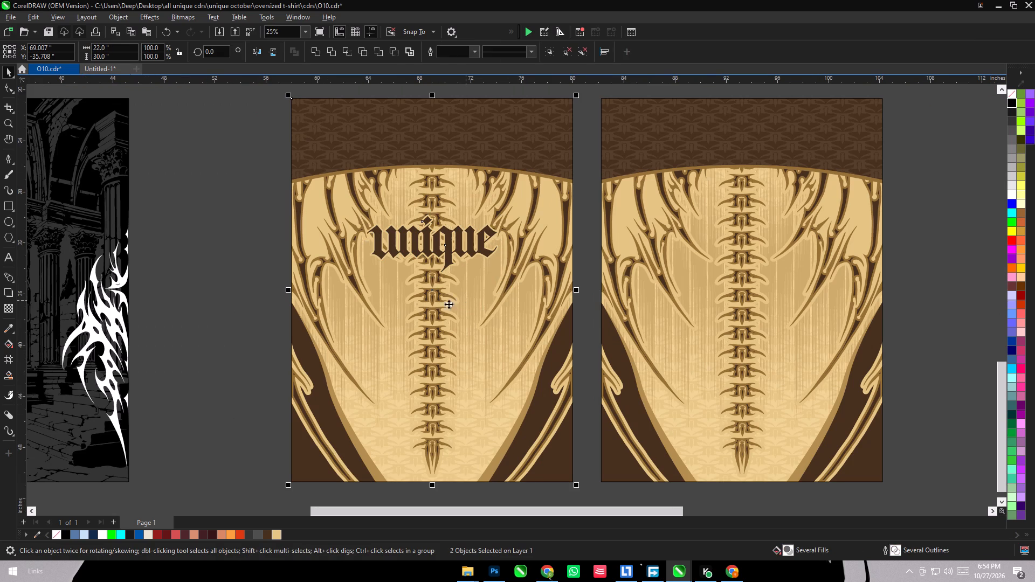
click(233, 212)
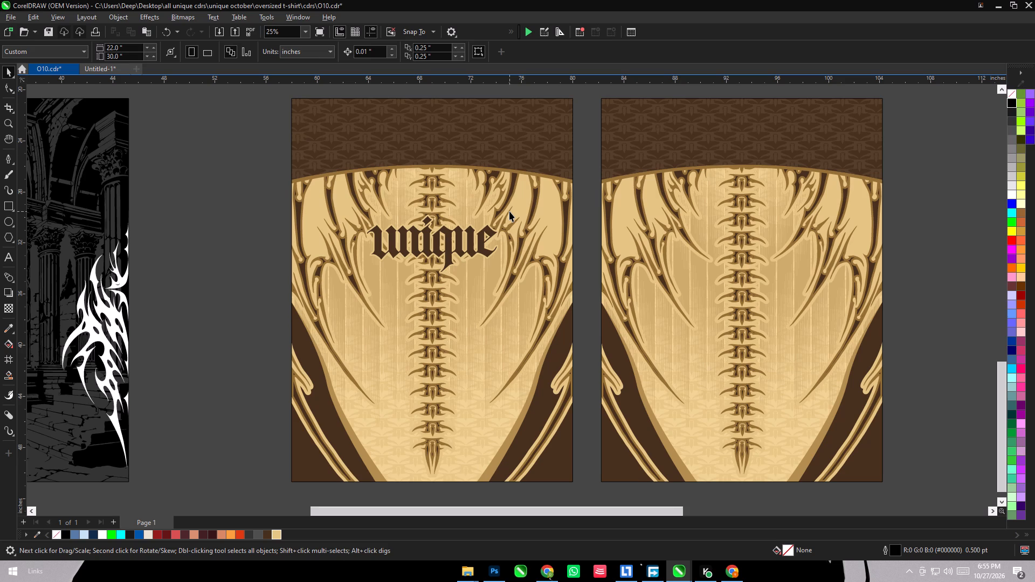
click(233, 179)
Open the tan front panel's PowerClip contents for editing and ungroup the artwork.
scroll(472, 175, down, 5)
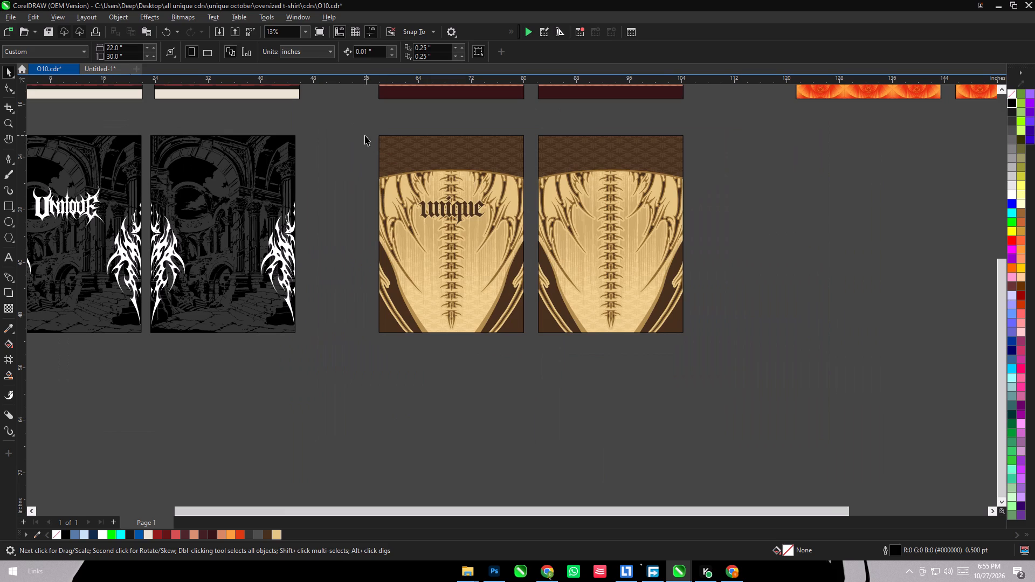
scroll(472, 210, up, 5)
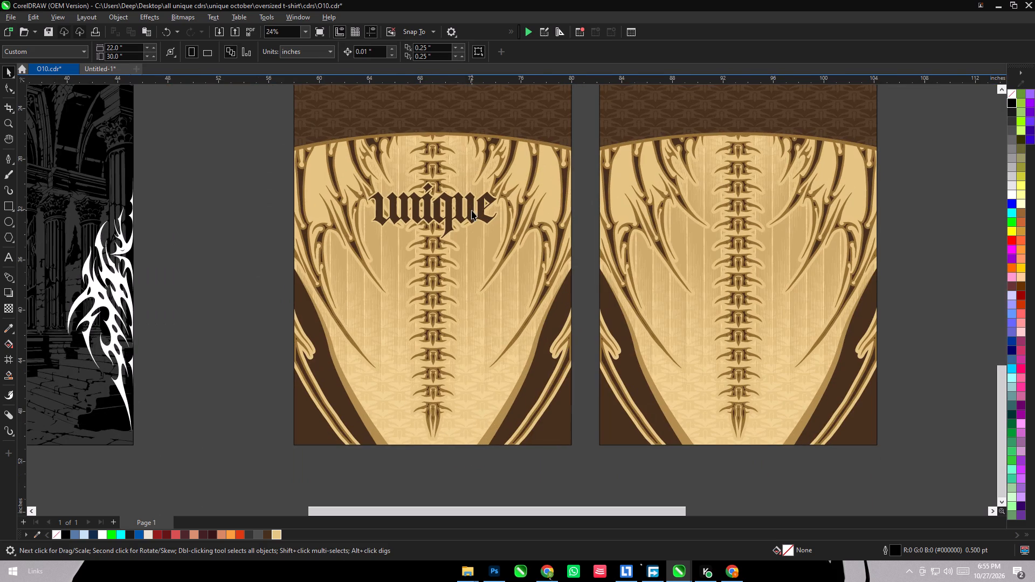
click(443, 272)
click(46, 94)
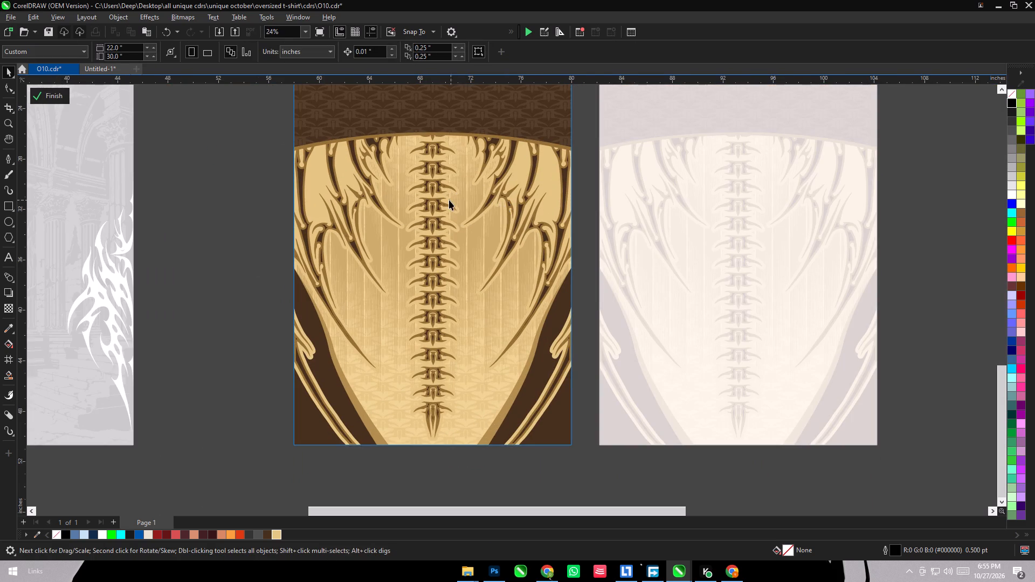
drag(436, 203, 467, 203)
key(ctrl+z)
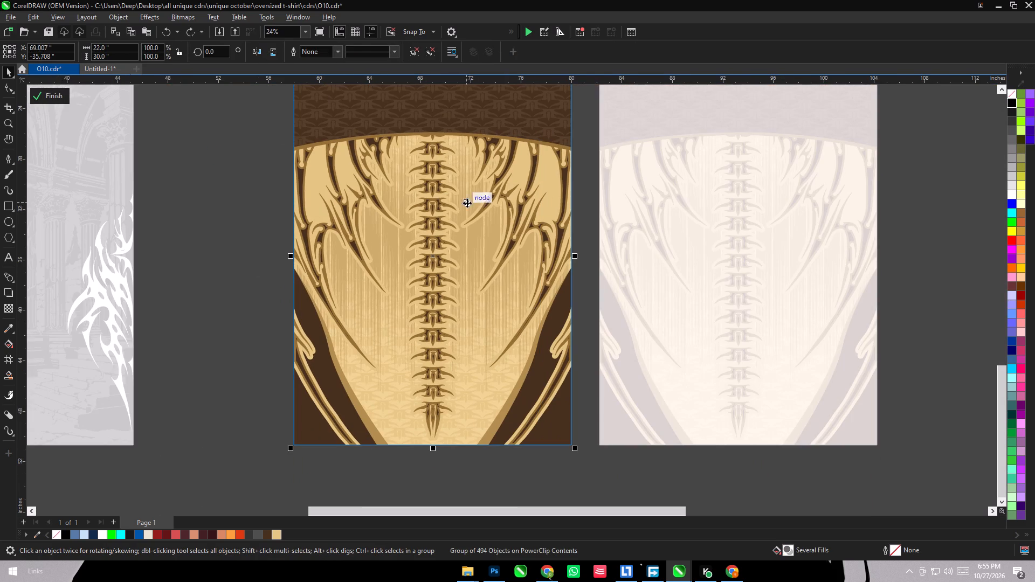
key(ctrl+u)
click(250, 155)
Delete the layered spine shapes from the tan front panel's artwork and finish editing the PowerClip.
scroll(446, 176, up, 7)
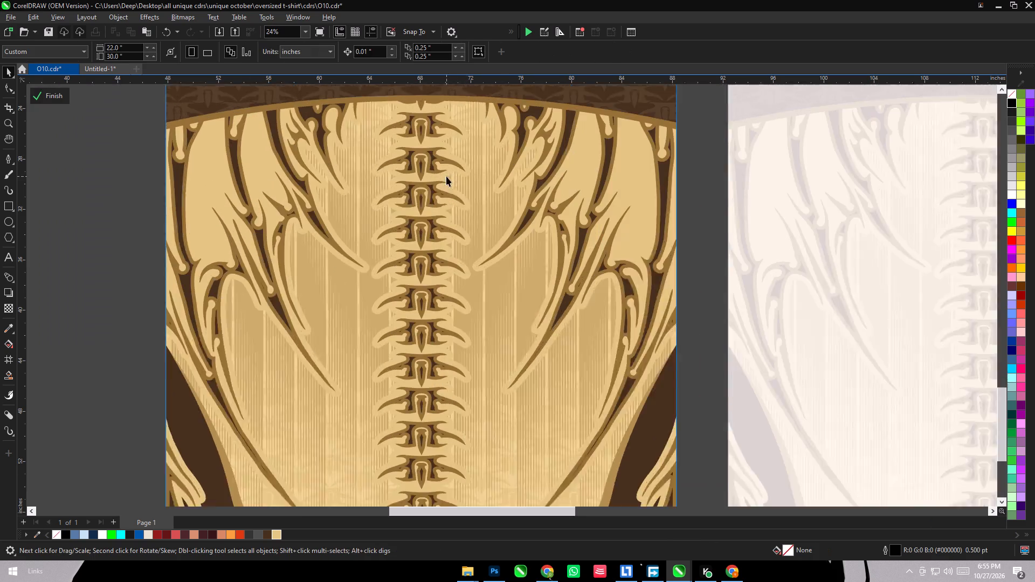
scroll(446, 176, up, 10)
click(404, 220)
key(Delete)
click(405, 220)
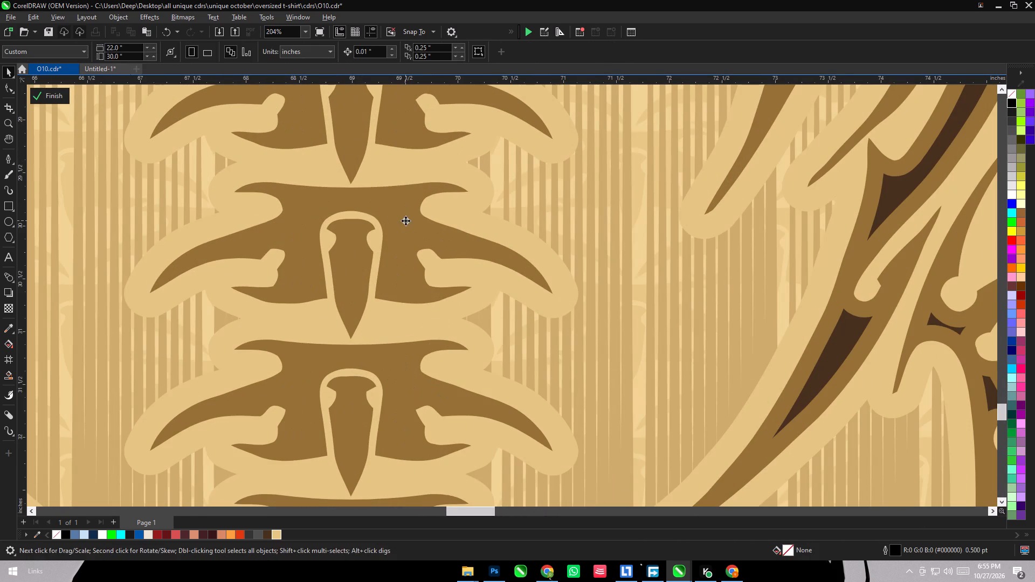
key(Delete)
scroll(406, 220, down, 6)
click(406, 220)
key(Delete)
scroll(406, 220, down, 7)
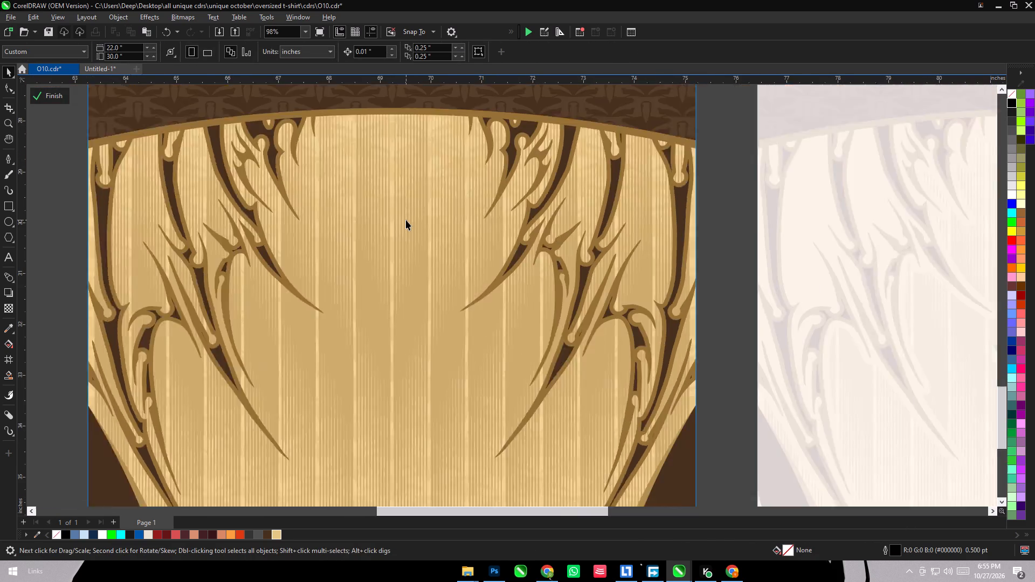
scroll(406, 220, down, 5)
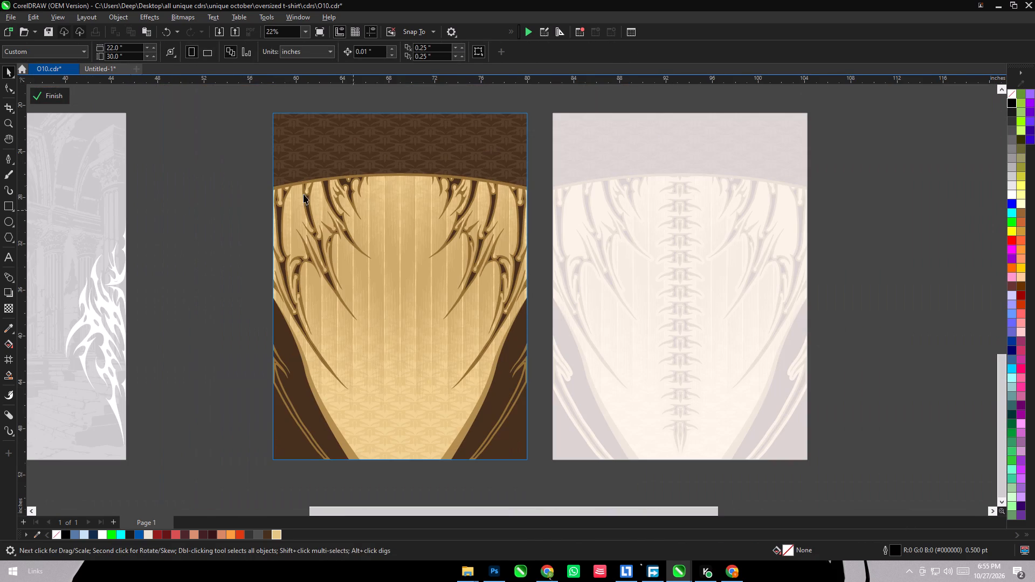
click(34, 96)
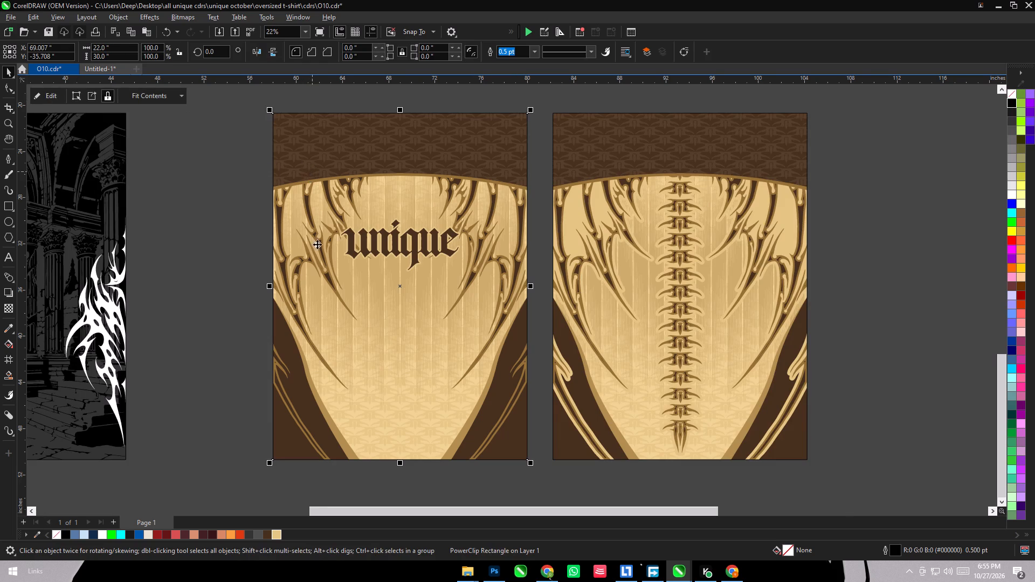
Copy the tan front panel together with its "unique" logo.
scroll(318, 246, down, 4)
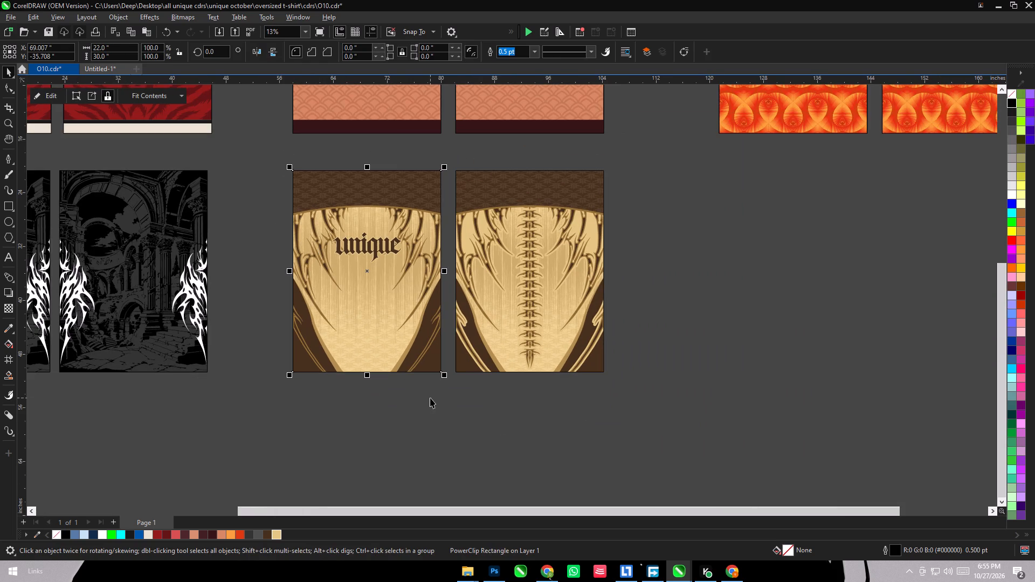
drag(277, 155, 277, 164)
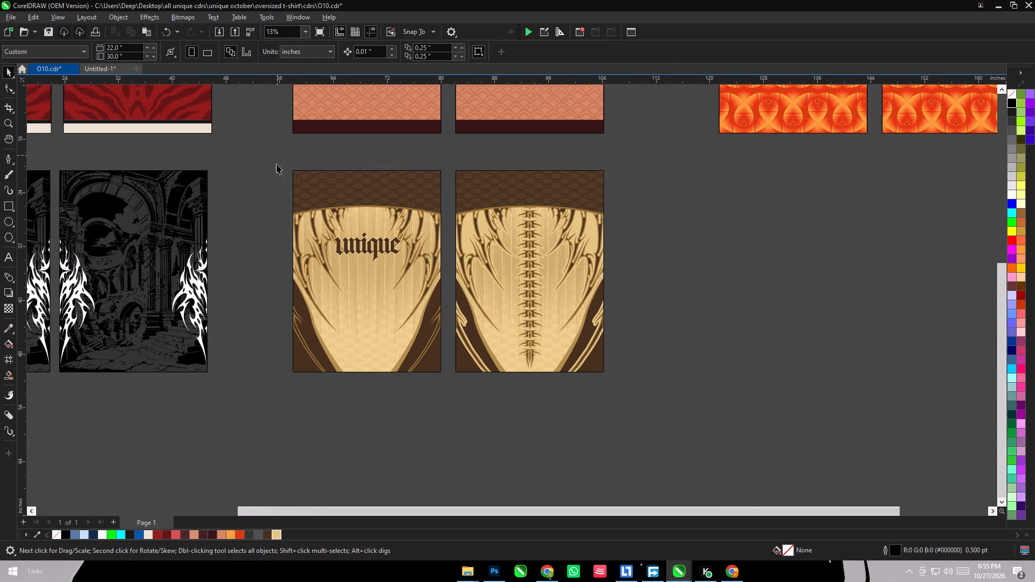
drag(277, 164, 451, 414)
key(ctrl+c)
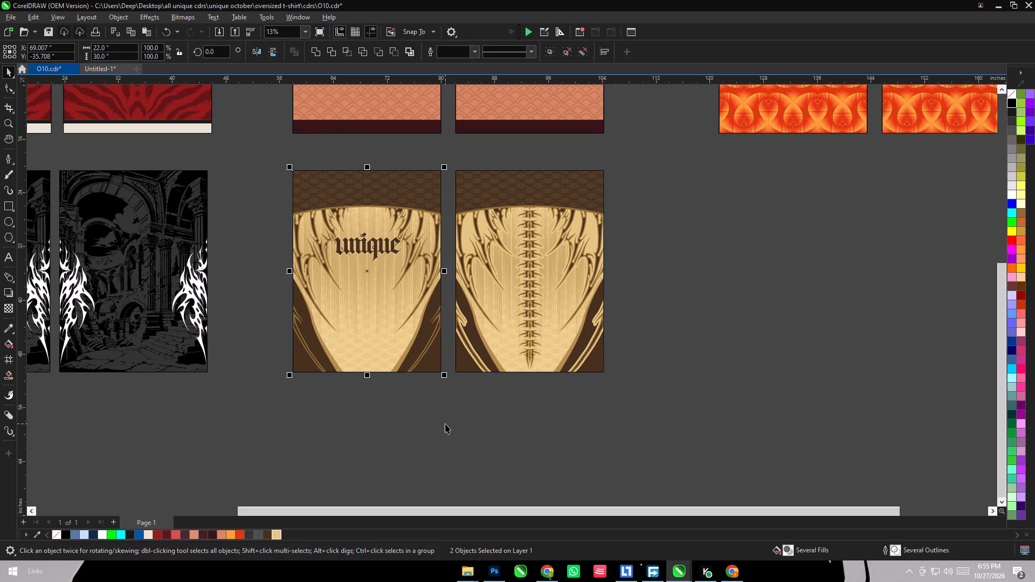
Switch to Photoshop and save the 4747.psd mockup as a new document named 4848.
click(487, 580)
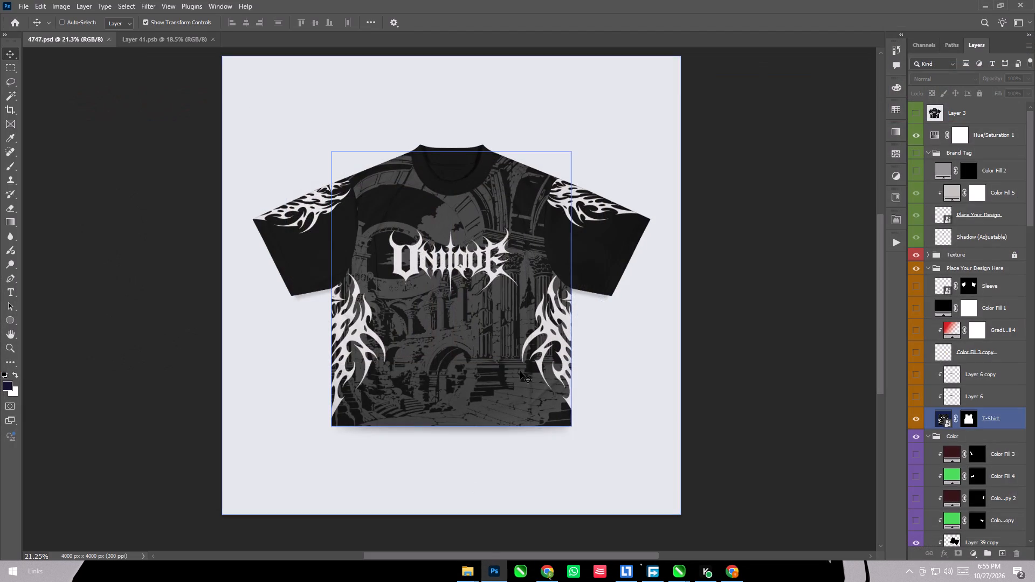
key(ctrl+shift+s)
text(4848)
key(Return)
key(Return)
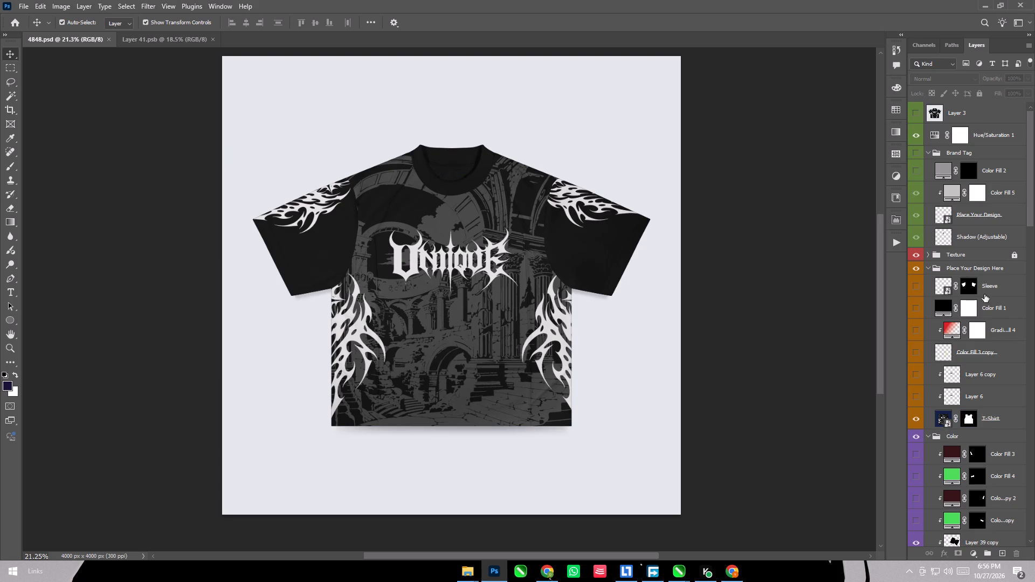
Open the T-Shirt layer's smart object contents from the 4848.psd mockup.
scroll(949, 204, up, 4)
scroll(948, 209, down, 3)
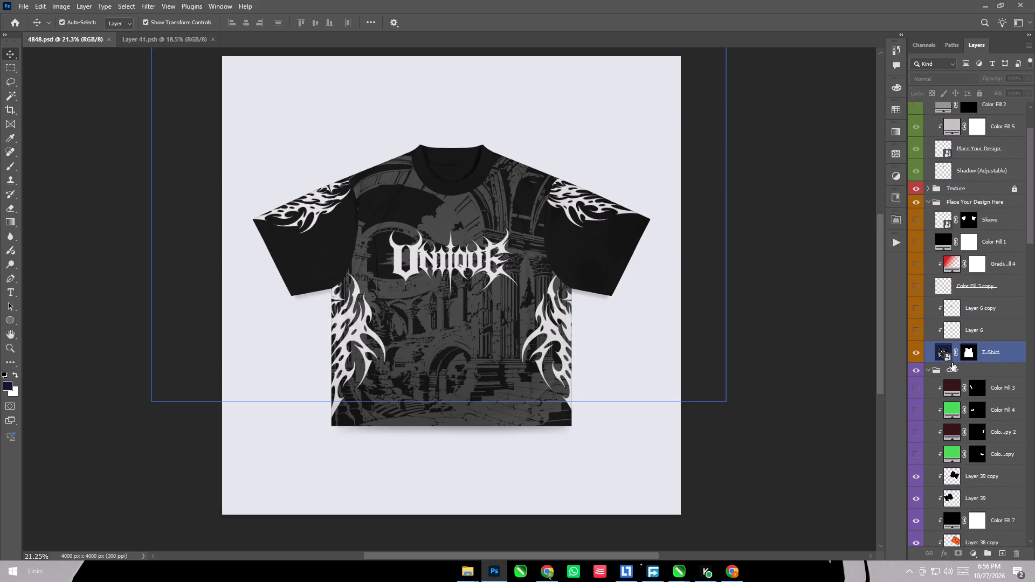
double_click(949, 359)
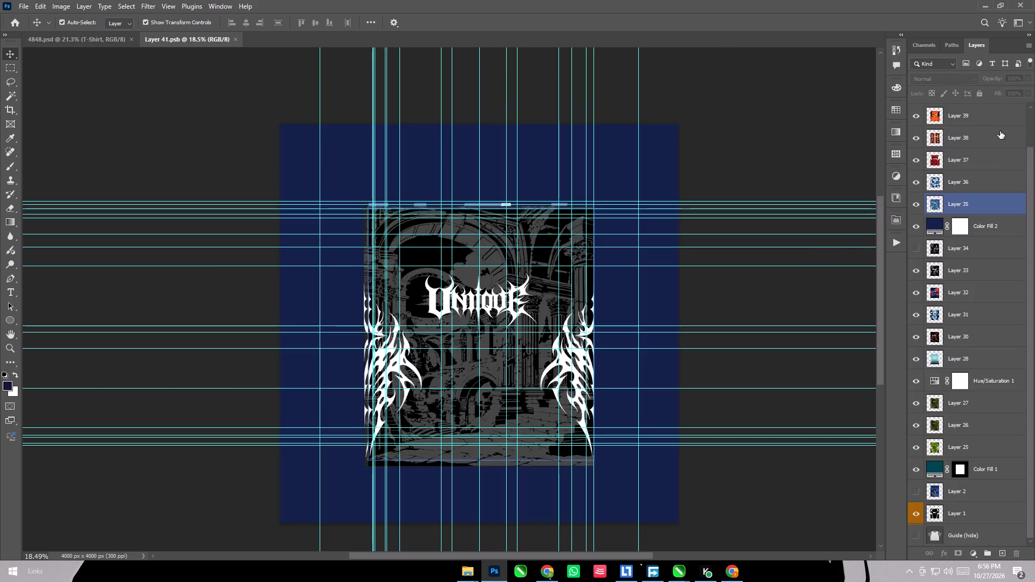
Paste the copied tan front panel as a new layer above Layer 41 in the smart object.
scroll(997, 123, up, 4)
click(997, 123)
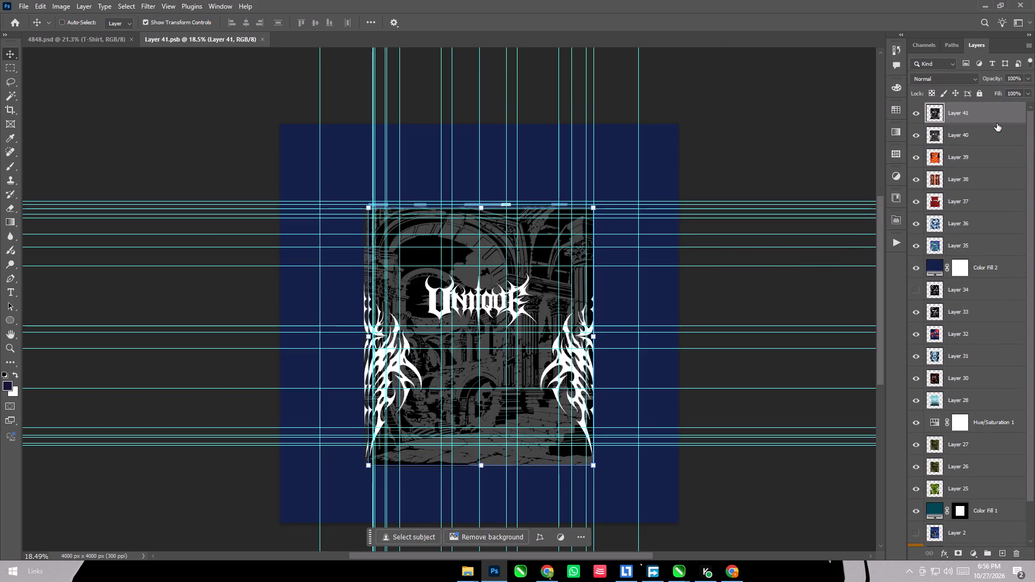
key(ctrl+v)
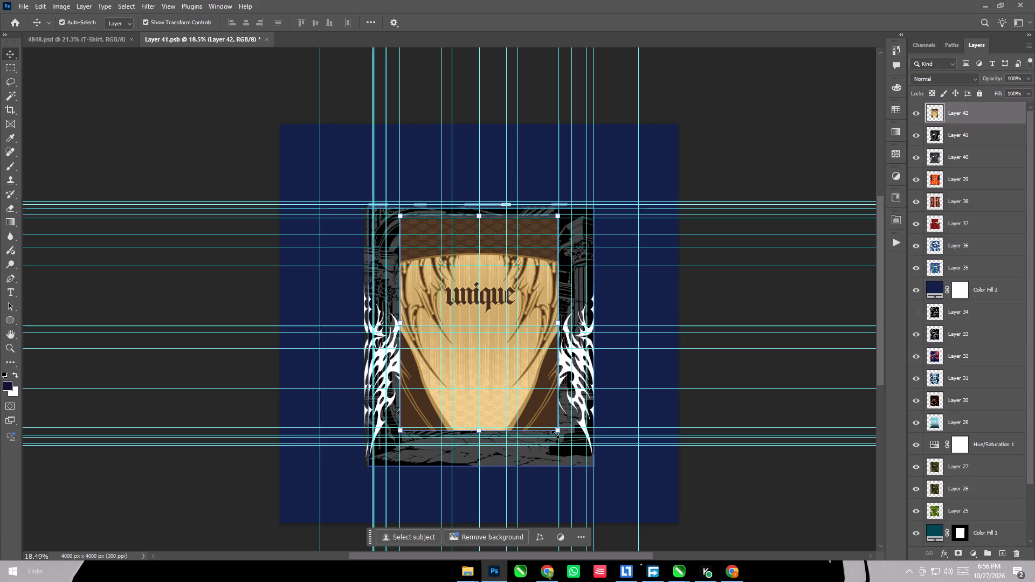
Scale the pasted tan panel to about 2309 × 2642 px so it covers the previous artwork, and save the smart object.
drag(559, 429, 577, 466)
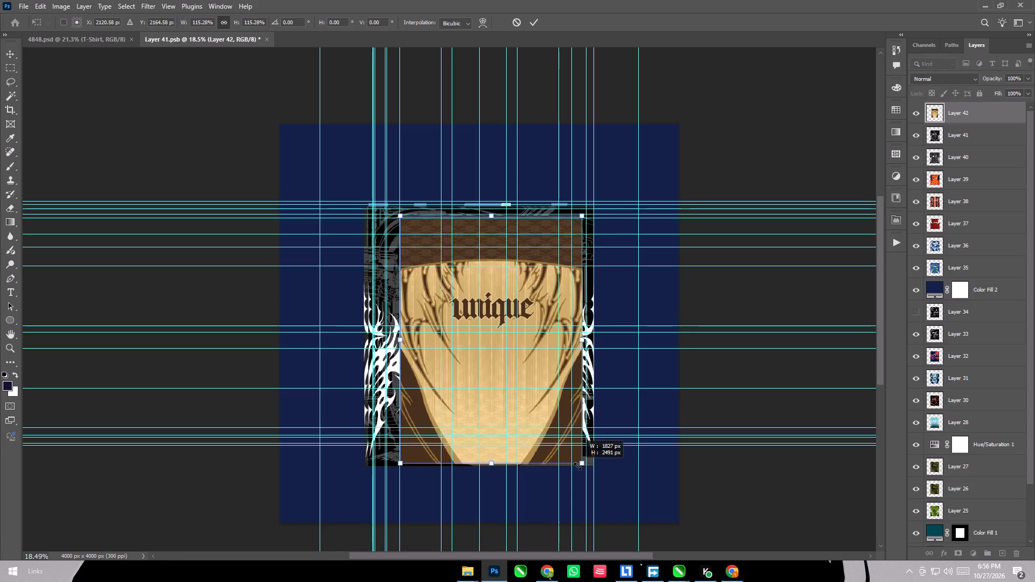
drag(577, 466, 580, 467)
drag(402, 217, 401, 216)
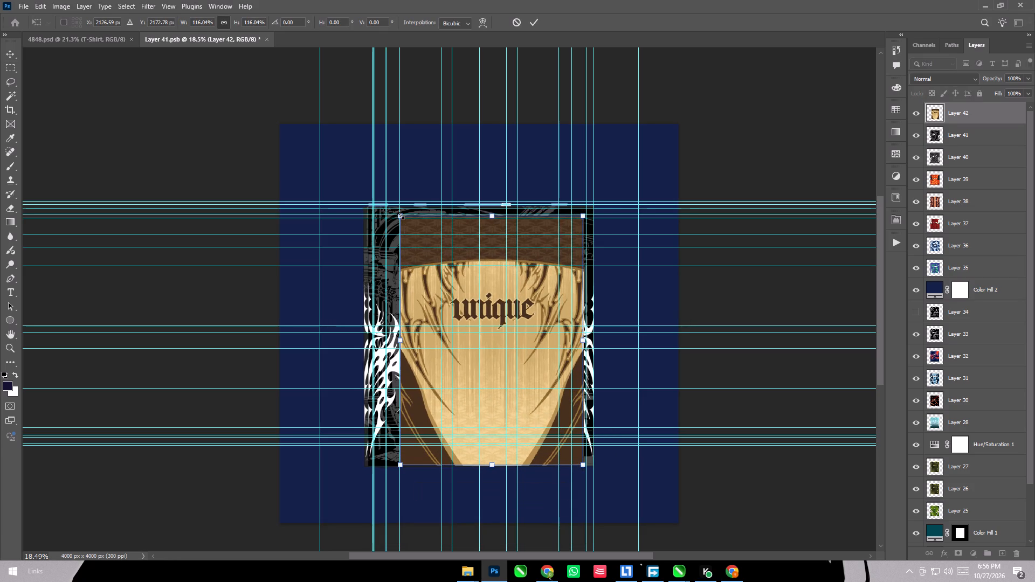
drag(401, 216, 389, 206)
shift+drag(391, 335, 387, 335)
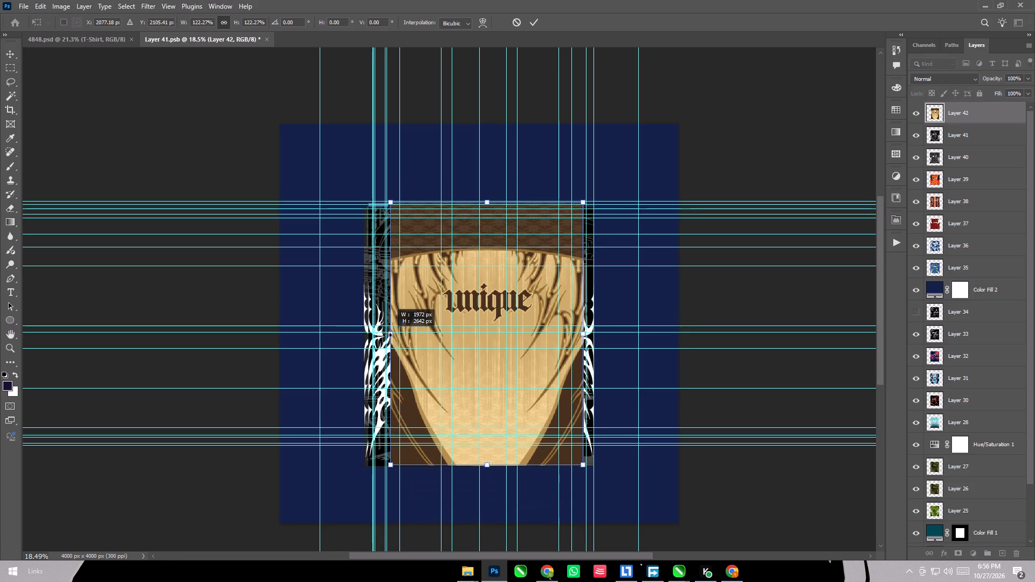
shift+drag(387, 335, 369, 334)
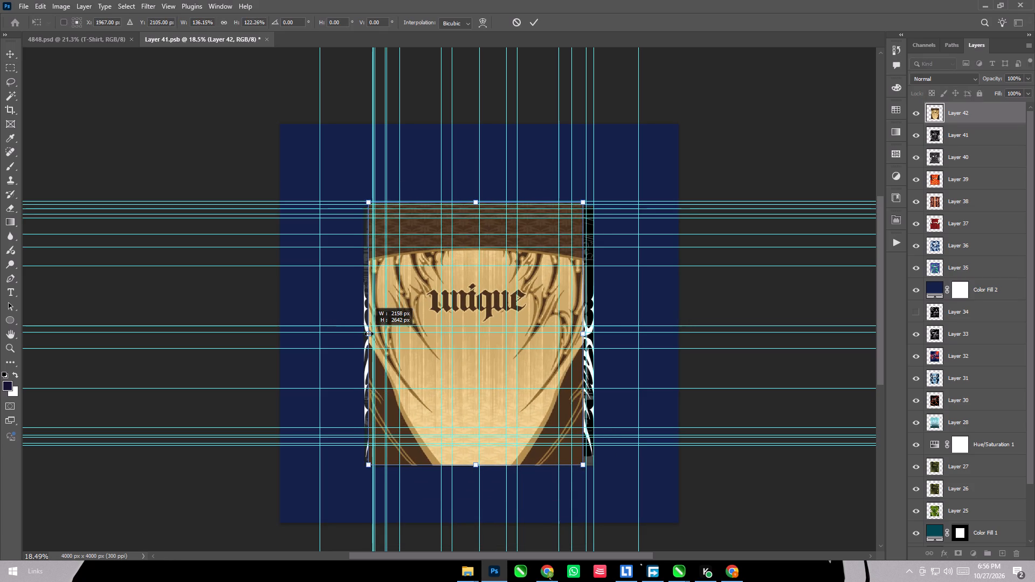
shift+drag(369, 334, 366, 332)
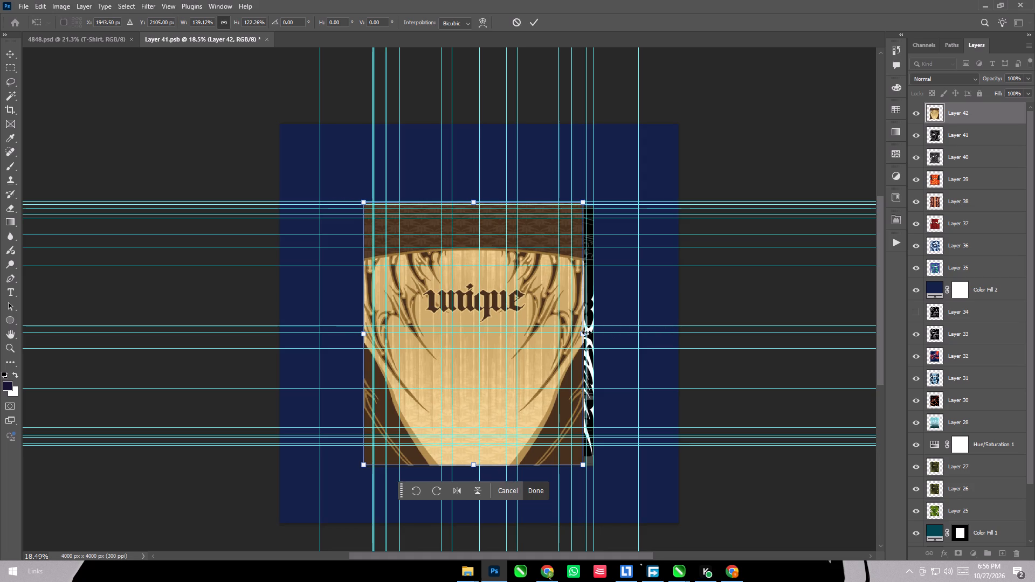
shift+drag(586, 332, 595, 332)
click(537, 22)
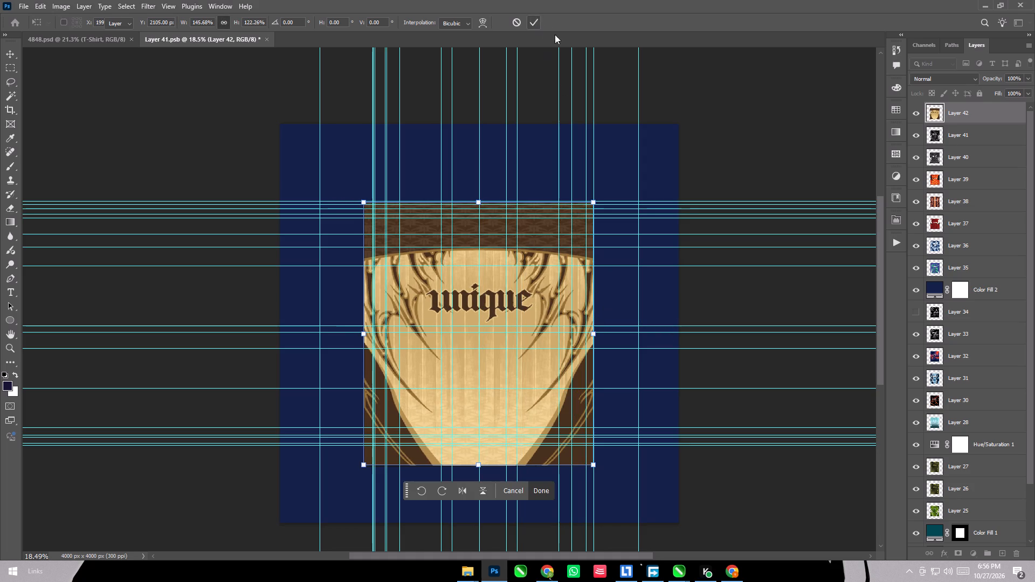
key(ctrl+s)
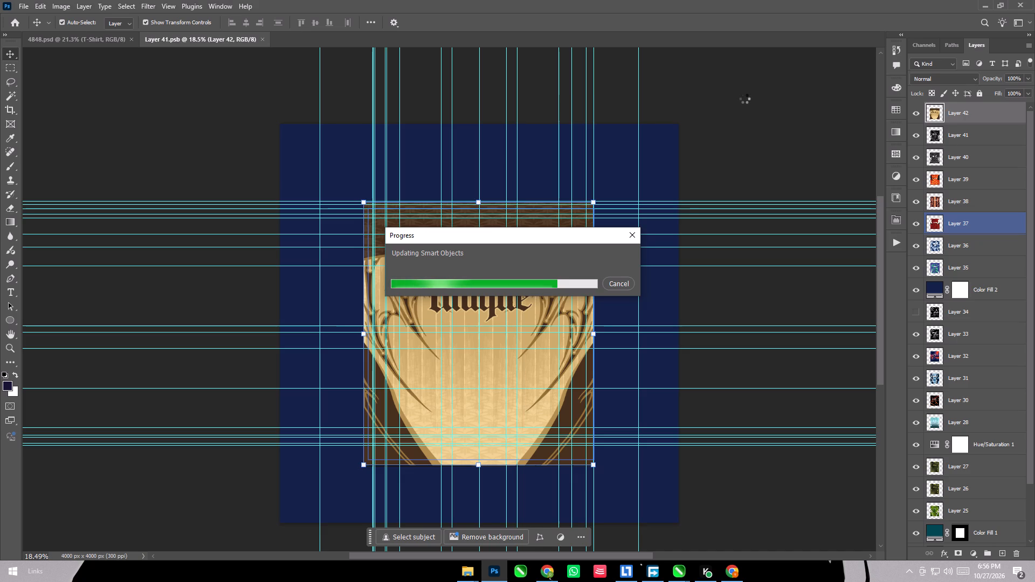
Sample the panel's dark brown through Color Fill 2 and copy its hex code 462f1d, leaving the fill colour unapplied.
double_click(930, 287)
click(583, 375)
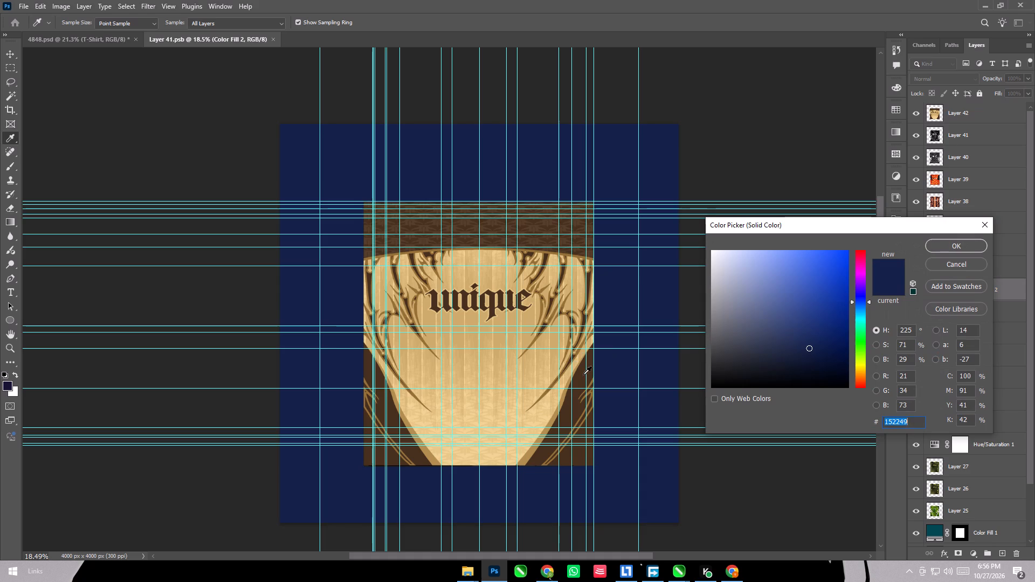
drag(915, 426, 862, 425)
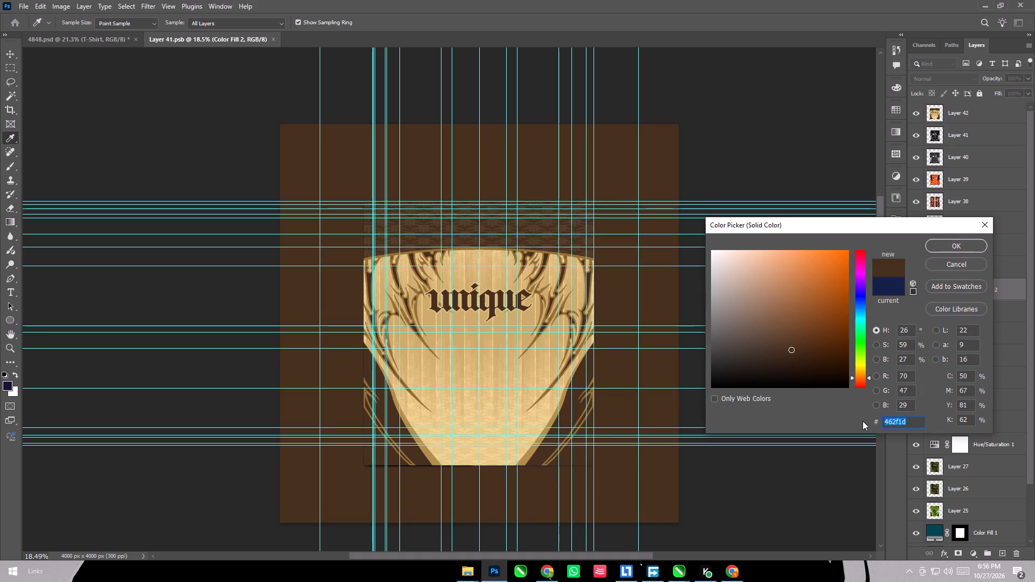
key(ctrl+c)
click(975, 264)
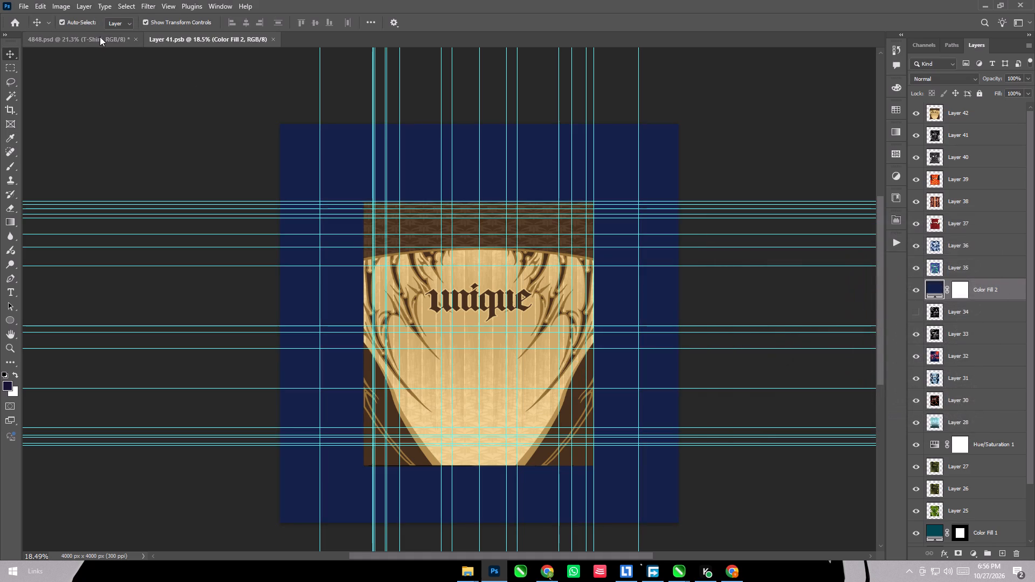
Check the 4848.psd mockup, stretch Layer 42's top edge upward to about 107% height, and save the smart object.
click(100, 37)
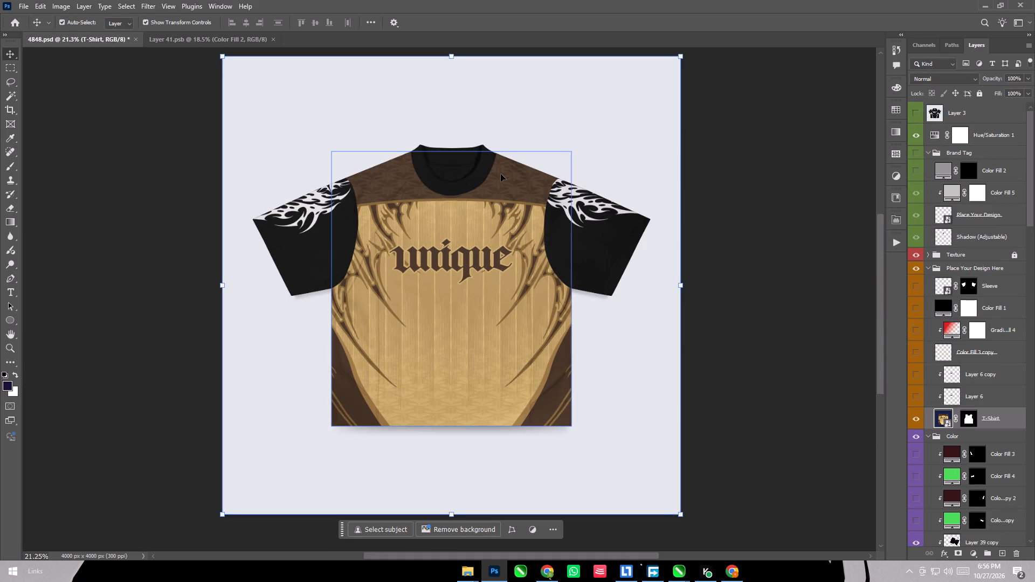
click(181, 41)
click(953, 108)
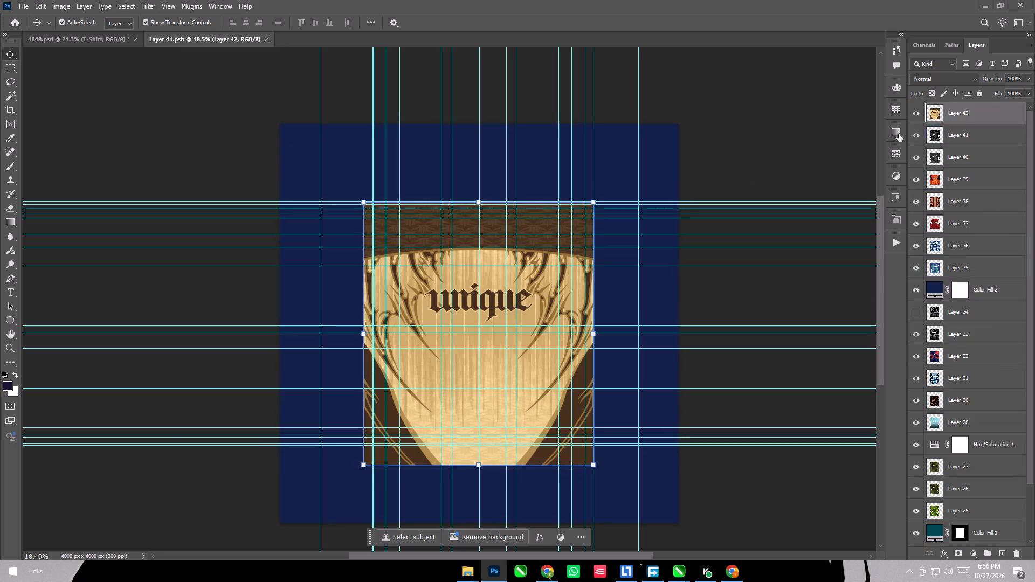
shift+drag(478, 200, 480, 184)
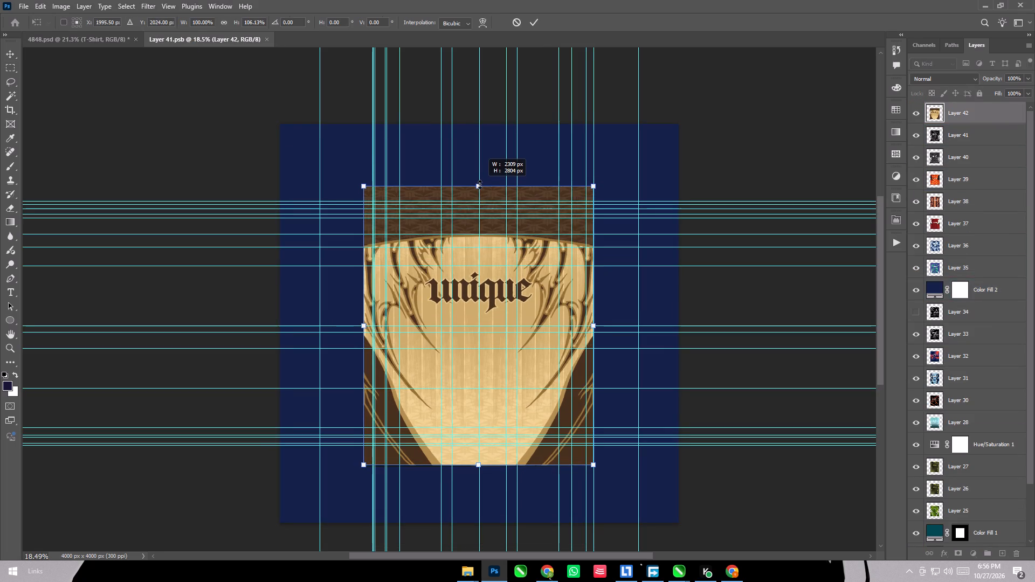
shift+drag(480, 184, 480, 181)
click(529, 19)
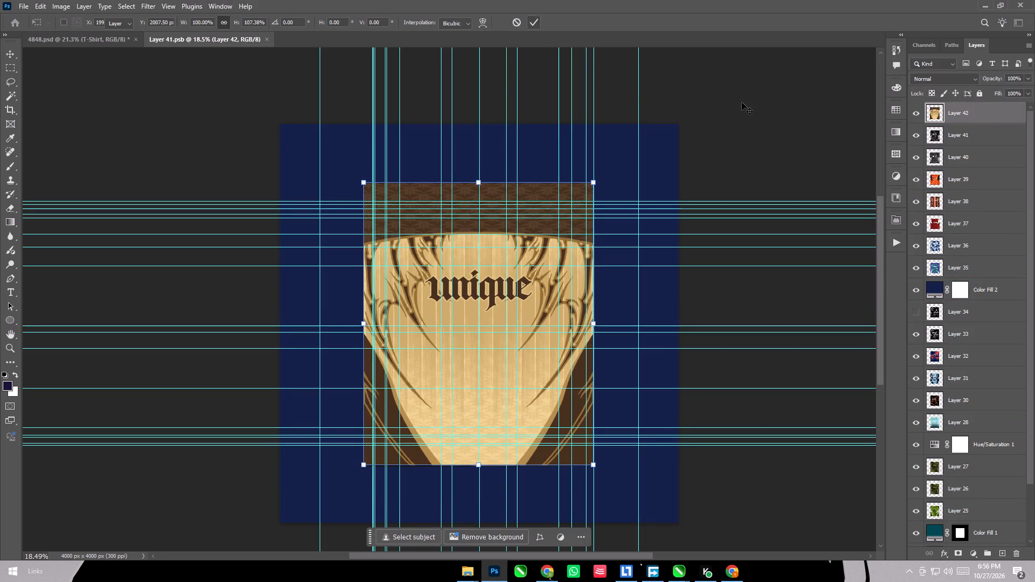
key(ctrl+s)
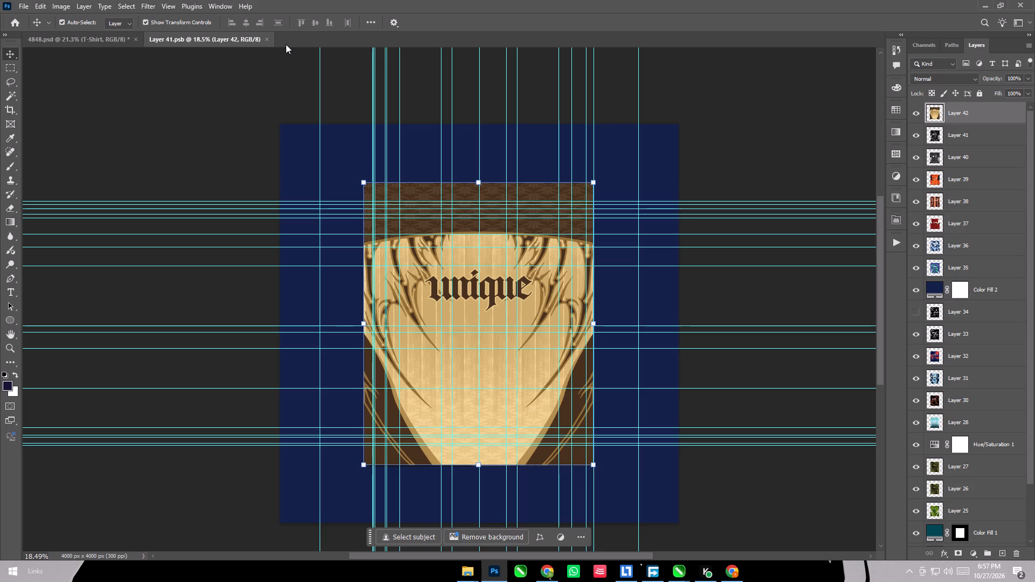
Recheck the mockup, lower Layer 42's top edge to about 97% height, and save the smart object with the transformation applied.
click(57, 34)
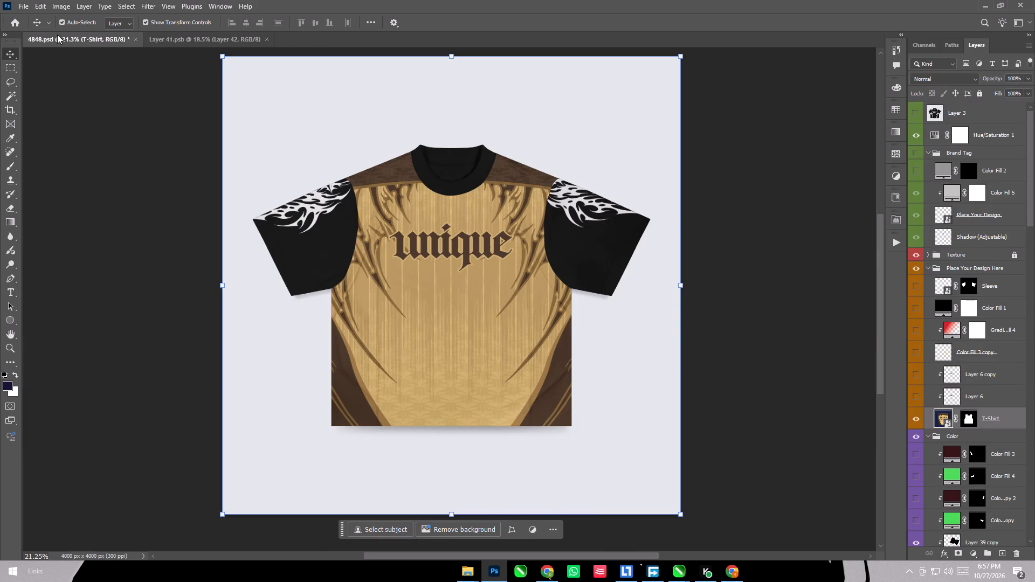
click(183, 40)
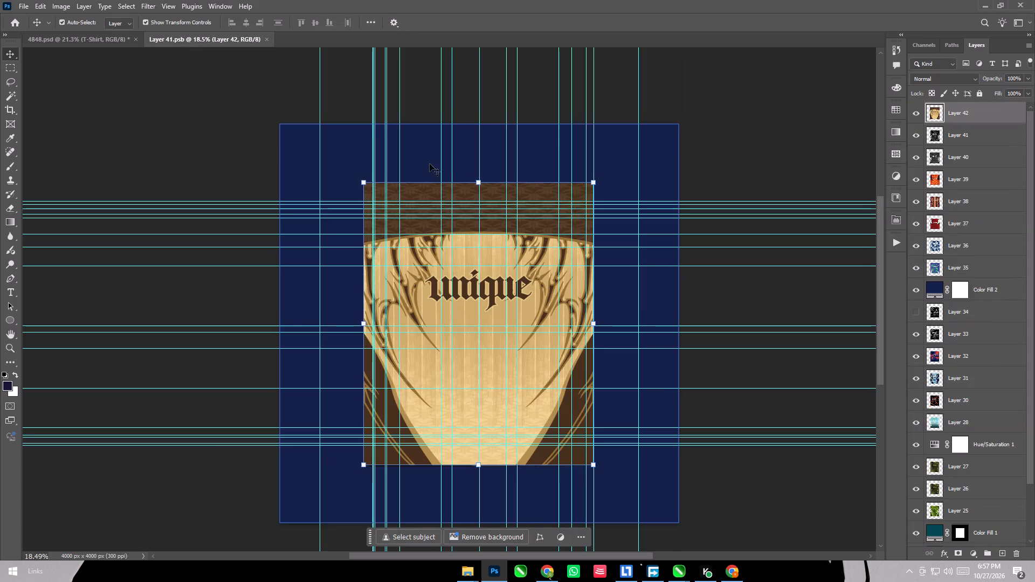
shift+drag(479, 181, 479, 184)
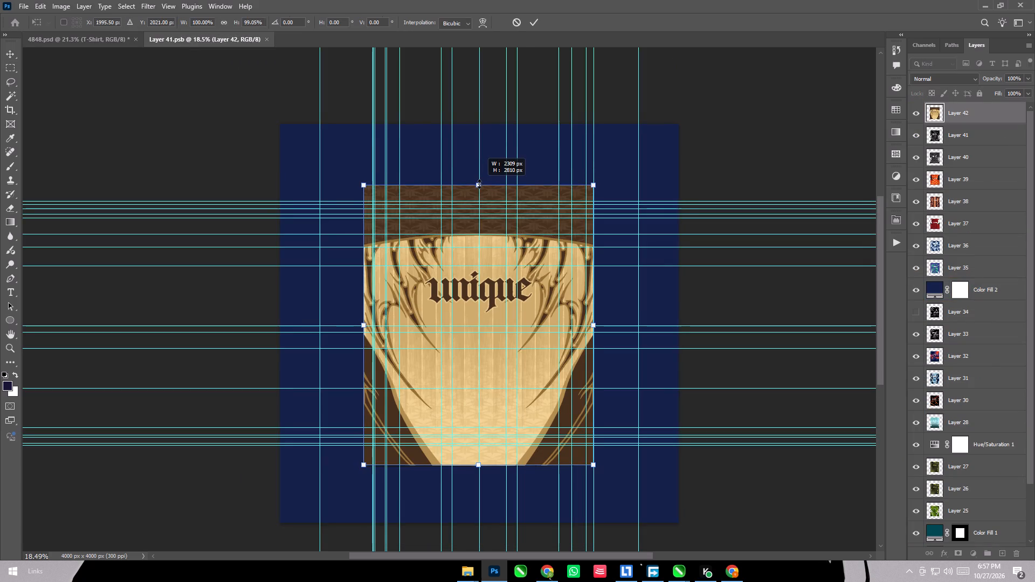
shift+drag(479, 184, 479, 189)
key(ctrl+s)
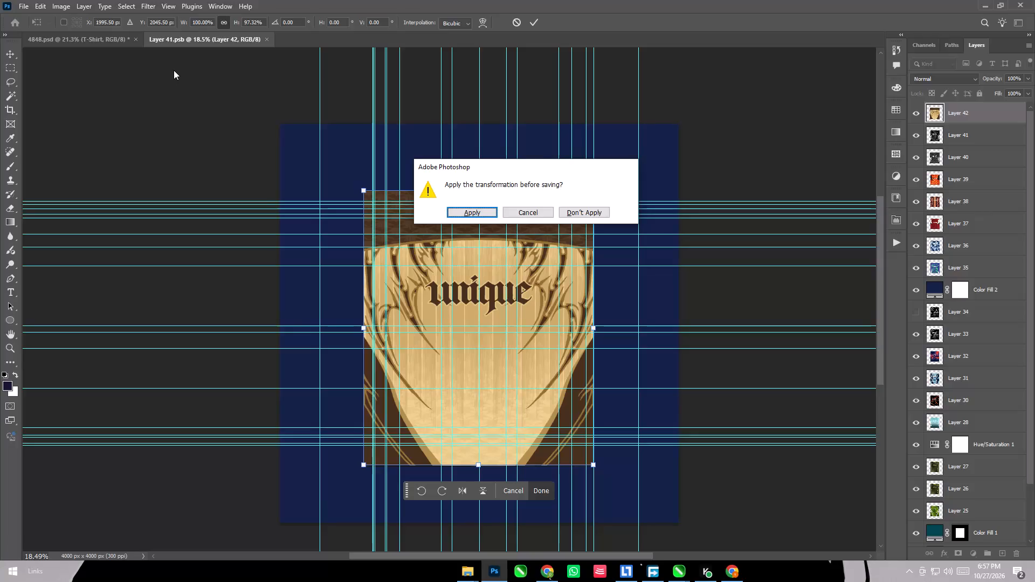
click(473, 205)
click(474, 214)
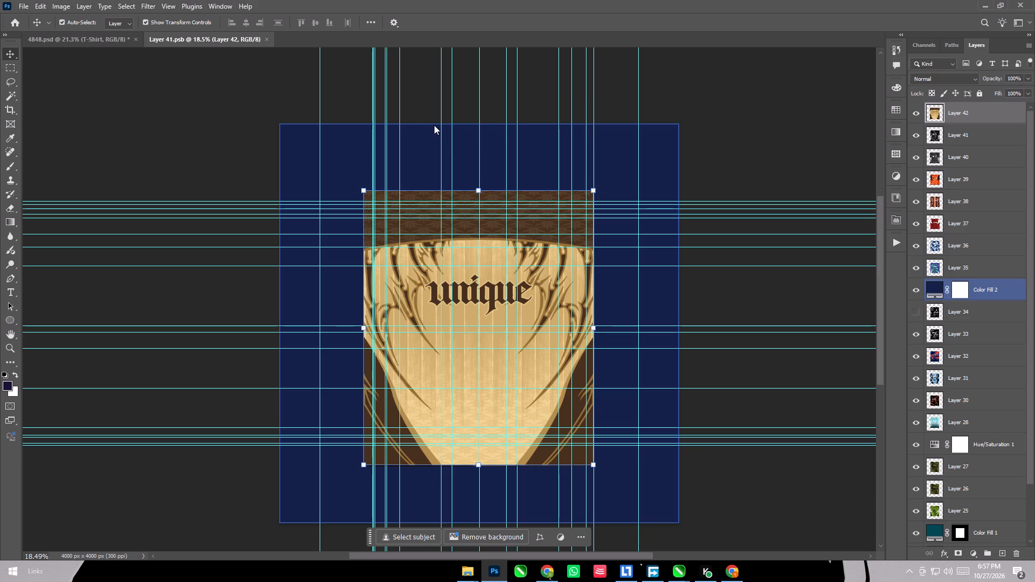
Set the CUSTOM colour fill in the 4848.psd mockup's T-Shirt group to 462f1d.
click(77, 38)
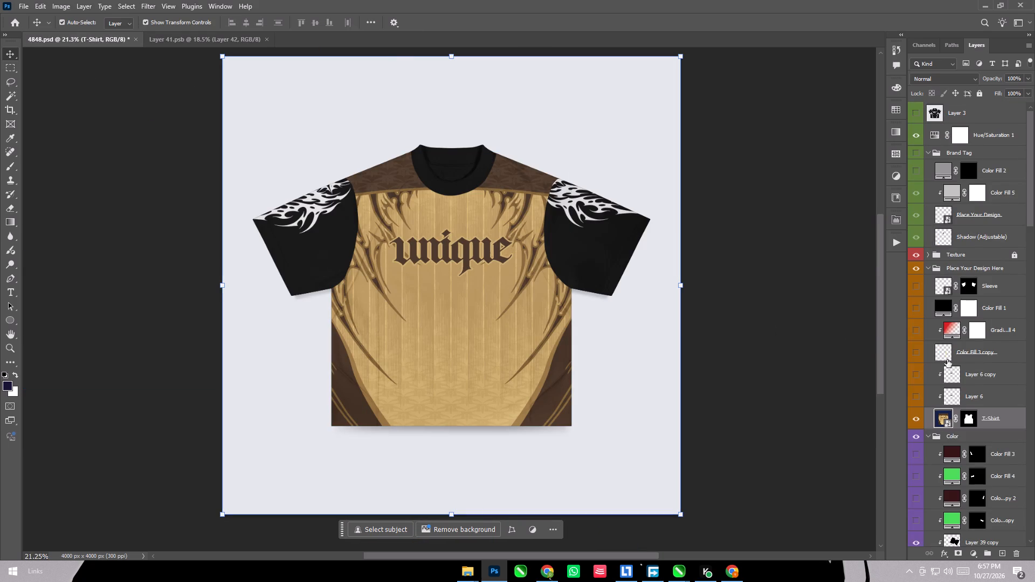
scroll(960, 432, down, 20)
scroll(960, 432, down, 11)
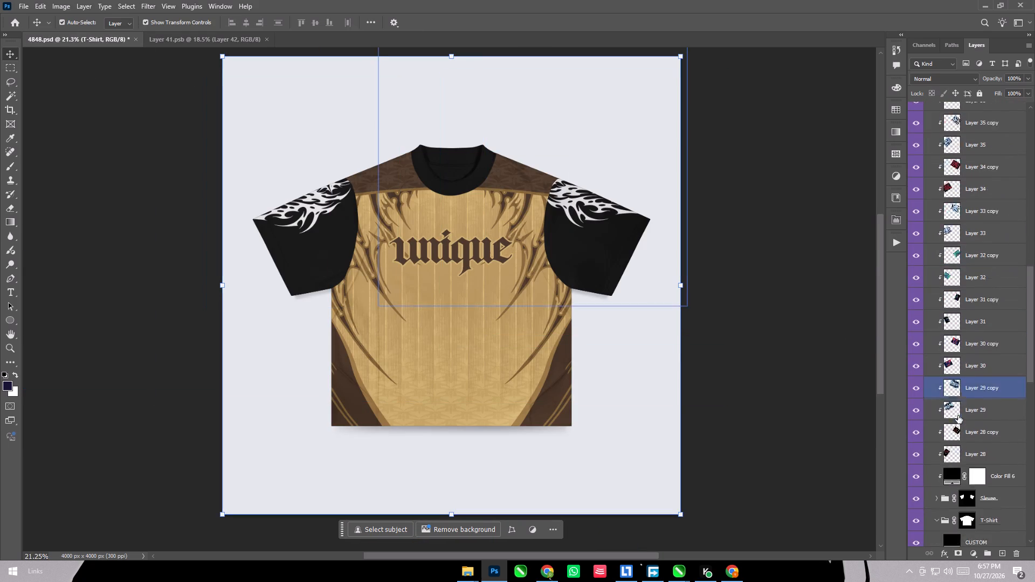
scroll(958, 415, down, 2)
double_click(946, 427)
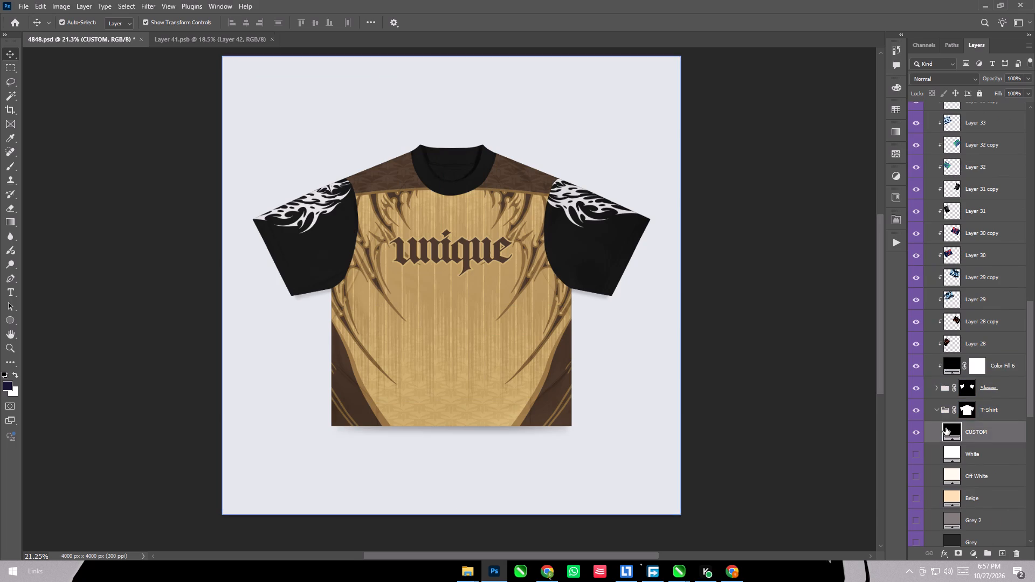
key(ctrl+v)
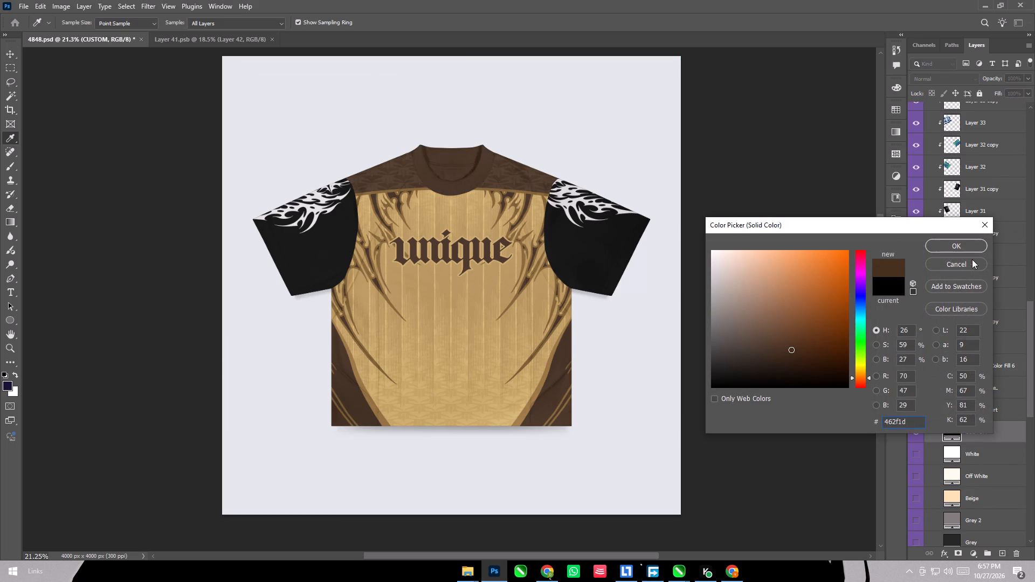
click(965, 243)
Delete the white flame sleeve artwork, Layer 39 copy and Layer 39, from the mockup's Color group.
scroll(965, 243, up, 17)
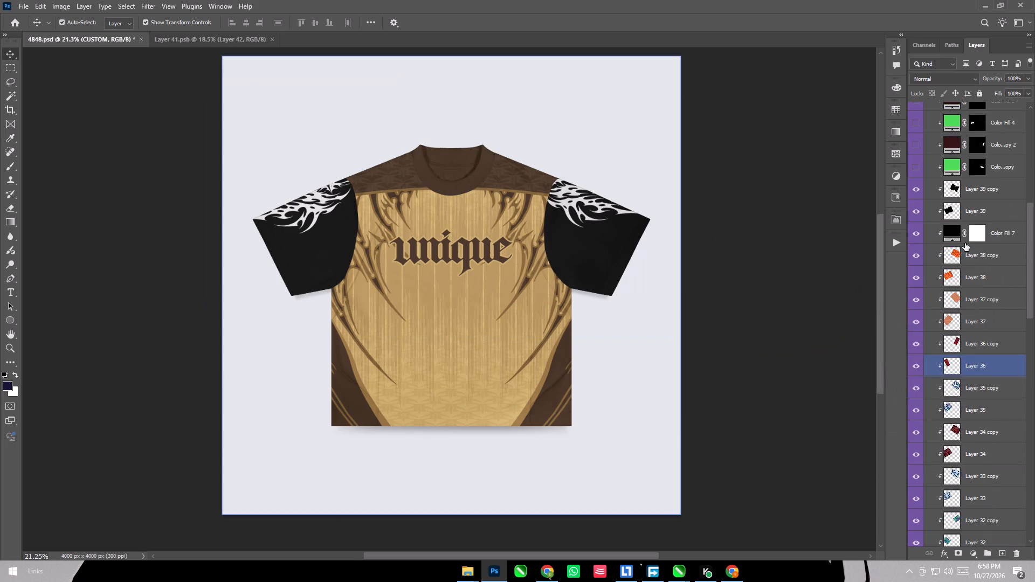
scroll(965, 243, up, 16)
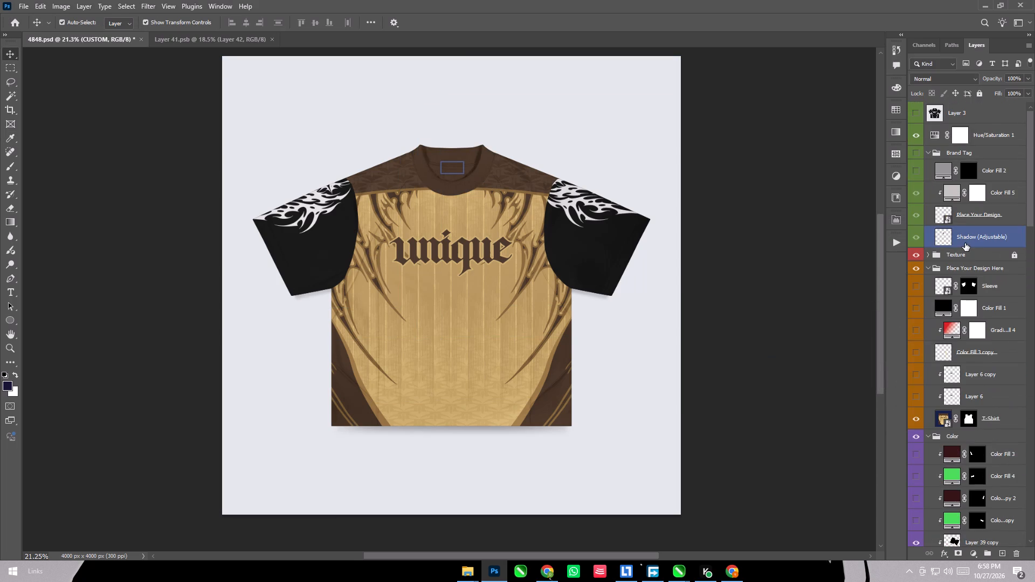
scroll(965, 243, up, 5)
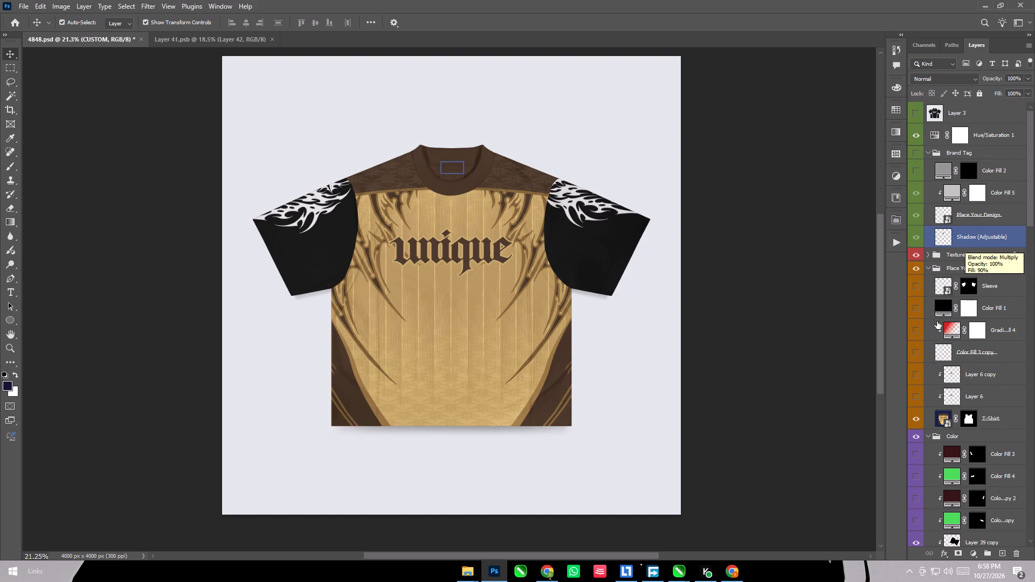
scroll(974, 274, down, 8)
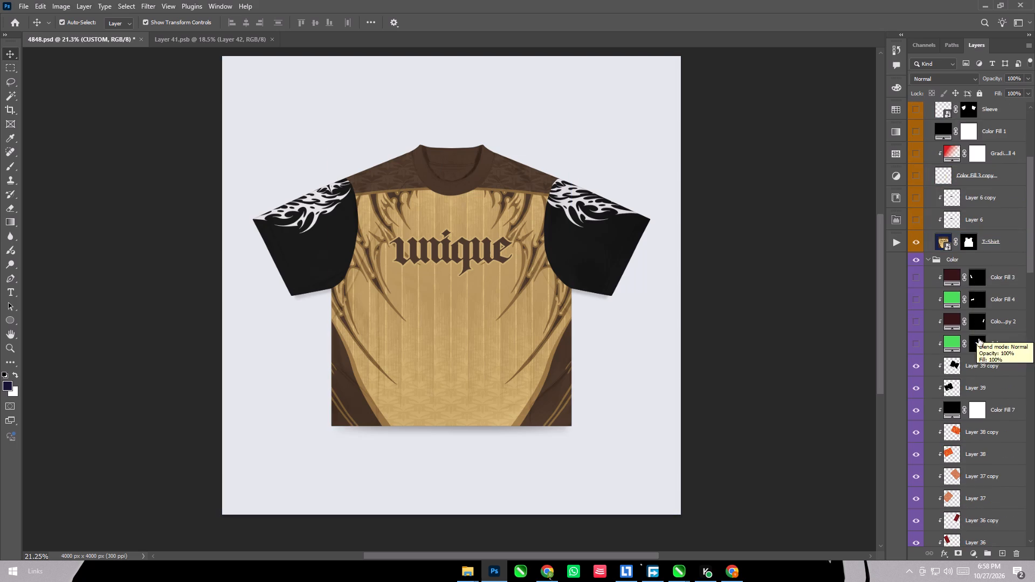
click(986, 369)
key(Delete)
key(Delete)
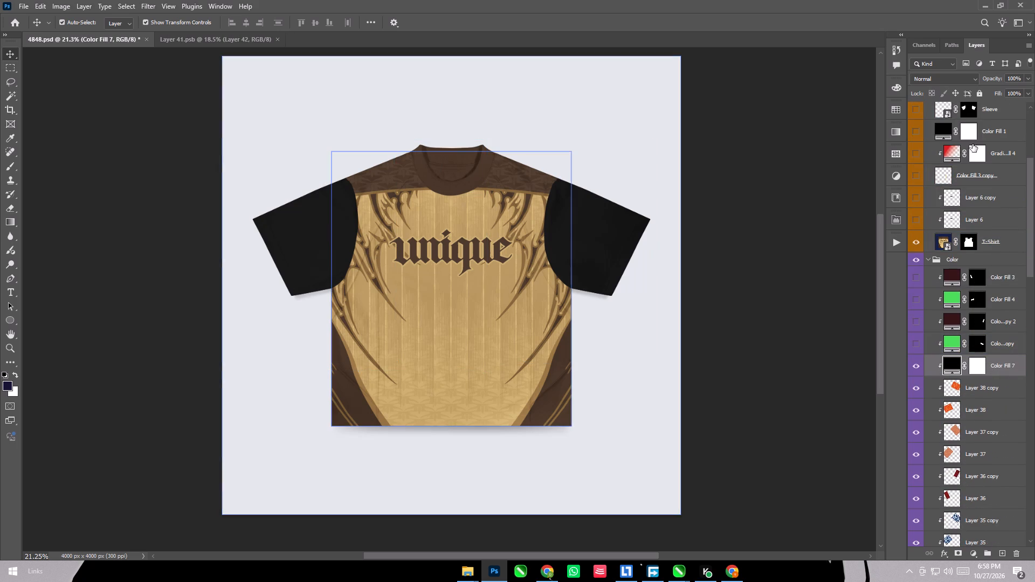
Switch to CorelDRAW and bring up the tan panels in O10.cdr with free space below them.
click(980, 0)
click(771, 261)
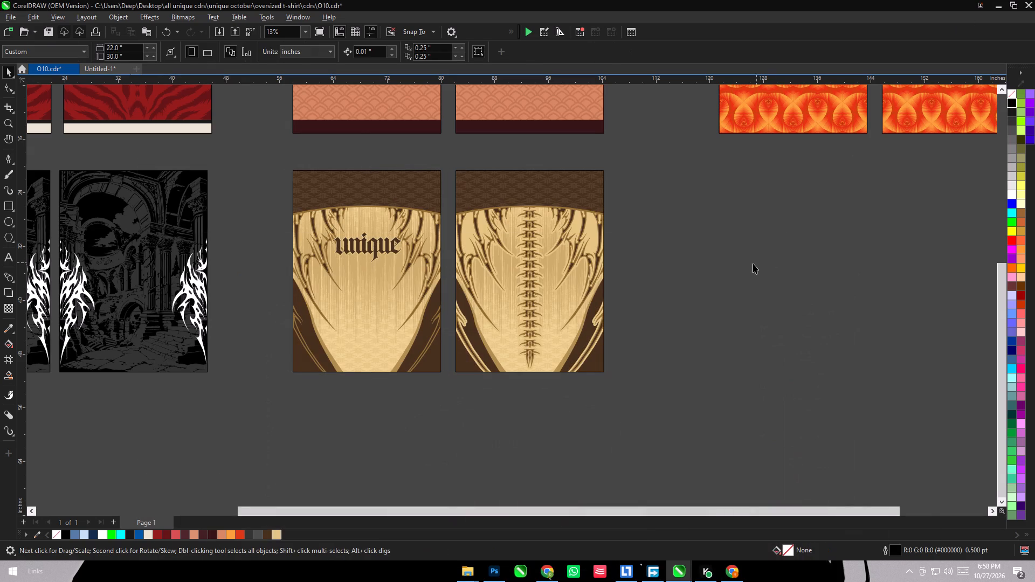
scroll(459, 226, down, 5)
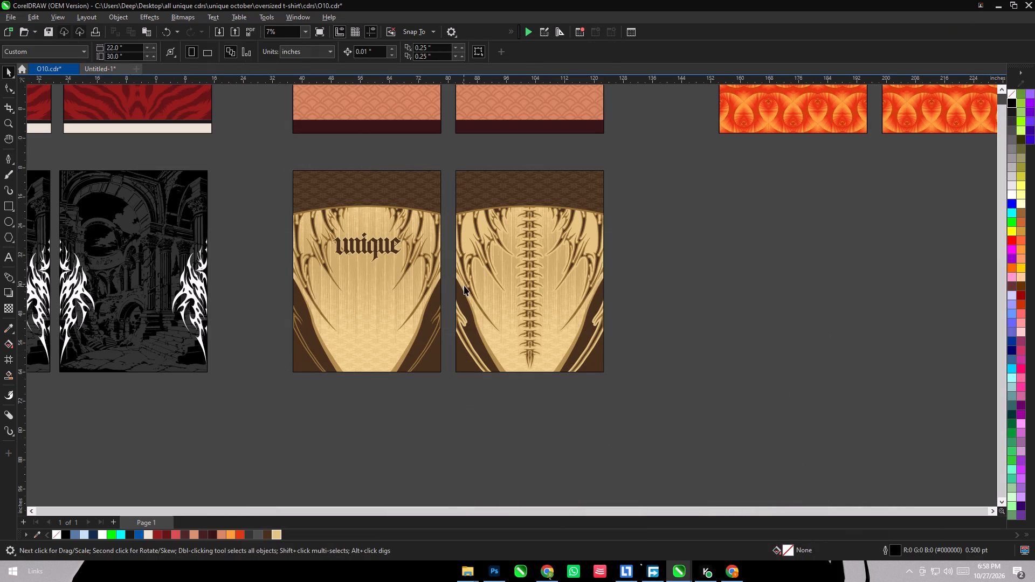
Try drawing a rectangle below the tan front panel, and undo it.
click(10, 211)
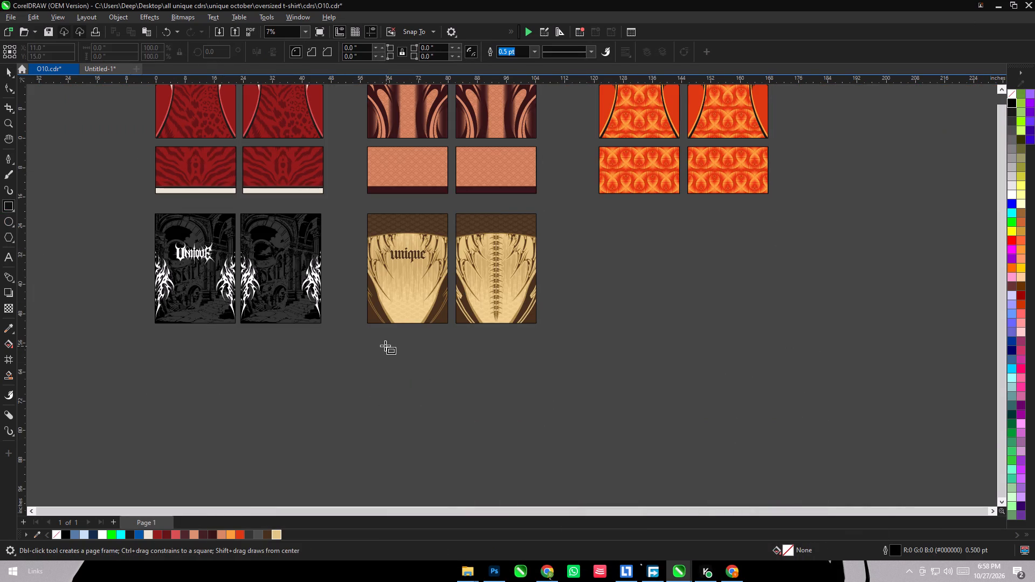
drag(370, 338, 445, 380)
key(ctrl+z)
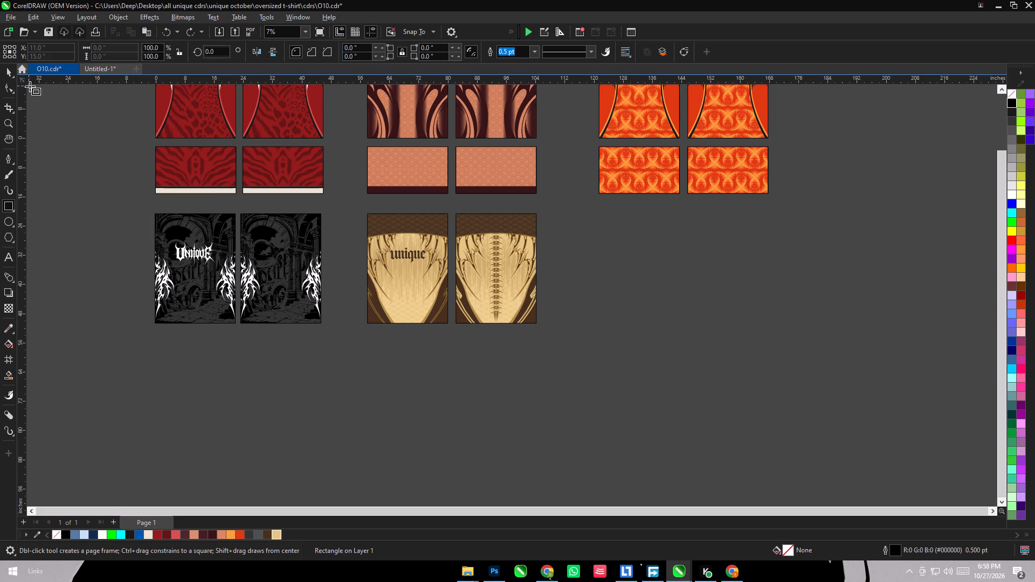
Copy the salmon sleeve panel to just below the tan front panel and align it centred with that panel.
click(4, 77)
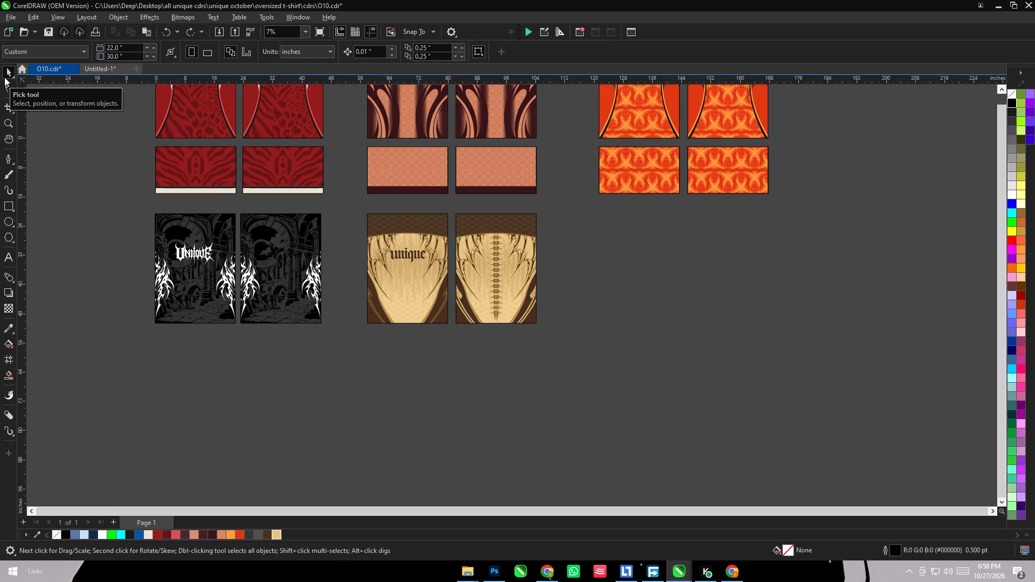
drag(505, 172, 446, 414)
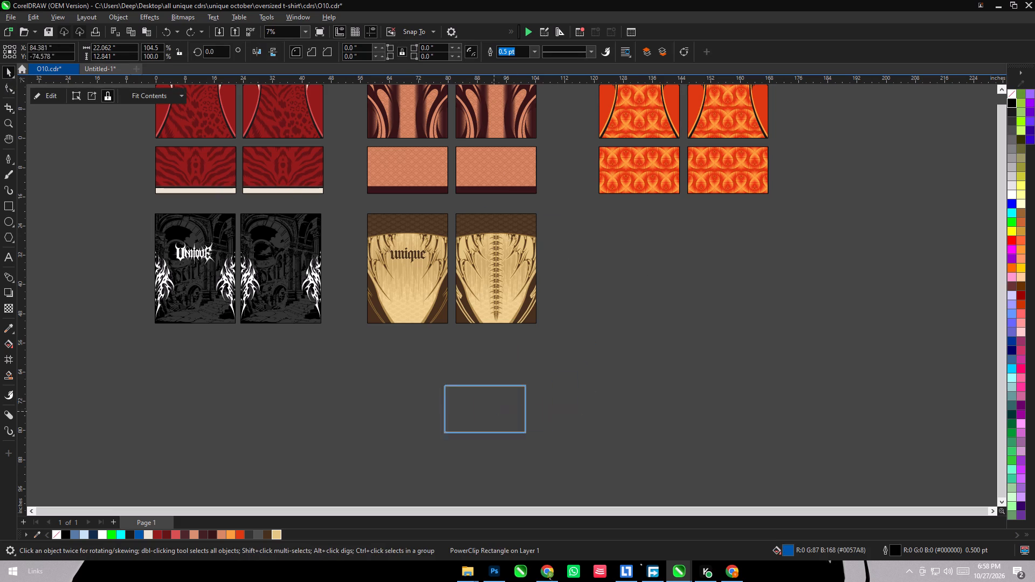
drag(446, 414, 418, 357)
right_click(418, 357)
shift+click(430, 297)
key(c)
click(520, 405)
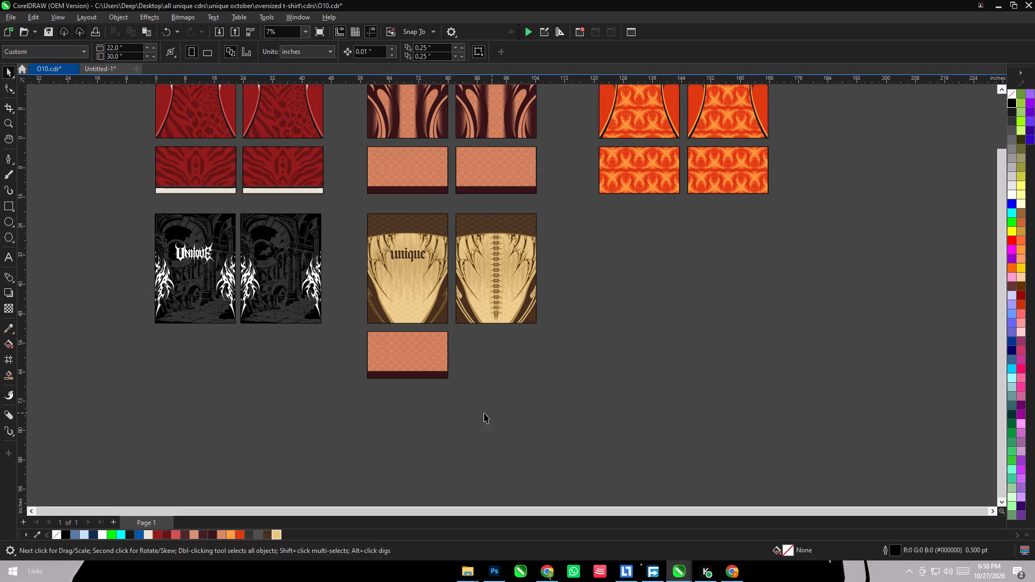
Copy the artwork inside the tan front panel's PowerClip and paste it into the free space right of the tan back panel.
scroll(434, 401, up, 8)
scroll(411, 386, down, 3)
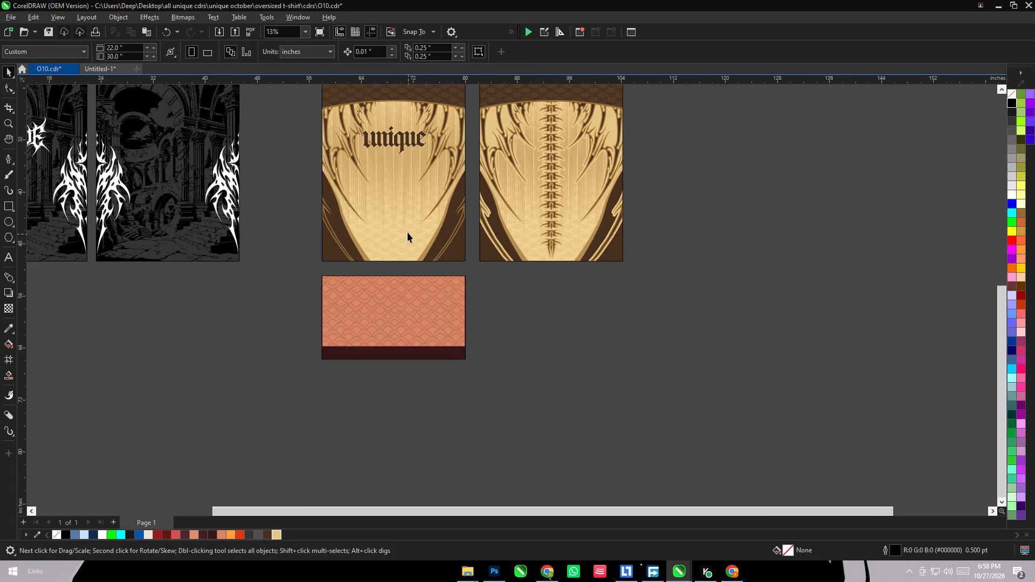
click(408, 232)
click(49, 100)
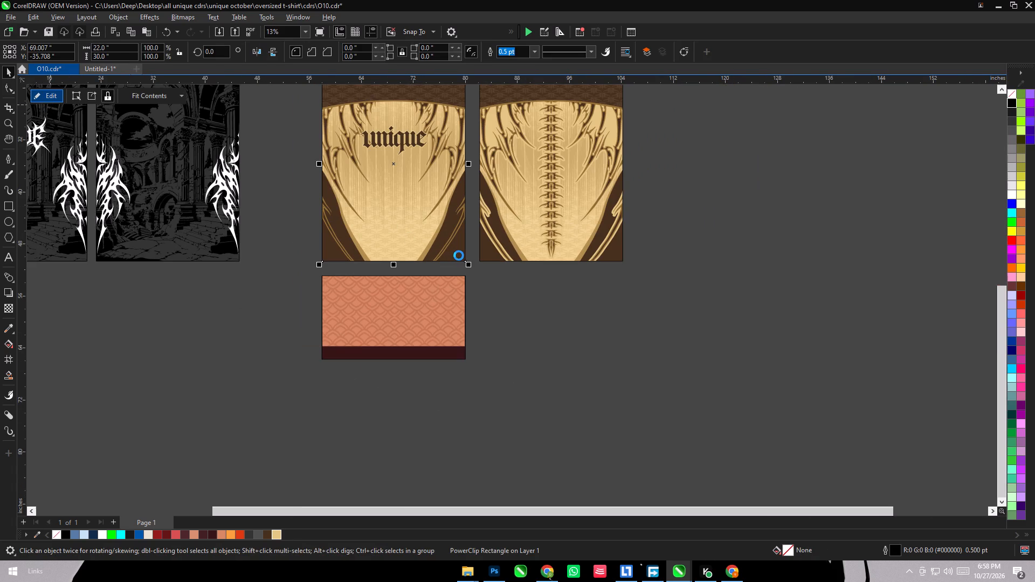
drag(459, 255, 553, 280)
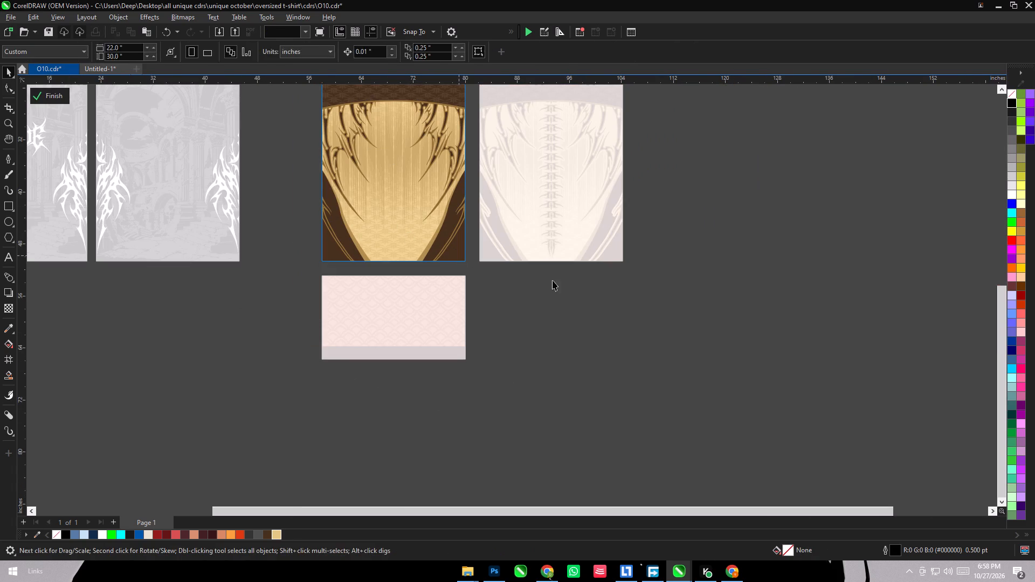
drag(553, 280, 862, 346)
key(ctrl+z)
scroll(411, 269, down, 4)
drag(341, 140, 471, 280)
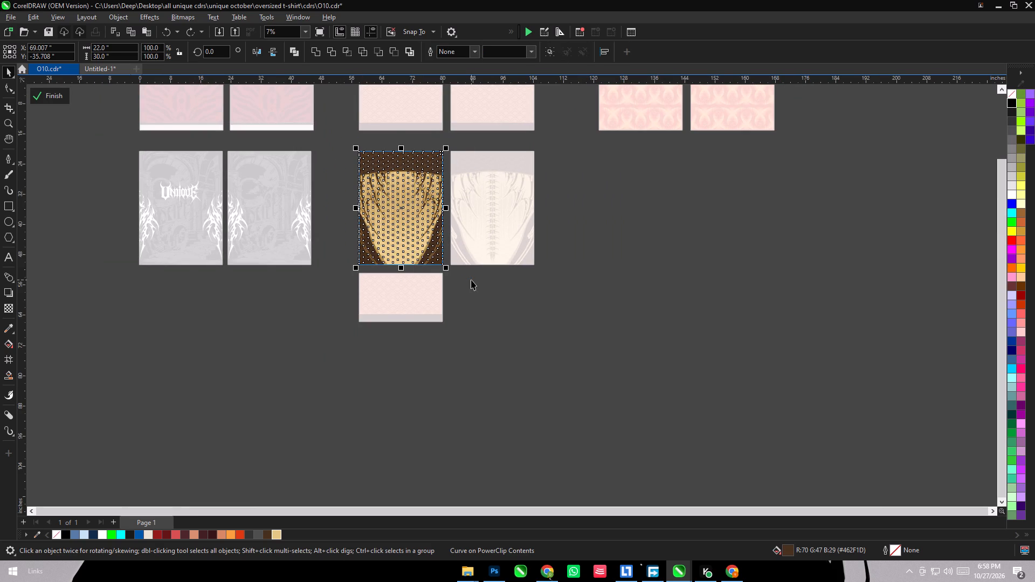
key(ctrl+c)
click(52, 87)
click(54, 94)
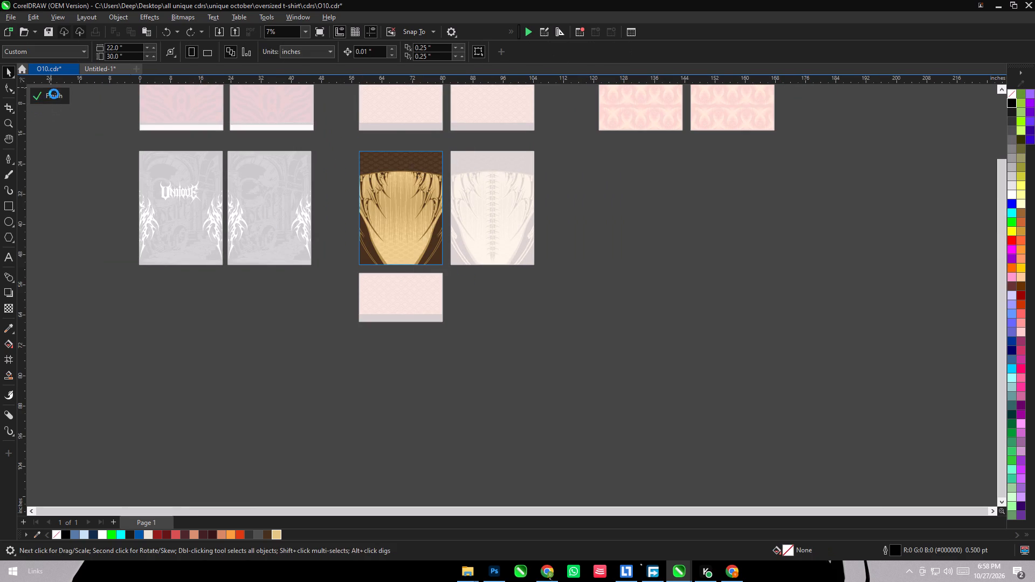
right_click(733, 246)
click(775, 343)
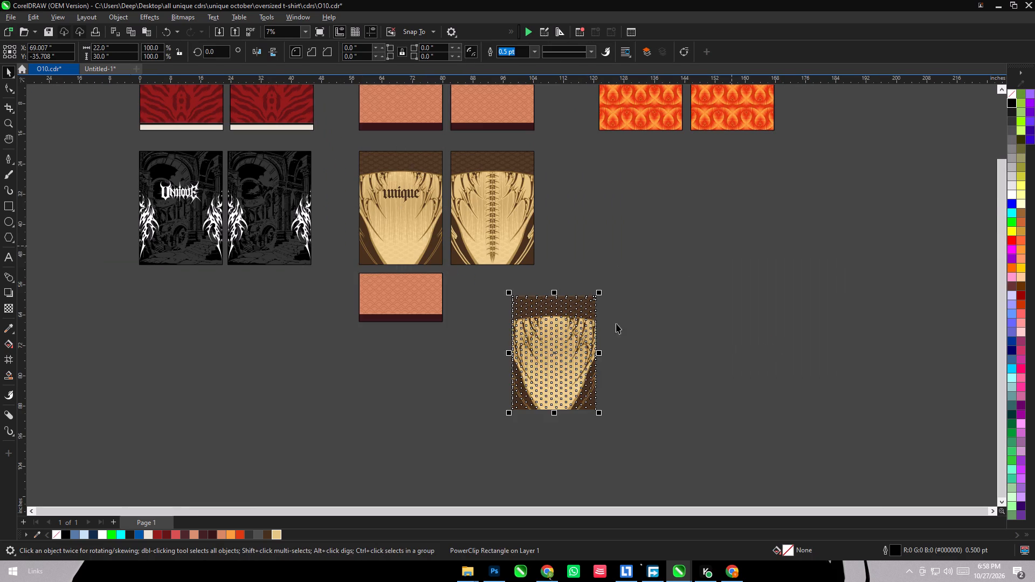
drag(570, 336, 701, 268)
click(783, 260)
Delete the brown yoke band, its edging and its repeating pattern from the pasted tan artwork.
scroll(716, 253, up, 9)
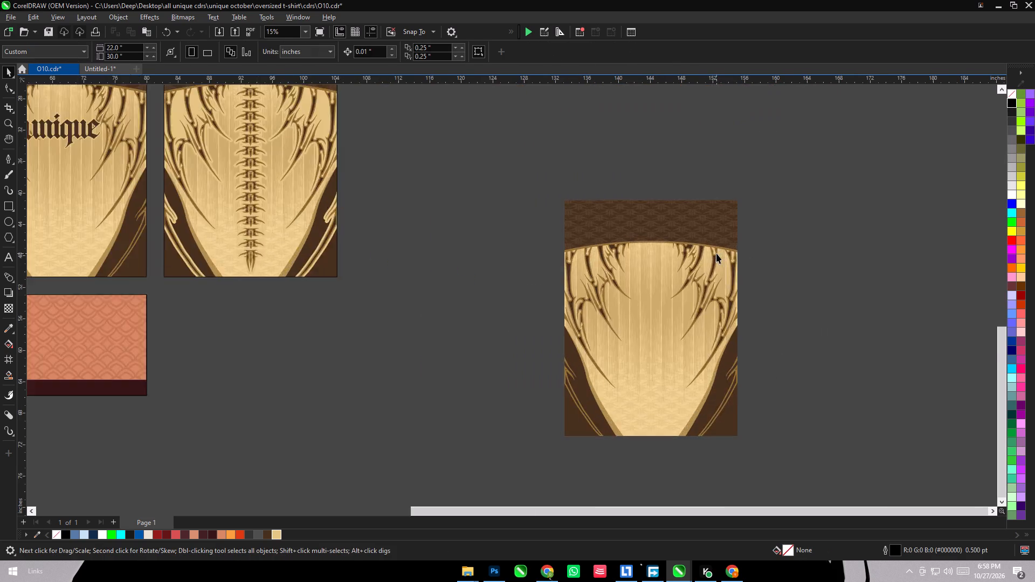
scroll(716, 253, up, 3)
scroll(625, 215, up, 10)
click(564, 255)
key(Delete)
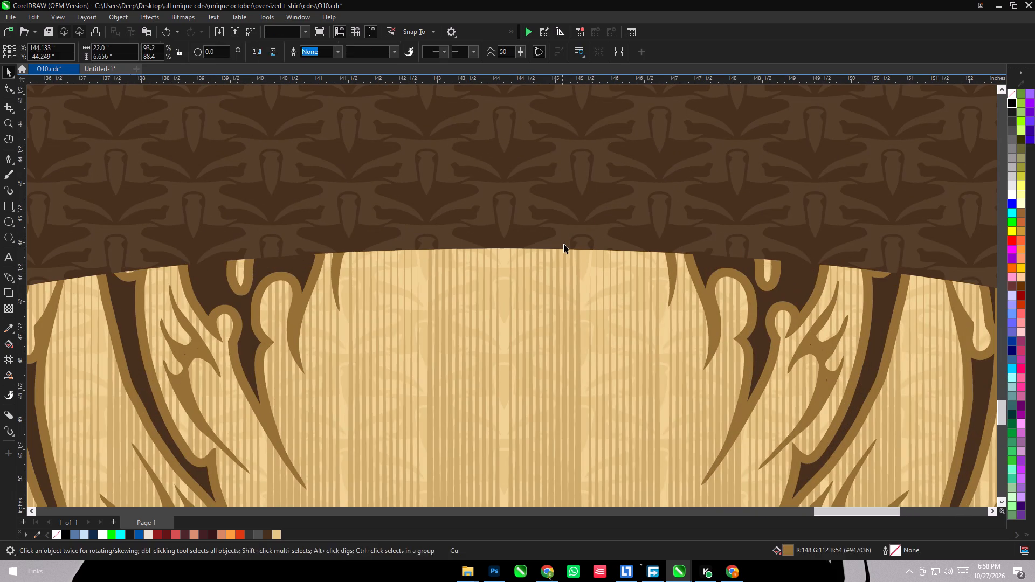
click(564, 242)
key(Delete)
click(564, 242)
scroll(564, 242, down, 5)
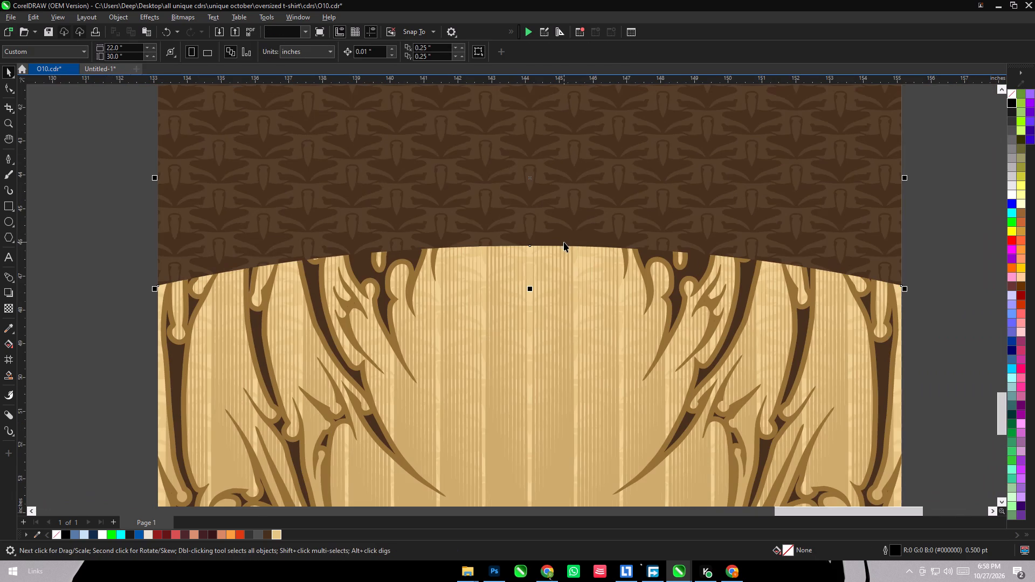
key(Delete)
scroll(564, 242, down, 5)
drag(323, 126, 808, 267)
key(Delete)
Delete the dark and lighter brown bone-like motifs from the pasted tan artwork.
click(617, 242)
key(Delete)
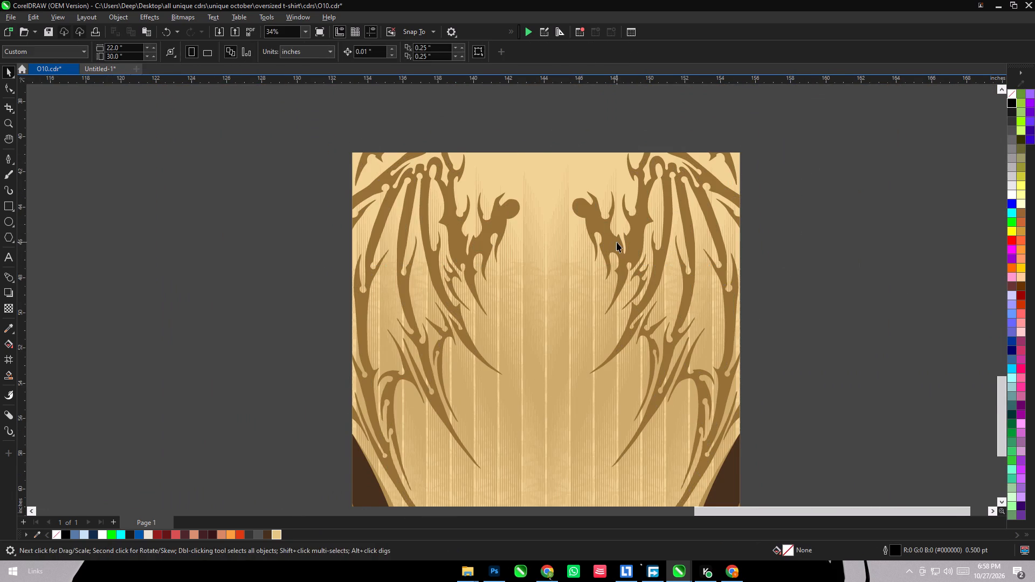
click(617, 242)
key(Delete)
Delete the dark brown lower side shapes and their lighter brown borders from both sides of the pasted artwork.
scroll(529, 167, down, 5)
scroll(485, 340, up, 3)
click(434, 401)
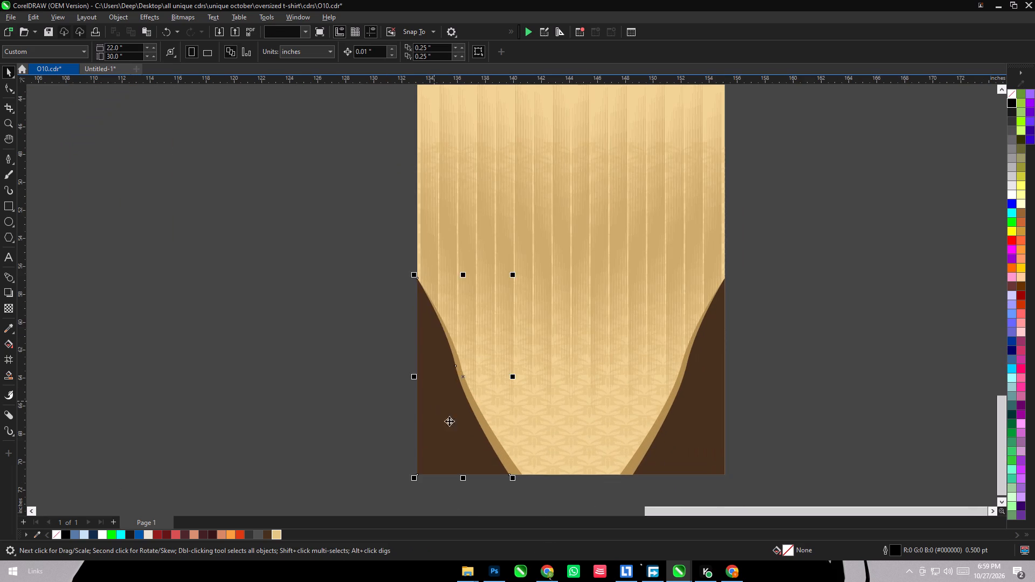
key(Delete)
click(486, 433)
key(Delete)
click(695, 449)
key(Delete)
click(707, 431)
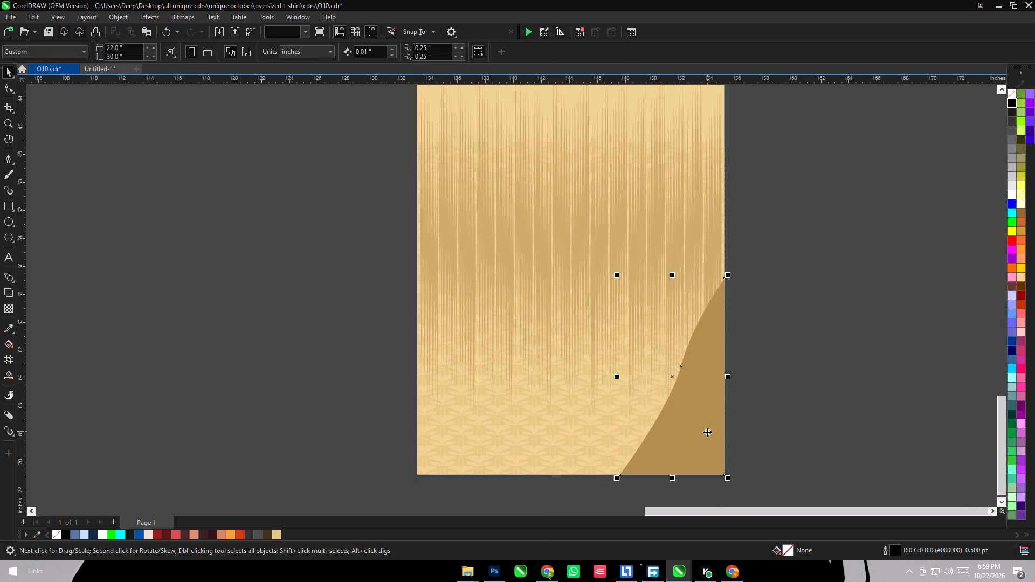
key(Delete)
Group the remaining tan striped background objects and copy the group.
scroll(581, 326, down, 6)
drag(484, 168, 682, 436)
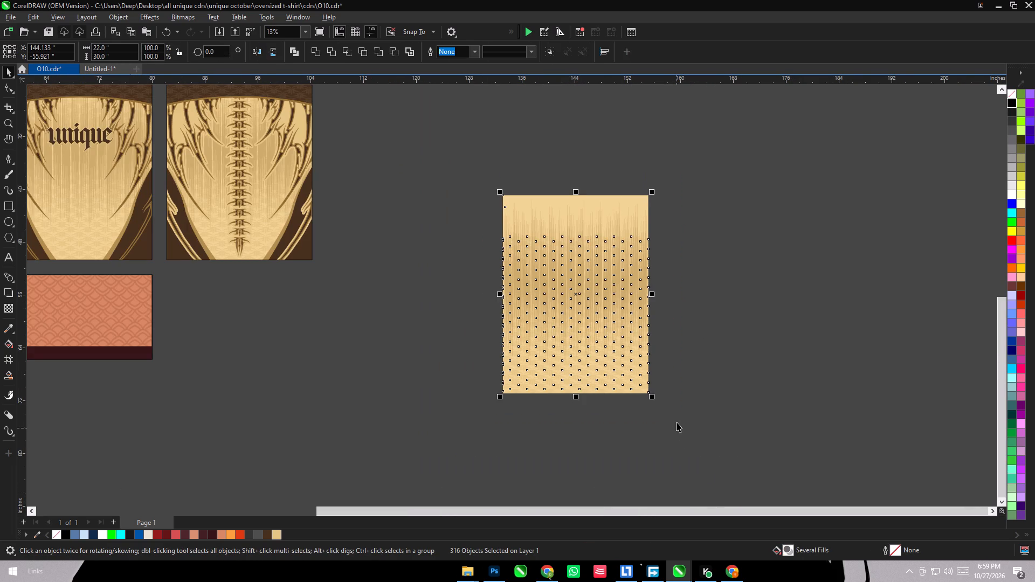
key(ctrl+g)
scroll(630, 214, down, 5)
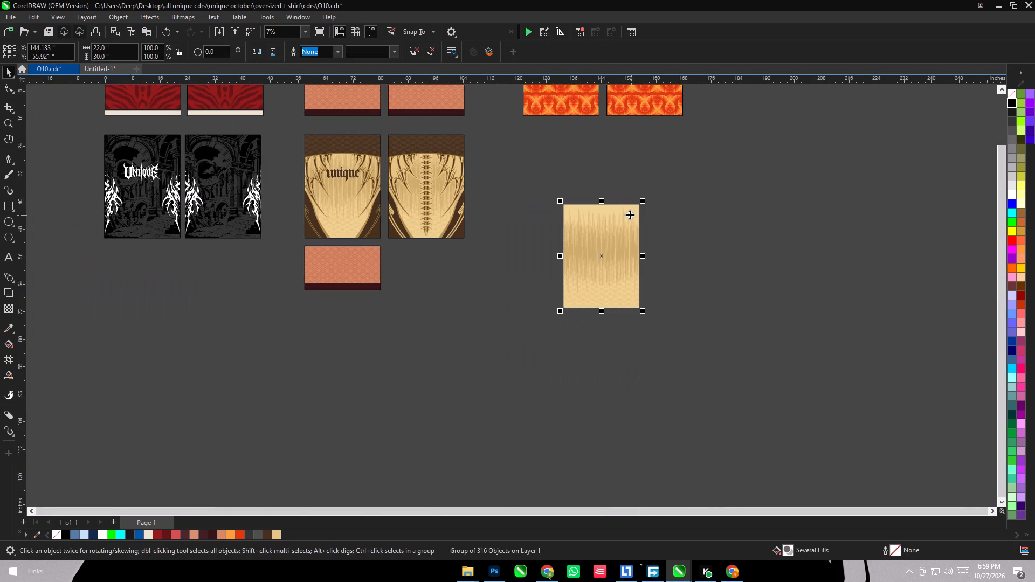
key(ctrl+c)
Switch to Photoshop and paste the striped artwork above Color Fill 7 in 4848.psd, rotating and sizing it over the left sleeve.
click(494, 574)
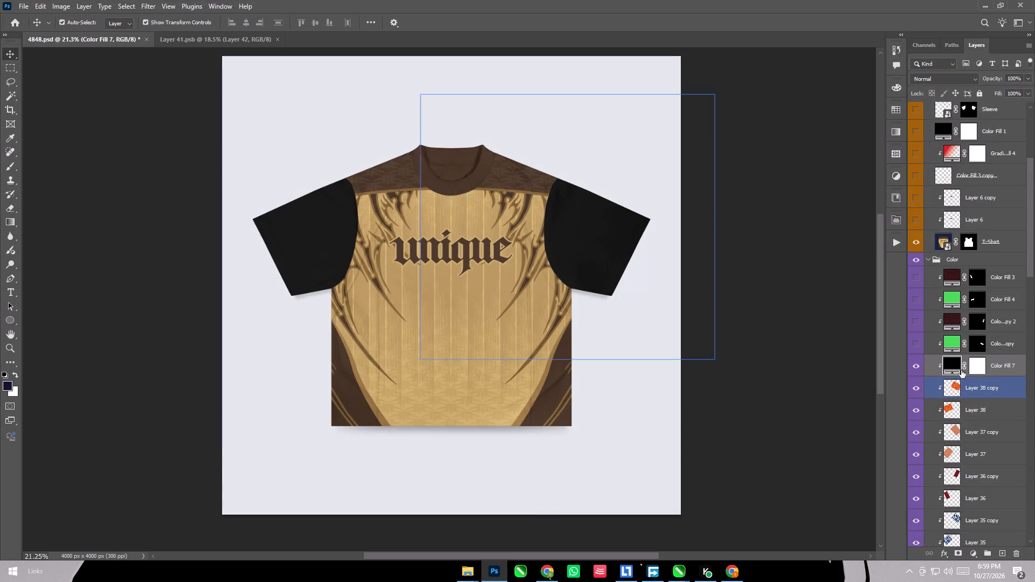
scroll(997, 378, down, 4)
key(ctrl+v)
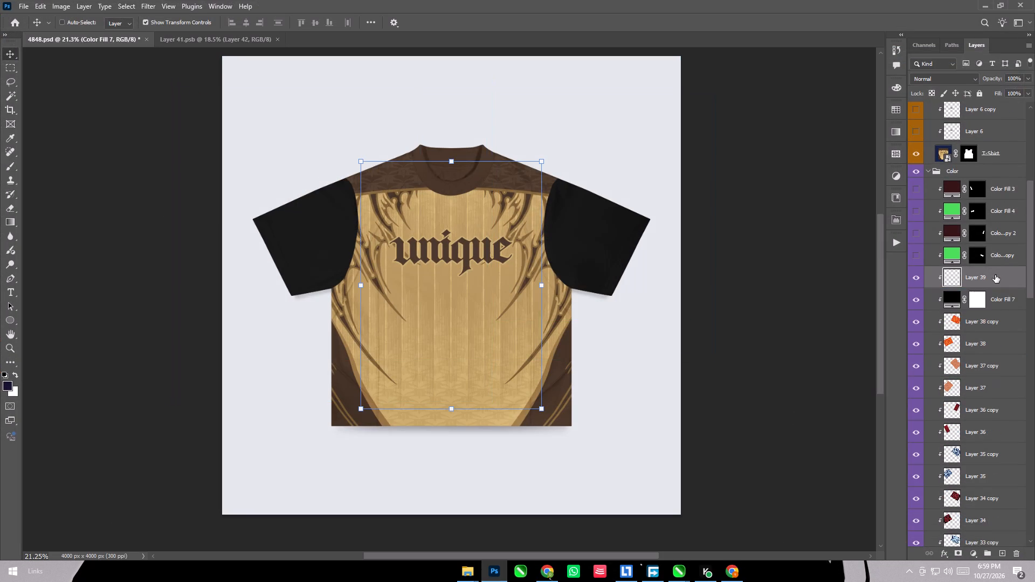
drag(540, 157, 534, 192)
drag(538, 179, 555, 359)
drag(513, 311, 432, 257)
drag(467, 134, 434, 128)
click(531, 16)
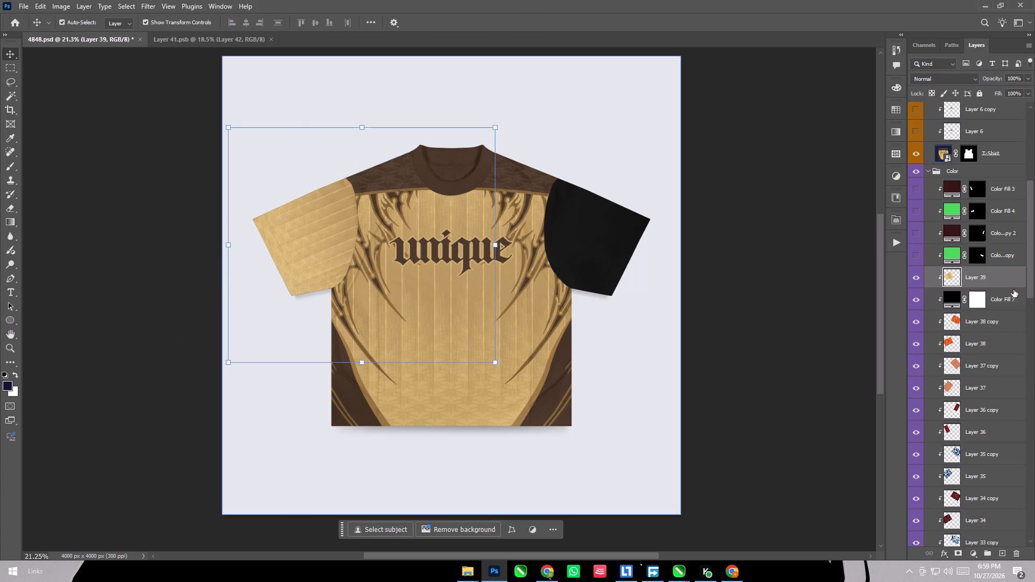
Duplicate Layer 39, flip the copy horizontally, place it over the right sleeve and make it a clipping mask.
key(ctrl+j)
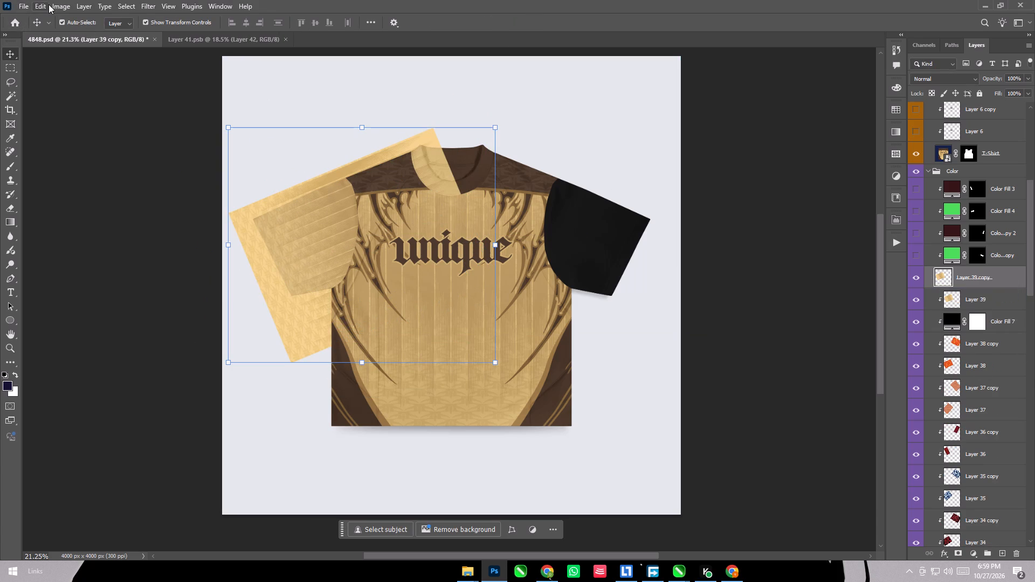
click(46, 4)
click(84, 272)
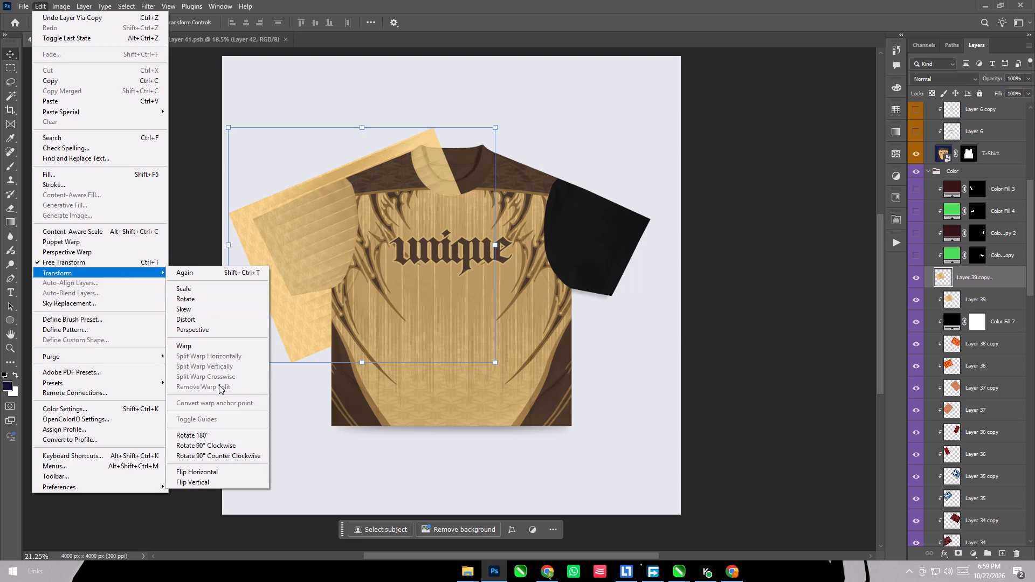
click(220, 472)
drag(311, 162, 498, 145)
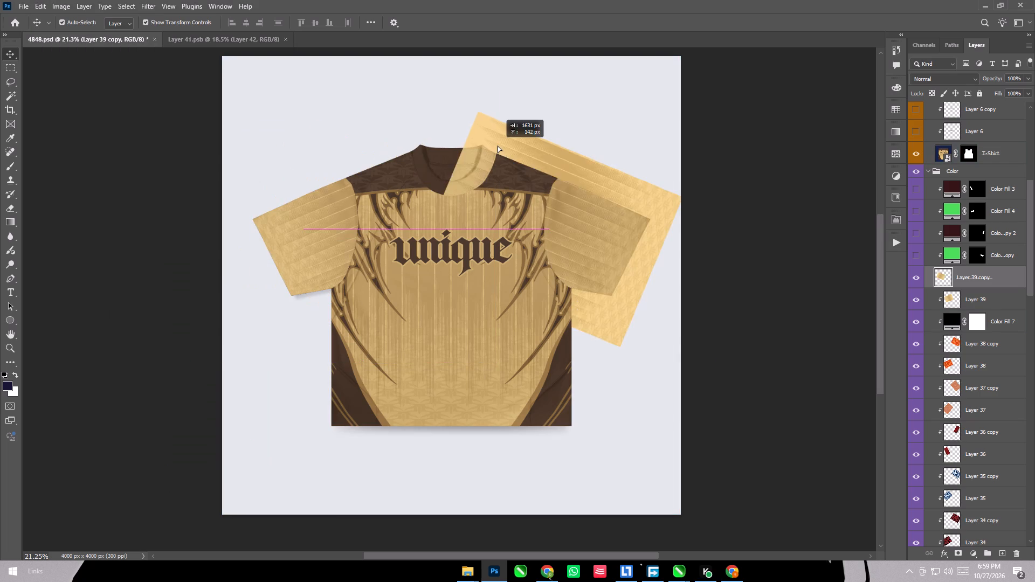
drag(498, 145, 481, 130)
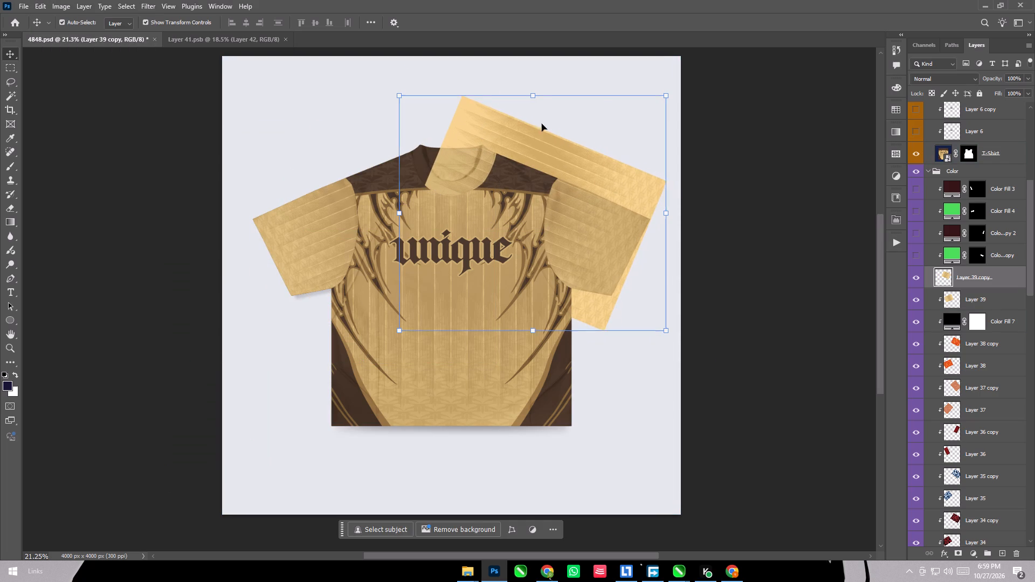
right_click(1006, 281)
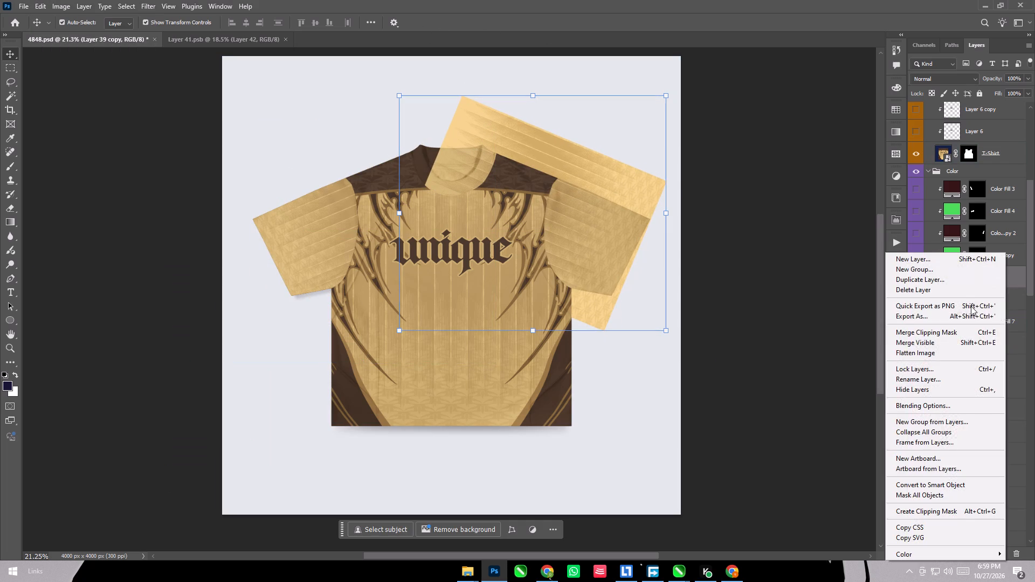
click(935, 514)
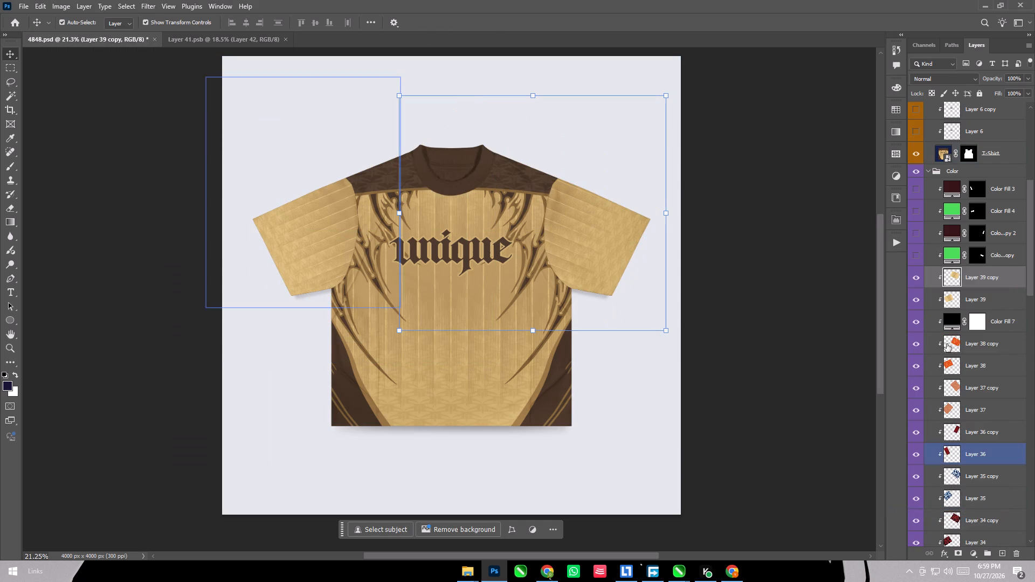
Show the sleeve cuff layers Color Fill 3 and Color Fill 3 copy 2, and set both colours to 462f1d.
click(912, 186)
click(918, 231)
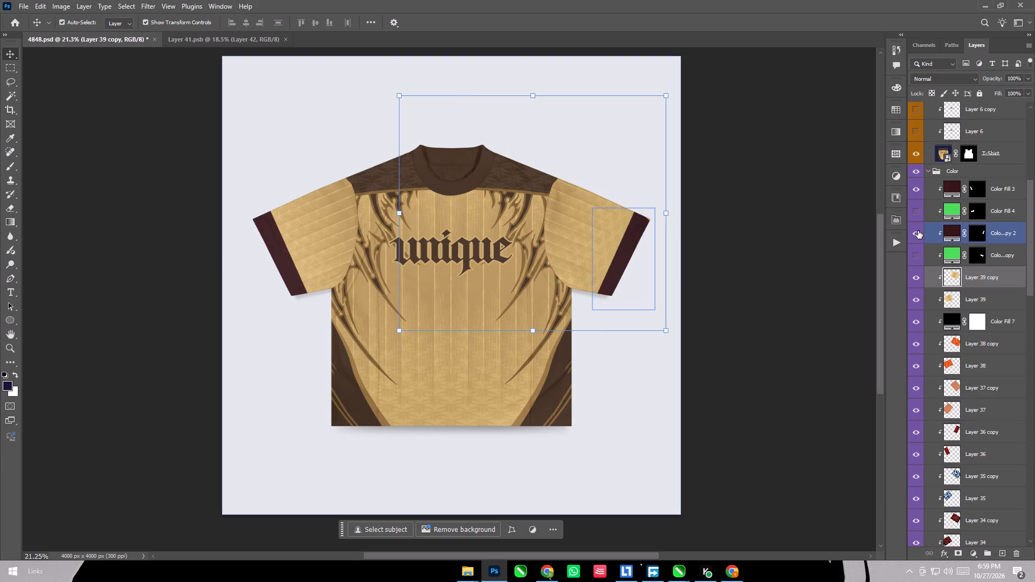
double_click(953, 186)
key(super+v)
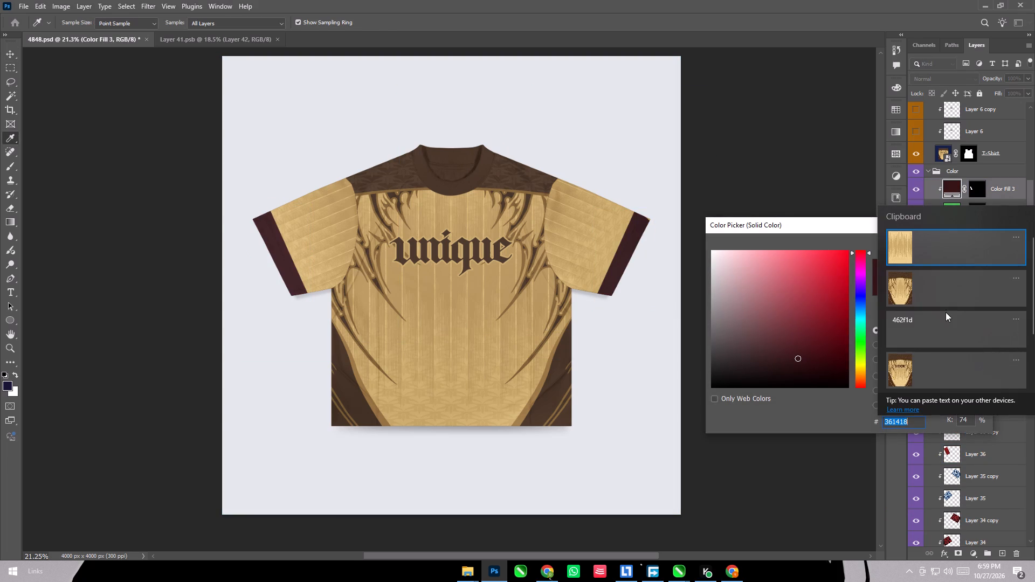
click(937, 322)
key(ctrl+v)
click(960, 242)
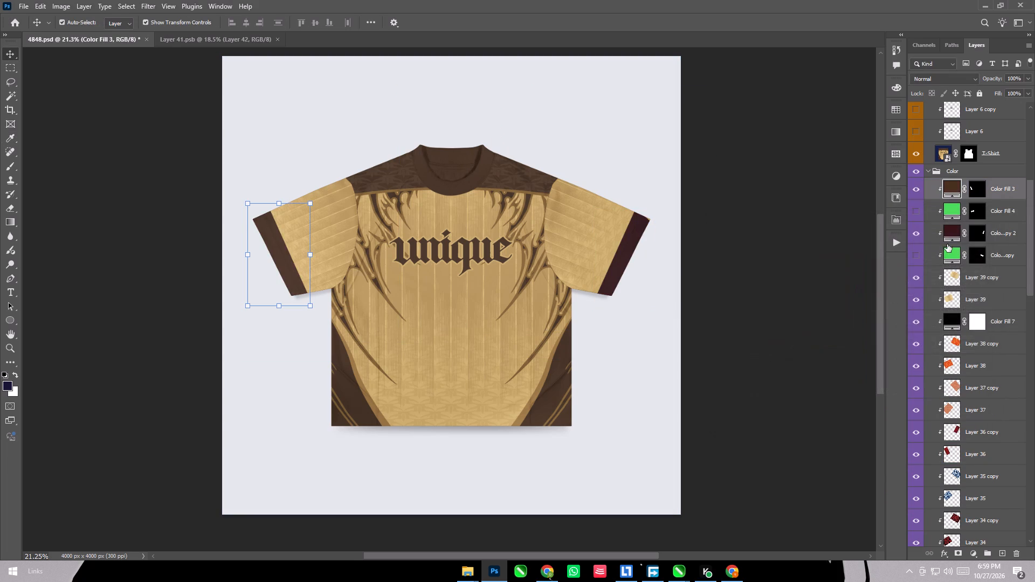
double_click(950, 233)
key(ctrl+v)
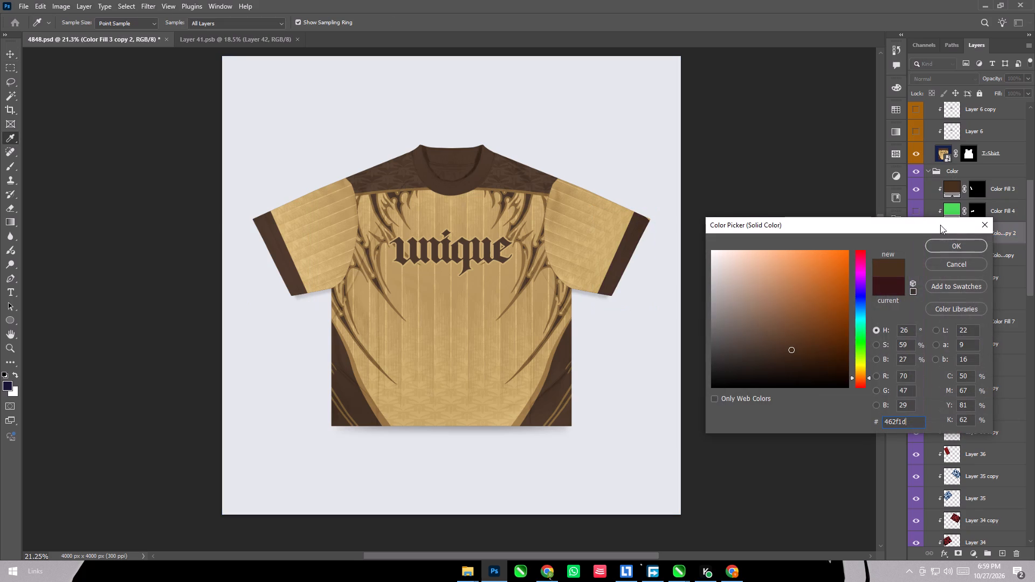
click(944, 240)
click(754, 203)
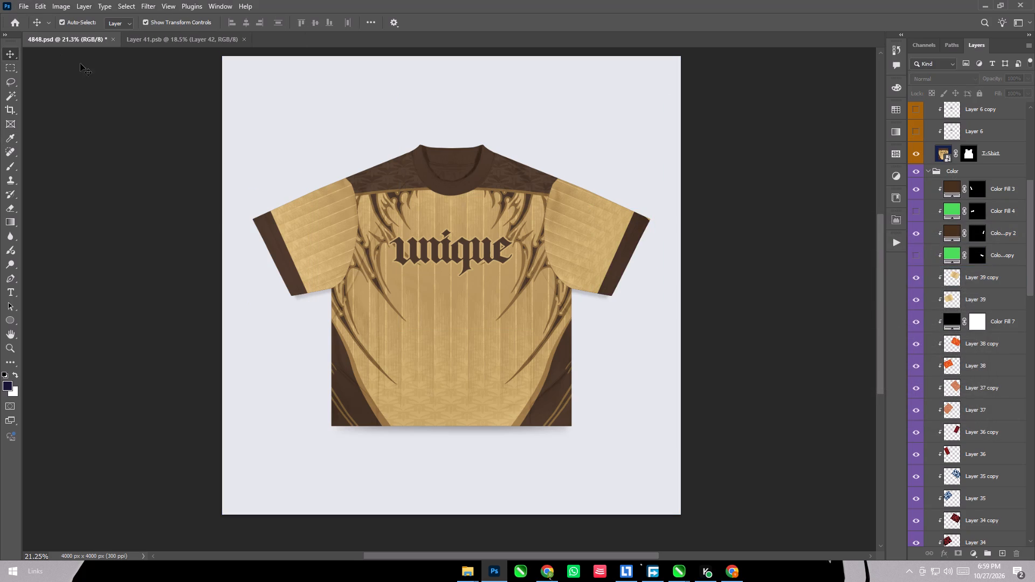
Save the 4848.psd mockup.
key(ctrl+s)
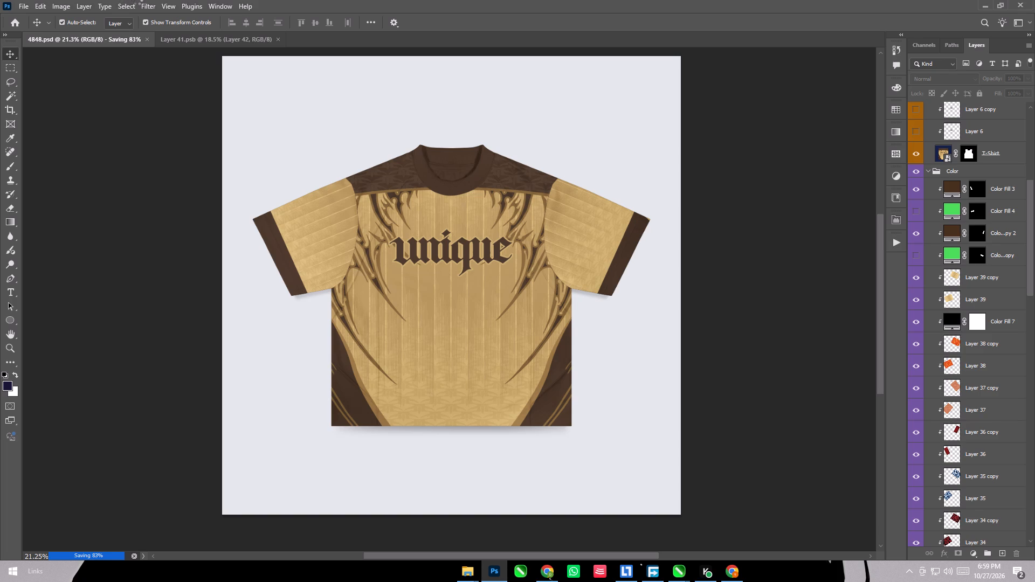
Export the front mockup to Downloads as a PNG named 4949, without replacing the existing 4848.png.
click(25, 0)
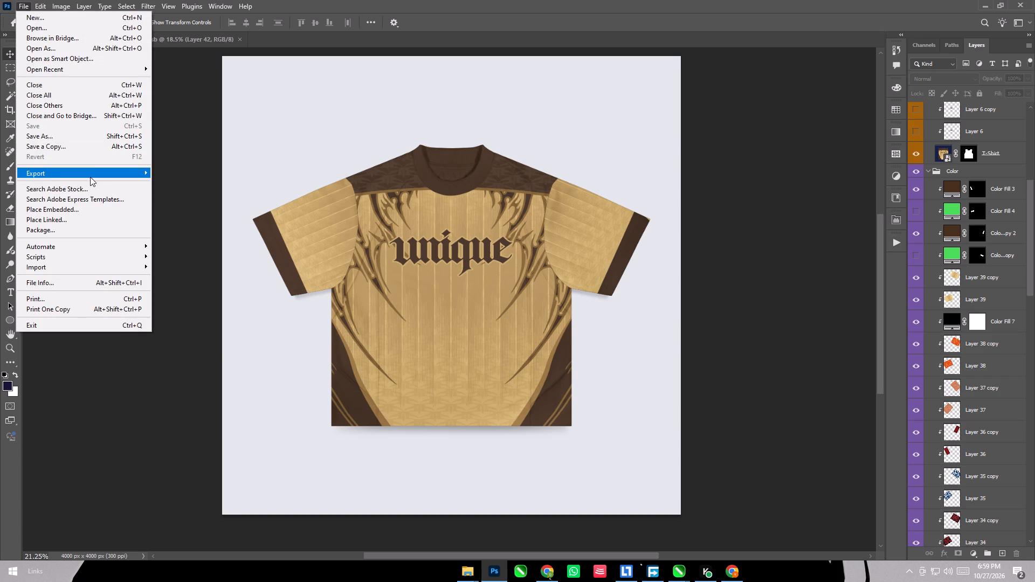
click(97, 172)
click(206, 170)
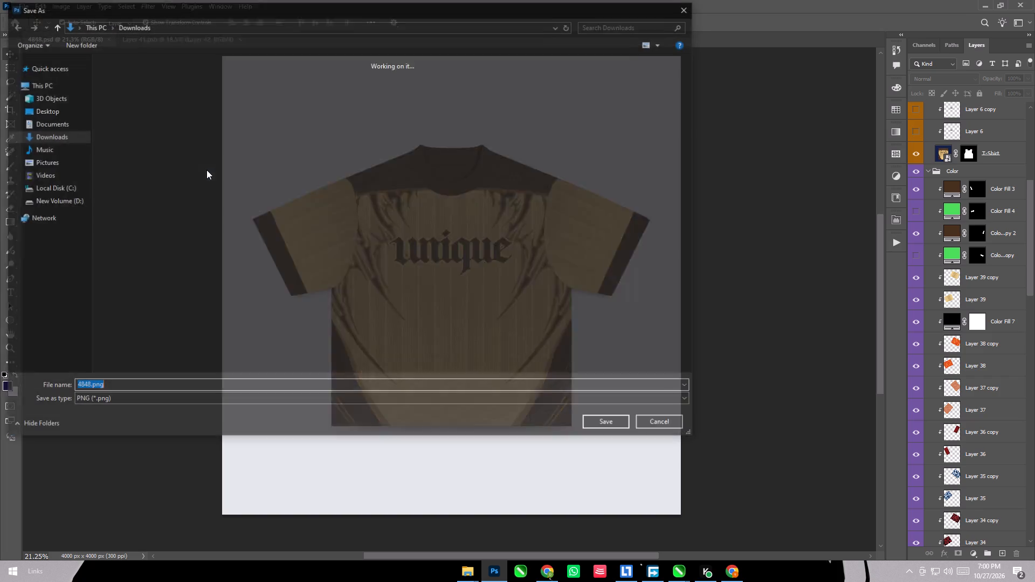
key(Return)
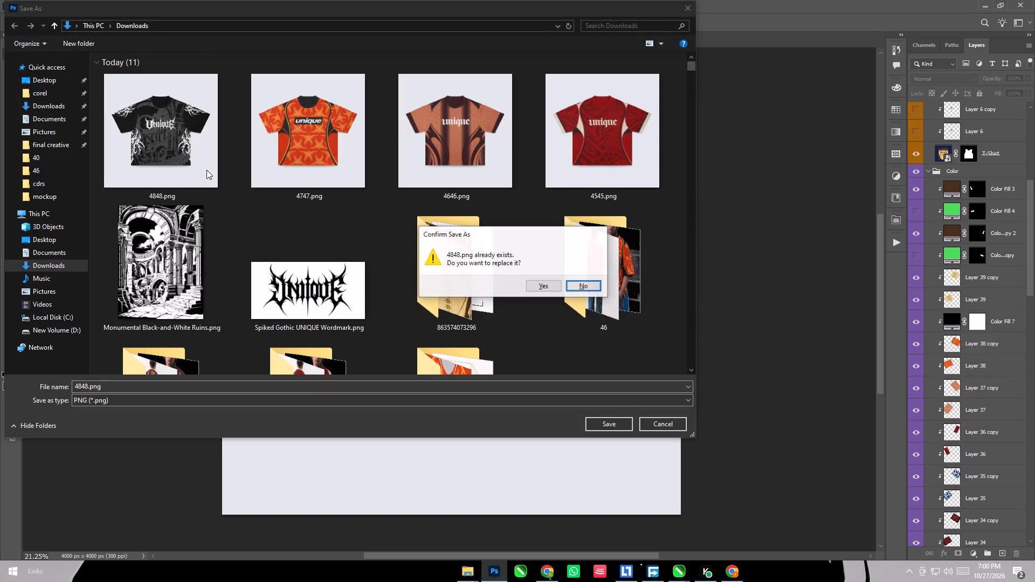
click(578, 280)
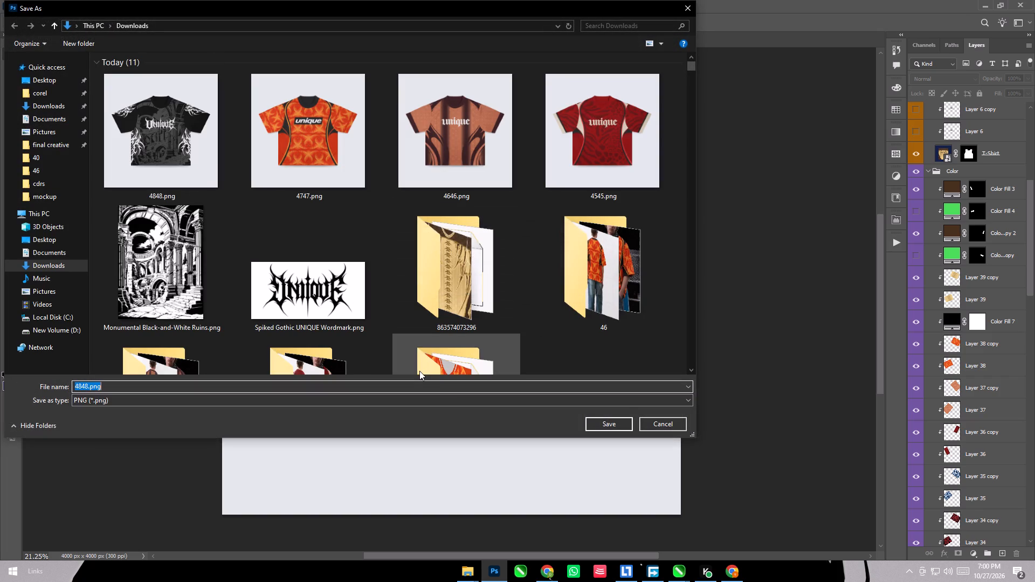
text(4949)
key(Return)
key(Return)
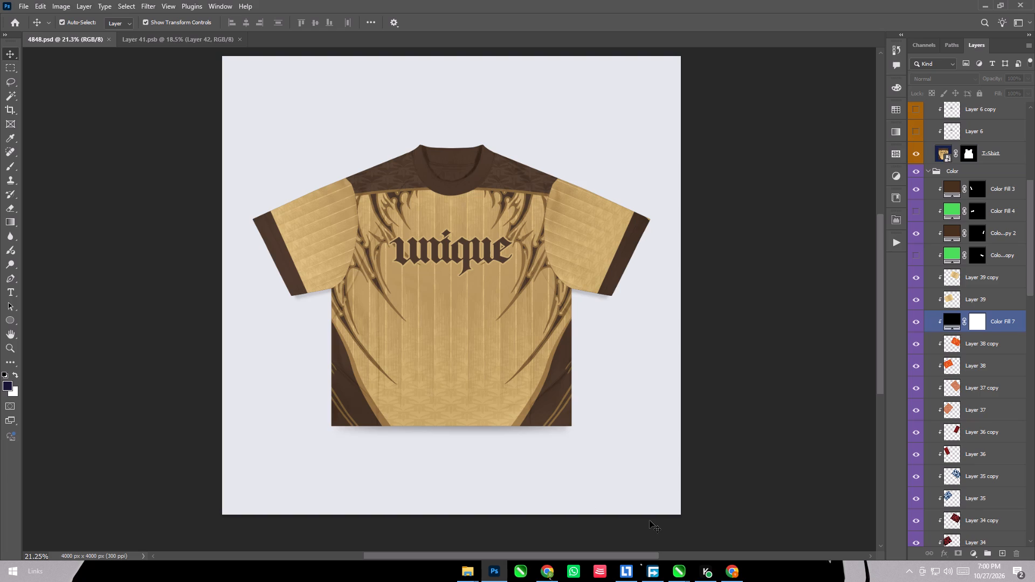
Copy the tan spine back panel from O10.cdr in CorelDRAW and paste it into the T-Shirt smart object in Photoshop.
click(984, 2)
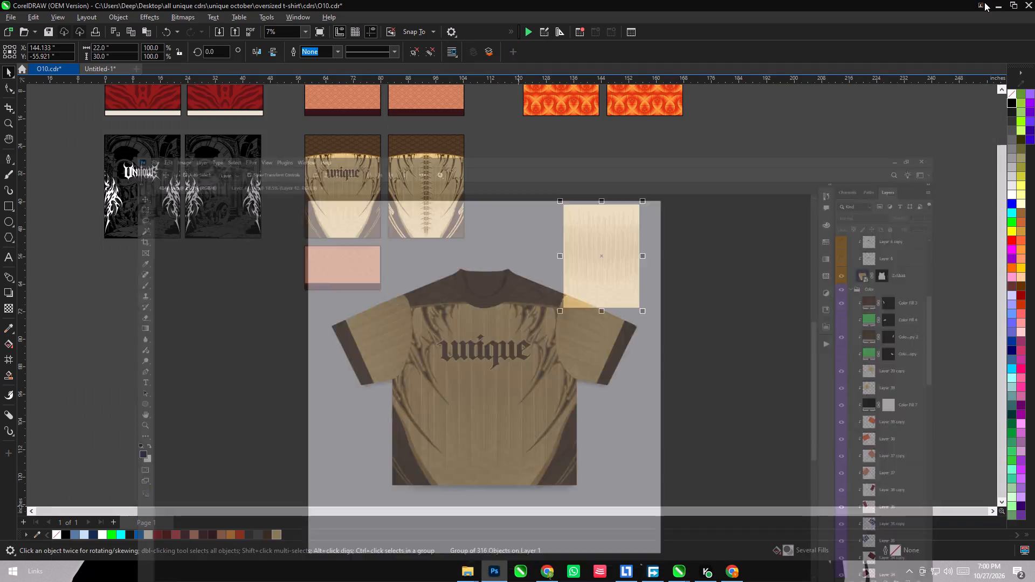
drag(486, 124, 383, 249)
key(ctrl+c)
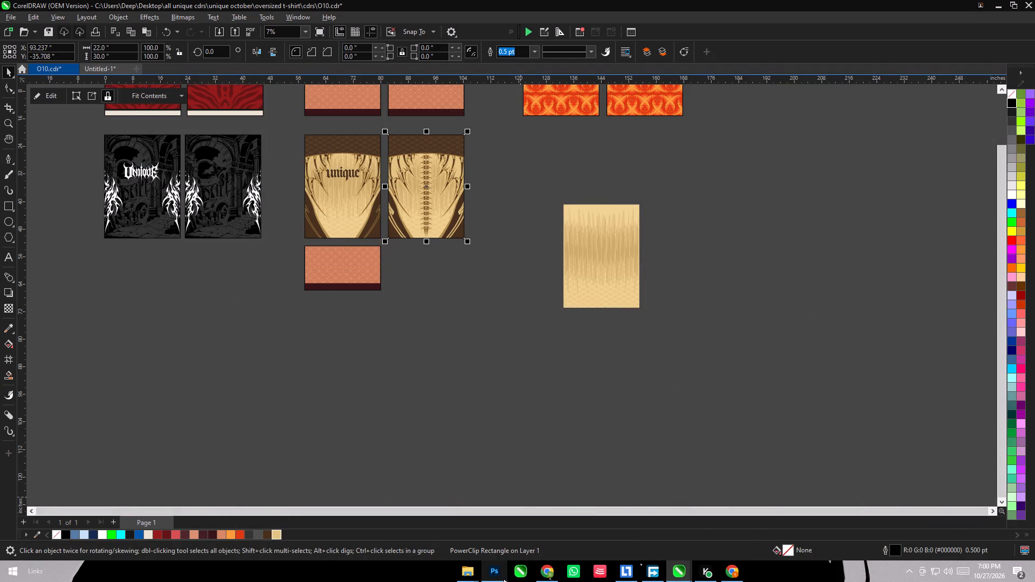
click(502, 578)
scroll(967, 238, down, 2)
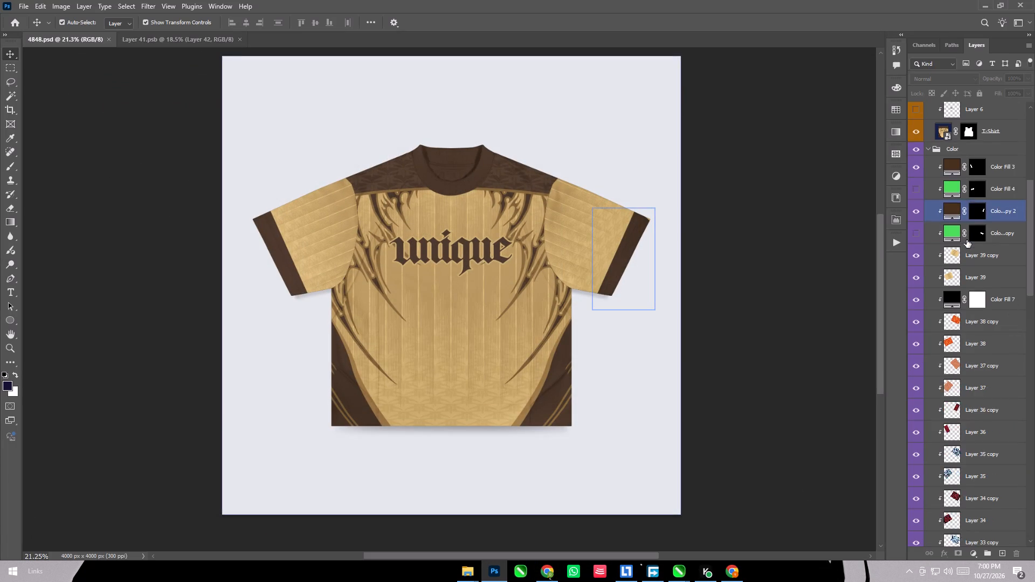
scroll(967, 240, down, 1)
scroll(967, 240, up, 4)
double_click(949, 180)
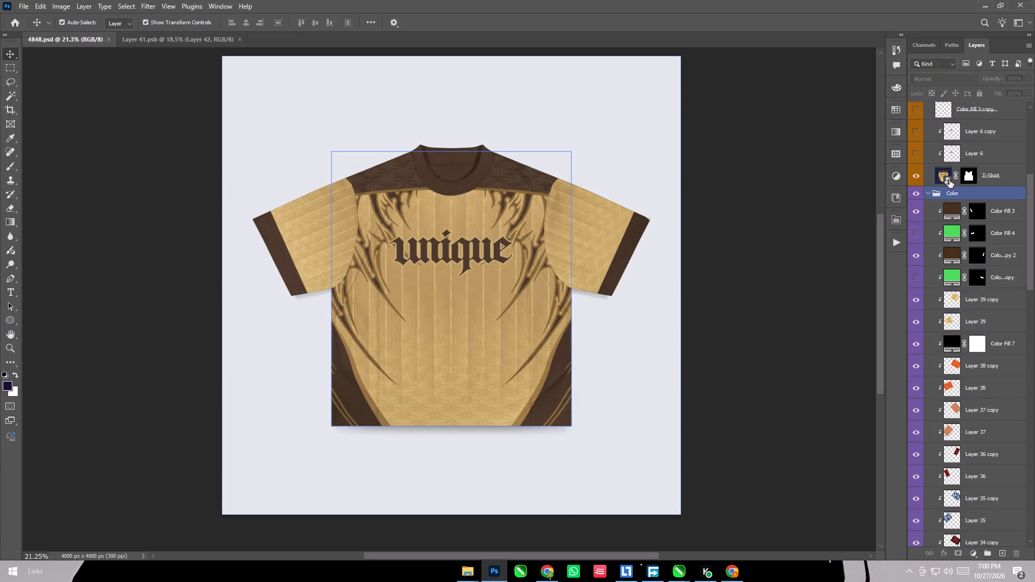
key(ctrl+v)
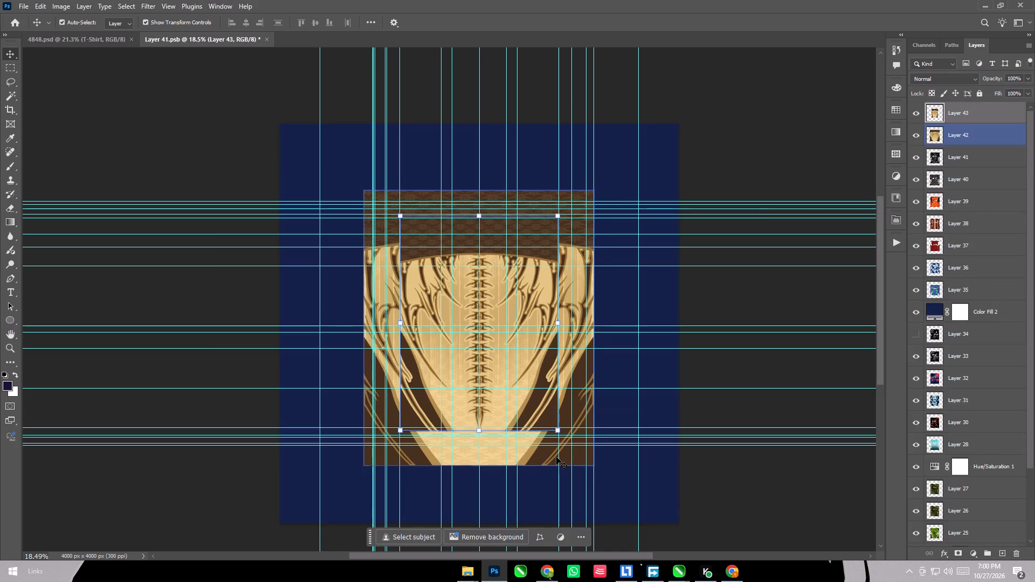
Scale the pasted spine artwork to the full width of the front artwork beneath it, then save the smart object.
drag(557, 432, 586, 466)
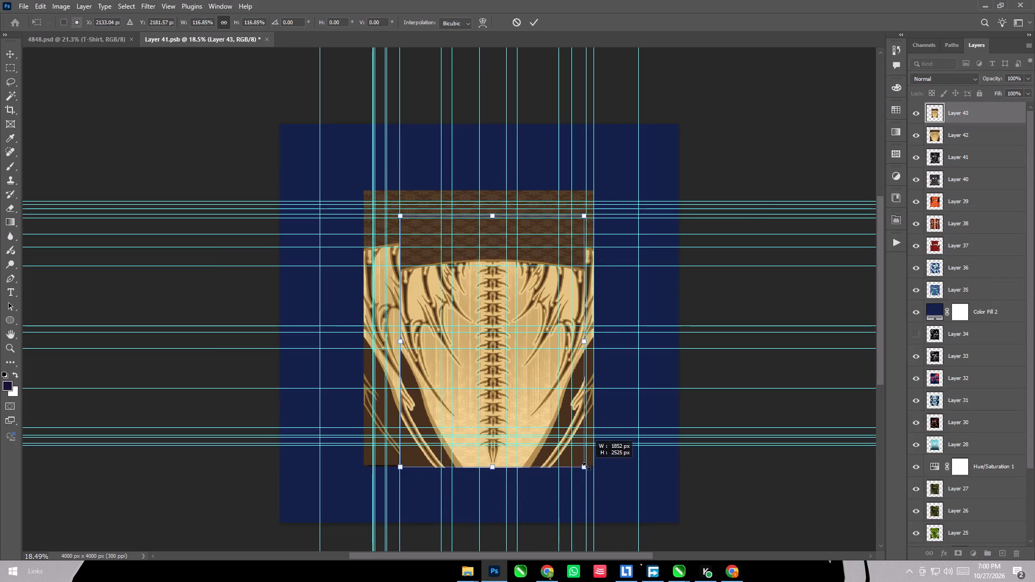
drag(586, 466, 585, 468)
drag(405, 216, 371, 191)
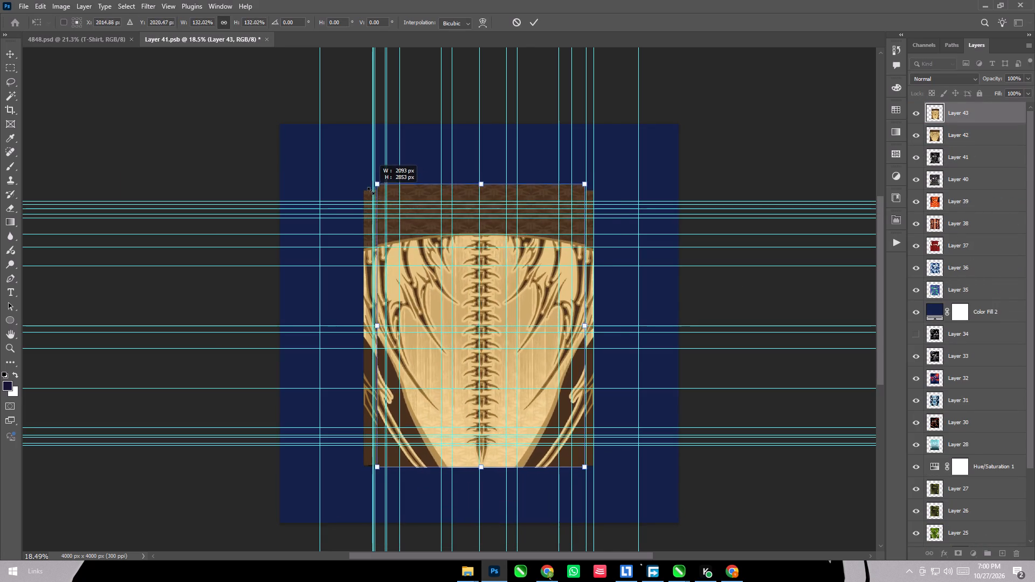
drag(371, 191, 363, 191)
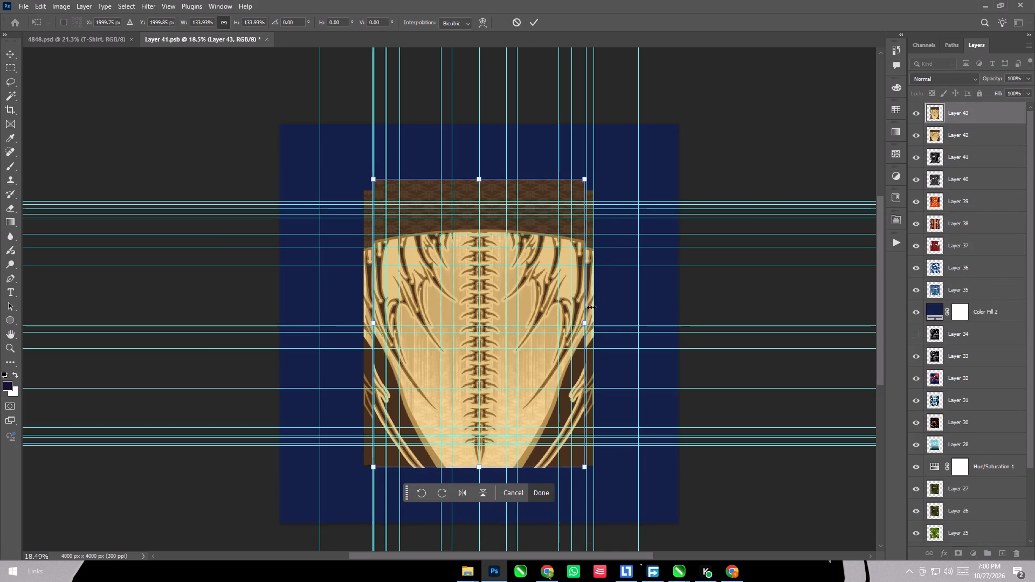
shift+drag(586, 323, 595, 322)
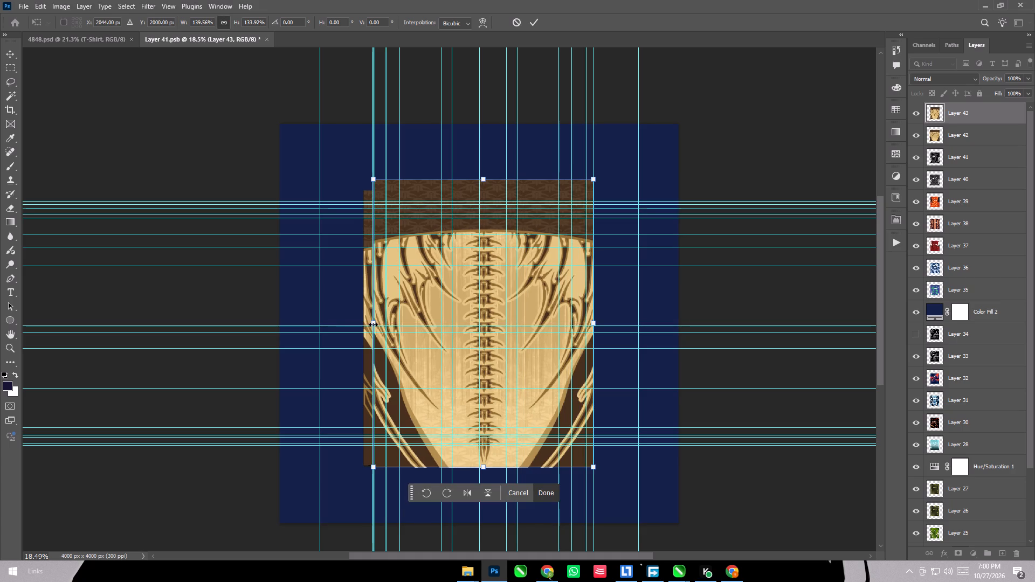
shift+drag(373, 324, 363, 323)
click(538, 21)
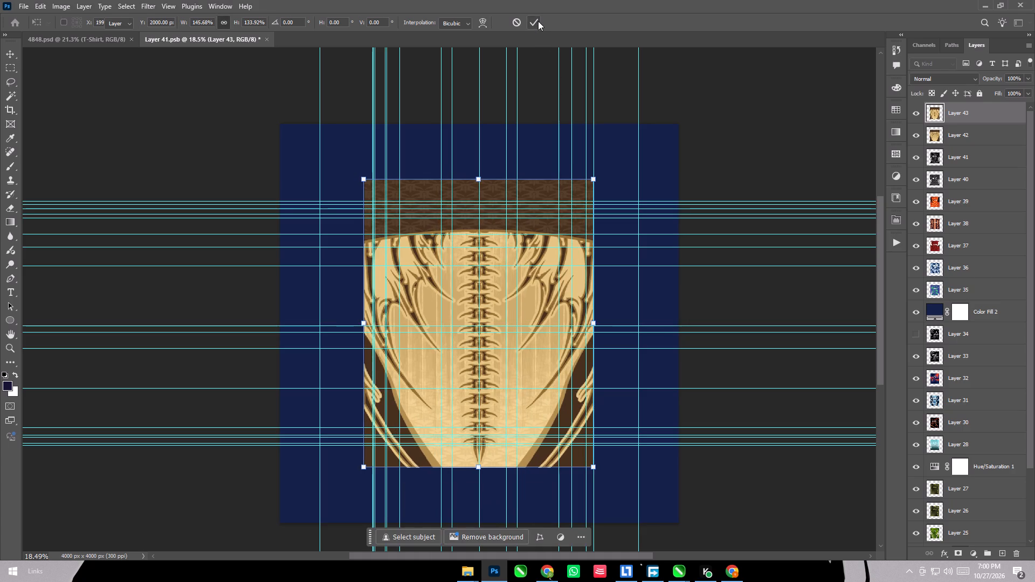
key(ctrl+s)
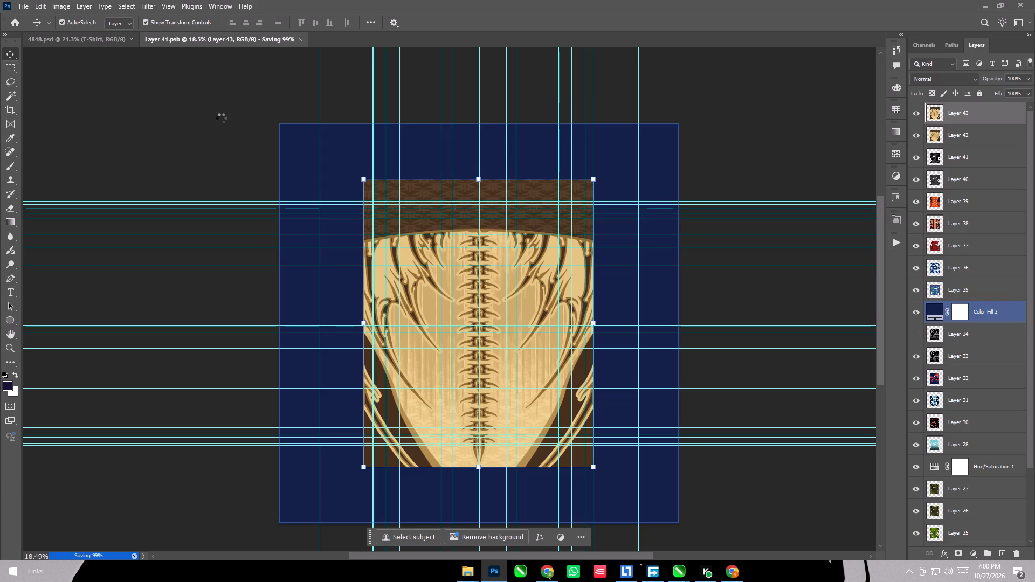
click(103, 37)
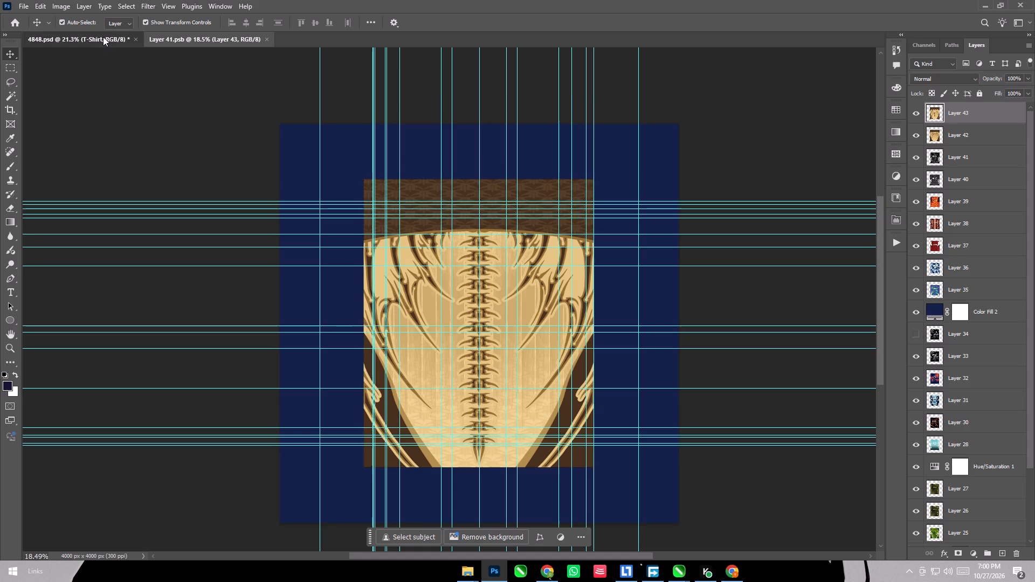
Lower the spine artwork's top edge slightly, to about 98% height, save Layer 41.psb and return to 4848.psd.
click(198, 39)
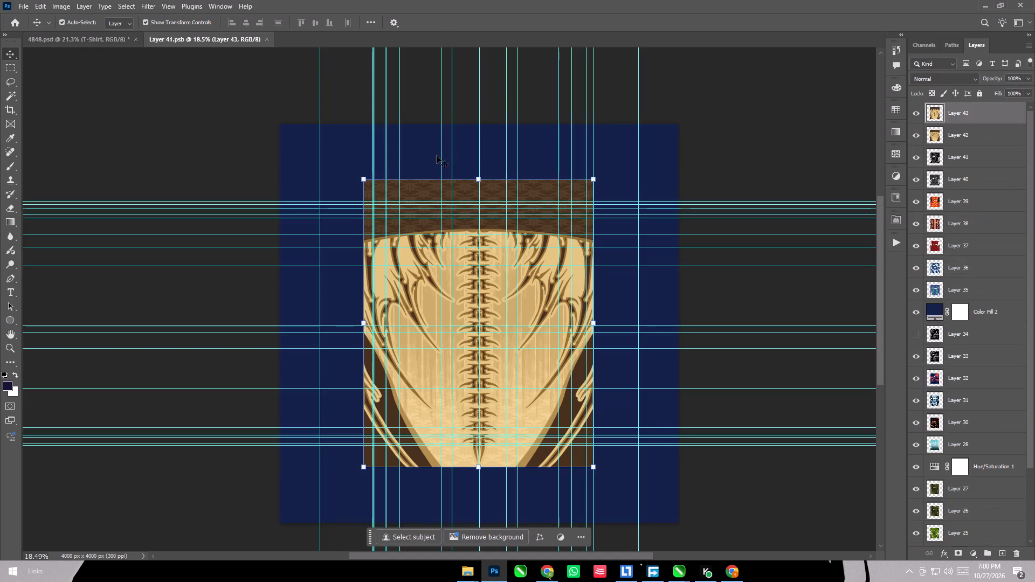
shift+drag(478, 179, 478, 185)
key(ctrl+s)
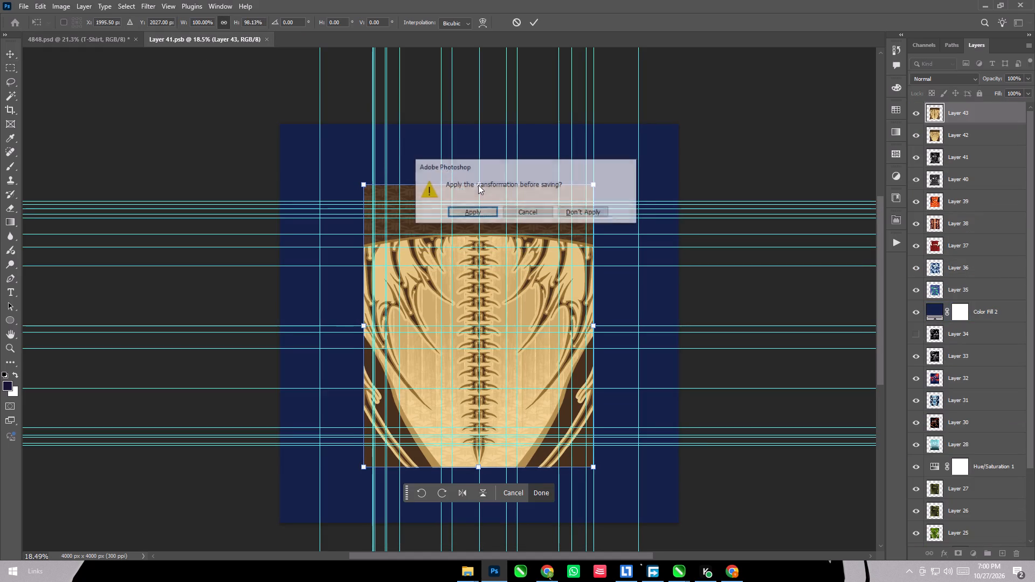
click(488, 213)
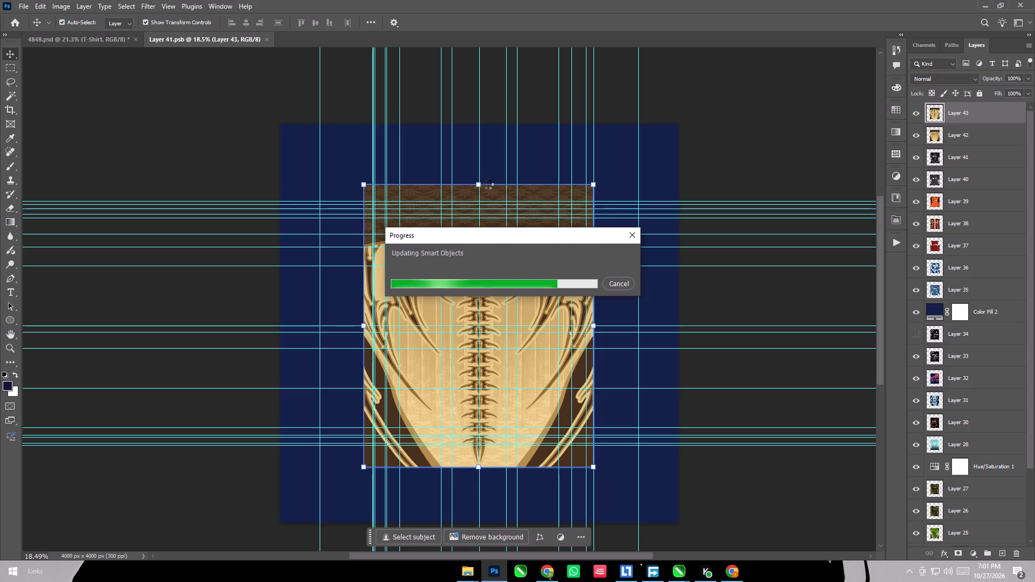
click(84, 34)
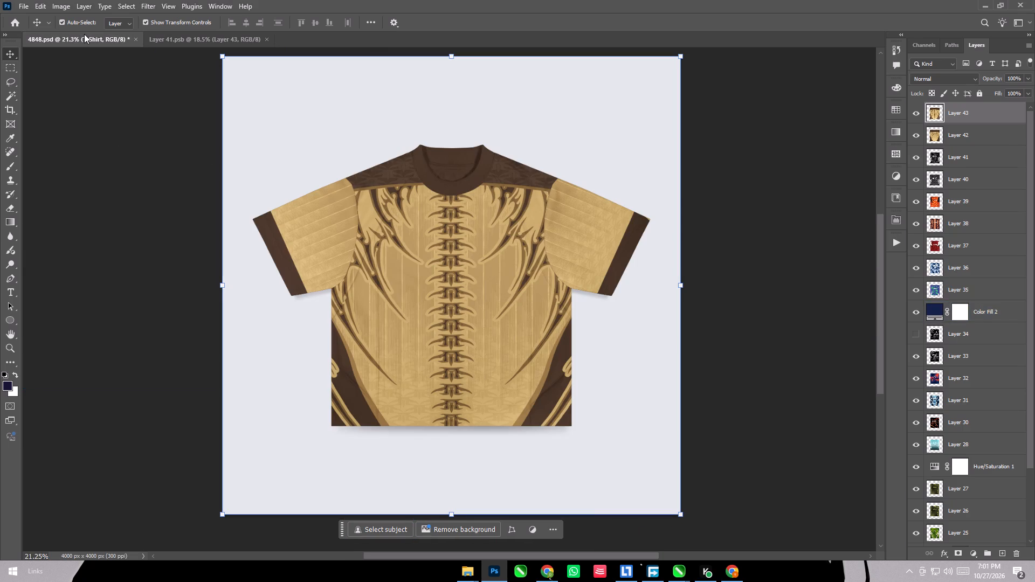
Export the spine back mockup to Downloads as a PNG named 49.
click(22, 3)
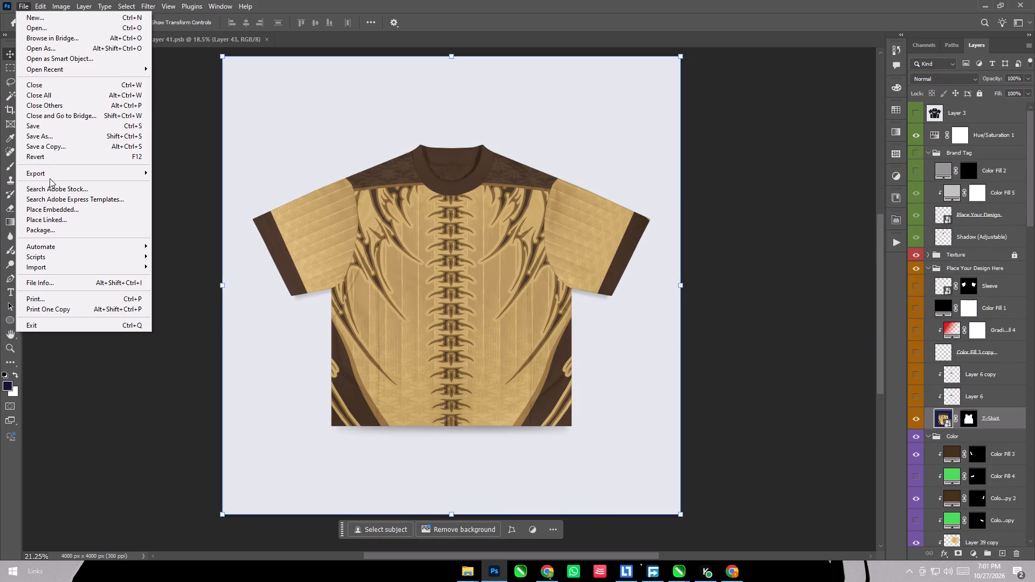
click(48, 175)
click(223, 171)
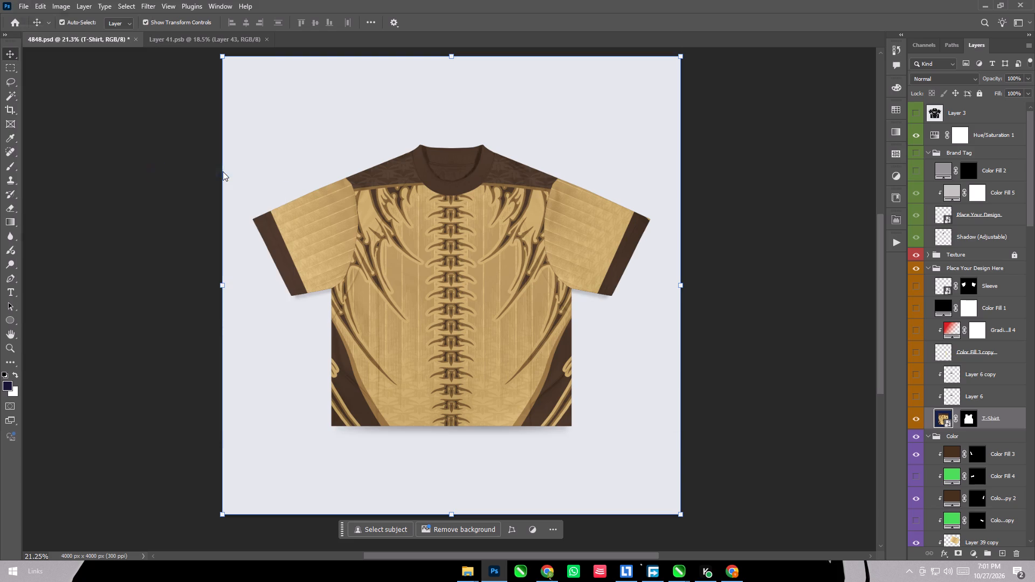
text(49)
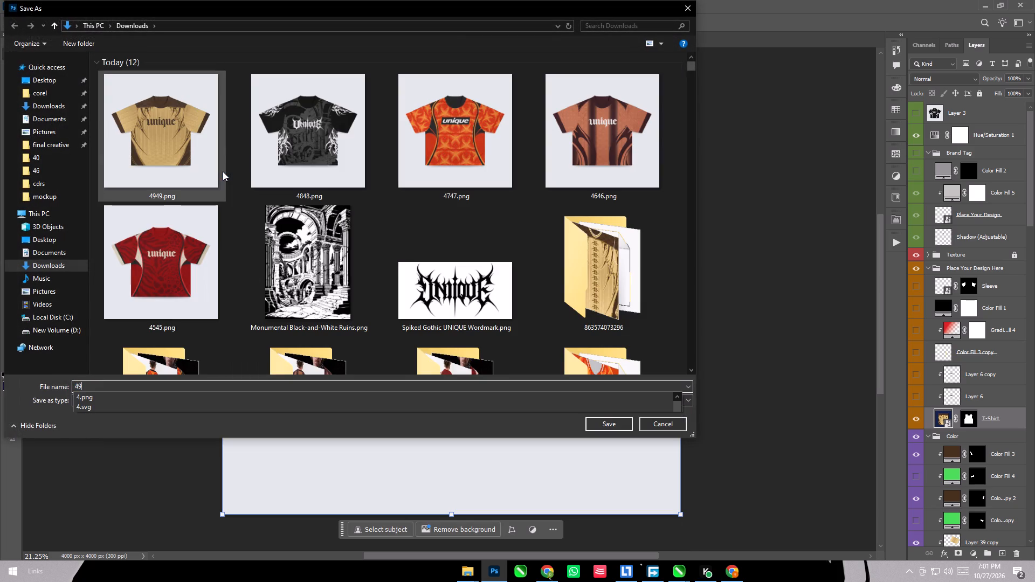
key(Return)
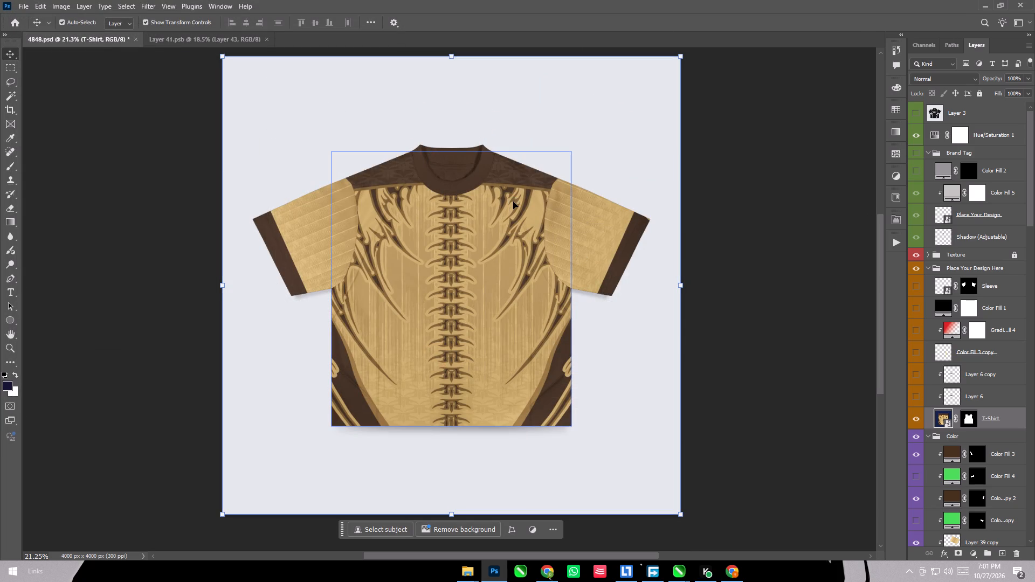
Switch to CorelDRAW and delete the coral pattern from inside the sleeve panel's PowerClip below the tan front panel.
click(988, 0)
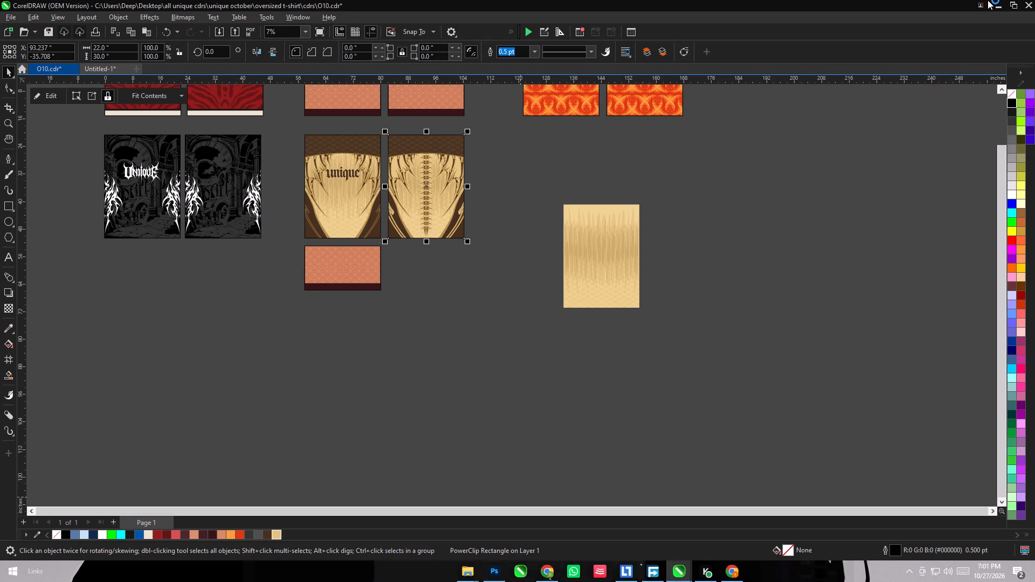
click(781, 313)
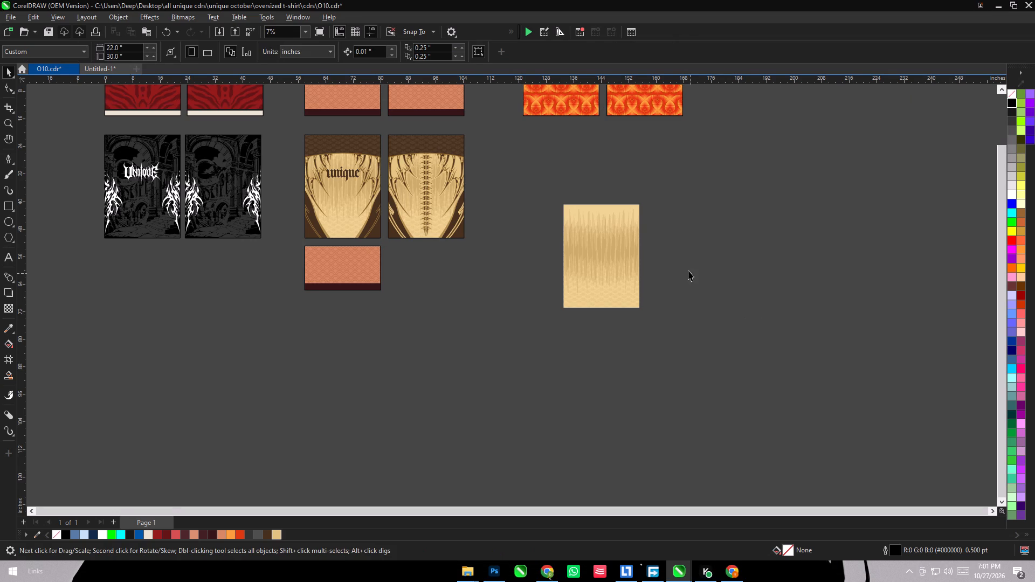
click(365, 266)
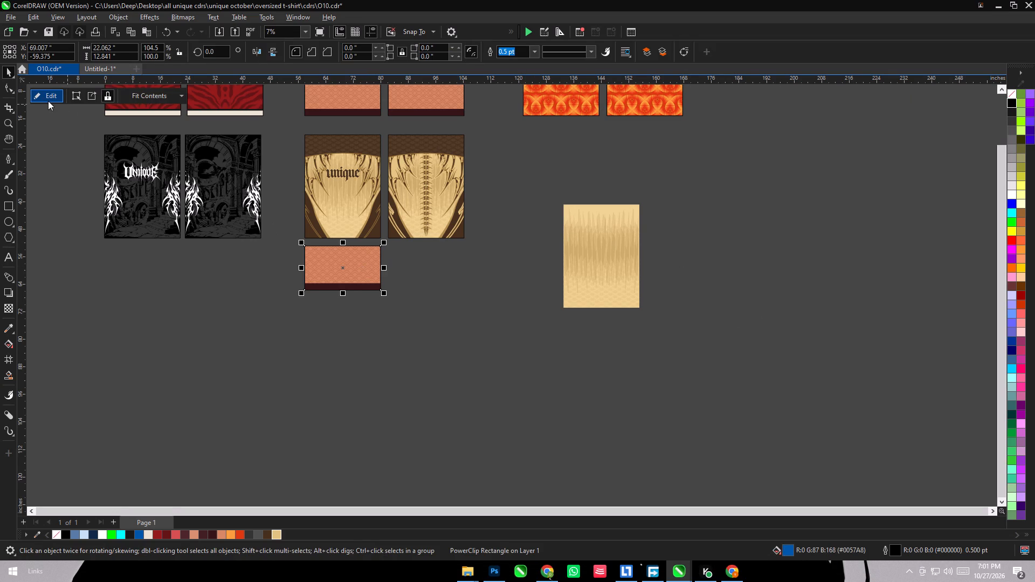
click(48, 101)
click(370, 268)
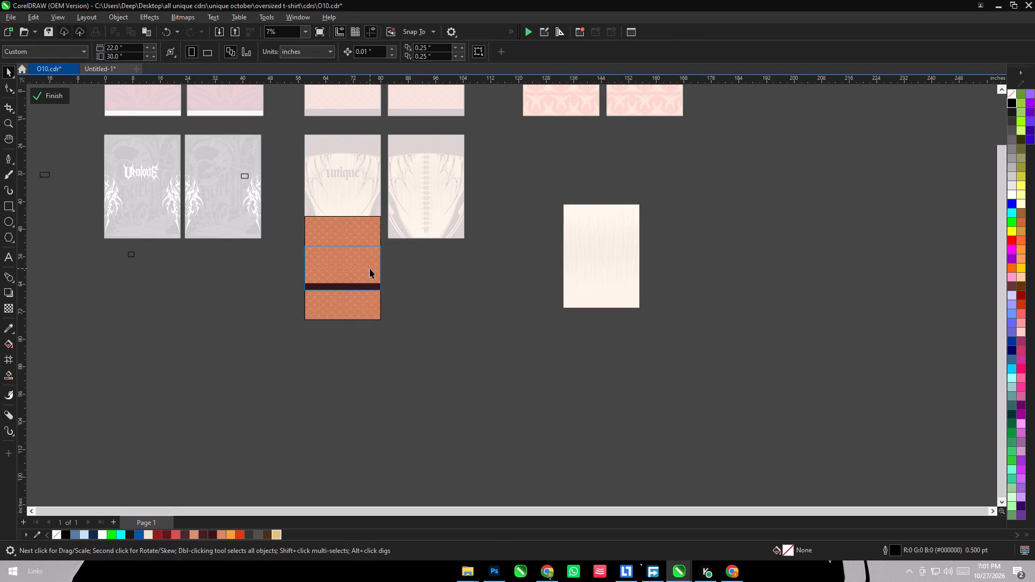
key(Delete)
click(53, 99)
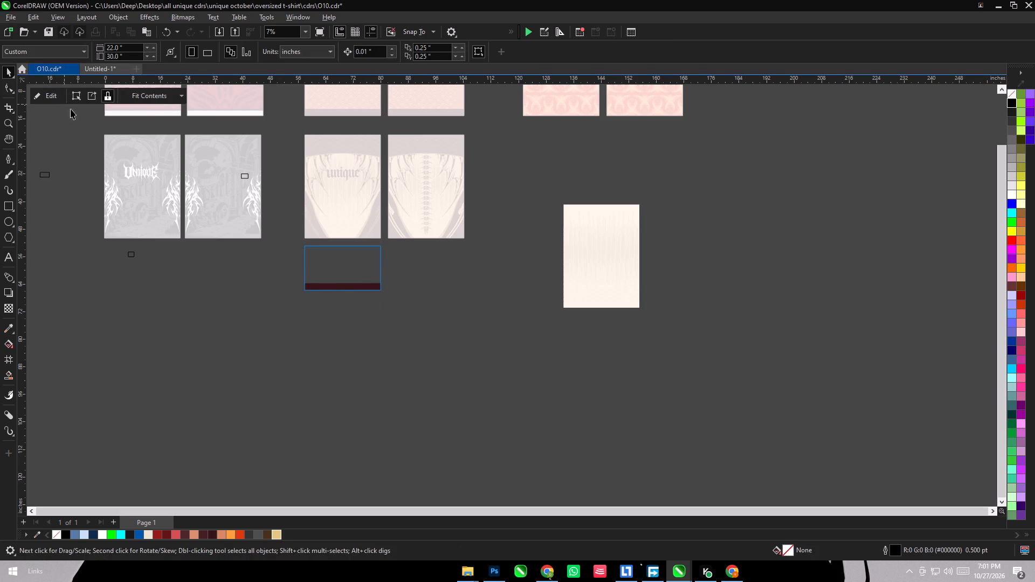
PowerClip the loose tan striped artwork inside the emptied sleeve panel below the tan front panel.
click(619, 261)
right_click(619, 261)
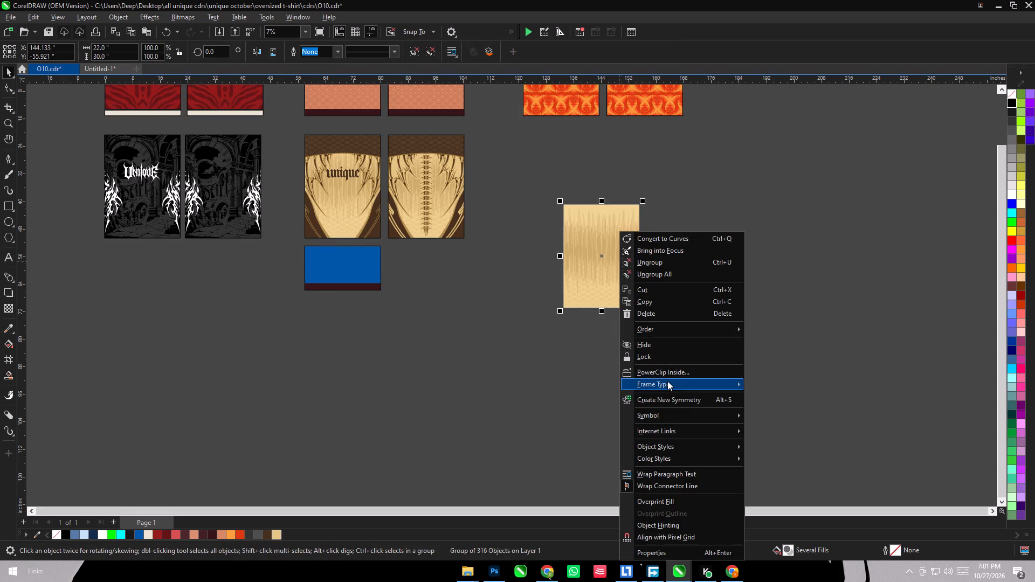
click(666, 370)
click(326, 269)
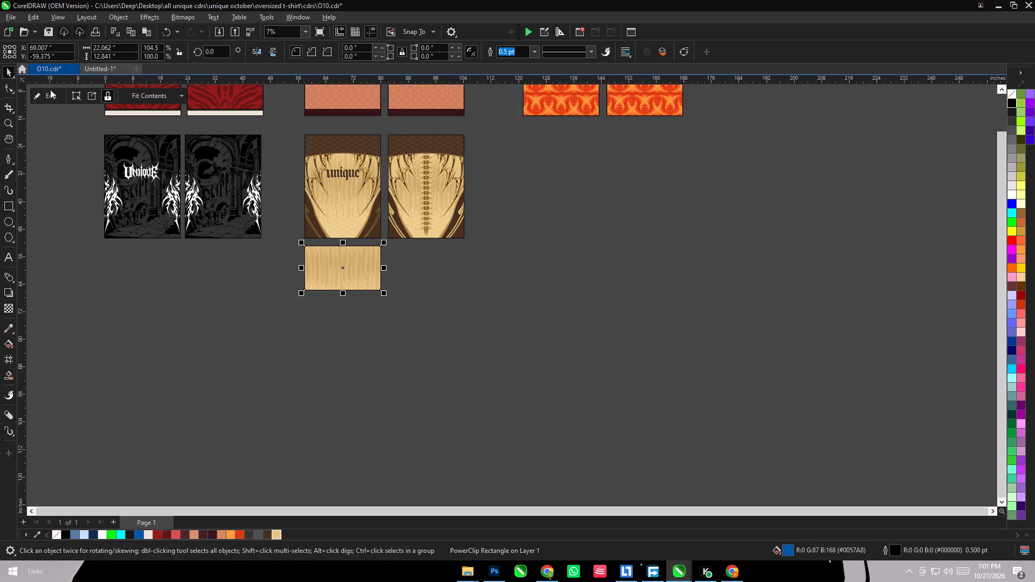
Inside the tan sleeve panel's PowerClip, move the striped artwork up about 4 inches and send it behind the dark maroon hem strip.
click(52, 93)
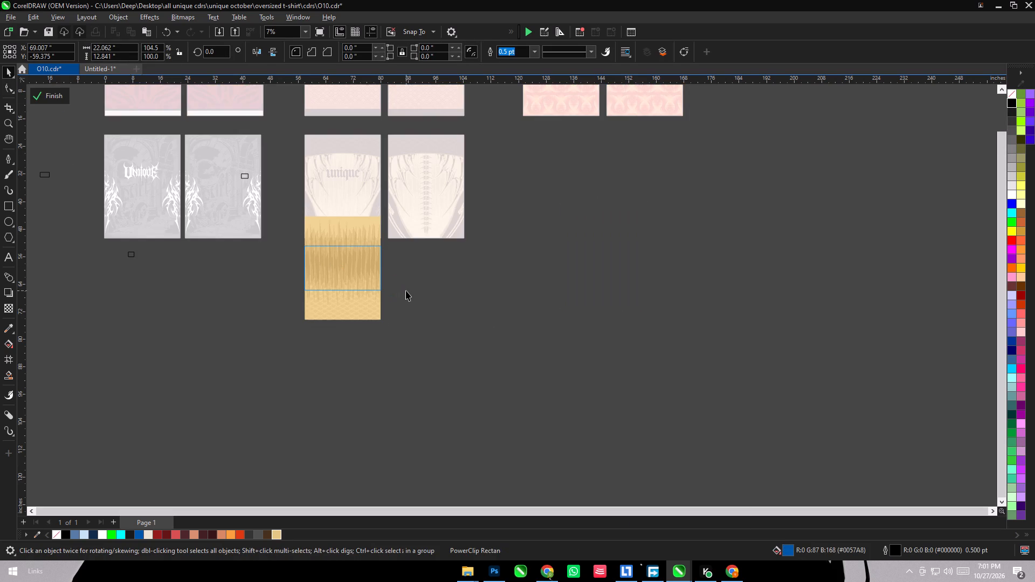
scroll(357, 285, up, 12)
drag(359, 365, 360, 335)
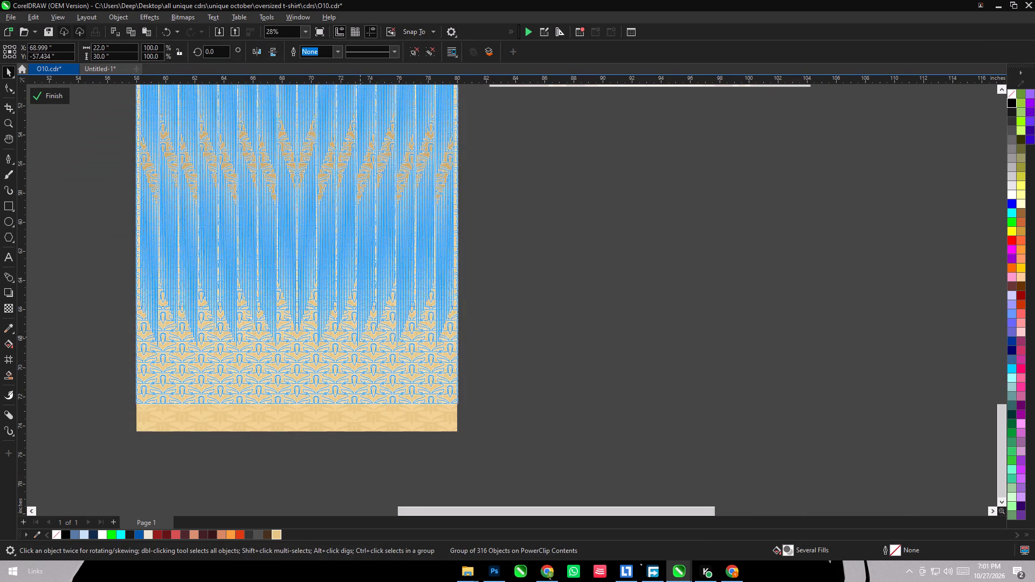
drag(360, 335, 360, 306)
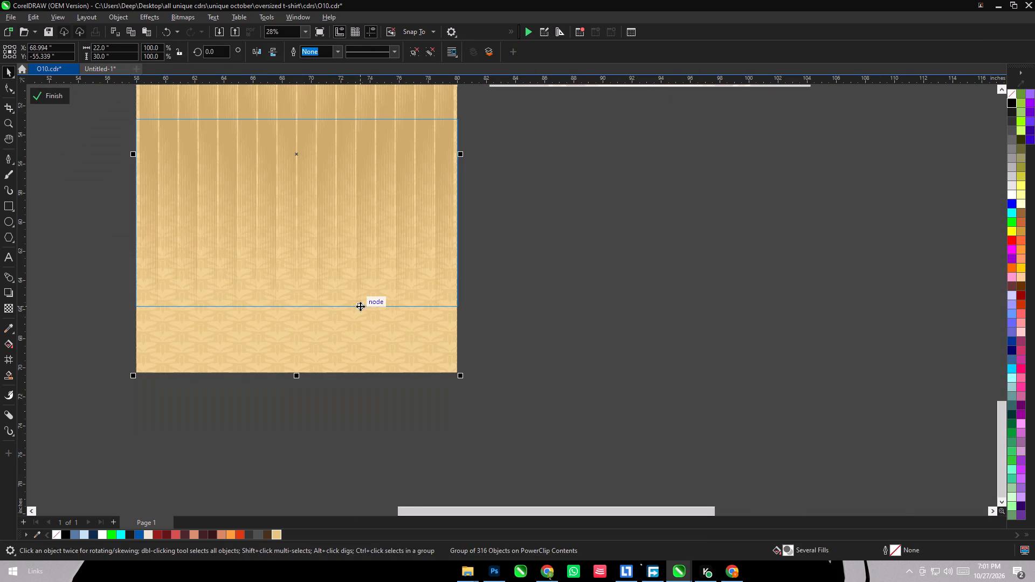
key(shift+Page_Down)
click(611, 349)
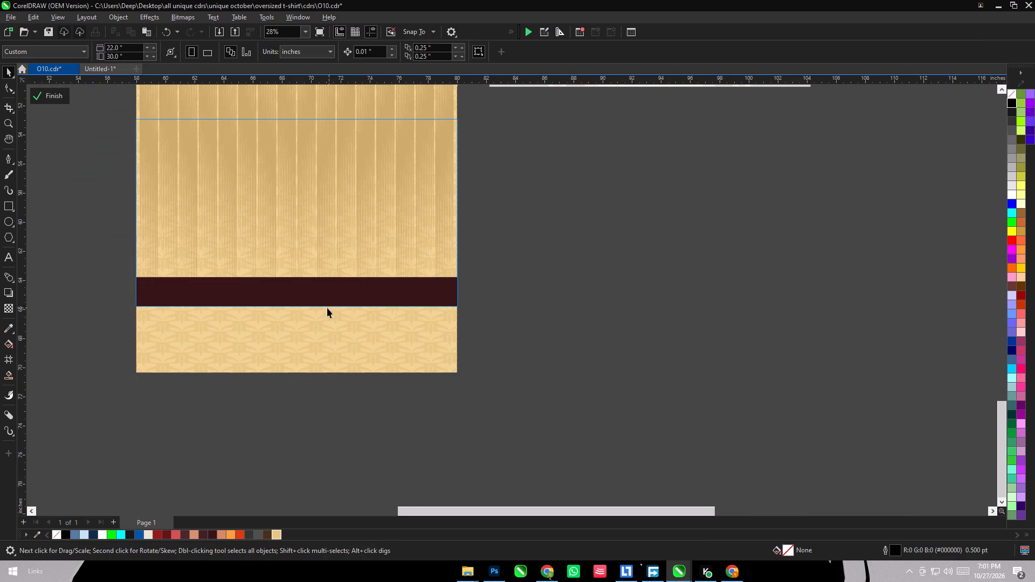
Recolour the sleeve panel's maroon hem strip to the design's dark brown and finish editing the PowerClip.
click(326, 280)
click(267, 534)
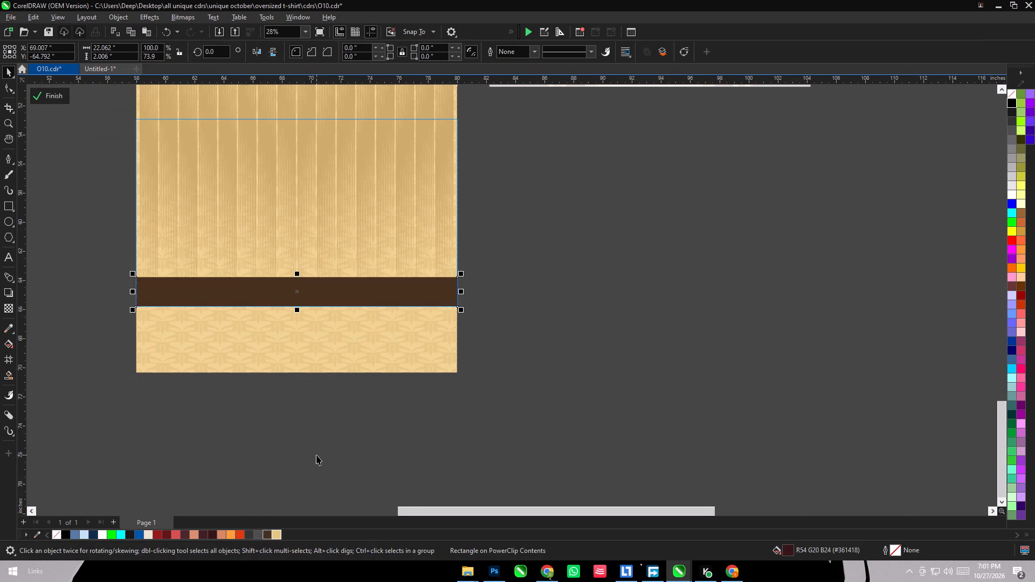
click(316, 455)
click(51, 96)
click(578, 285)
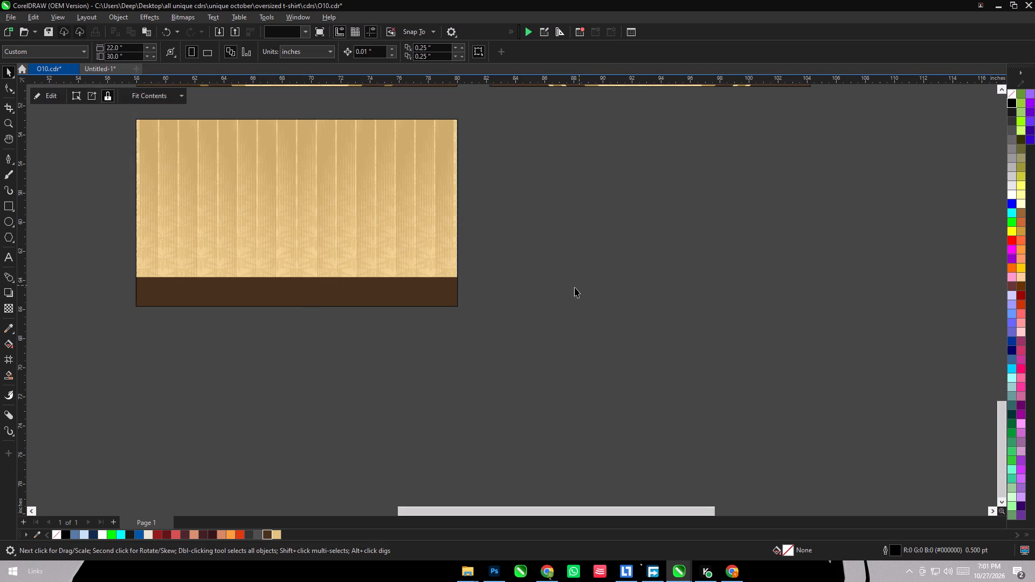
Duplicate the finished tan sleeve panel beneath the spine back panel and align both sleeves on their horizontal centre line.
scroll(385, 334, down, 7)
drag(370, 260, 505, 258)
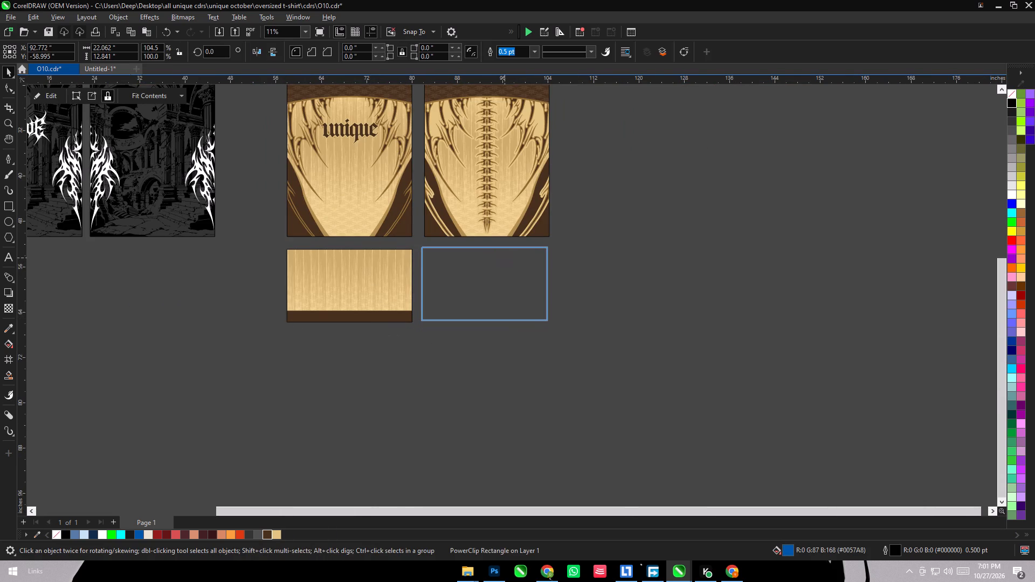
drag(505, 258, 504, 258)
right_click(504, 258)
shift+click(372, 267)
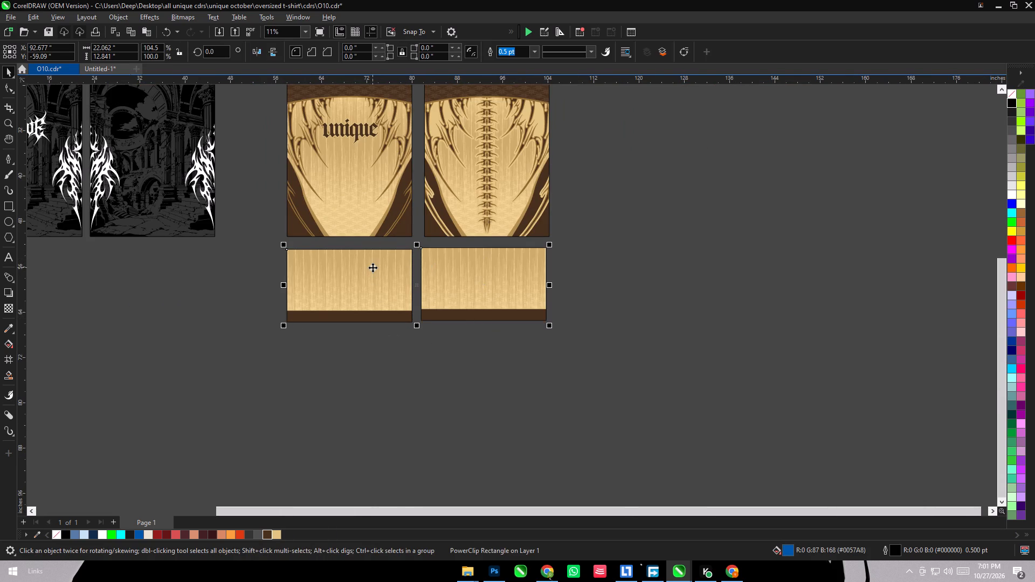
key(e)
click(437, 387)
Centre each tan sleeve panel horizontally beneath its body panel, one under the spine back and one under the unique front.
click(466, 296)
shift+click(472, 200)
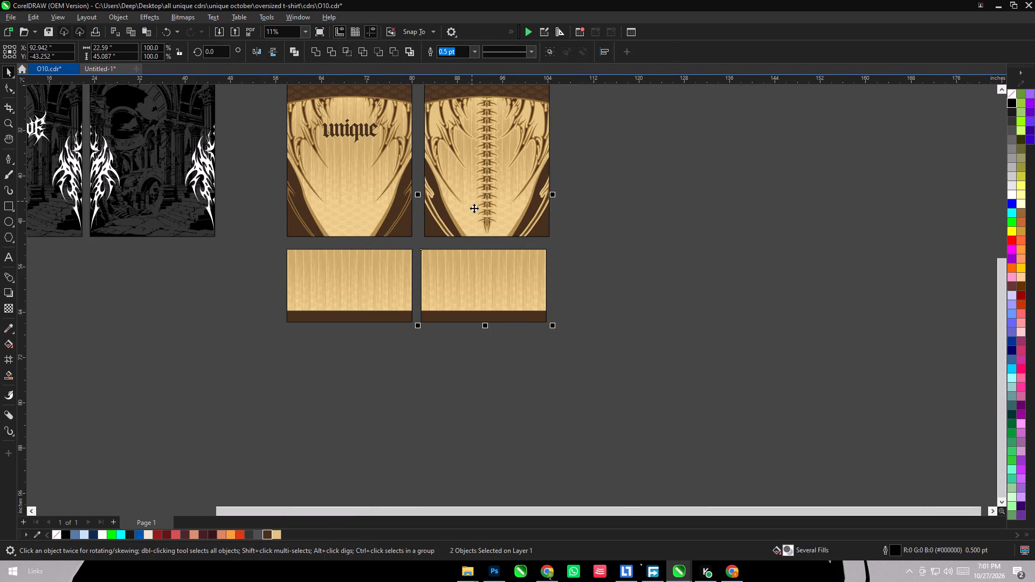
key(c)
click(663, 334)
click(399, 272)
shift+click(394, 216)
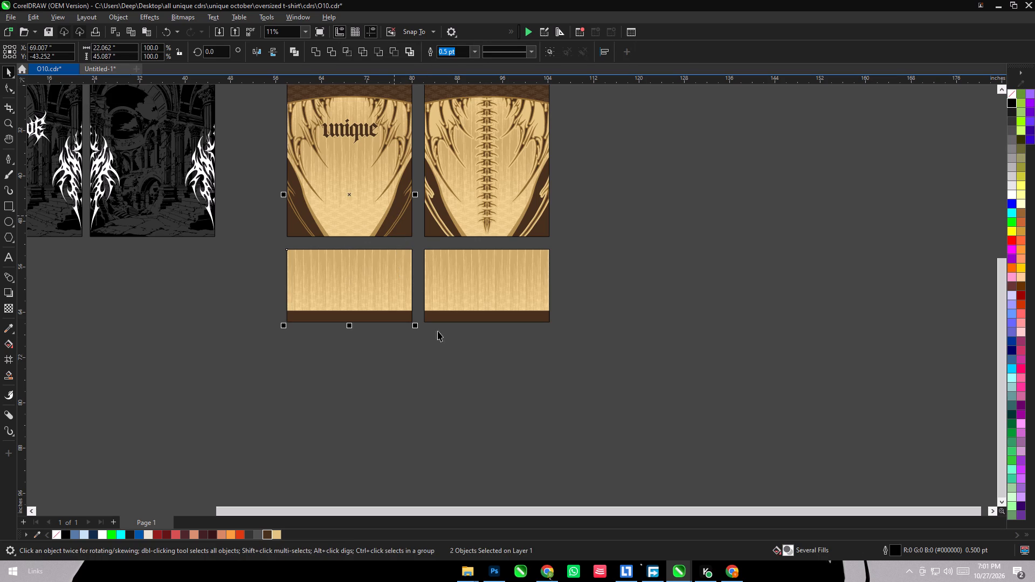
key(c)
click(490, 399)
Save the O10.cdr document.
scroll(493, 346, down, 6)
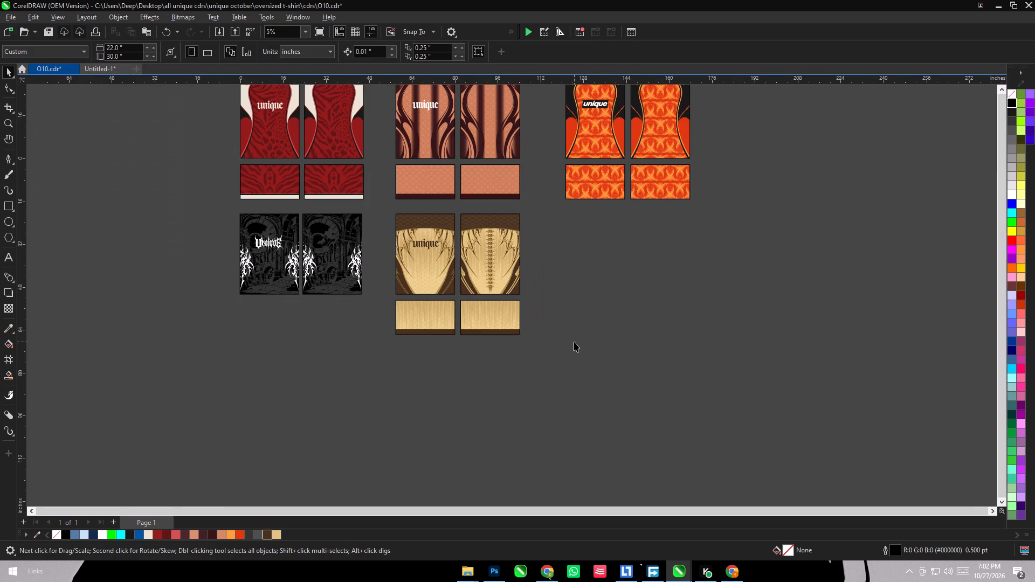
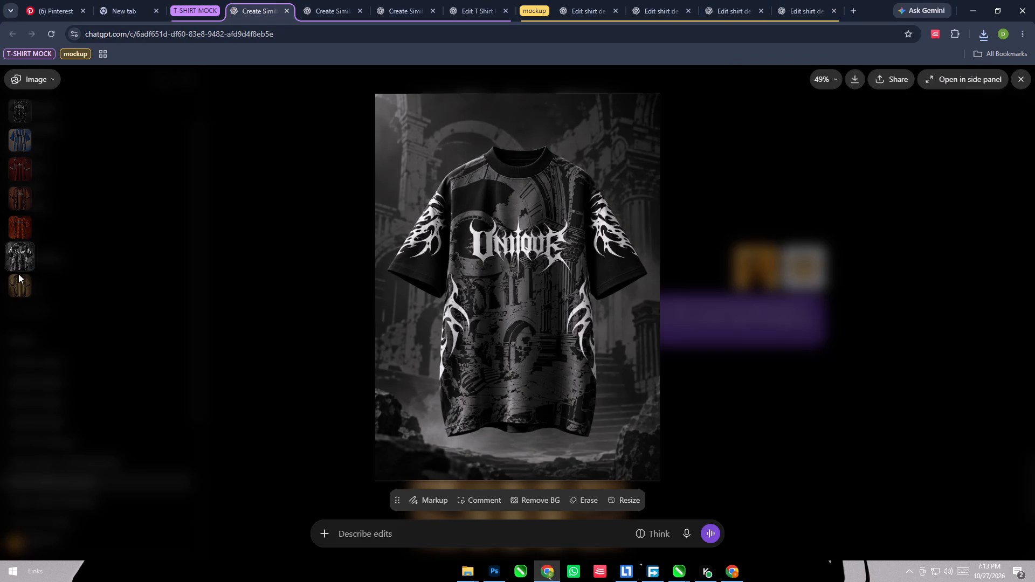
click(17, 275)
click(858, 81)
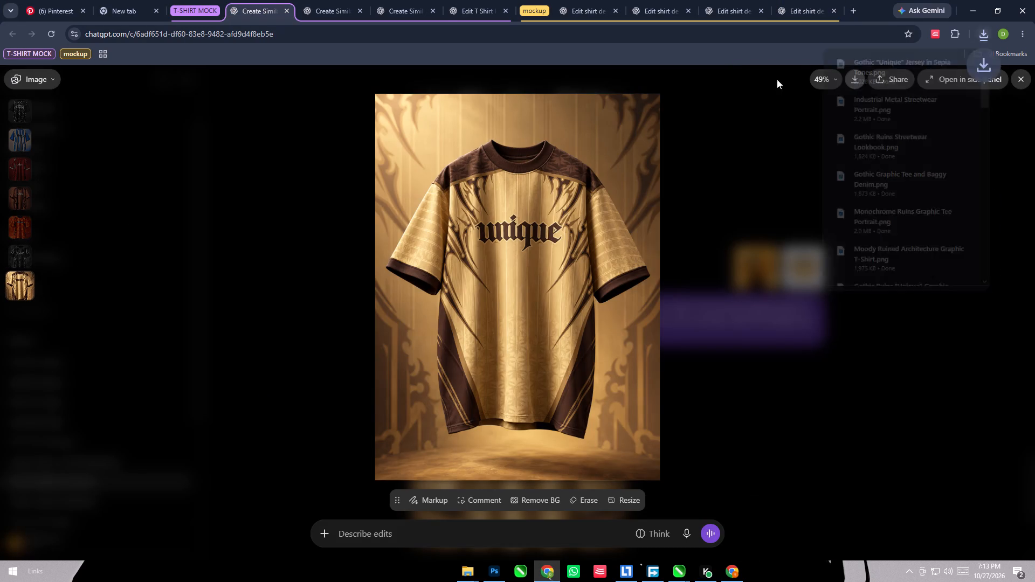
click(349, 0)
click(20, 294)
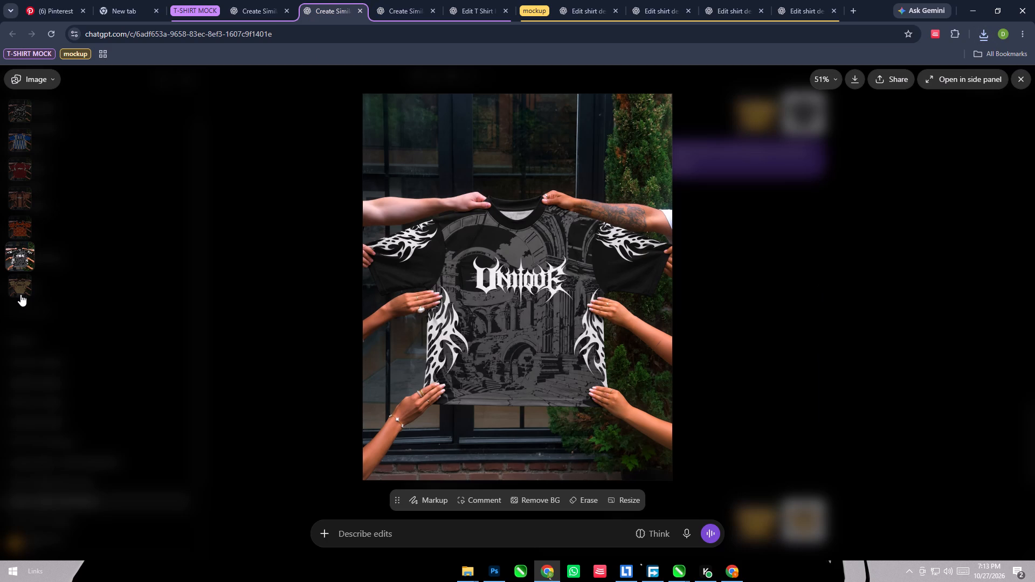
click(855, 79)
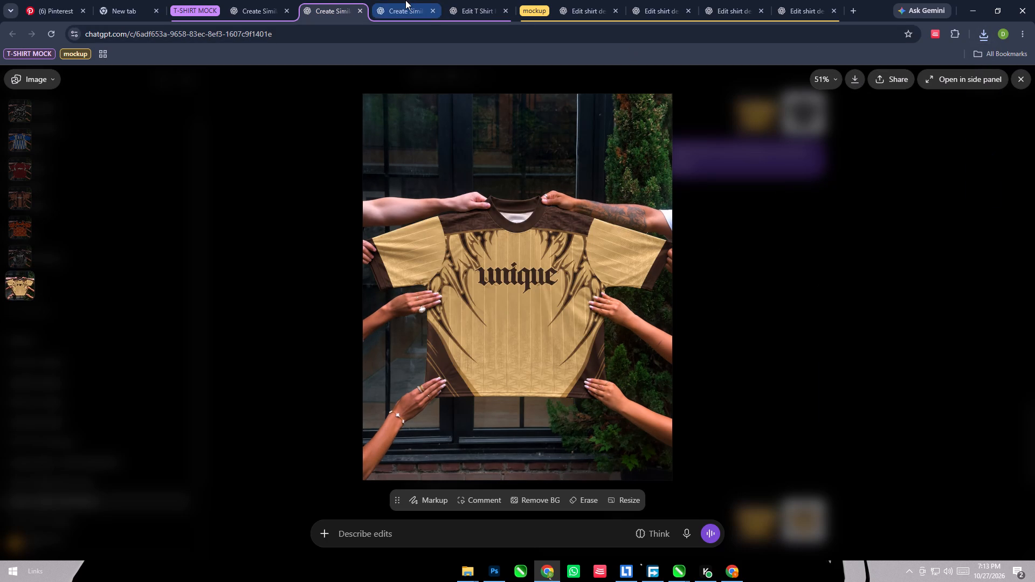
Download the tan jersey's concrete flat lay from the third Create Similar chat and its hanger photo from the Edit T Shirt chat.
click(405, 0)
click(15, 286)
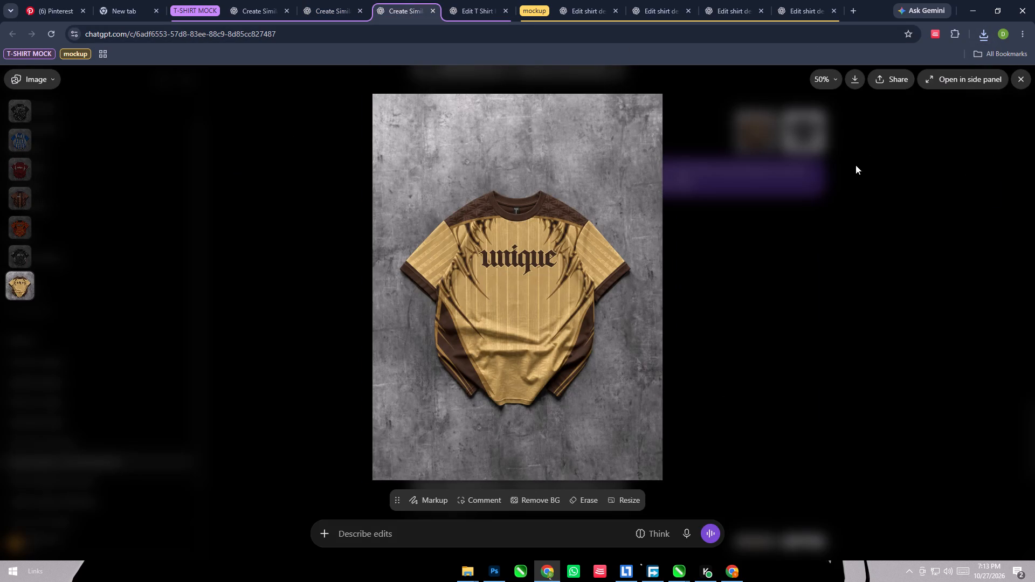
click(852, 85)
click(487, 4)
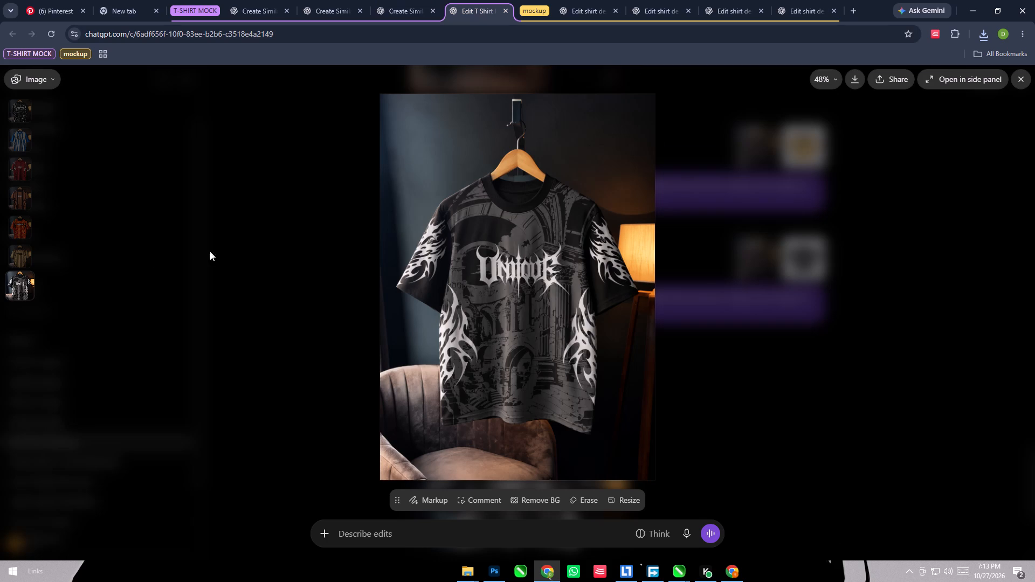
click(20, 254)
click(849, 80)
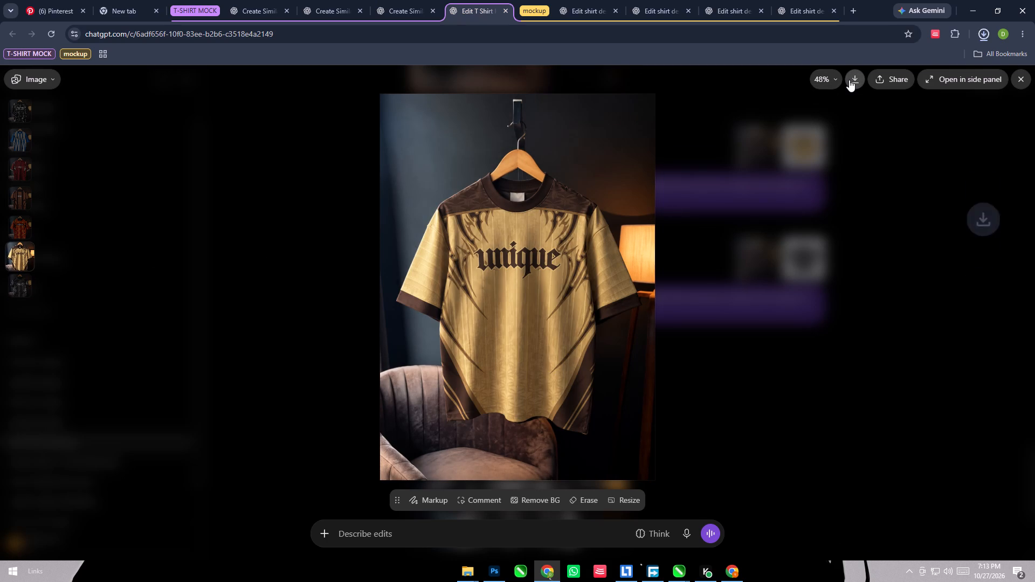
Download the tan jersey's half-length model portrait from the first Edit shirt design chat and the full-length front view from the second.
click(565, 0)
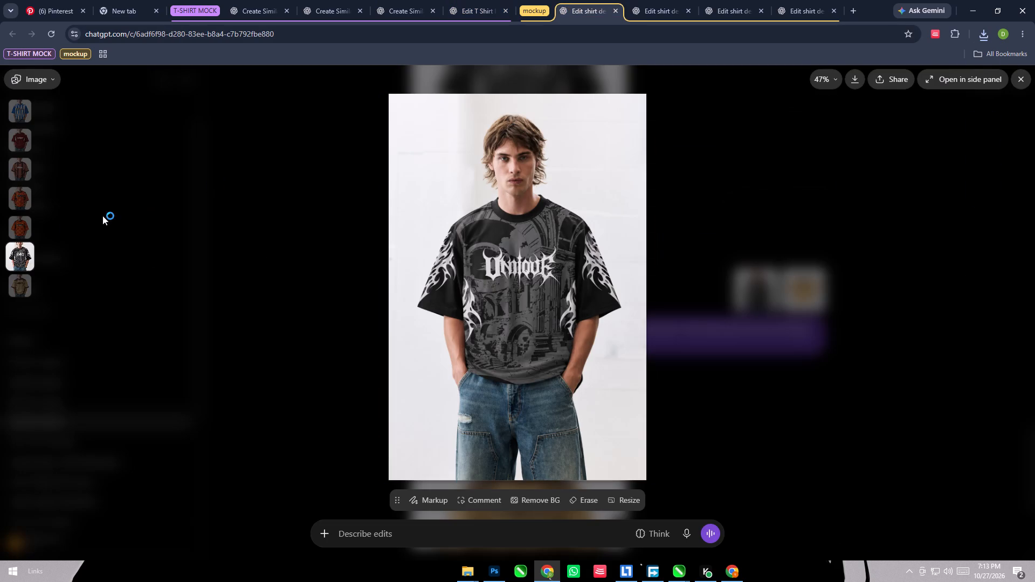
click(17, 279)
click(849, 72)
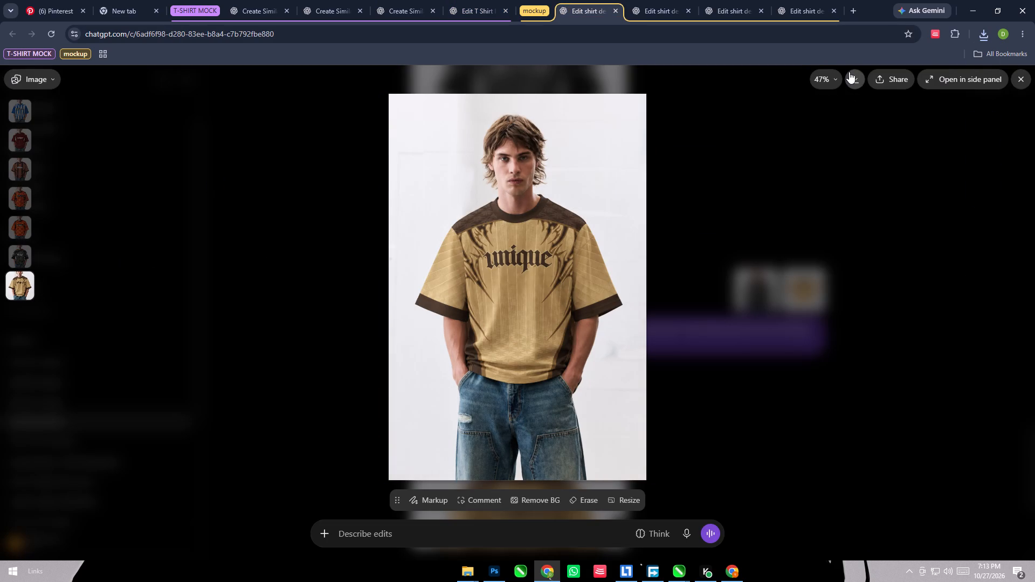
click(656, 0)
click(24, 258)
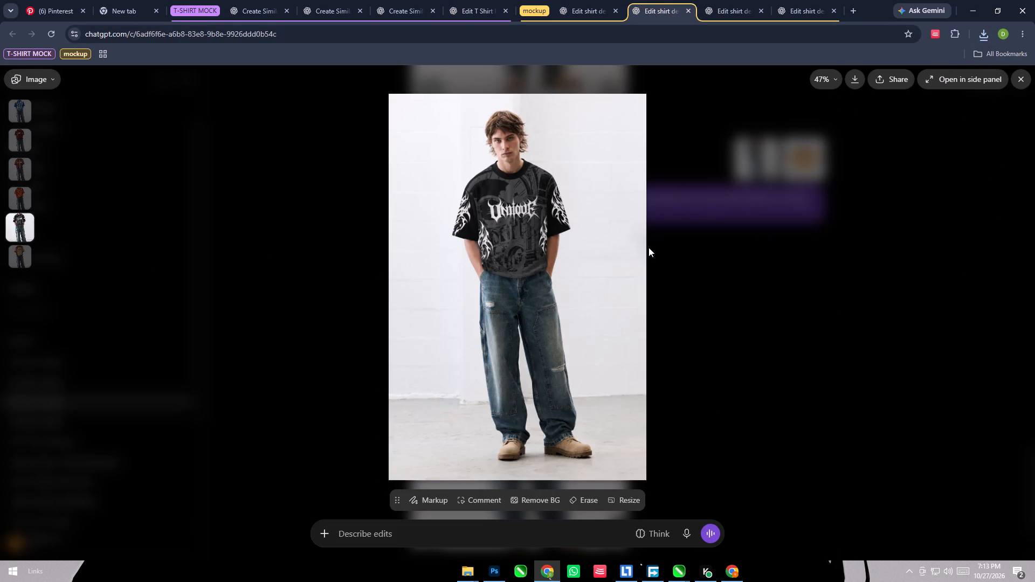
click(22, 254)
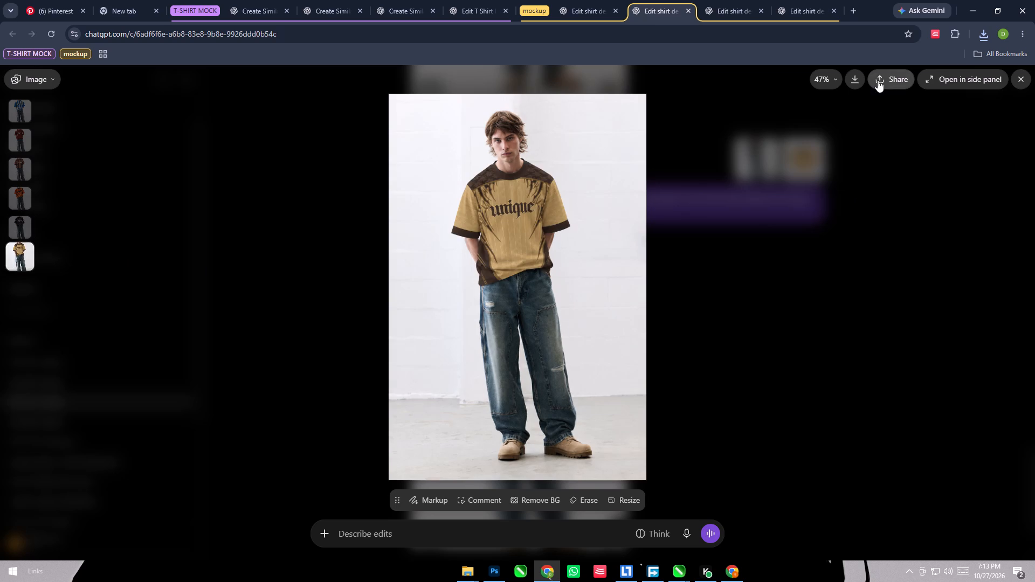
click(856, 75)
Download the tan jersey's model back view from the third Edit shirt design chat and the garage portrait from the fourth.
click(713, 0)
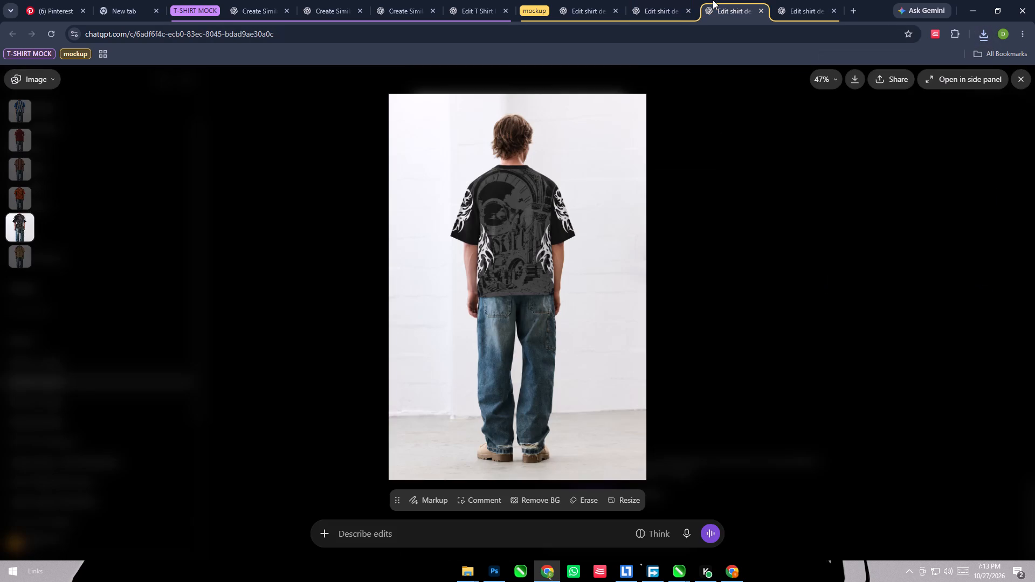
click(26, 248)
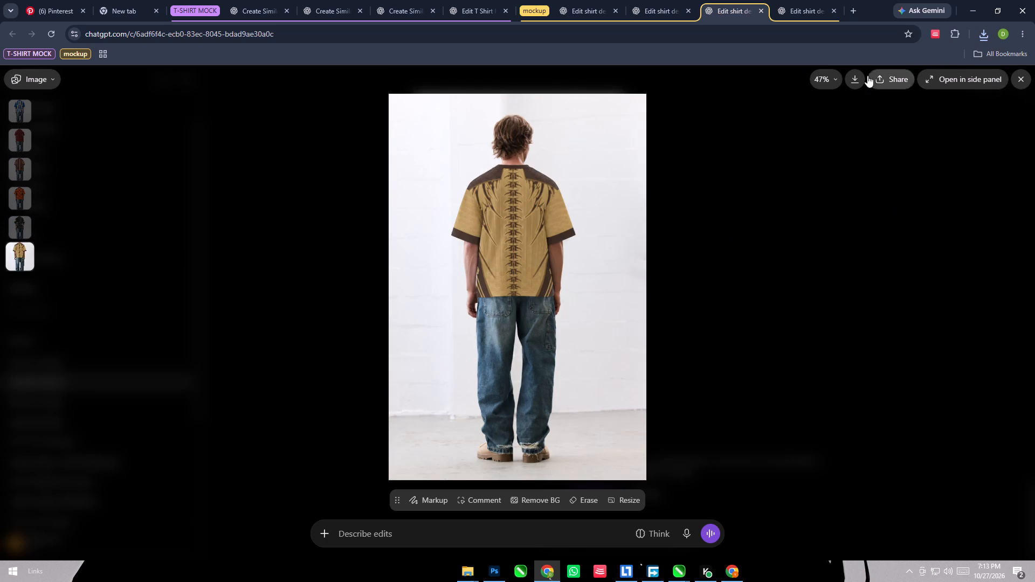
click(855, 80)
click(786, 0)
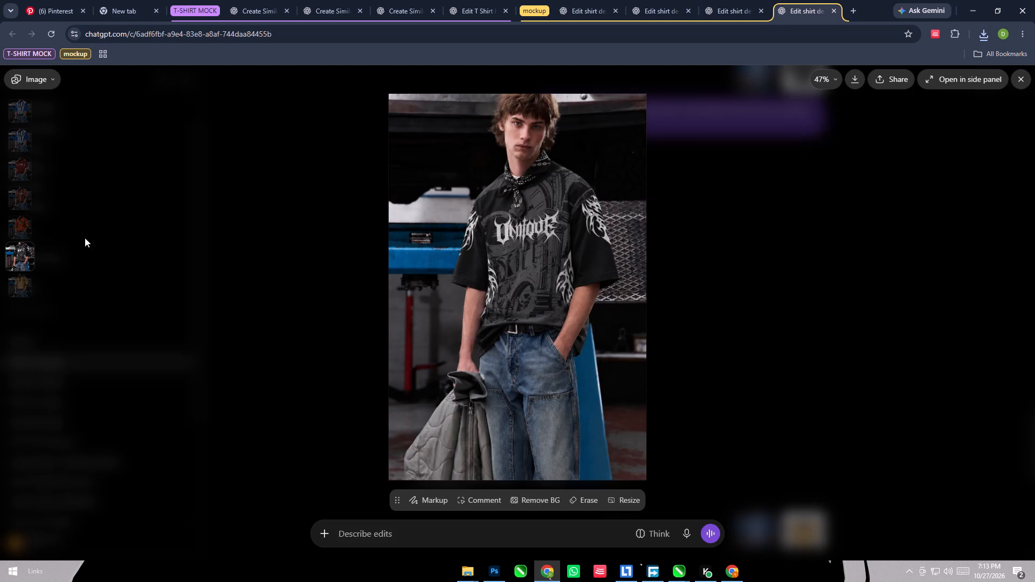
click(13, 283)
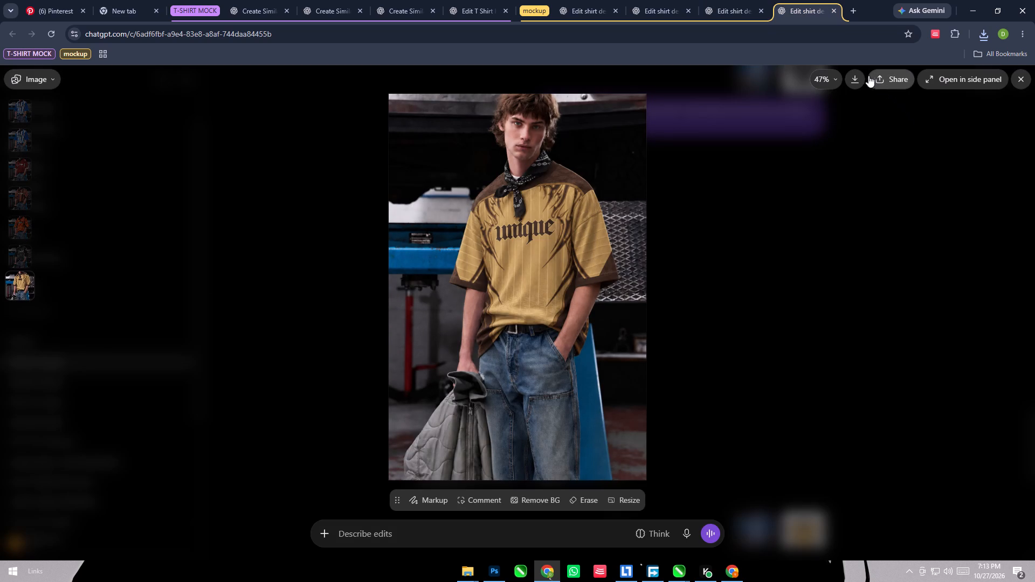
click(861, 78)
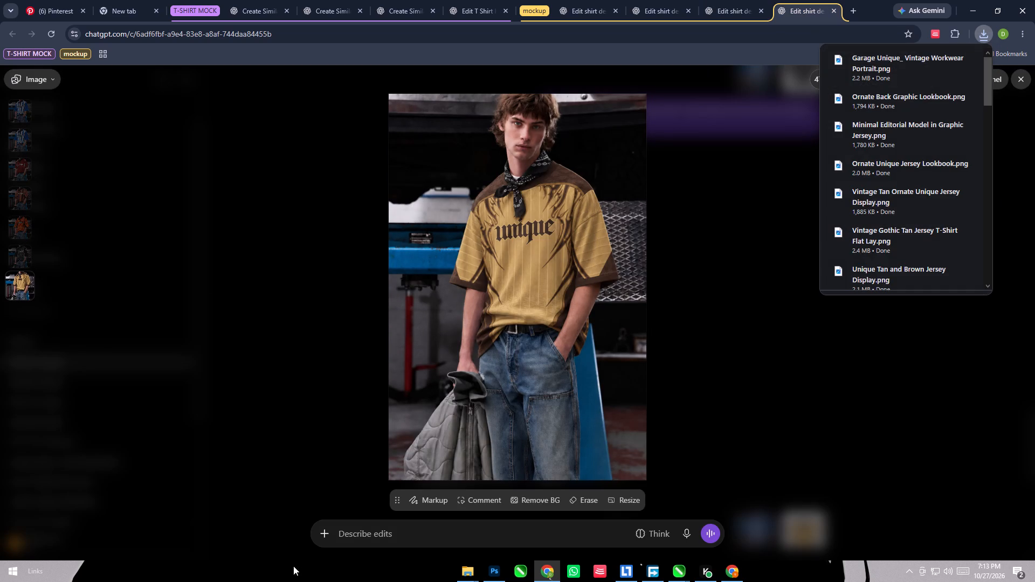
Switch to Downloads in File Explorer and move the eight downloaded tan jersey photos into folder 48.
click(466, 575)
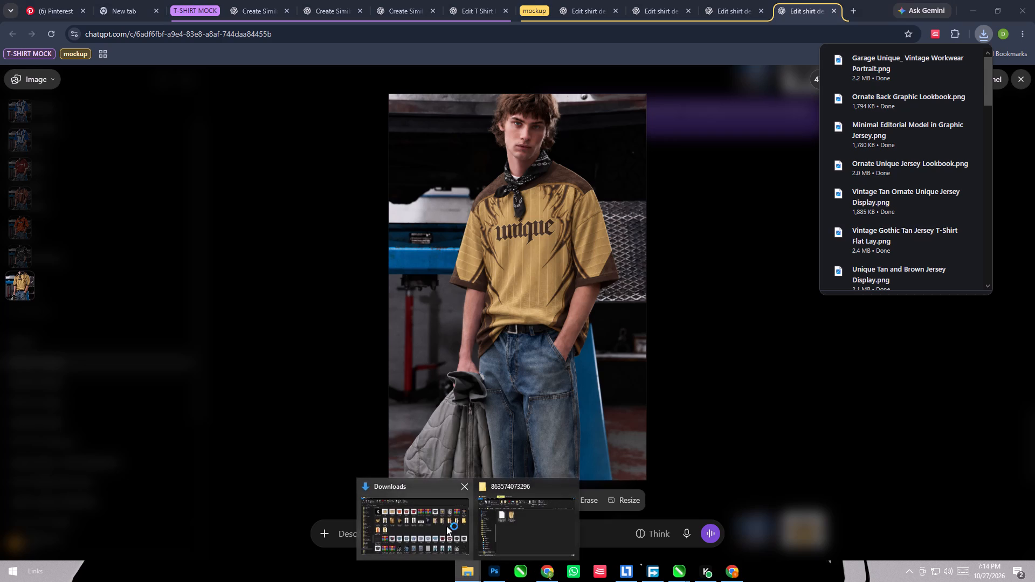
click(446, 526)
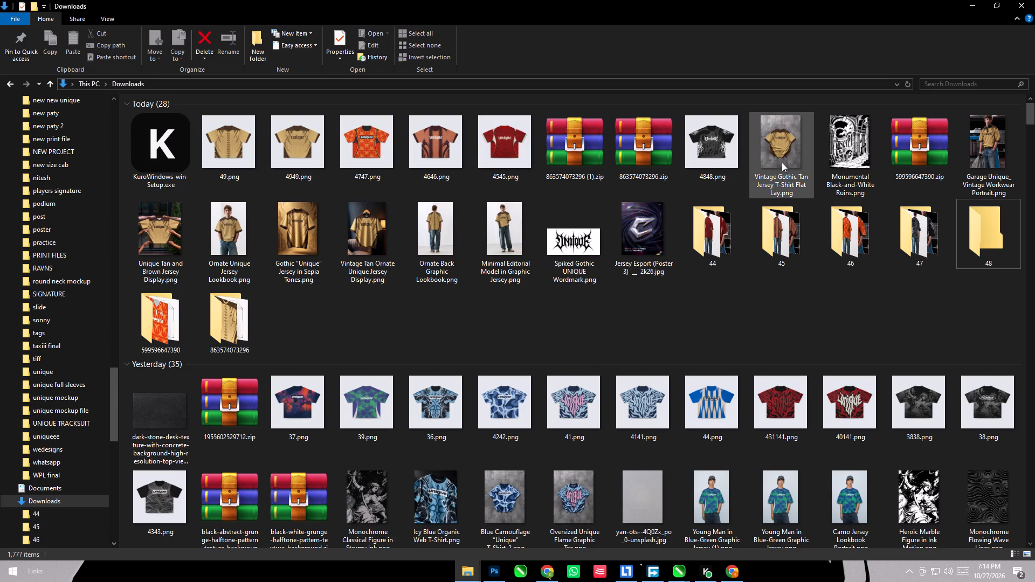
click(782, 159)
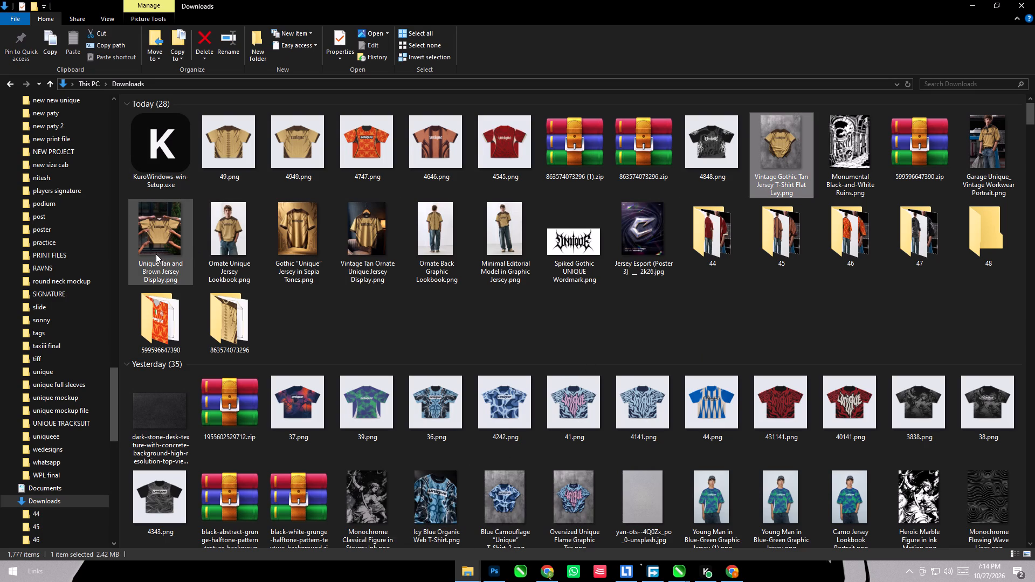
ctrl+click(156, 254)
ctrl+click(219, 254)
ctrl+click(271, 254)
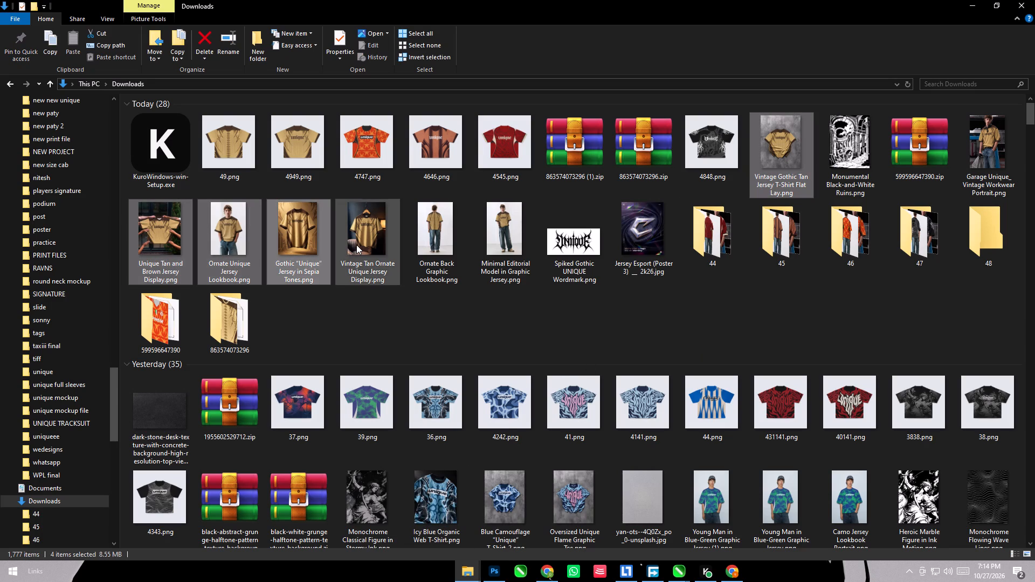
ctrl+click(356, 245)
ctrl+click(434, 244)
ctrl+click(492, 245)
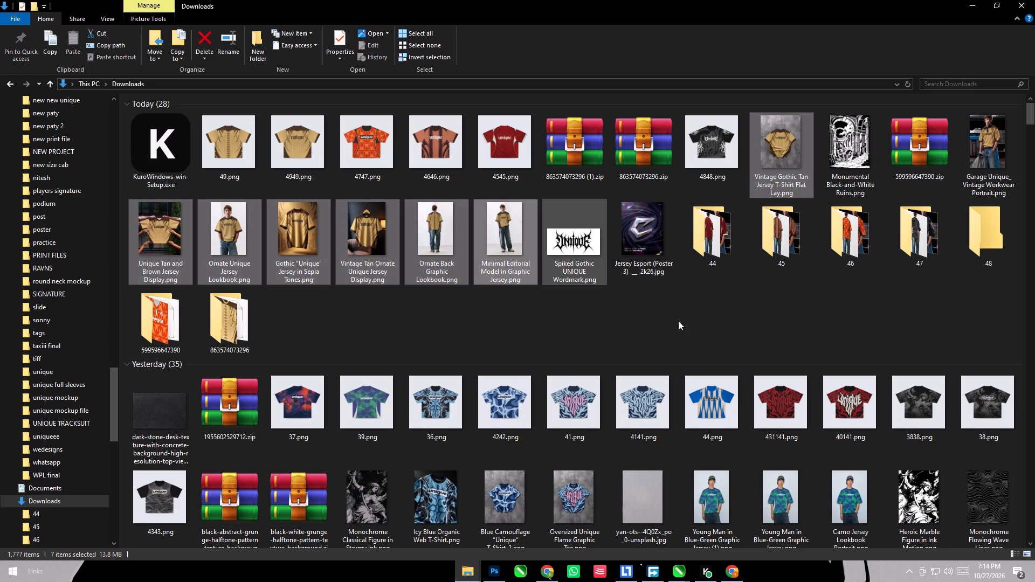
ctrl+click(1005, 154)
drag(996, 162, 912, 260)
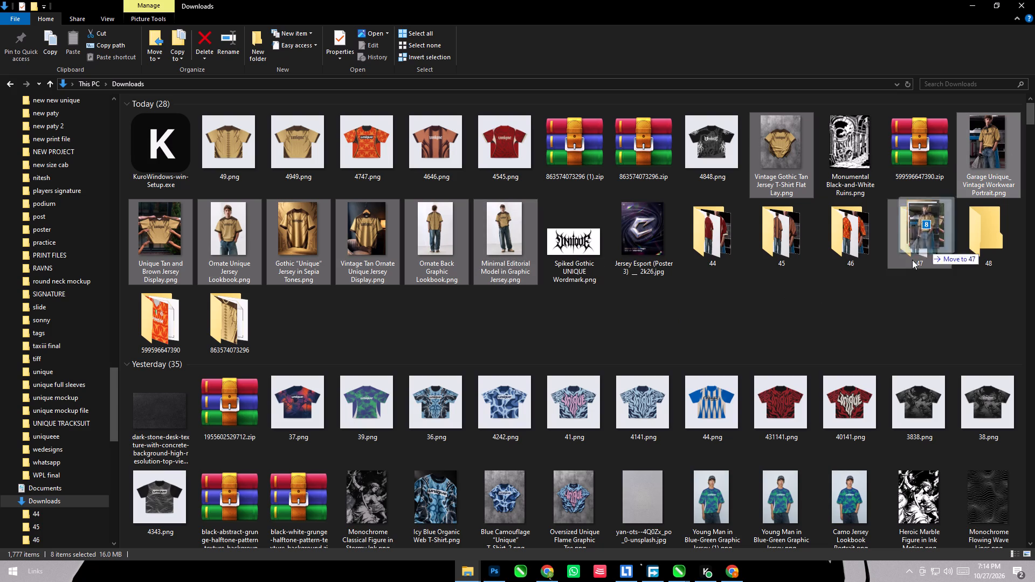
drag(912, 260, 988, 242)
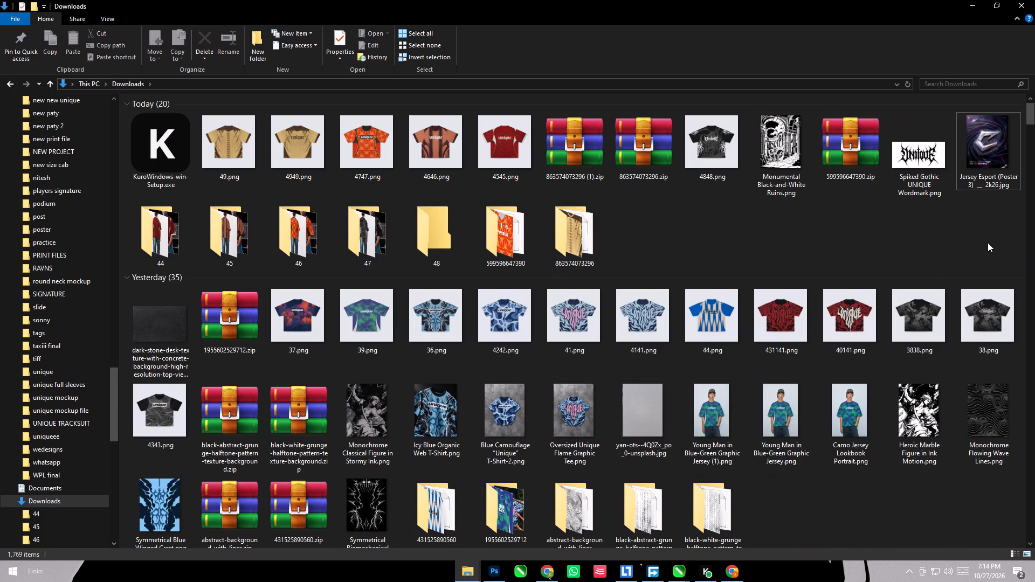
In folder 47, rename the black T-shirt's concrete flat lay photo as 1 and the floating shirt photo as 2.
double_click(367, 243)
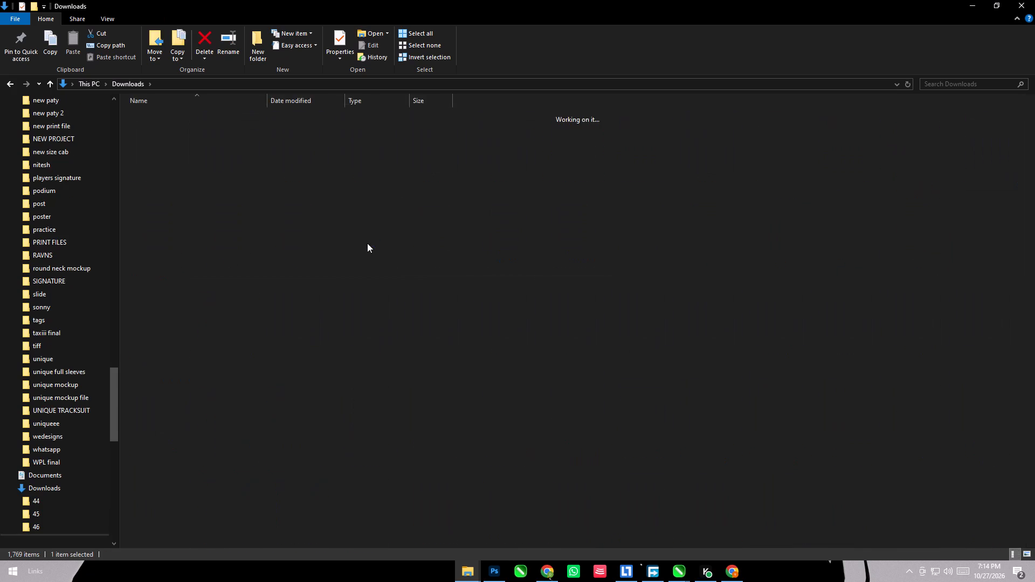
ctrl+scroll(378, 175, up, 13)
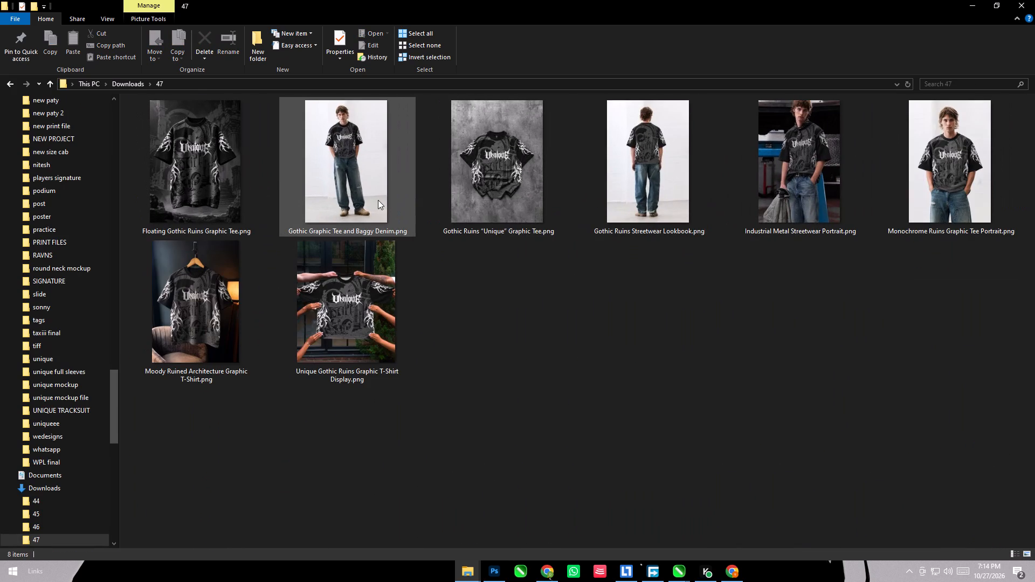
click(513, 162)
key(F2)
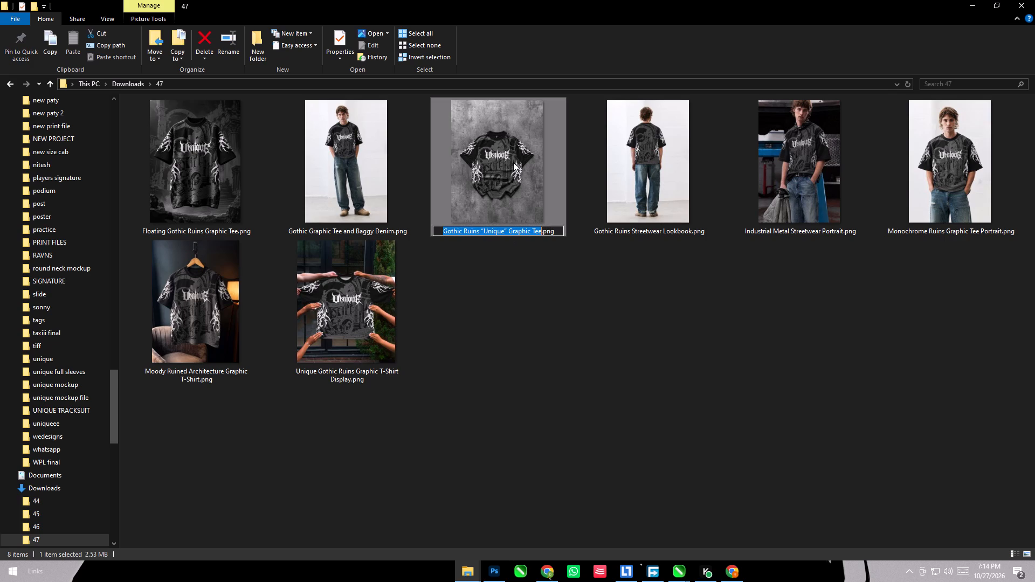
key(1)
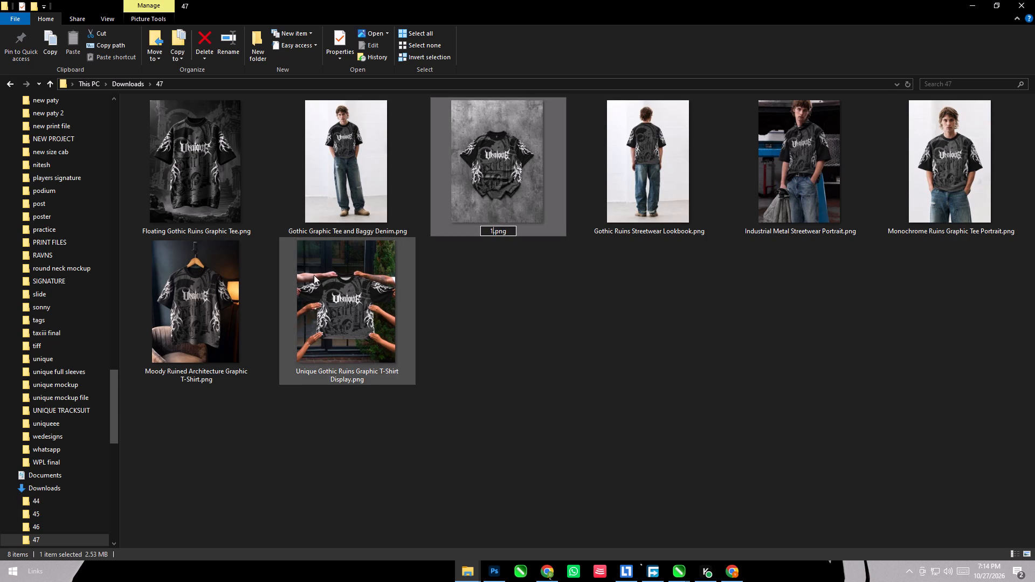
click(215, 203)
key(F2)
key(2)
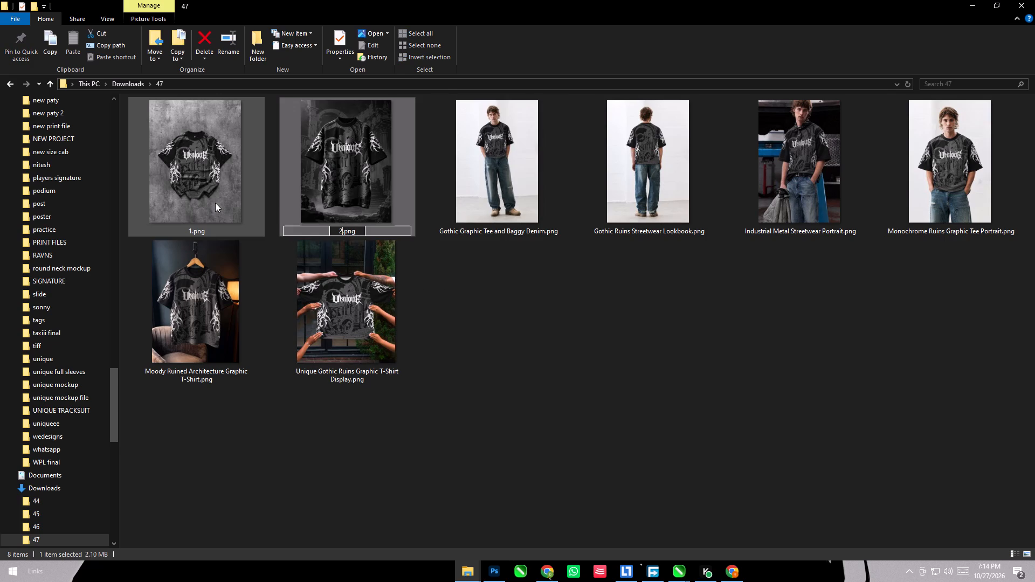
Rename the hands-held black T-shirt photo as 3 and the hanger photo as 4.
click(336, 329)
key(F2)
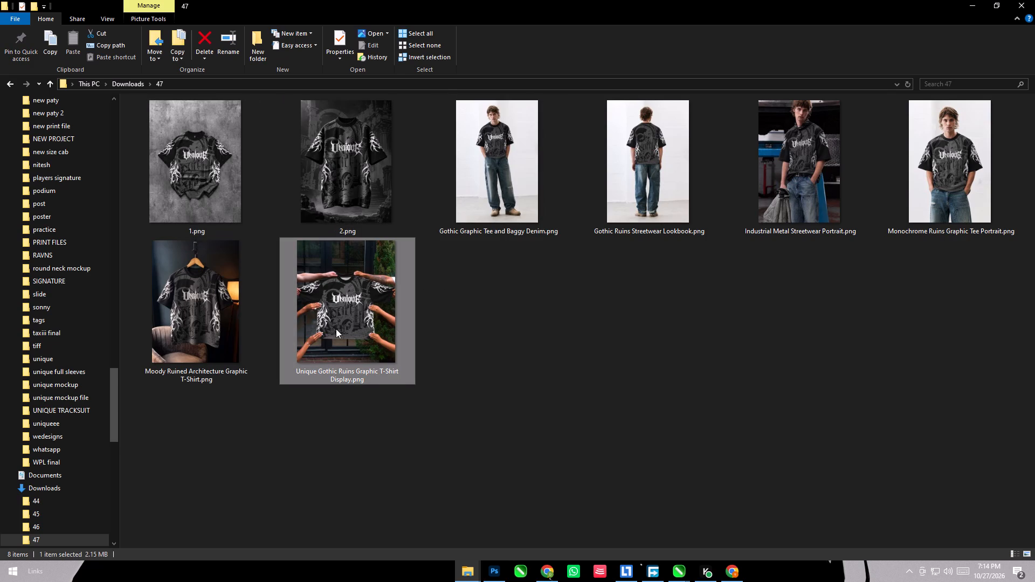
key(3)
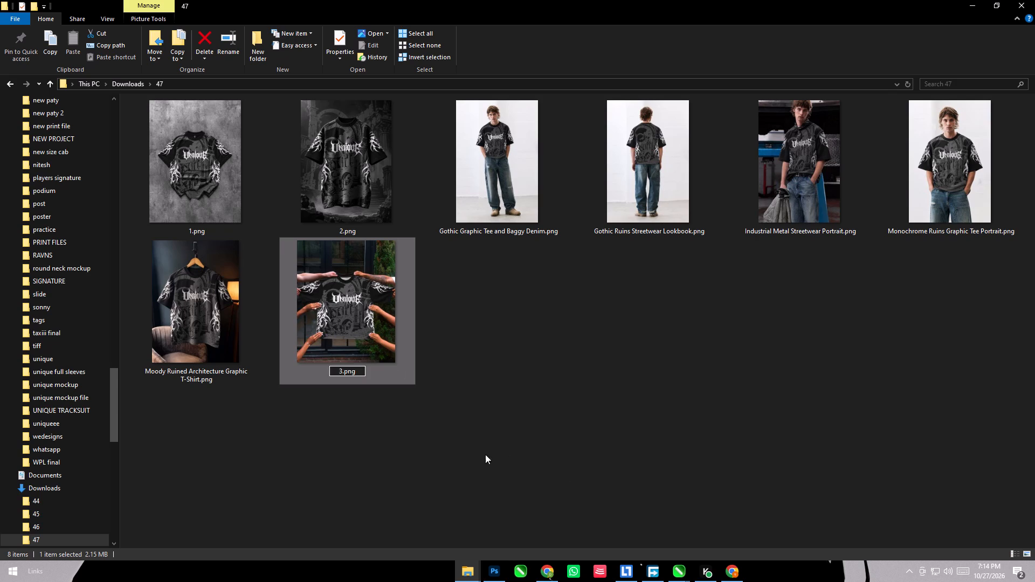
click(204, 335)
key(F2)
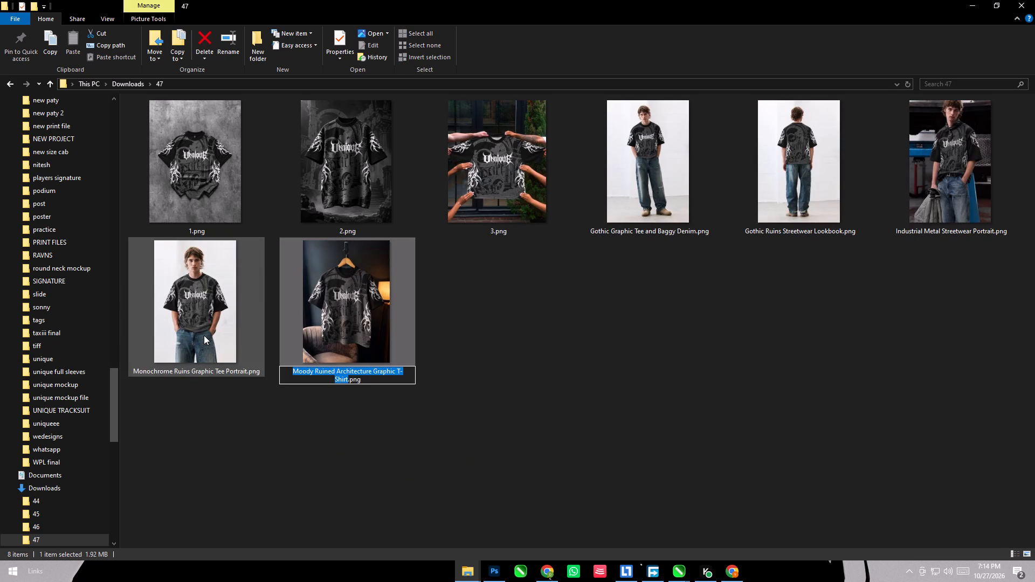
key(4)
Rename the half-length white-background model portrait, Monochrome Ruins Graphic Tee Portrait.png, as 5.
click(945, 184)
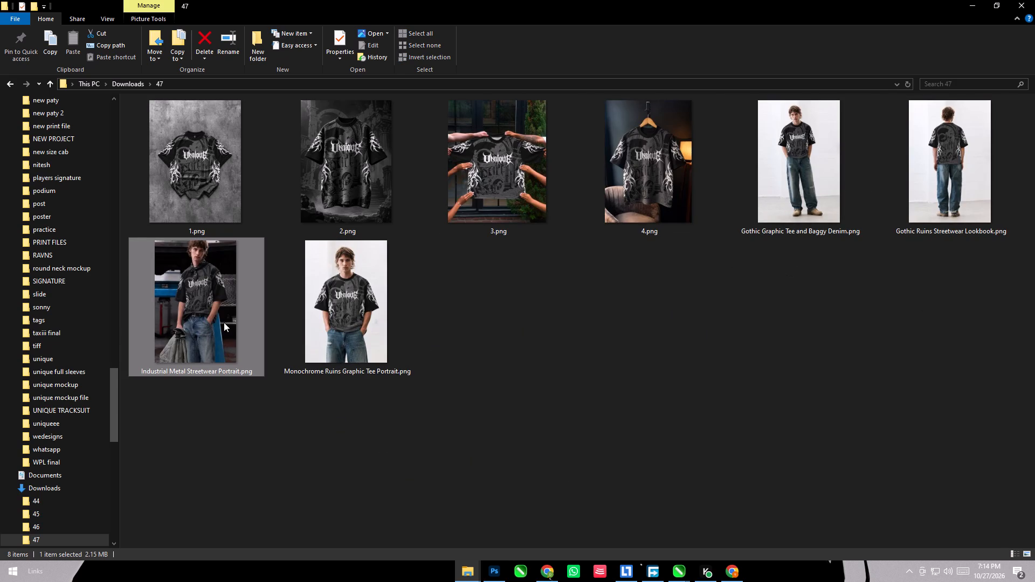
click(367, 319)
key(F2)
key(5)
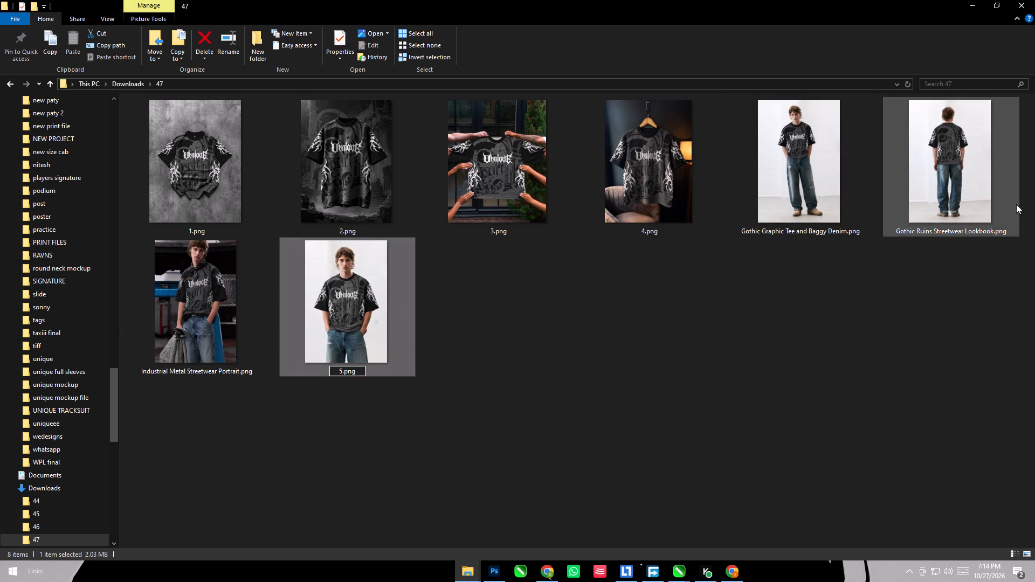
In folder 47, rename the black T-shirt's back-view model photo as 6 and the full-length front model photo as 7.
click(980, 193)
key(F2)
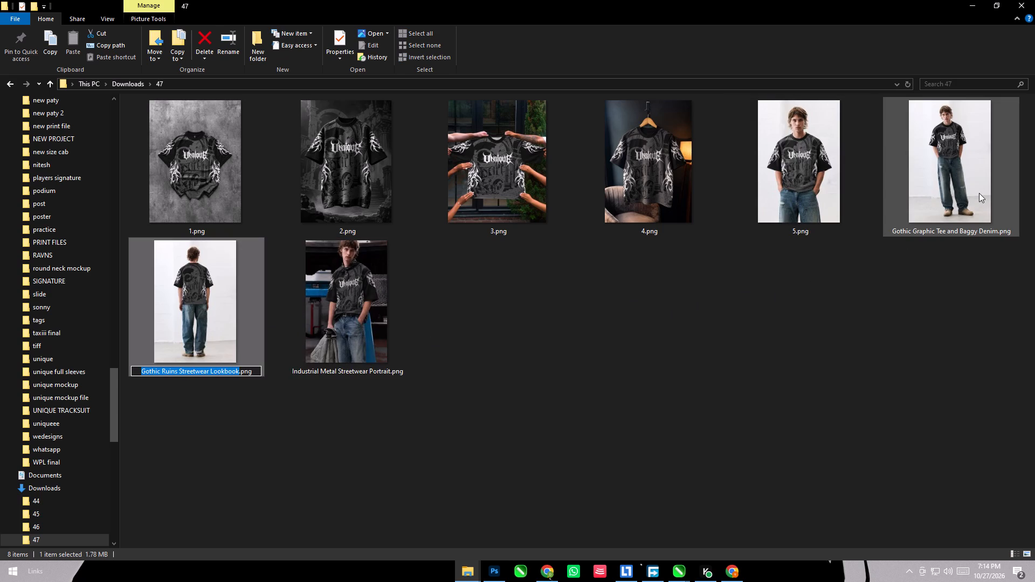
key(6)
click(833, 308)
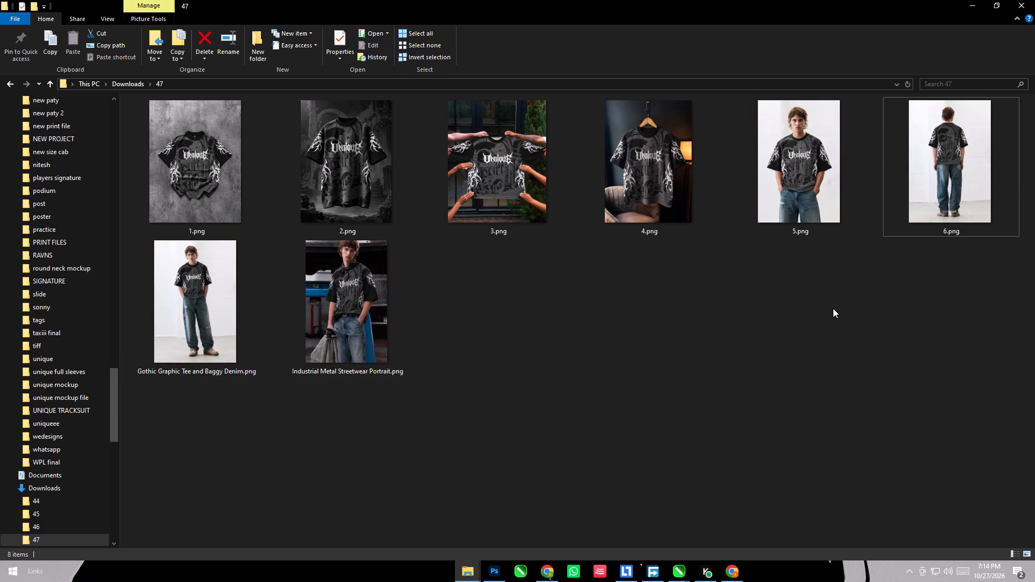
click(199, 330)
key(F2)
key(7)
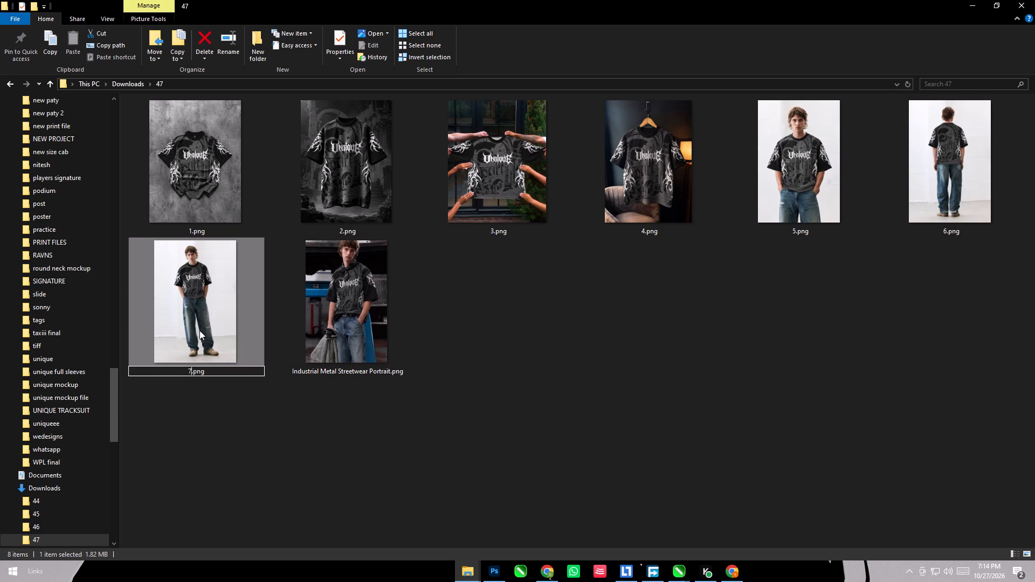
Rename the dark garage model portrait, Industrial Metal Streetwear Portrait.png, as 8.
click(358, 359)
key(F2)
key(8)
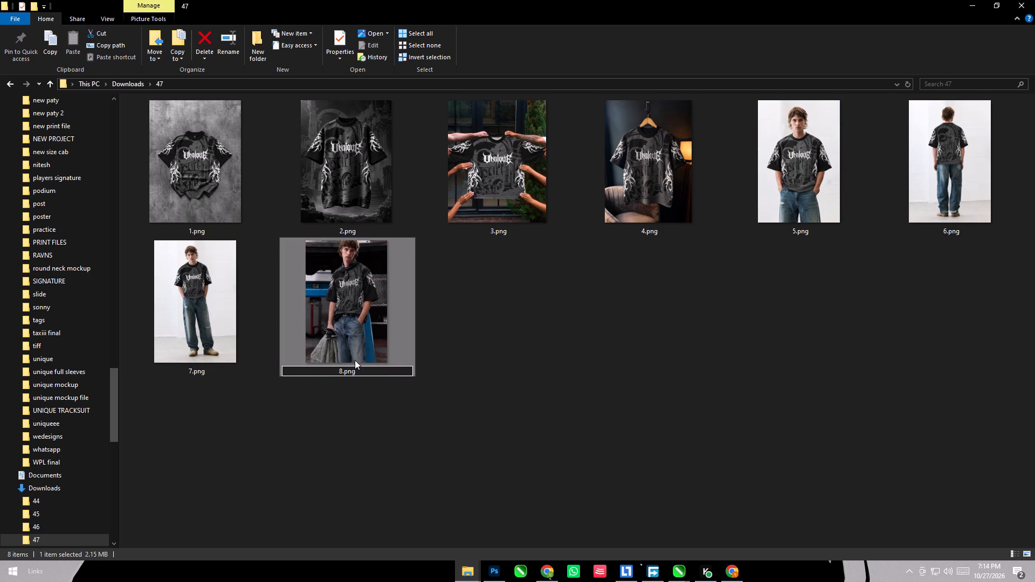
click(547, 432)
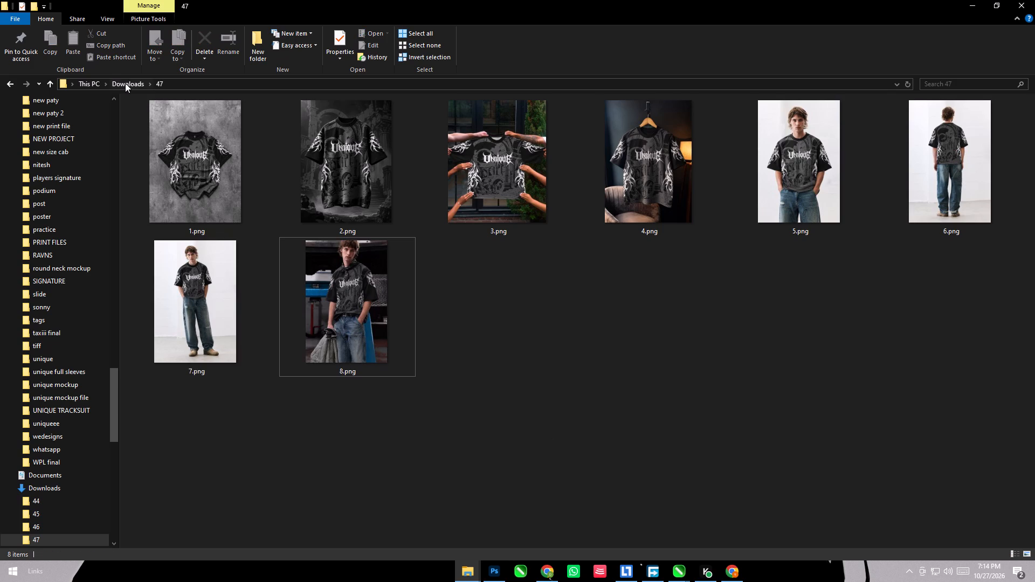
In Downloads folder 48, rename the tan jersey's concrete flat lay photo as 1 and the floating jersey photo as 2.
click(125, 83)
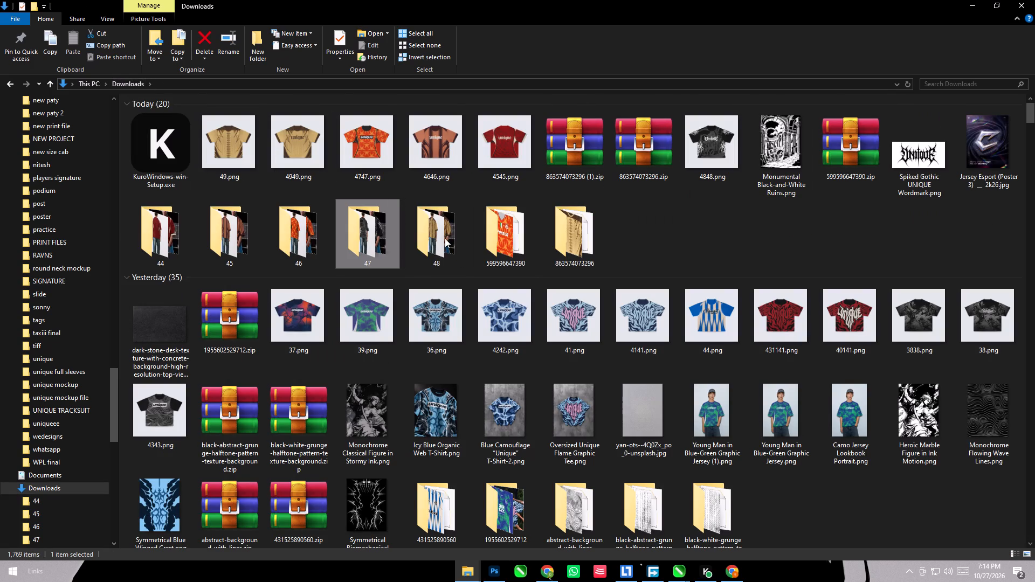
double_click(445, 238)
ctrl+scroll(445, 238, up, 10)
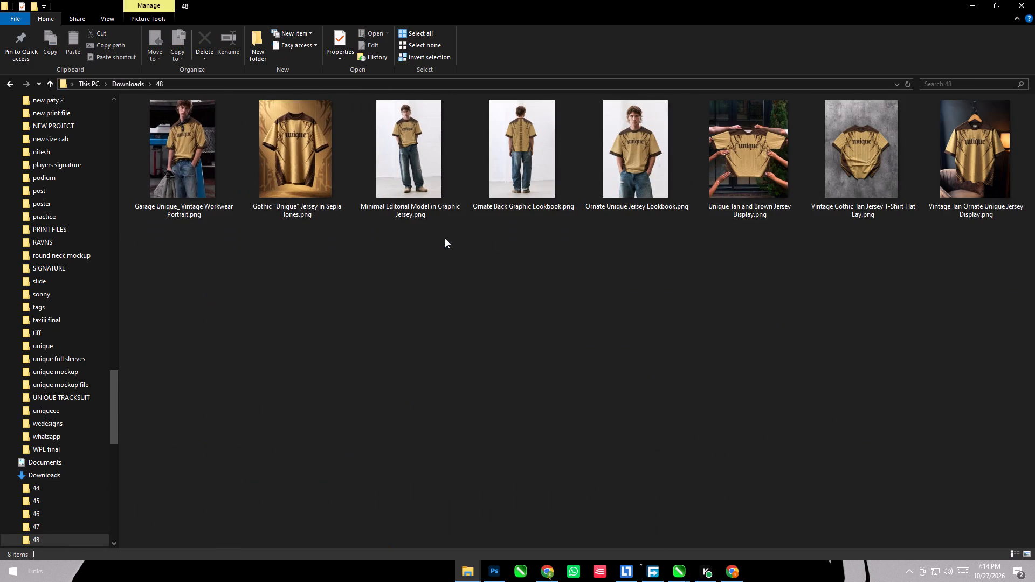
click(837, 153)
key(F2)
key(1)
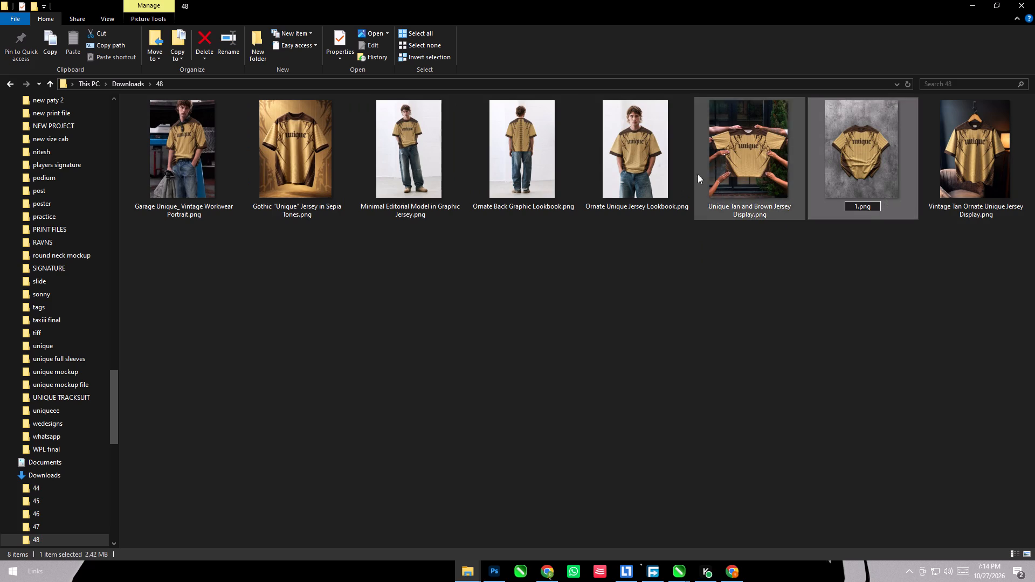
click(303, 178)
key(F2)
key(2)
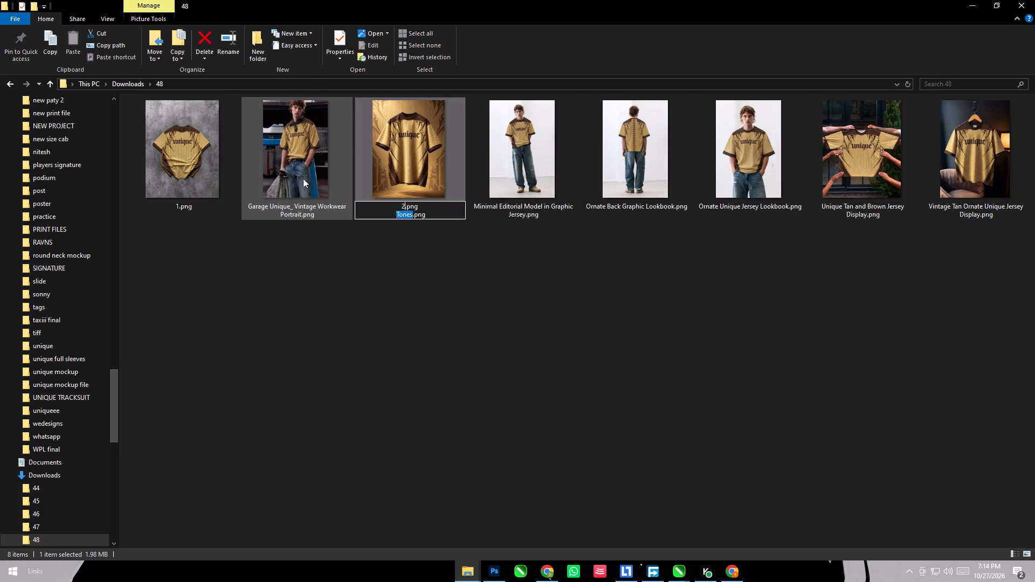
click(389, 339)
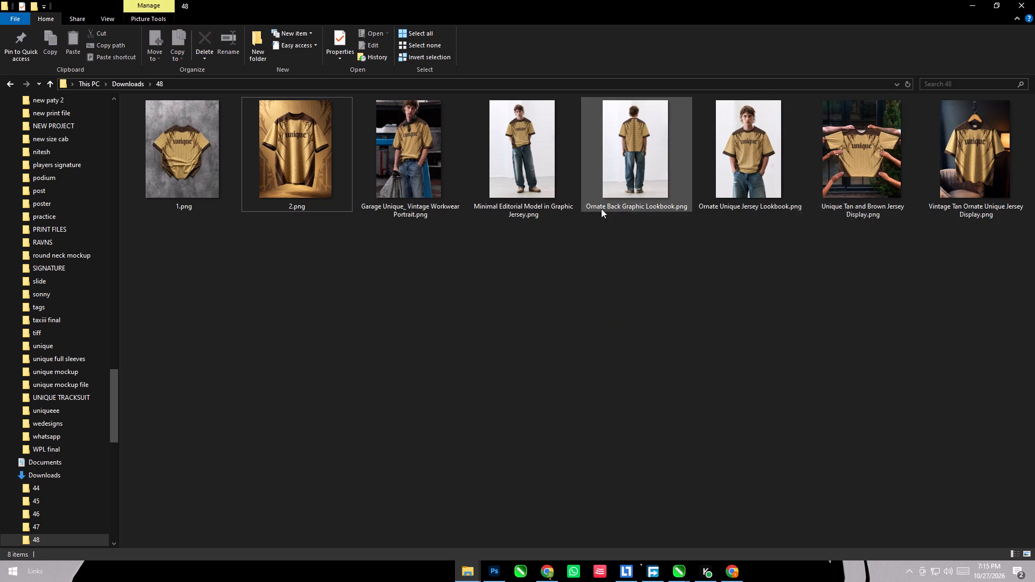
Rename the hands-held tan jersey photo as 3 and the hanger photo as 4.
click(834, 188)
key(F2)
key(3)
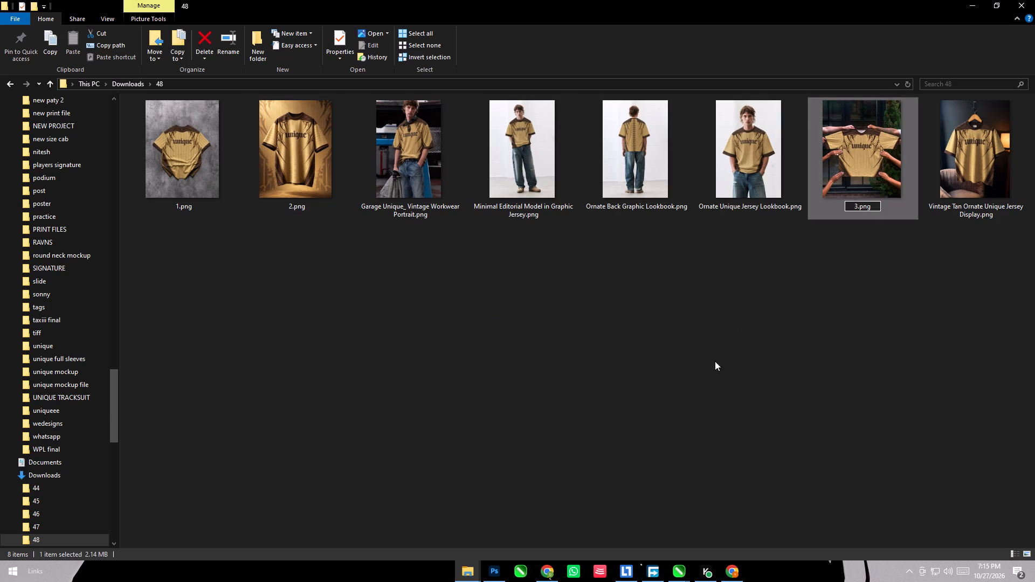
click(707, 381)
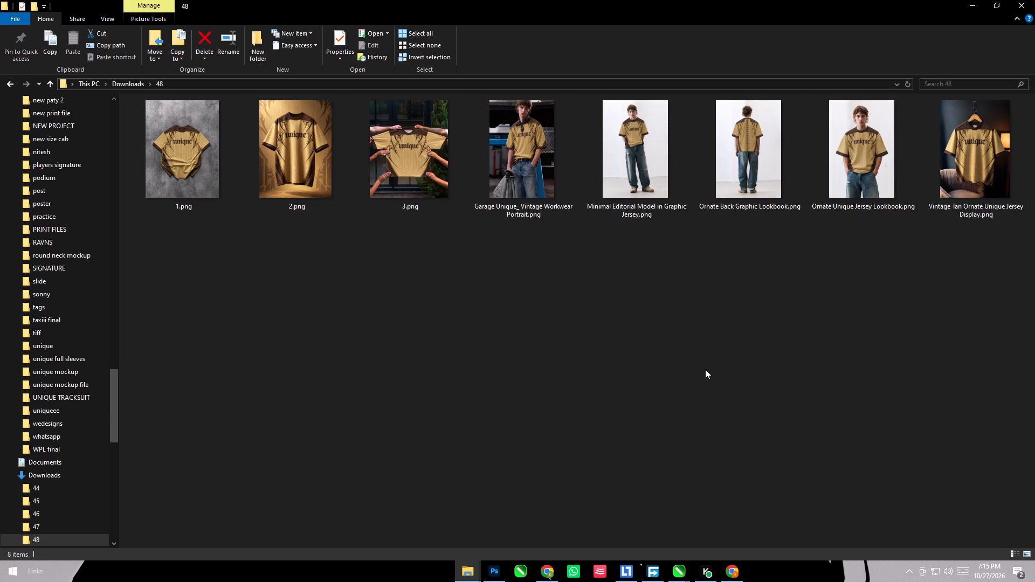
click(1003, 178)
key(F2)
key(4)
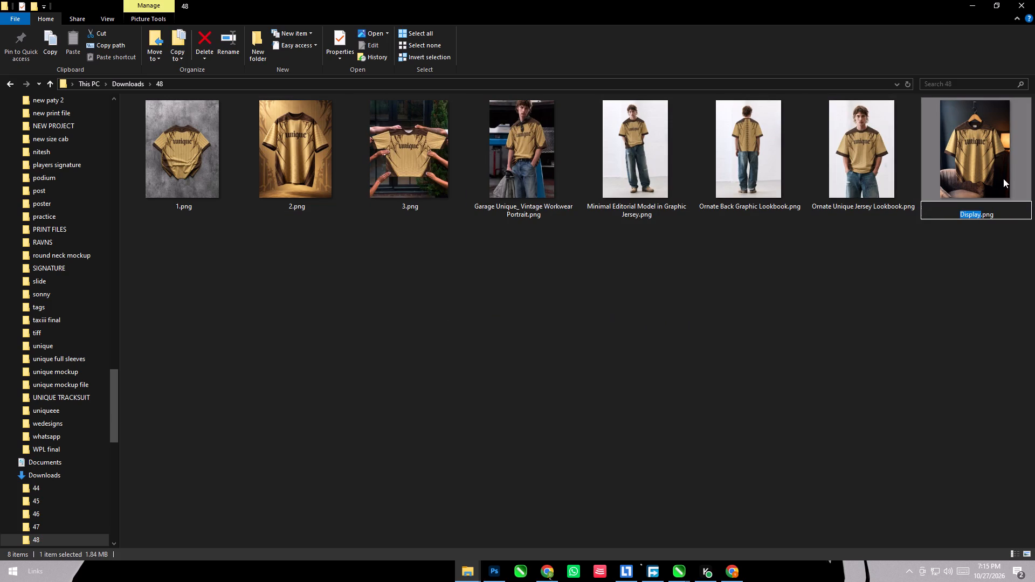
click(759, 324)
Rename the tan jersey's half-length model portrait as 5 and the back-view model photo as 6.
click(995, 162)
key(F2)
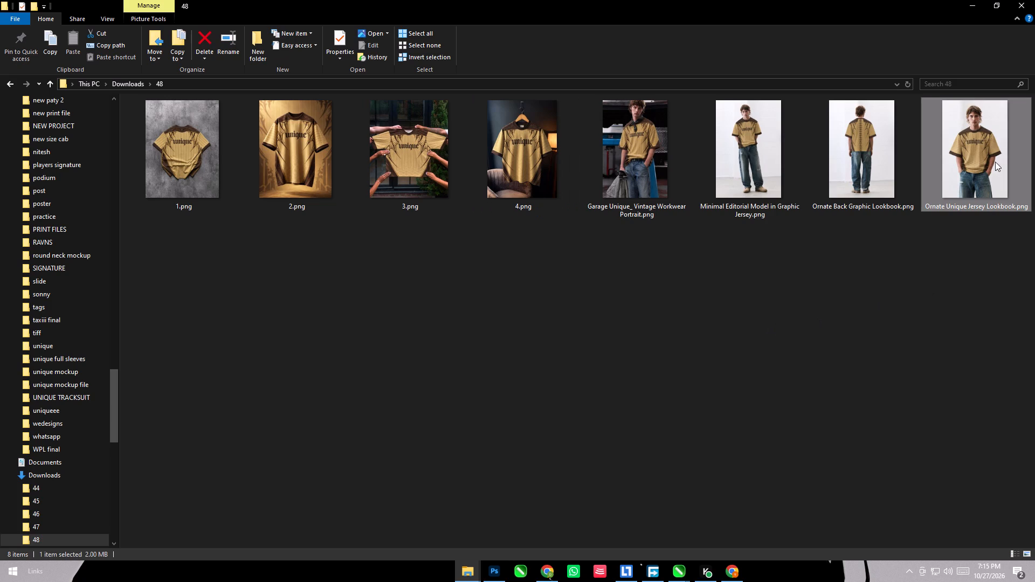
key(5)
click(877, 324)
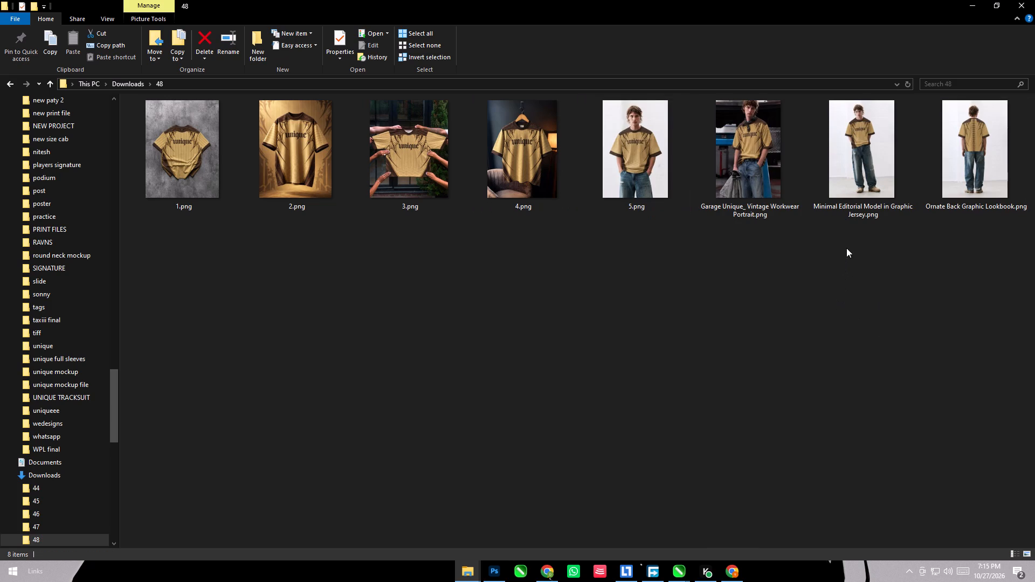
click(984, 165)
key(F2)
key(6)
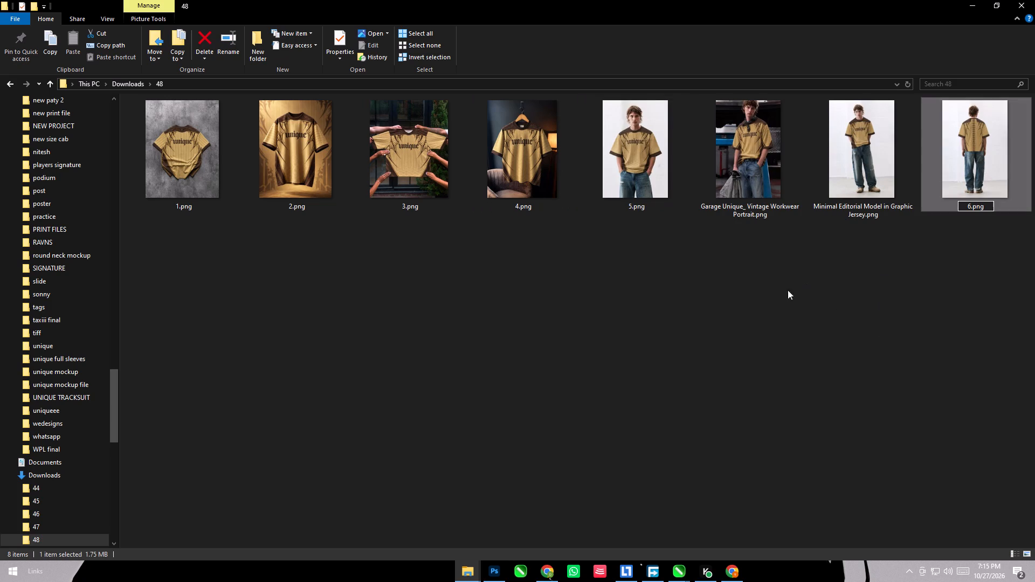
click(778, 308)
Rename the full-length front model photo of the tan jersey as 7 and the garage portrait as 8.
click(954, 164)
key(F2)
key(7)
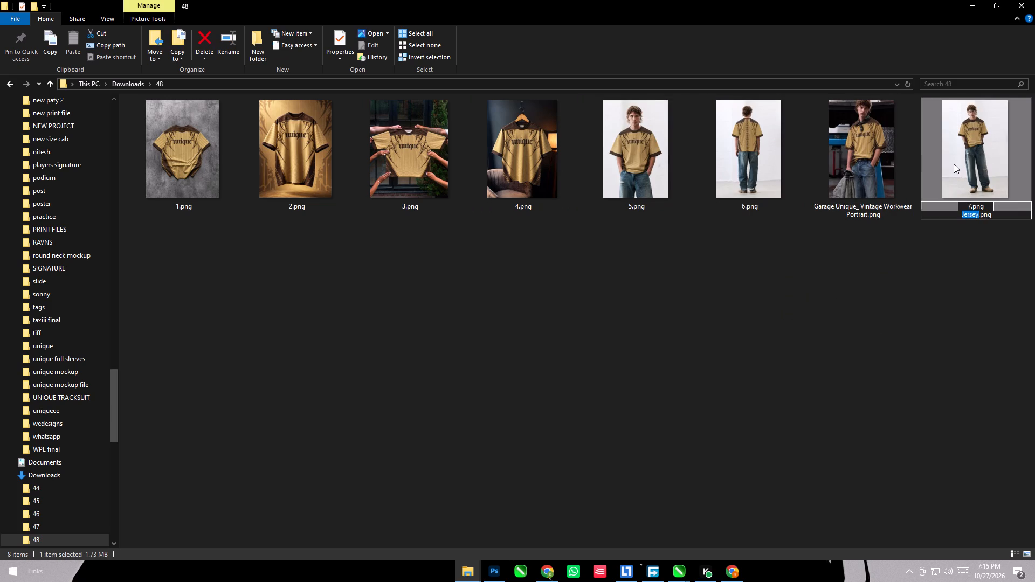
click(847, 363)
click(989, 186)
key(F2)
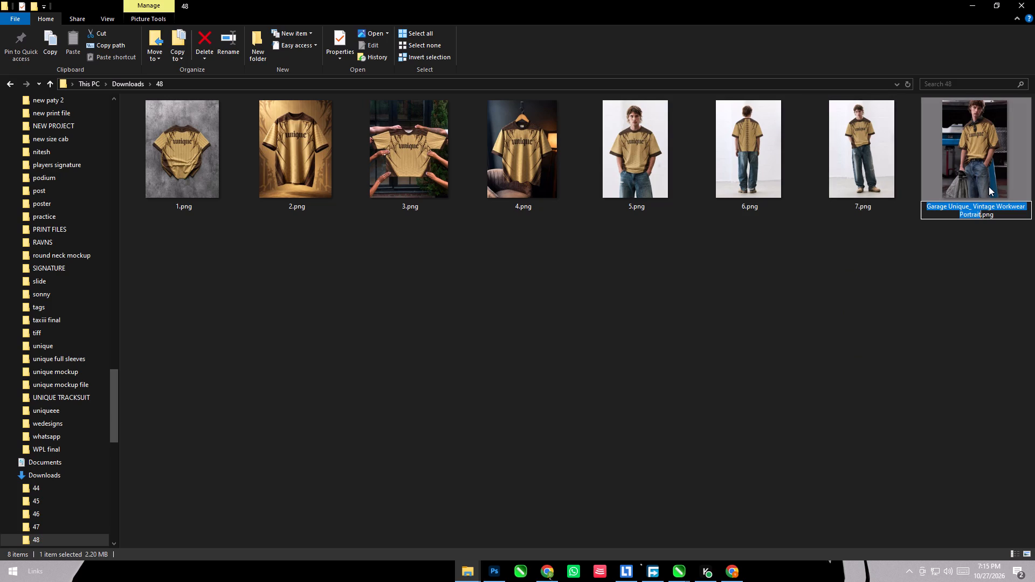
key(8)
click(848, 355)
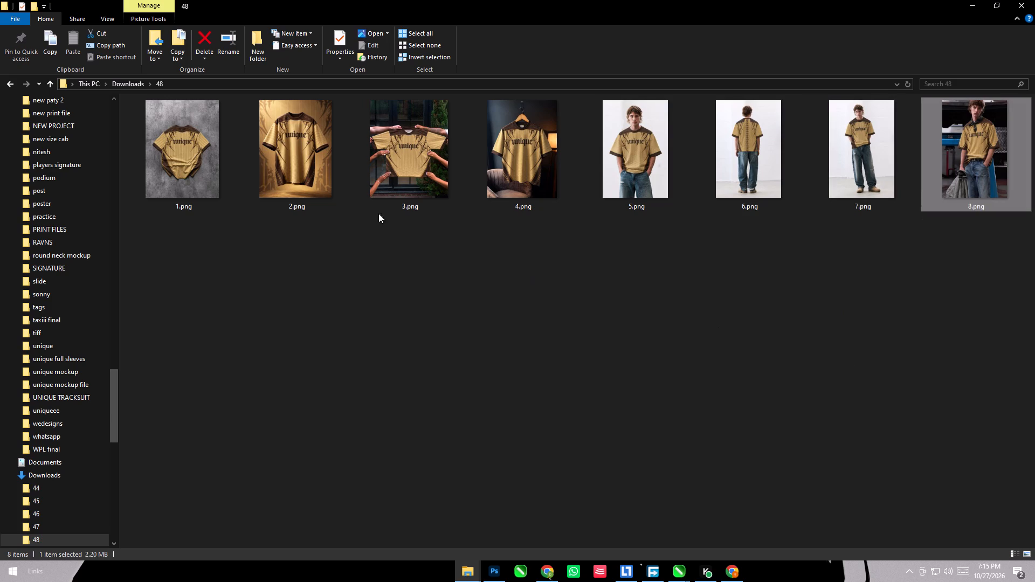
Move folders 44 to 48 from Downloads into the oversized t-shirt folder inside unique october on the Desktop.
click(136, 85)
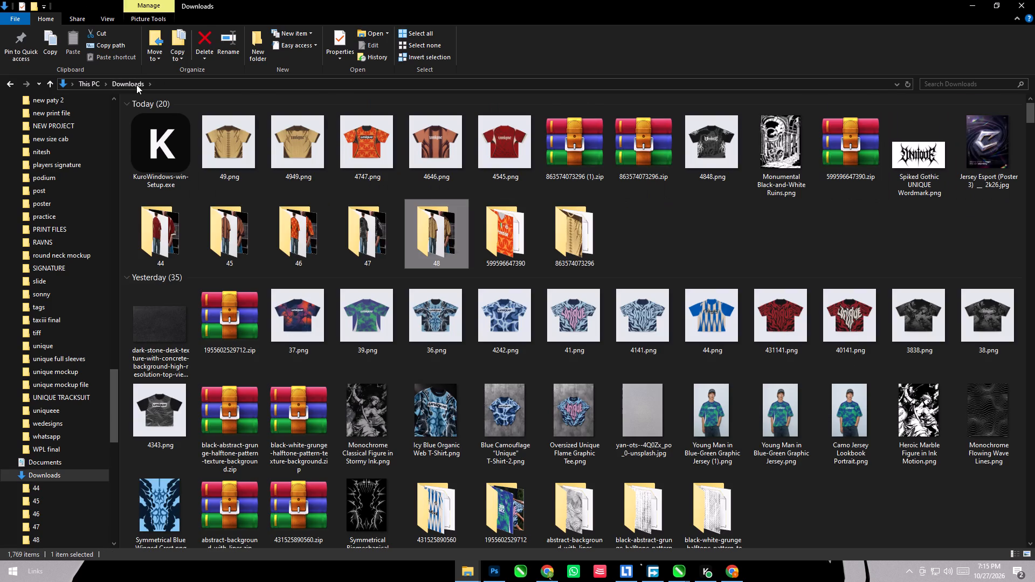
click(162, 259)
shift+click(448, 259)
right_click(448, 259)
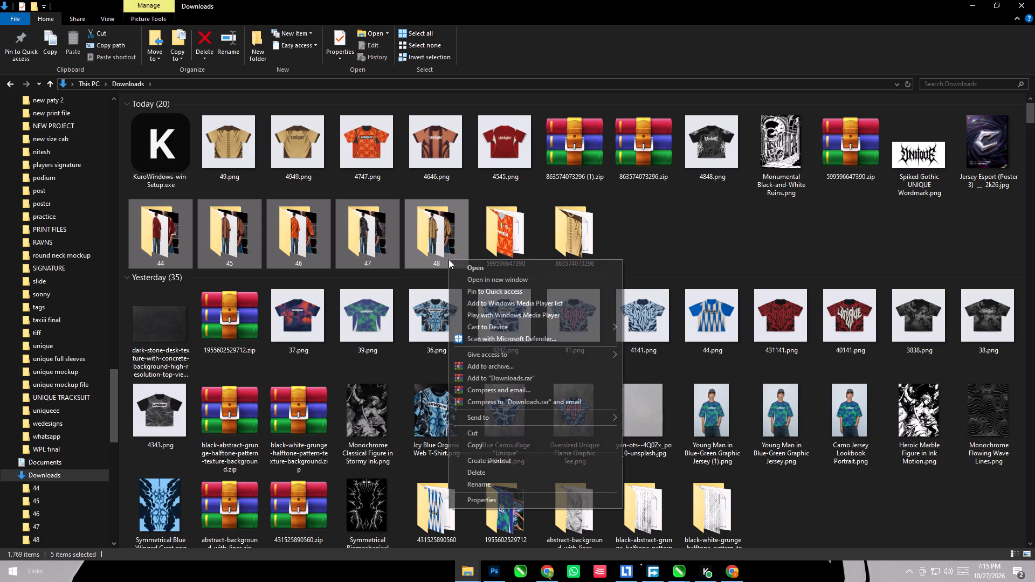
click(479, 429)
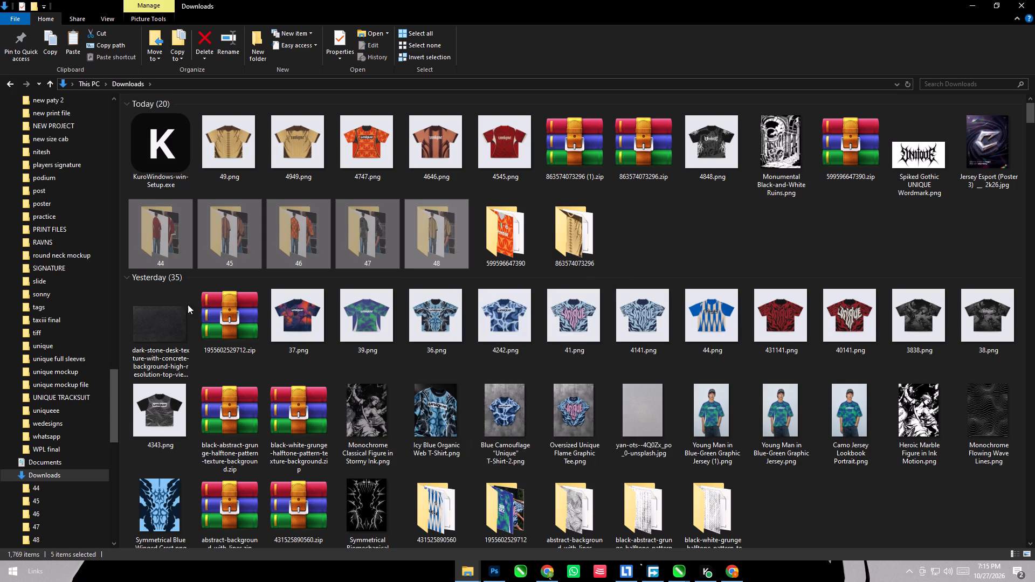
scroll(66, 217, up, 14)
drag(115, 353, 119, 214)
click(59, 301)
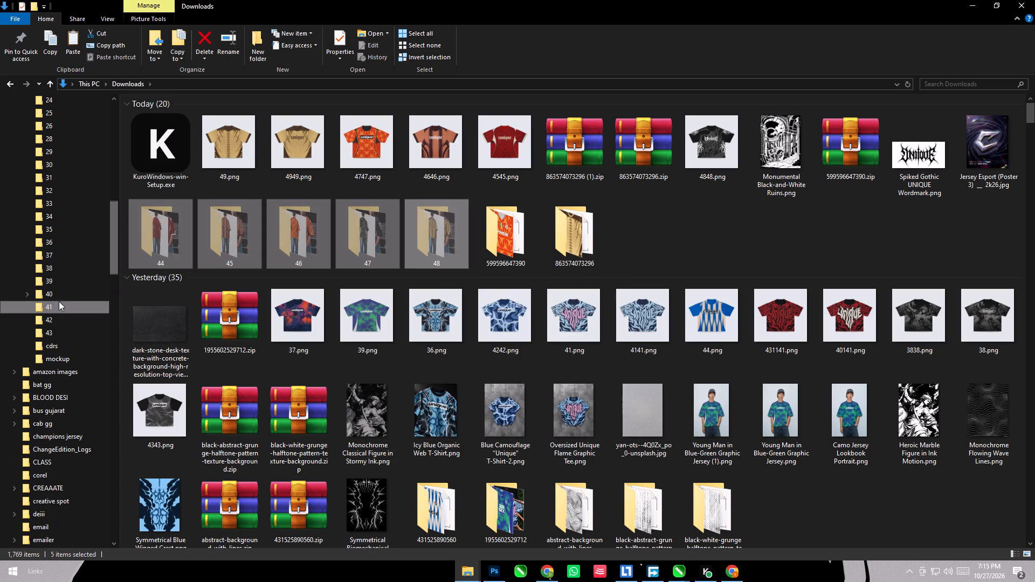
click(289, 85)
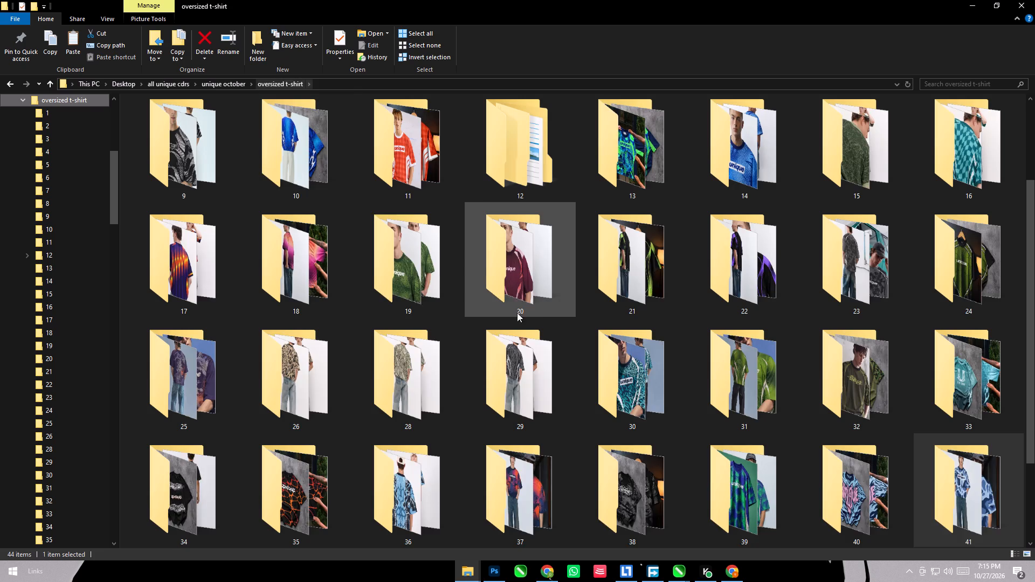
scroll(536, 315, down, 2)
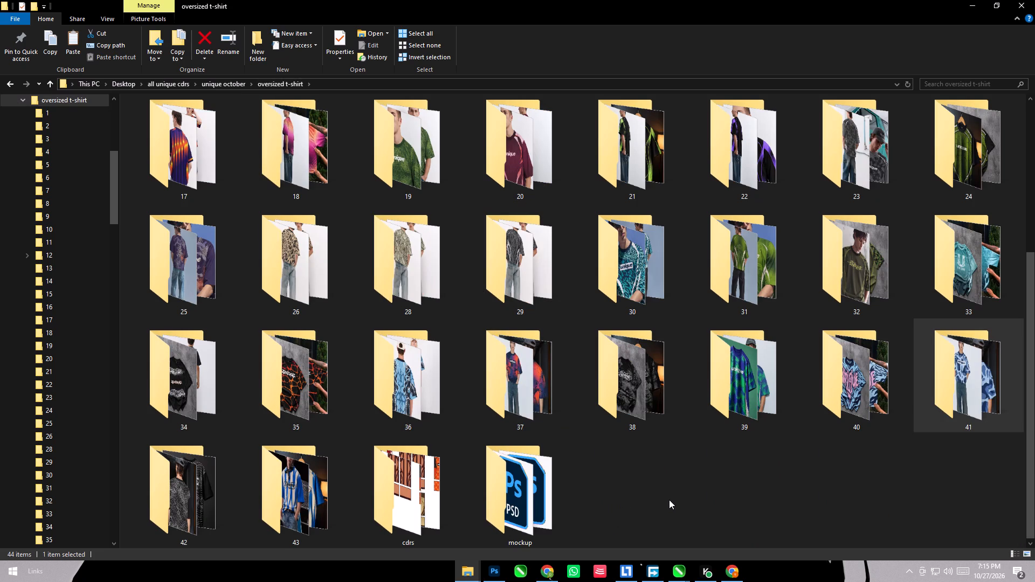
click(669, 500)
key(ctrl+v)
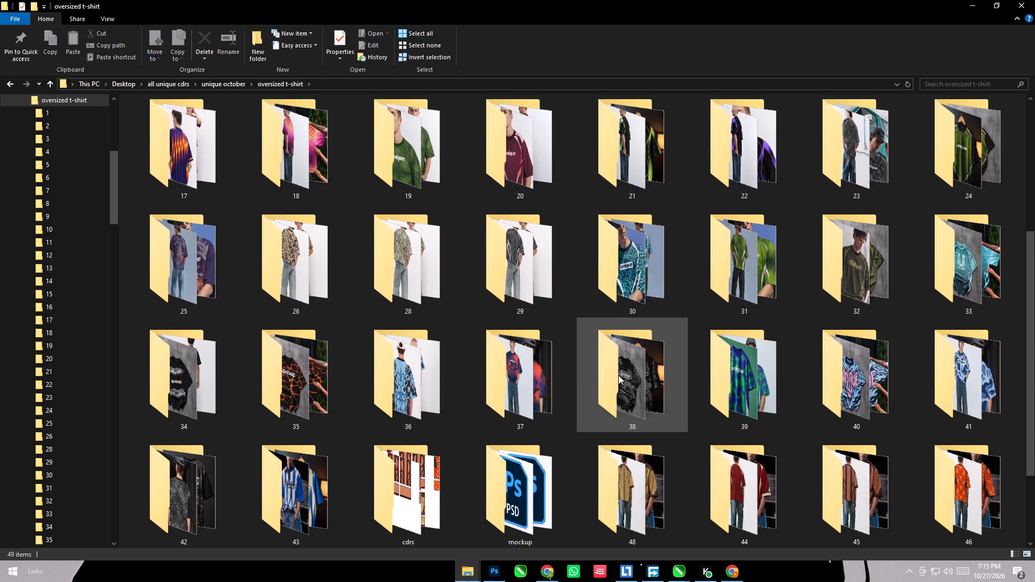
Reopen the oversized t-shirt folder from unique october and check the moved folders 44 to 48 in the sorted list.
scroll(606, 335, down, 2)
scroll(606, 335, up, 3)
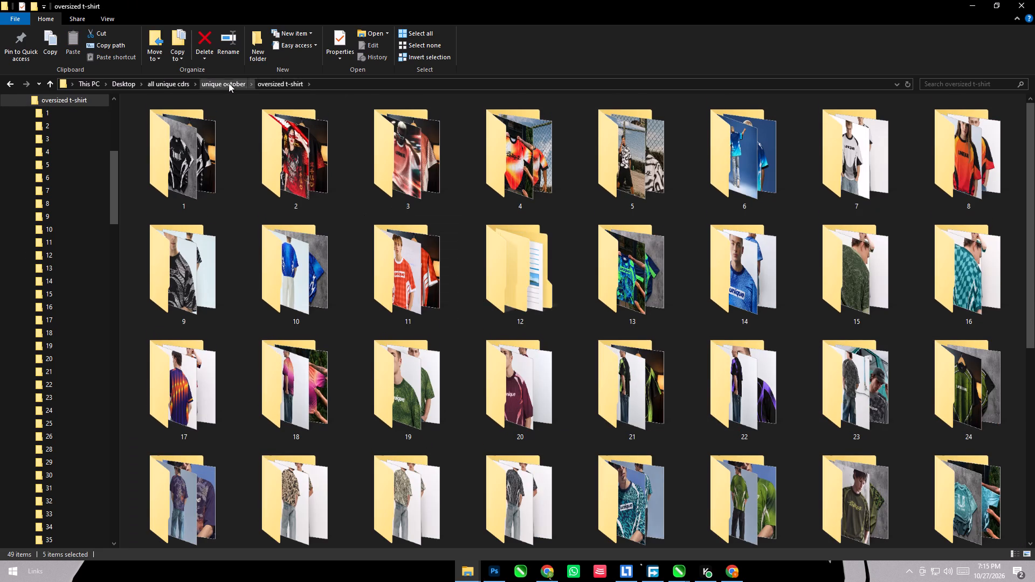
click(229, 83)
double_click(208, 166)
scroll(544, 284, down, 6)
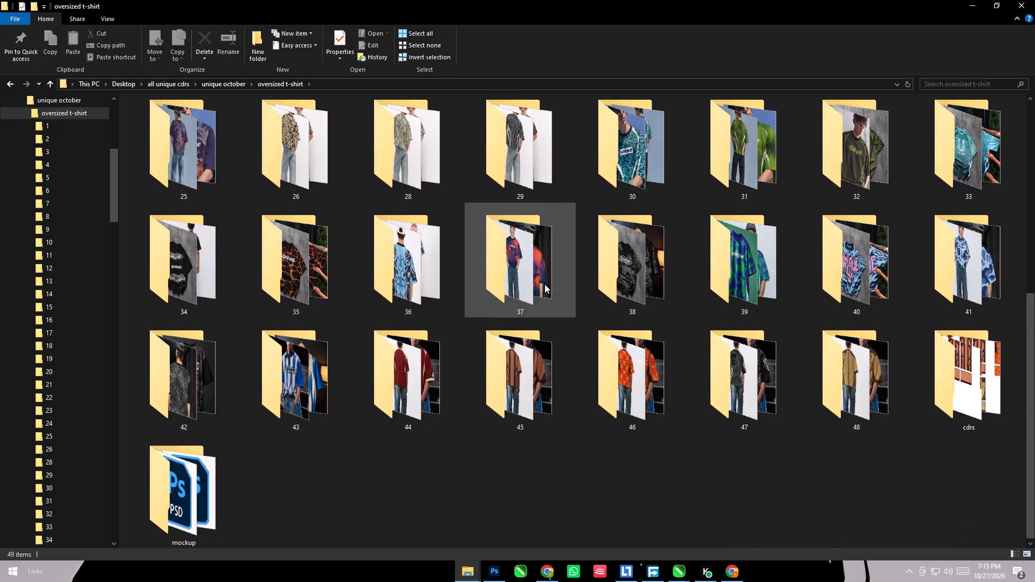